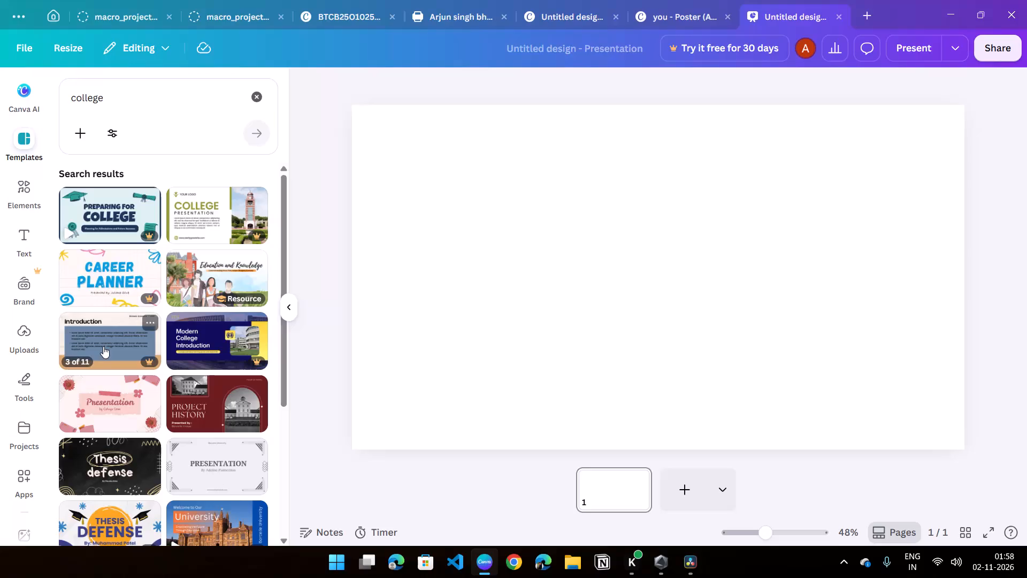
Open the Blue and Orange Simple Project Presentation template from the college search results and review its pages.
click(101, 349)
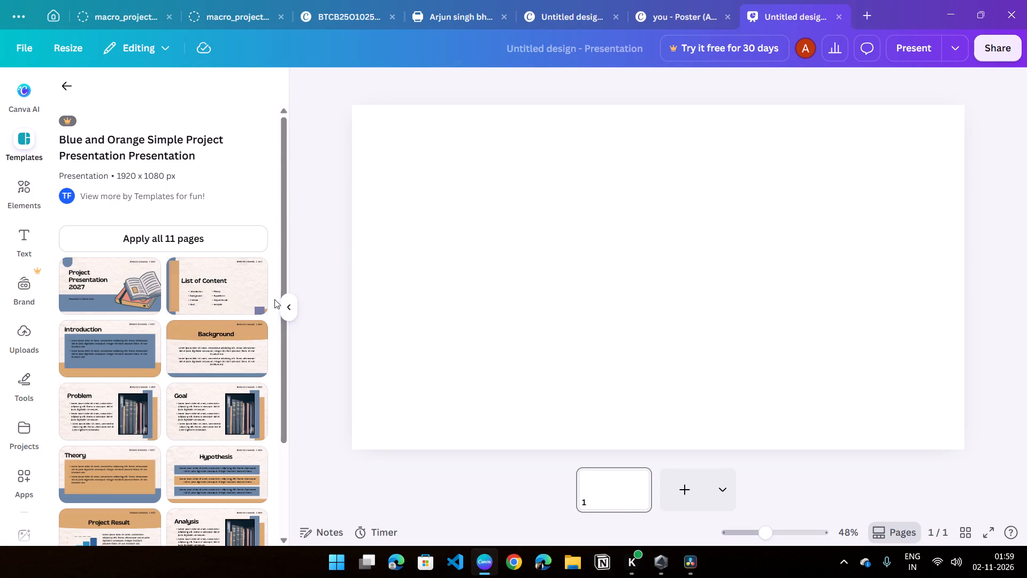
scroll(163, 392, down, 3)
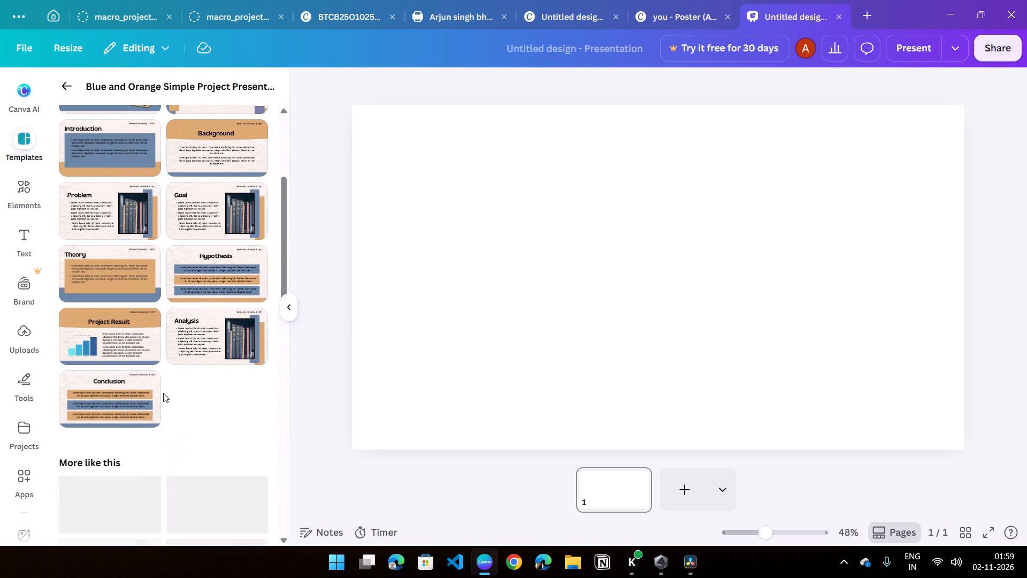
scroll(163, 393, up, 1)
Browse the similar presentation templates suggested below the Blue and Orange Simple Project Presentation pages.
scroll(163, 393, down, 3)
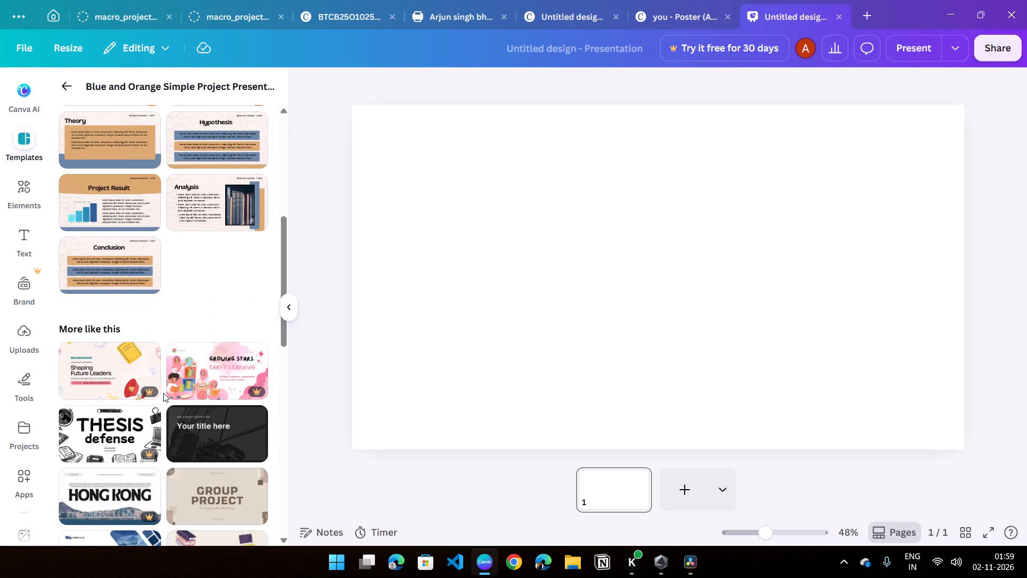
scroll(163, 393, down, 2)
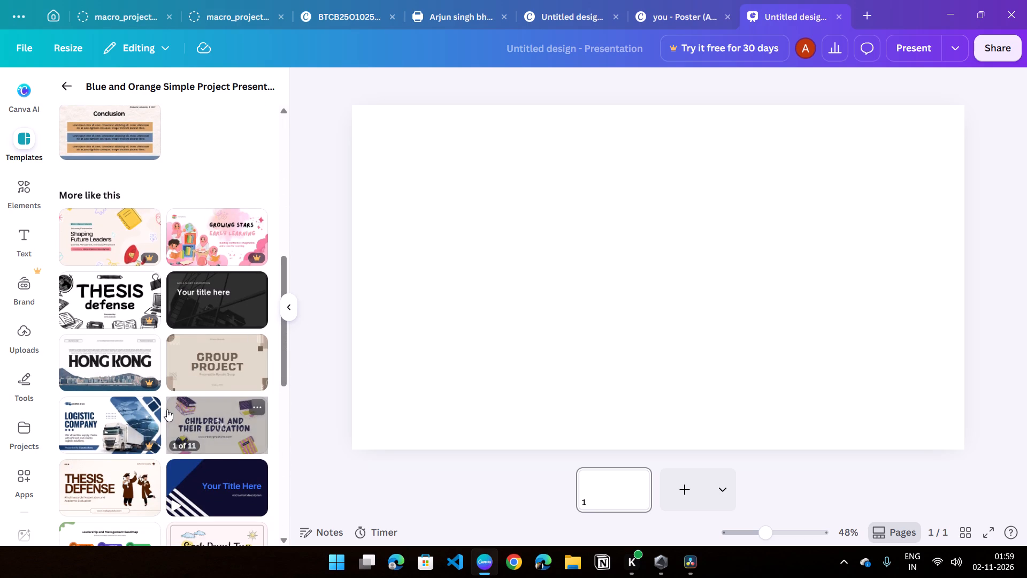
scroll(209, 363, down, 1)
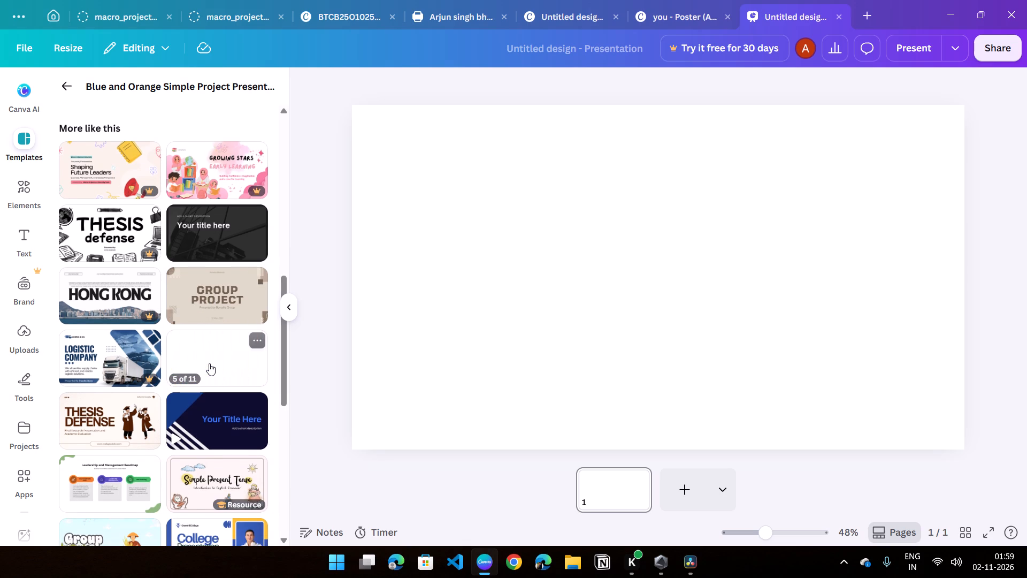
scroll(209, 363, down, 2)
scroll(150, 387, down, 1)
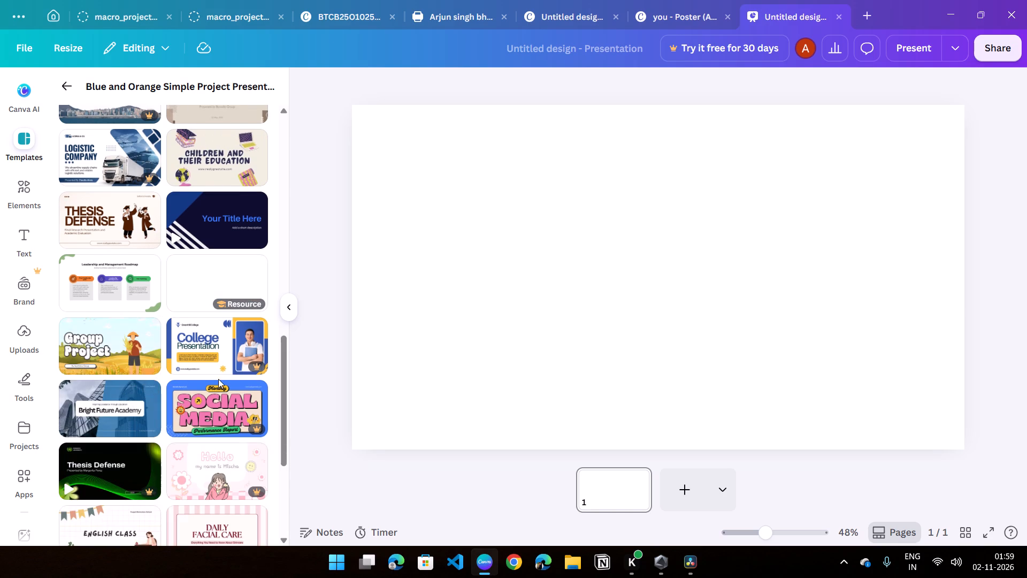
scroll(209, 390, down, 2)
scroll(182, 345, down, 2)
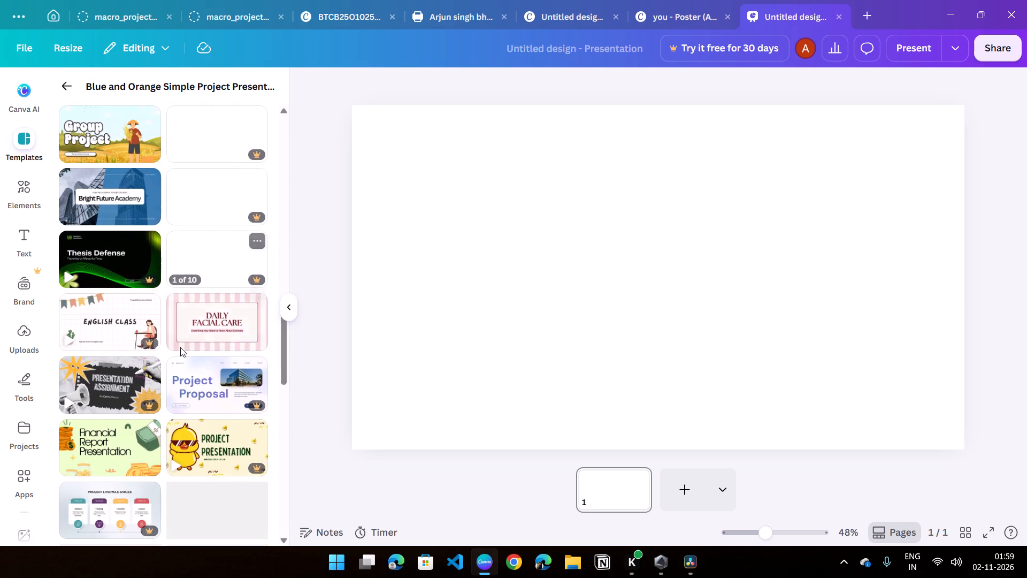
scroll(180, 347, down, 2)
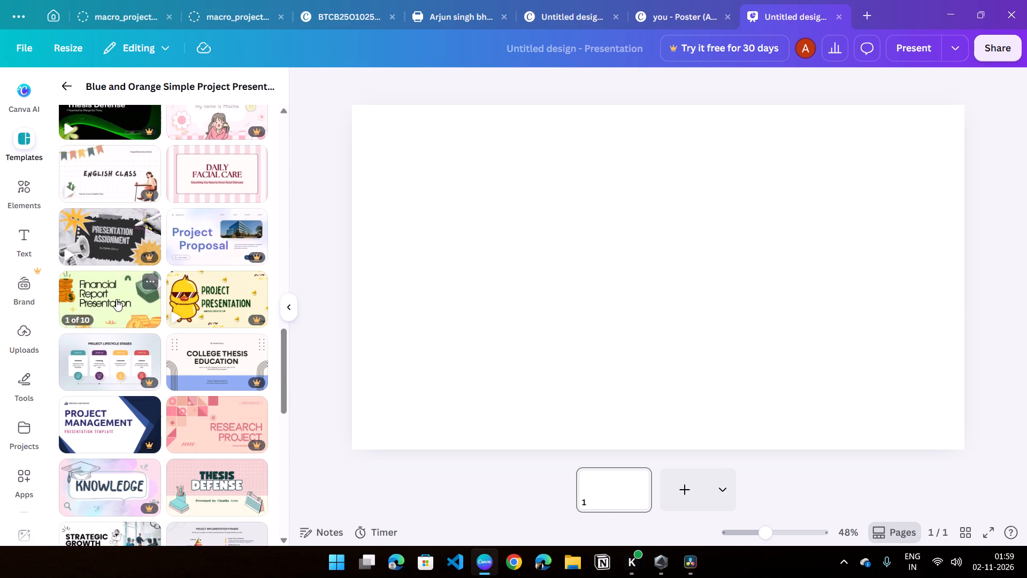
scroll(206, 339, down, 4)
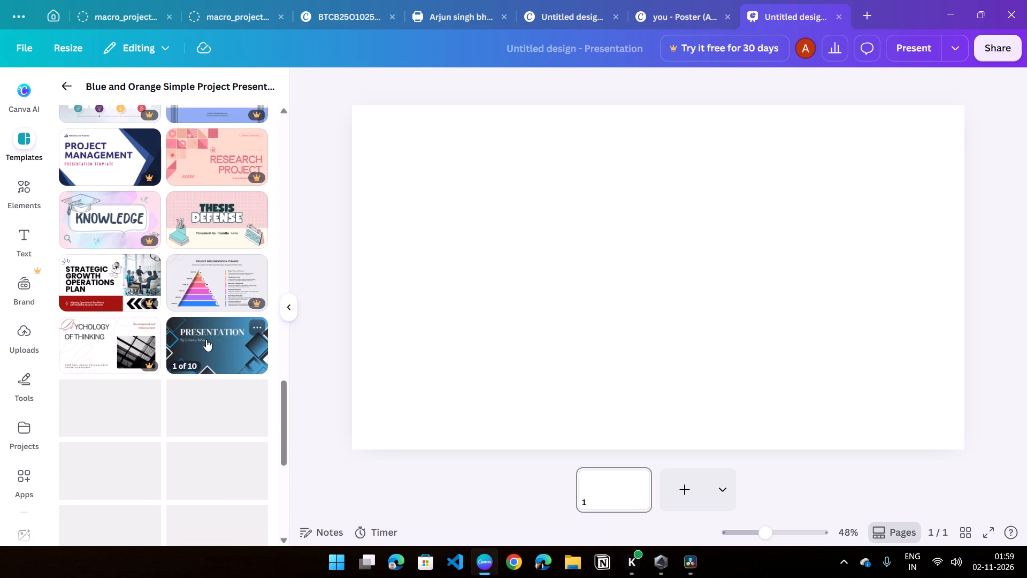
scroll(151, 358, down, 1)
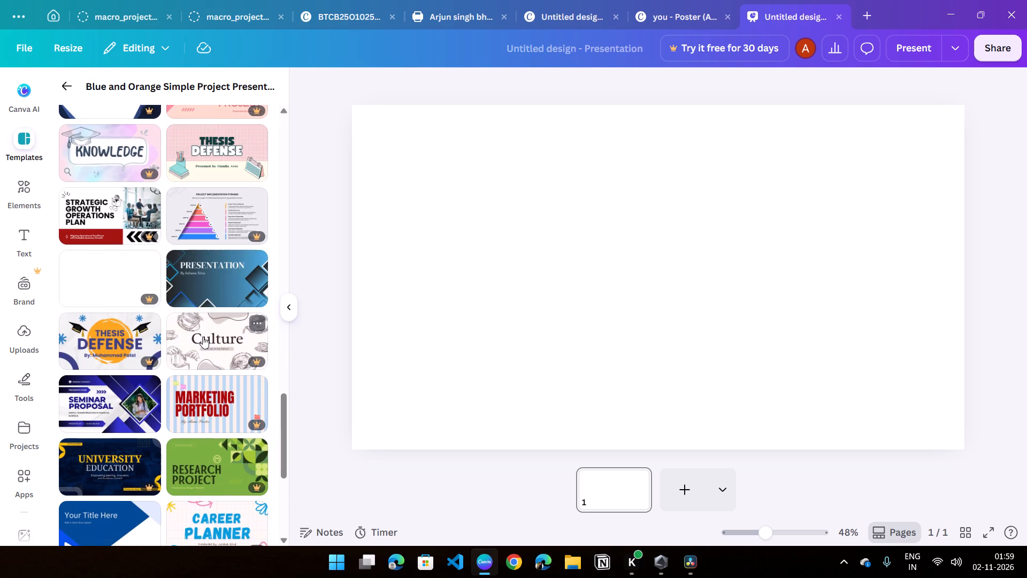
scroll(203, 337, down, 2)
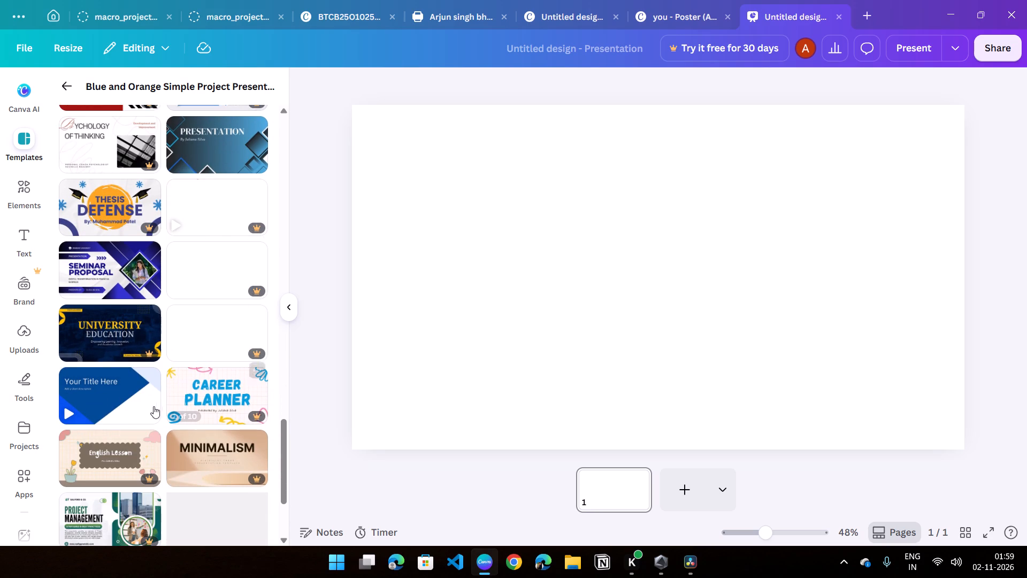
scroll(178, 400, down, 2)
Capture a screenshot of the template's first eight page thumbnails, from Project Presentation 2027 to Hypothesis.
scroll(181, 400, up, 16)
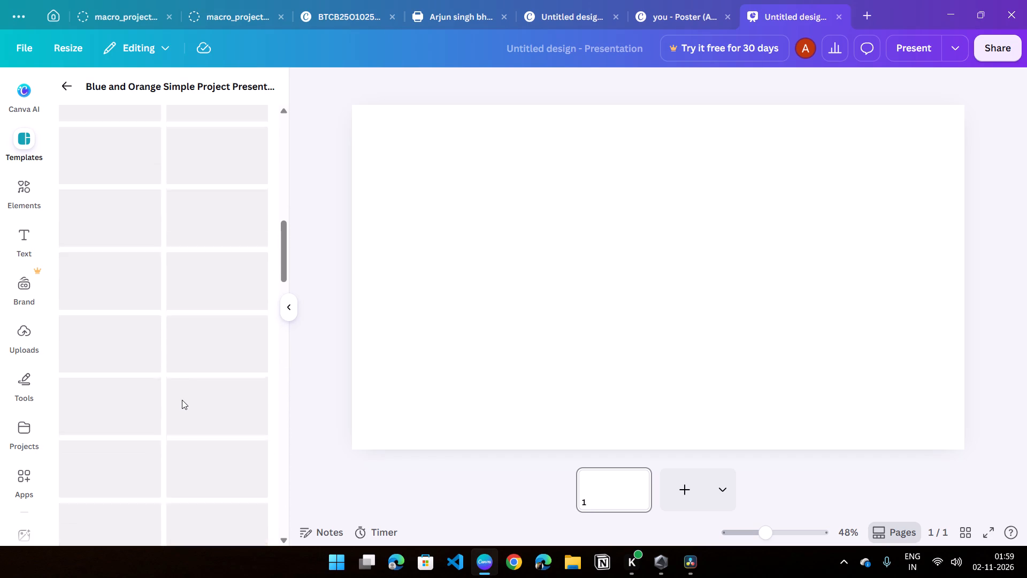
scroll(182, 400, up, 9)
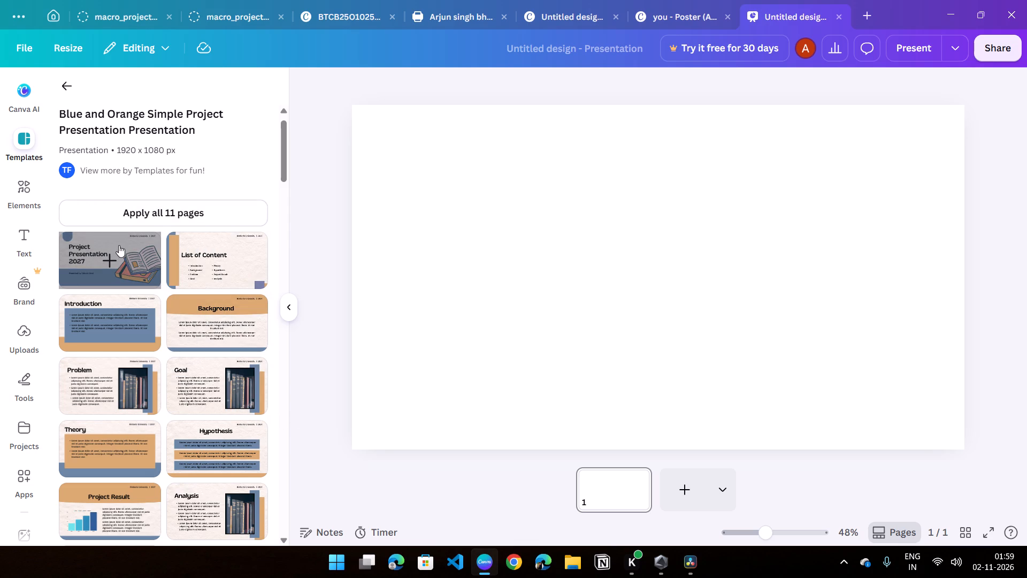
scroll(182, 319, down, 2)
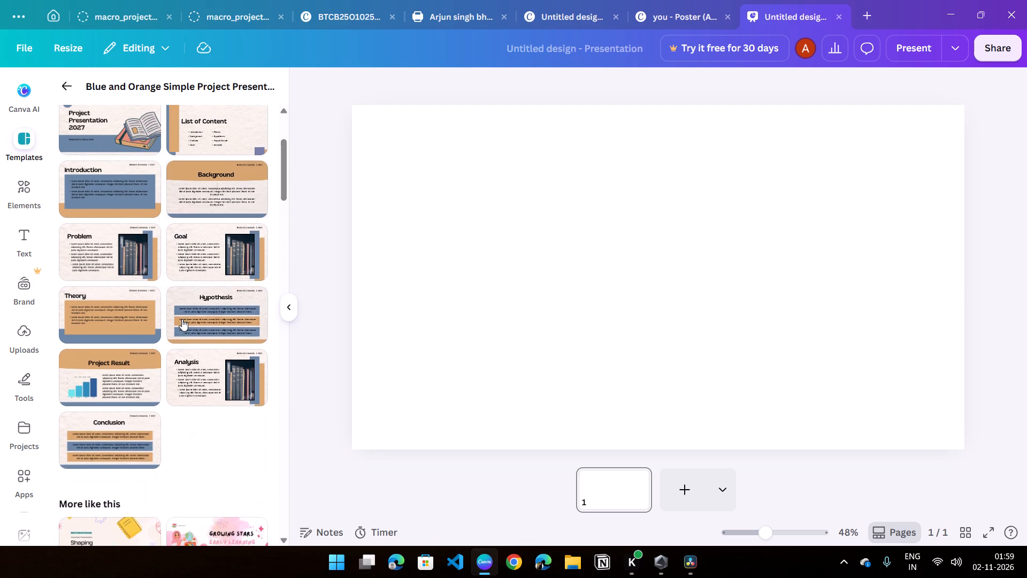
scroll(182, 319, up, 2)
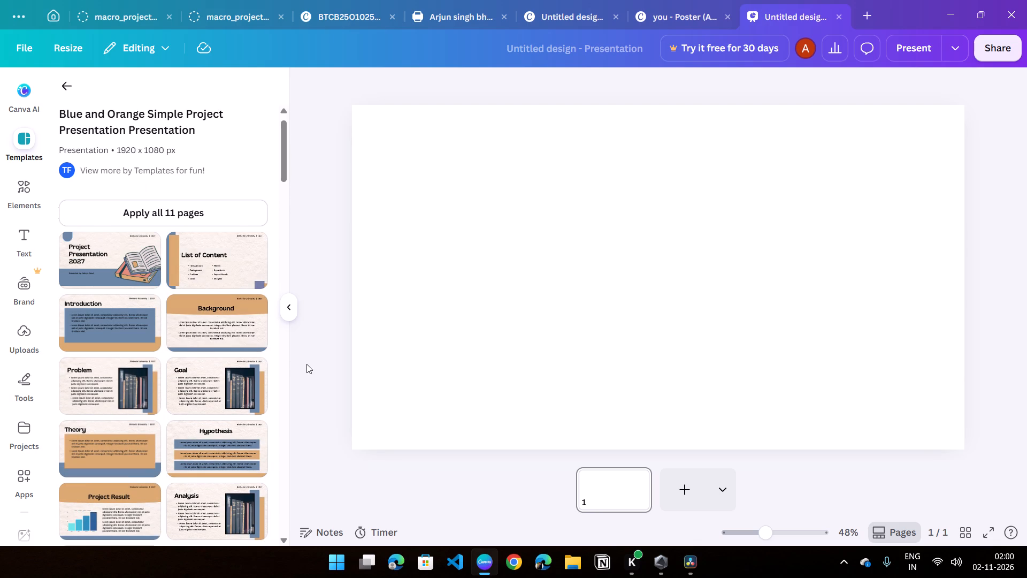
key(shift+super+s)
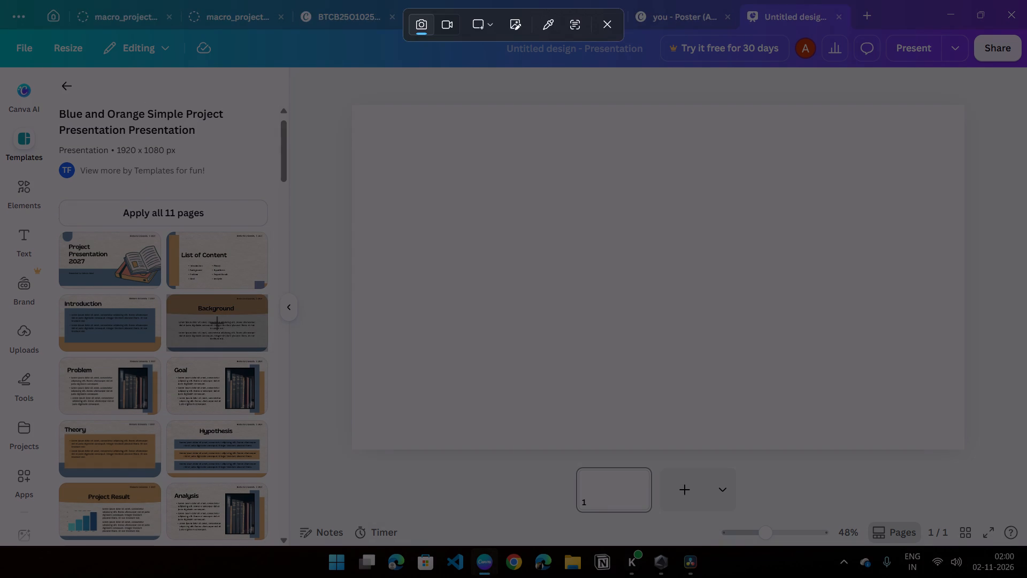
drag(61, 225, 265, 483)
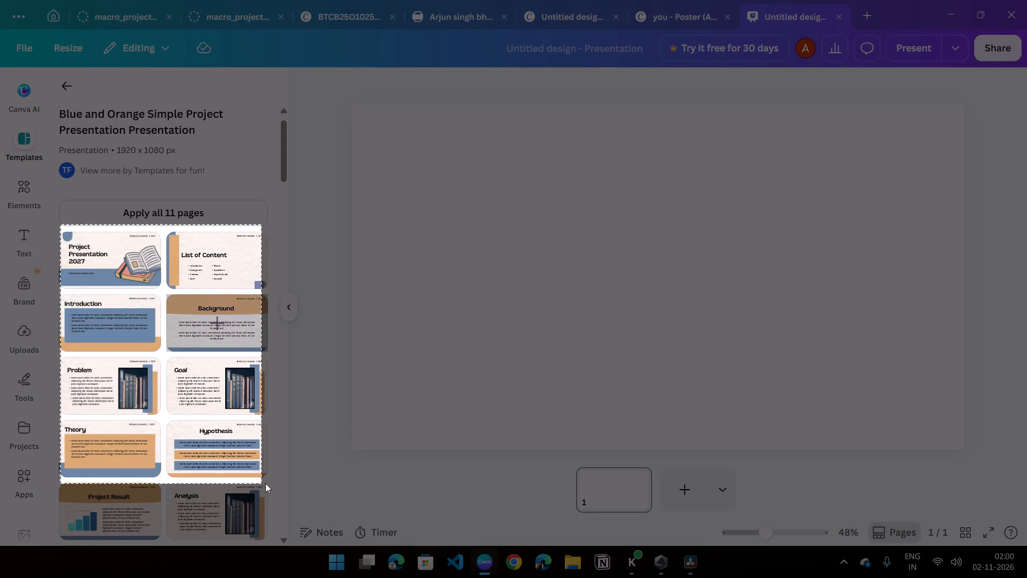
drag(265, 483, 275, 483)
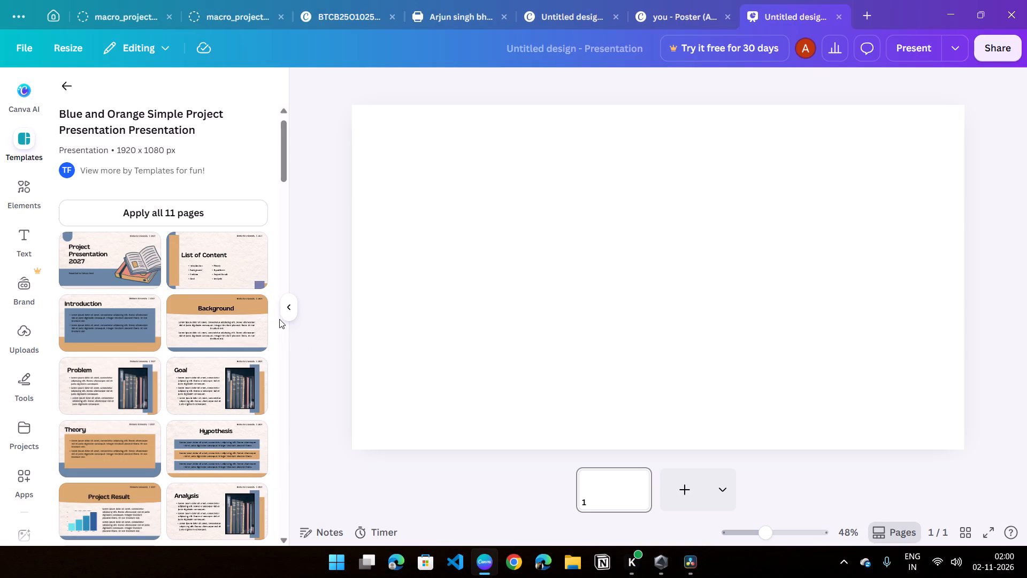
click(999, 450)
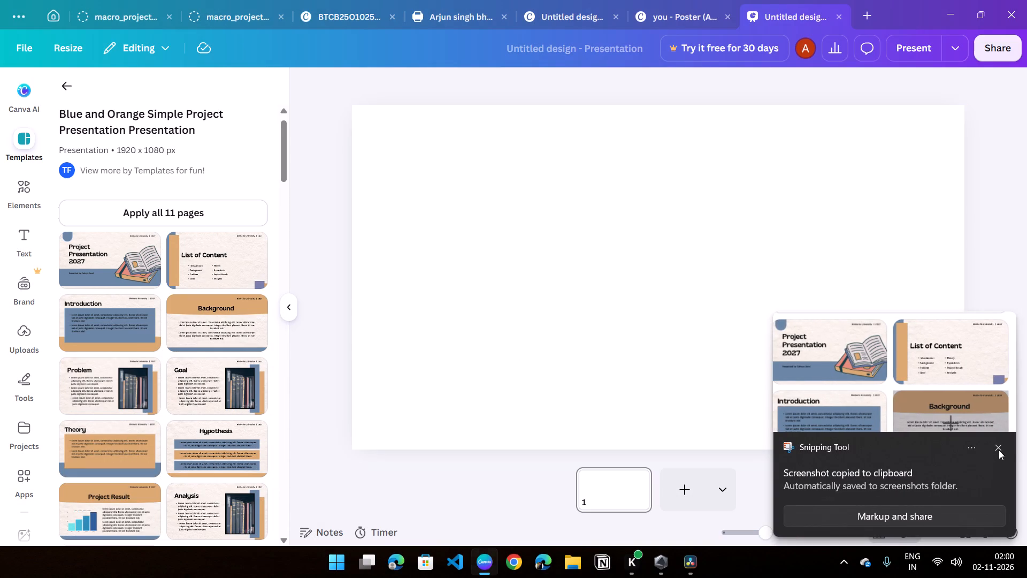
Select the blank page's background and open its colour options.
click(585, 270)
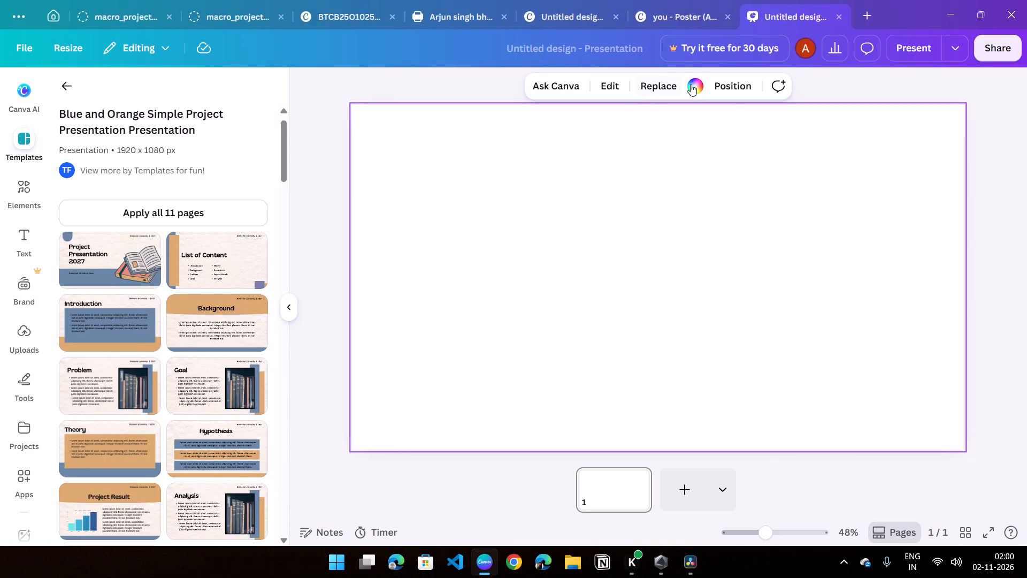
click(692, 84)
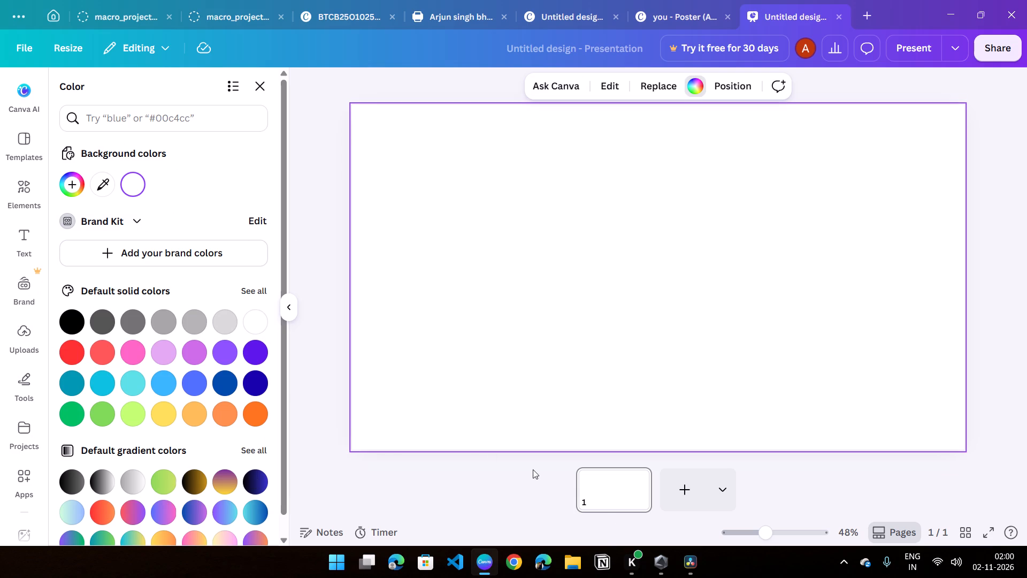
Switch to File Explorer and open the Home location.
click(575, 568)
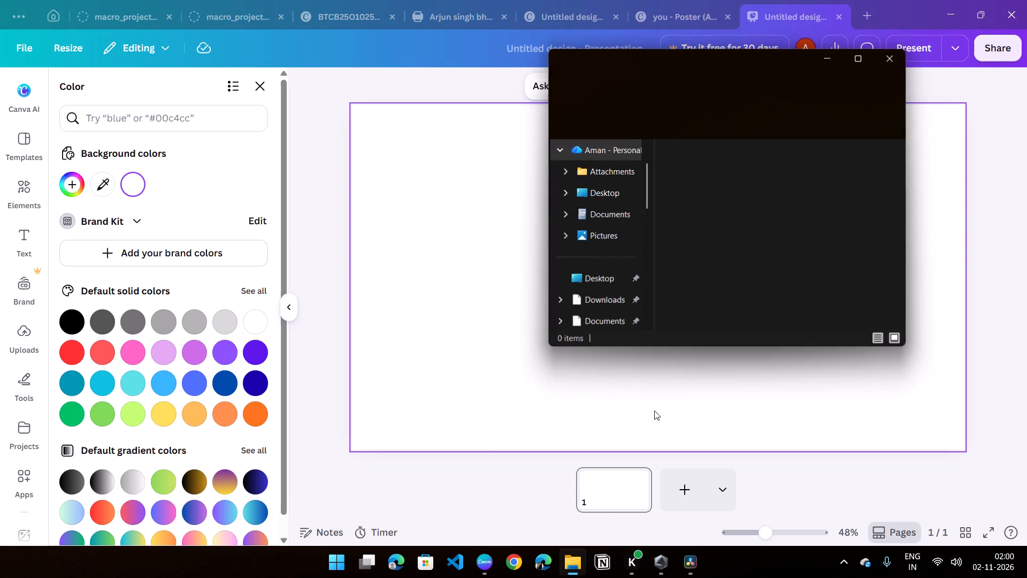
scroll(608, 180, up, 2)
click(606, 164)
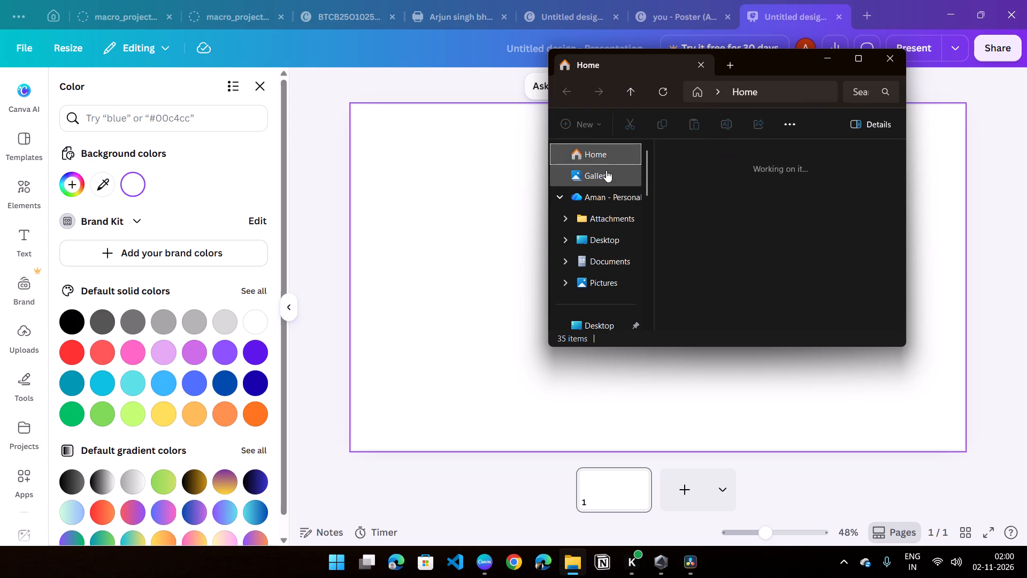
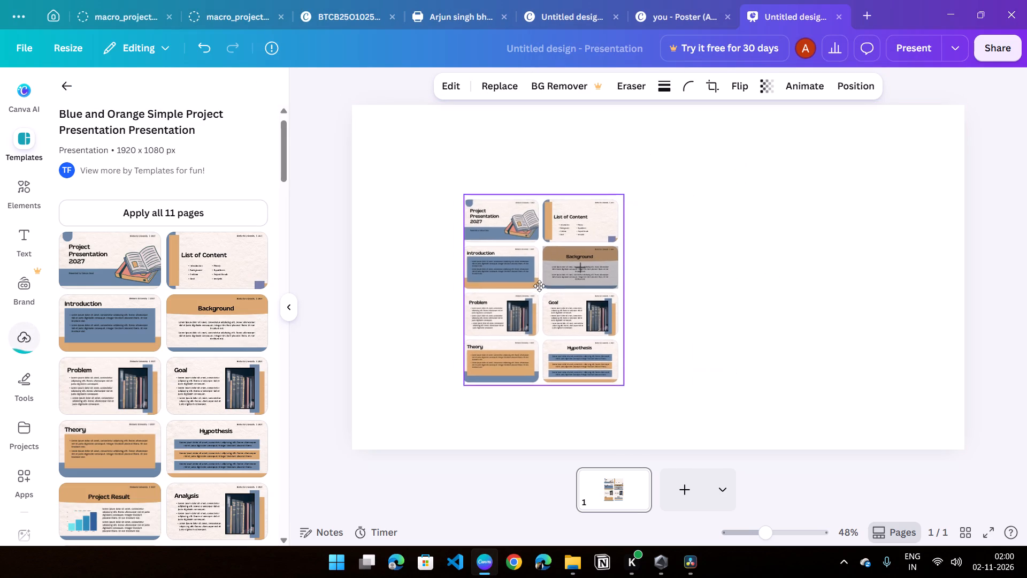
Move the template screenshot to the upper-left area of the page.
drag(539, 286, 466, 249)
Set the page background to the pale pink photo colour taken from the template screenshot.
click(687, 175)
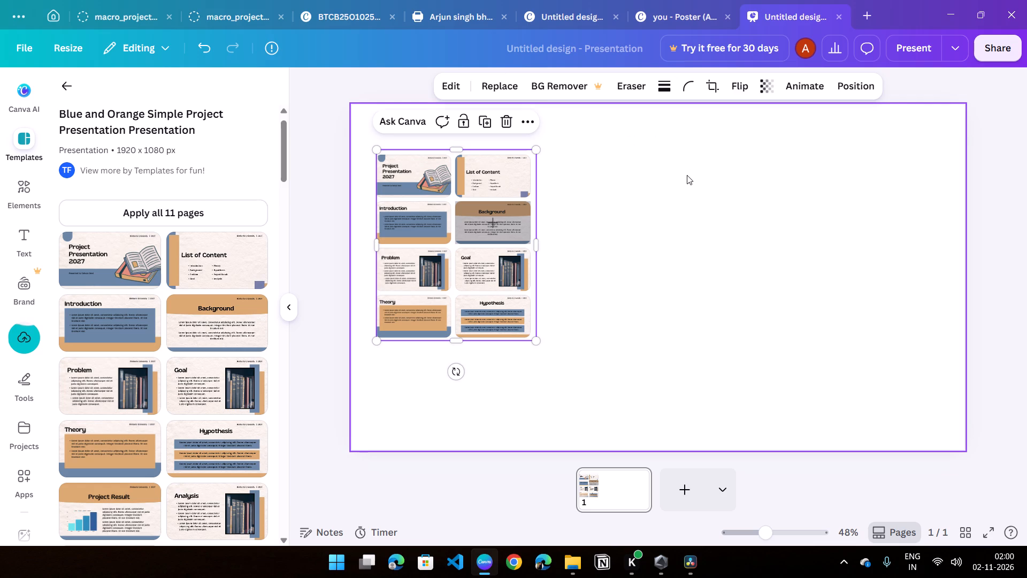
click(669, 90)
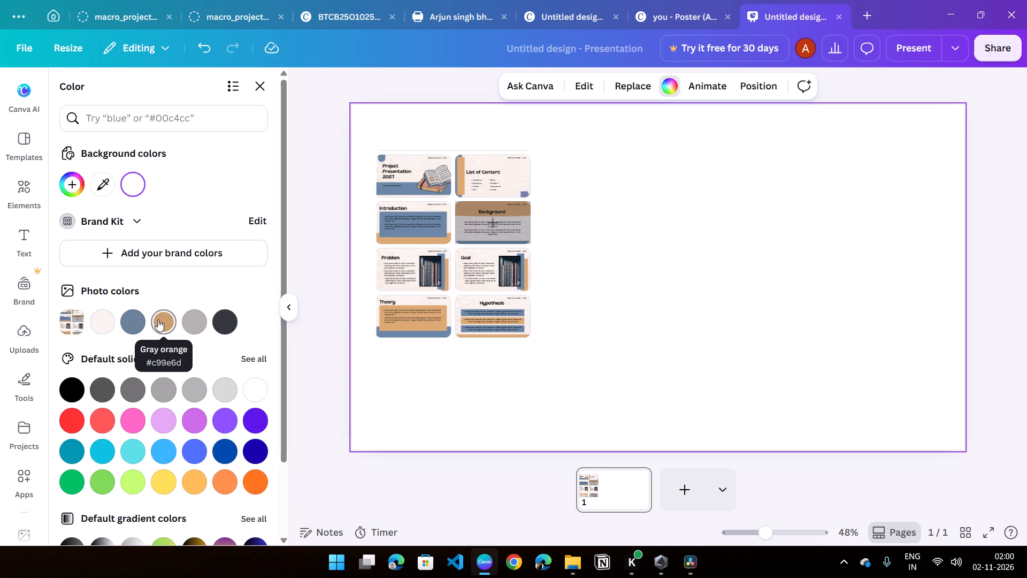
click(103, 330)
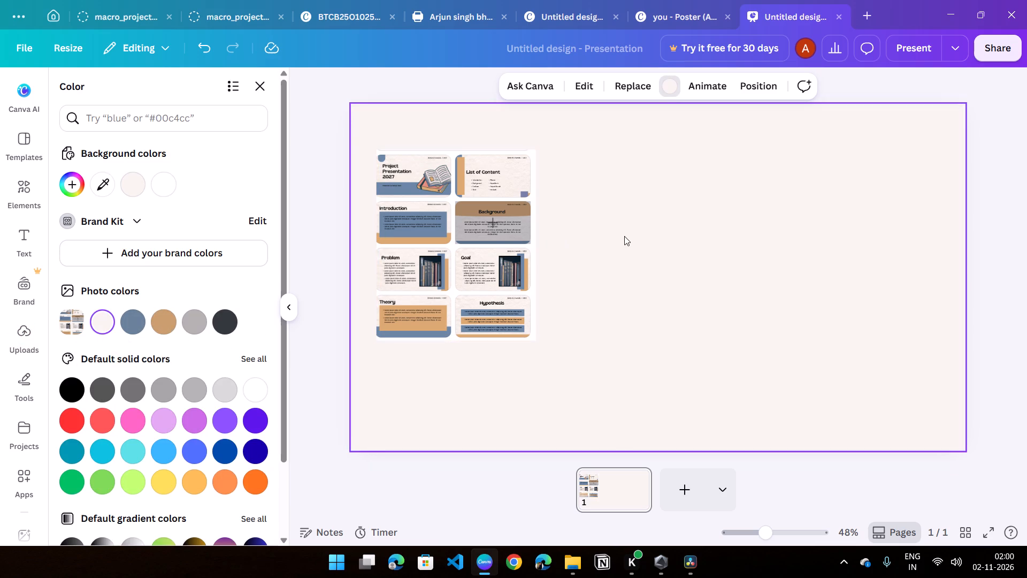
click(624, 236)
Search the elements for "texture" and show all graphics results.
click(65, 86)
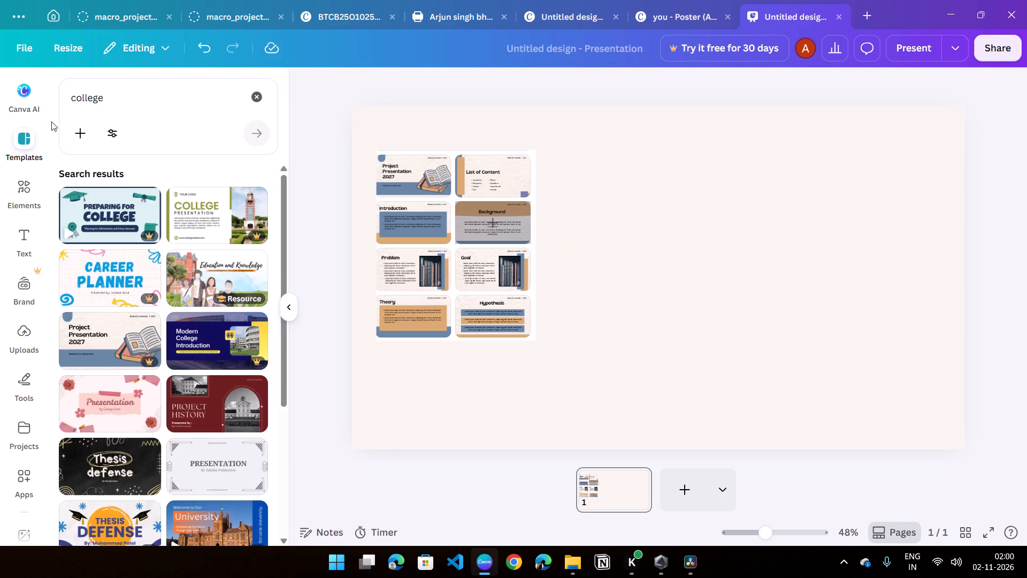
click(25, 192)
click(150, 100)
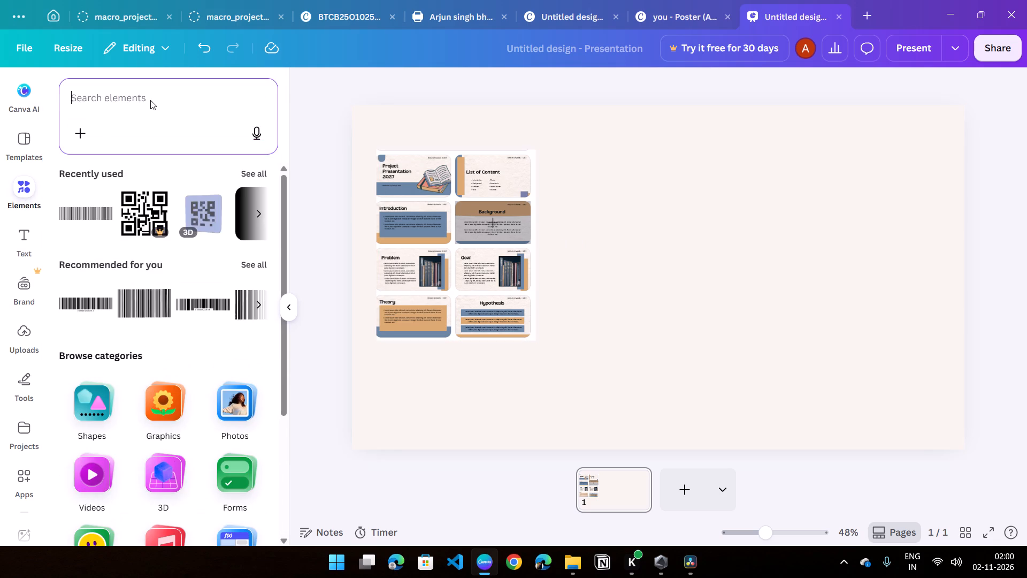
text(textu)
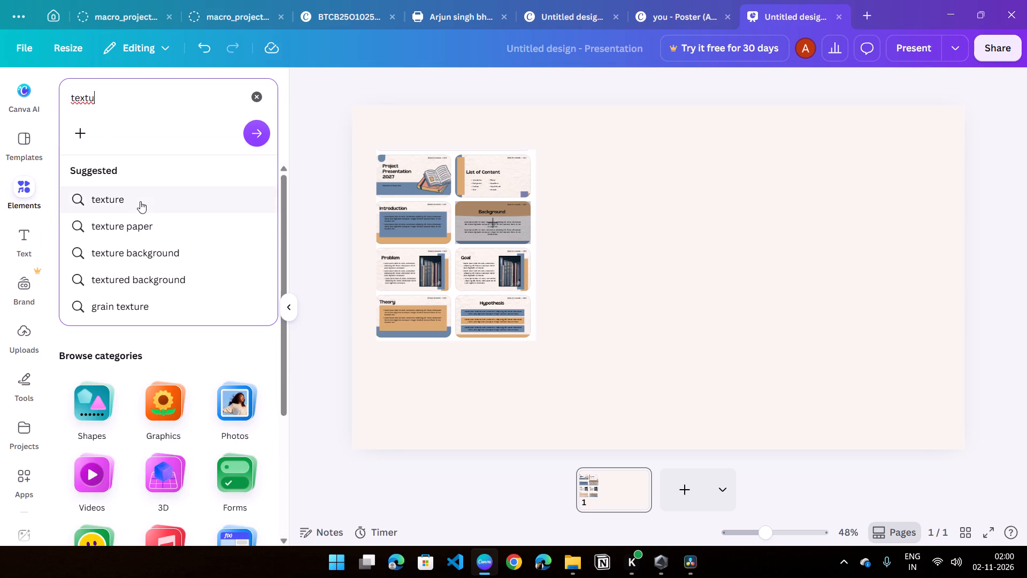
click(140, 201)
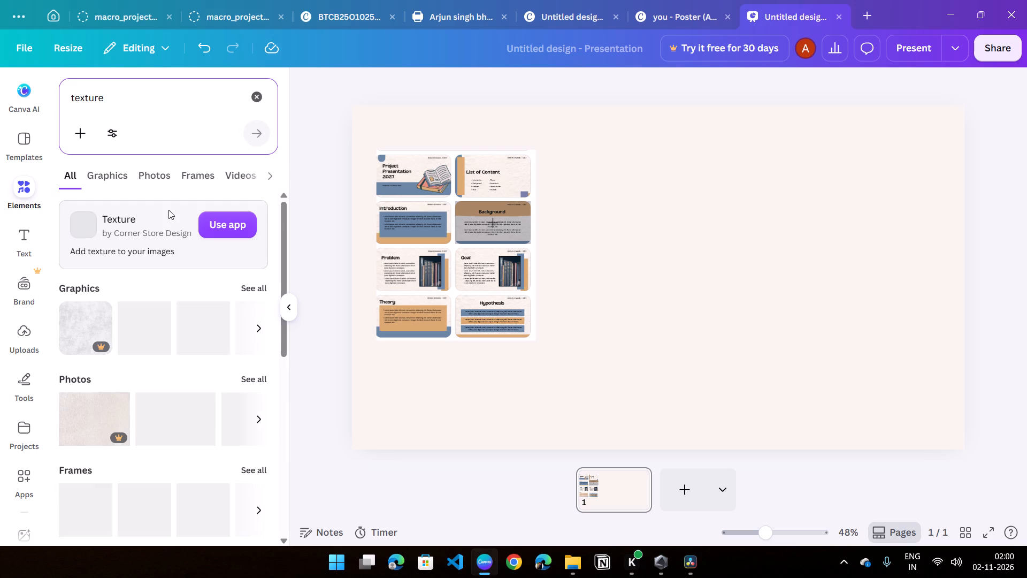
click(258, 288)
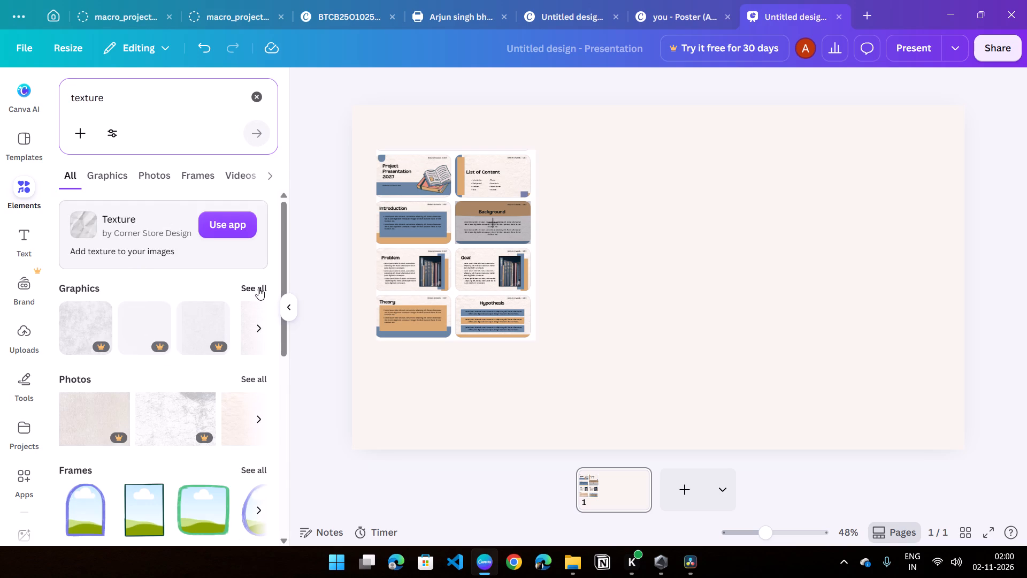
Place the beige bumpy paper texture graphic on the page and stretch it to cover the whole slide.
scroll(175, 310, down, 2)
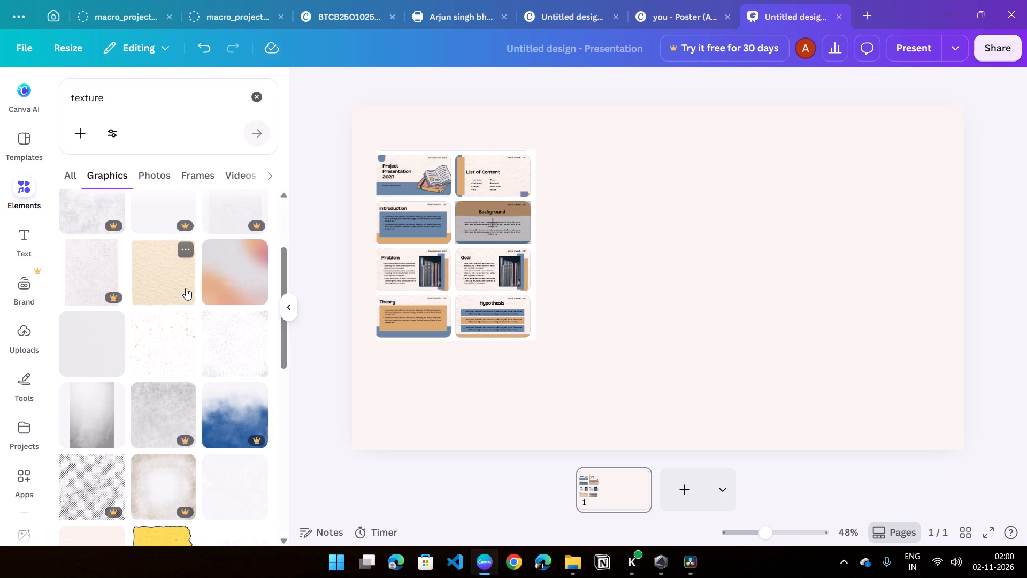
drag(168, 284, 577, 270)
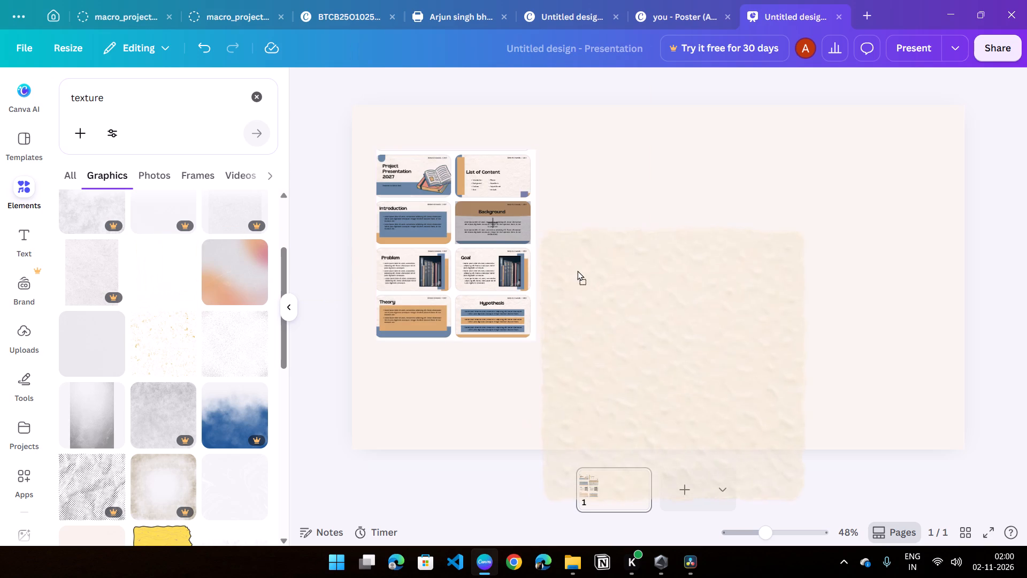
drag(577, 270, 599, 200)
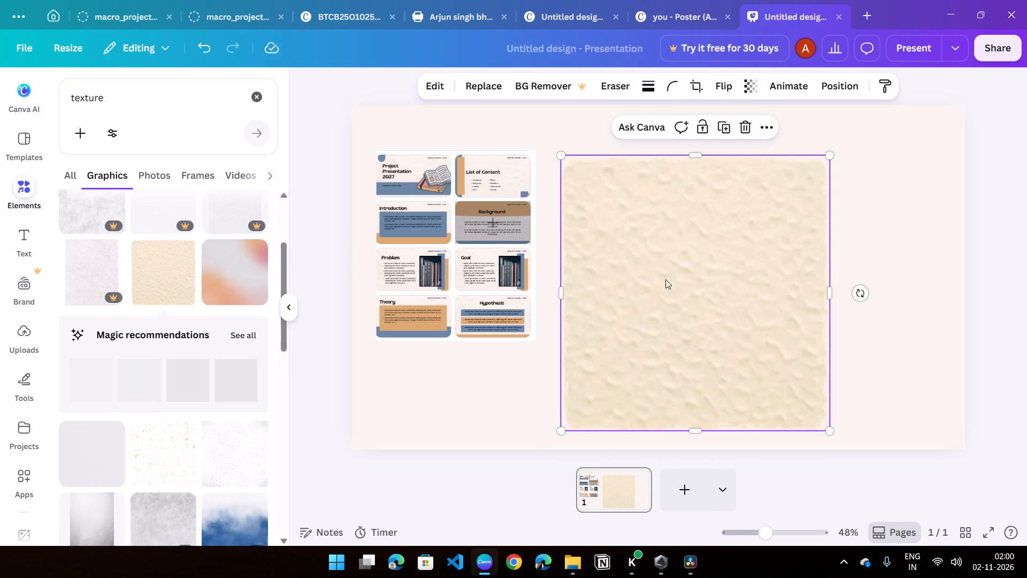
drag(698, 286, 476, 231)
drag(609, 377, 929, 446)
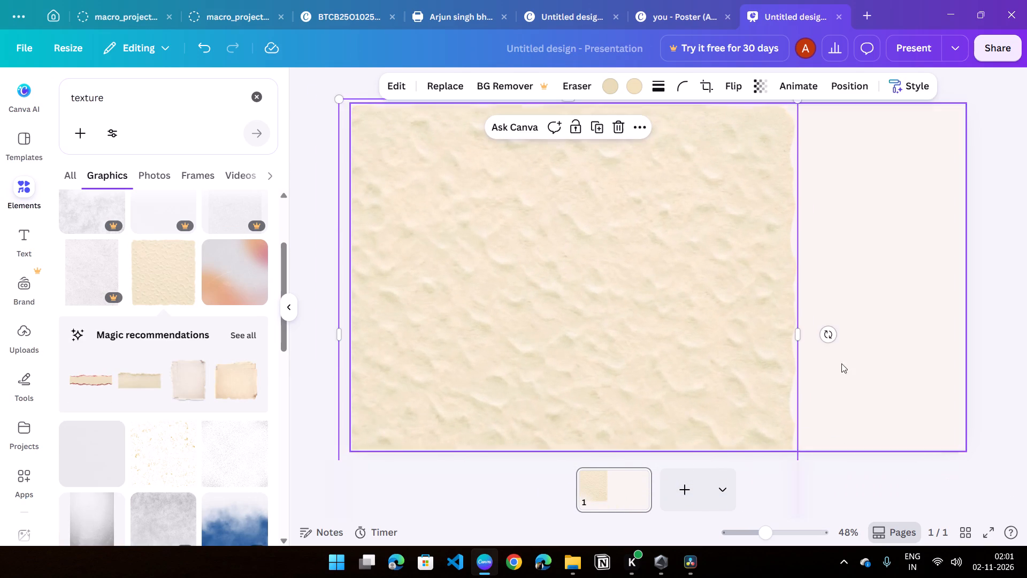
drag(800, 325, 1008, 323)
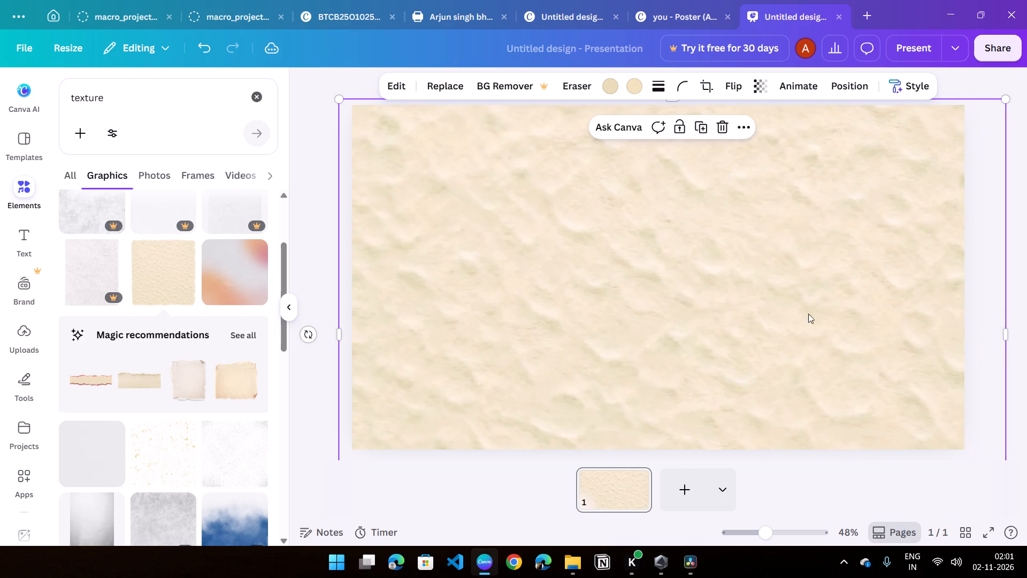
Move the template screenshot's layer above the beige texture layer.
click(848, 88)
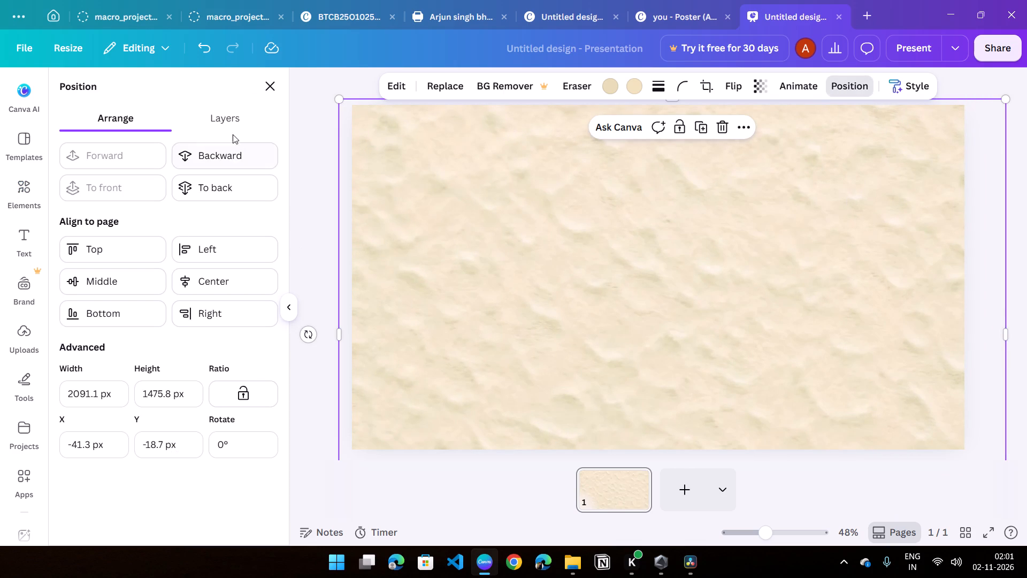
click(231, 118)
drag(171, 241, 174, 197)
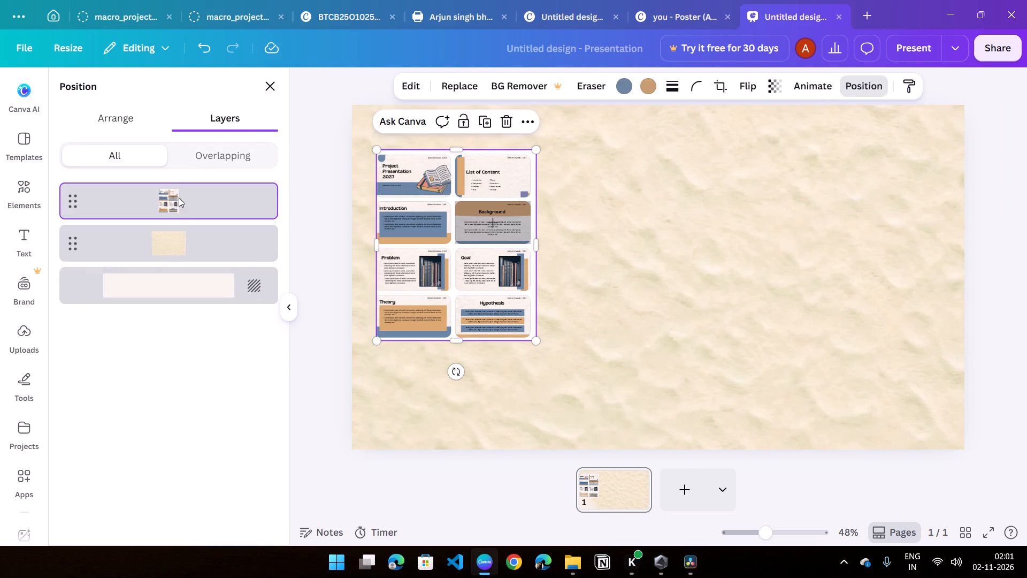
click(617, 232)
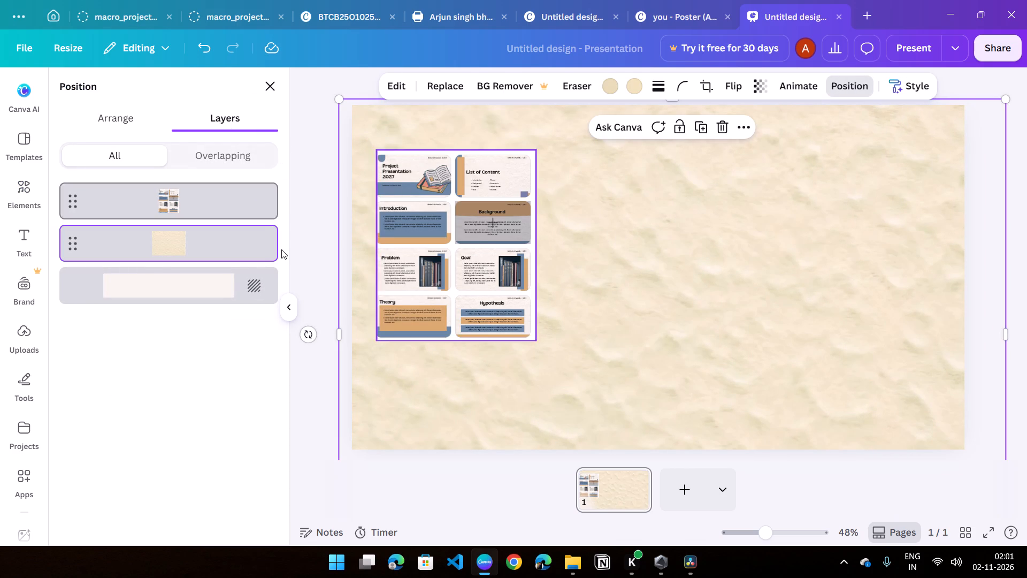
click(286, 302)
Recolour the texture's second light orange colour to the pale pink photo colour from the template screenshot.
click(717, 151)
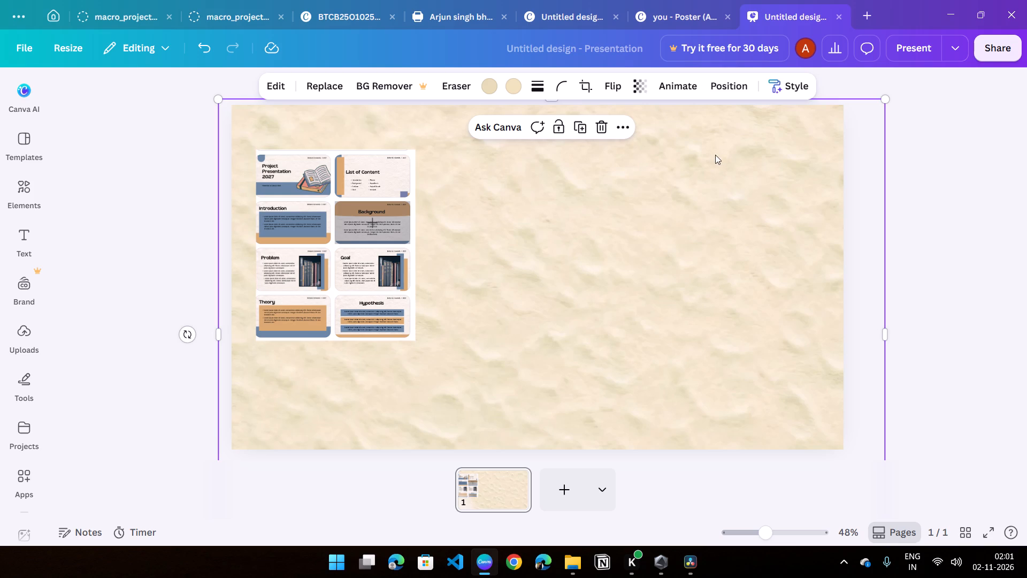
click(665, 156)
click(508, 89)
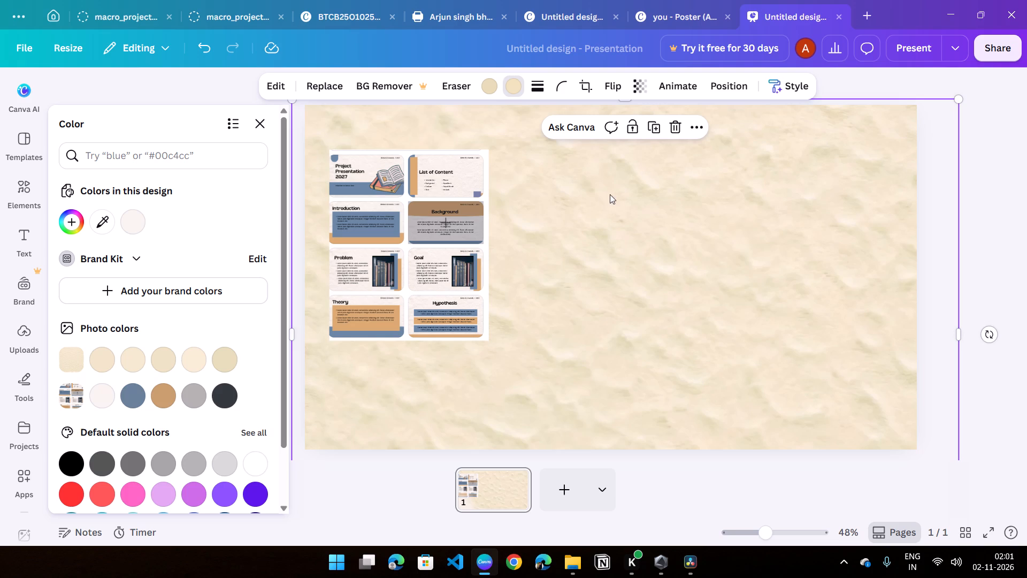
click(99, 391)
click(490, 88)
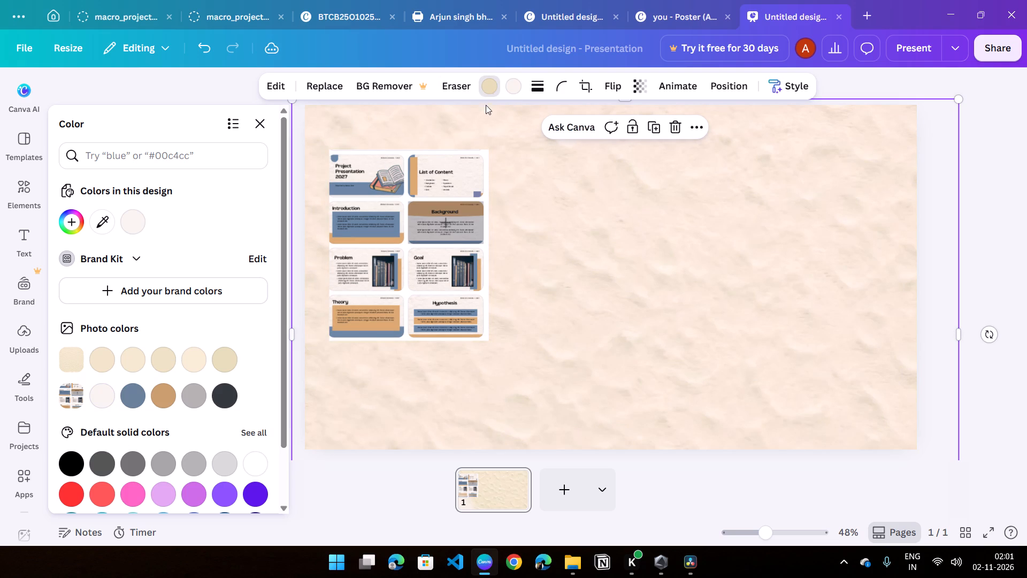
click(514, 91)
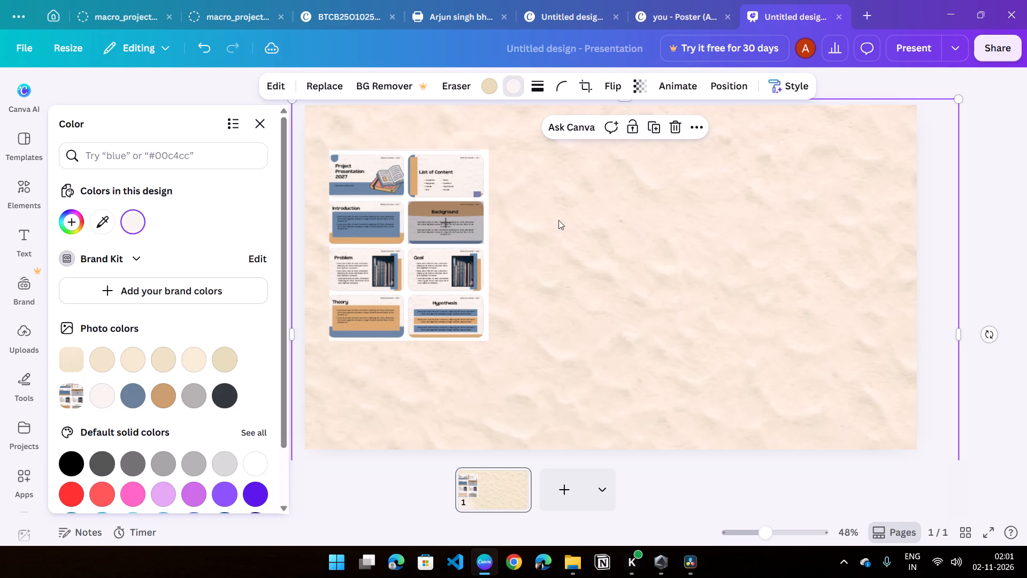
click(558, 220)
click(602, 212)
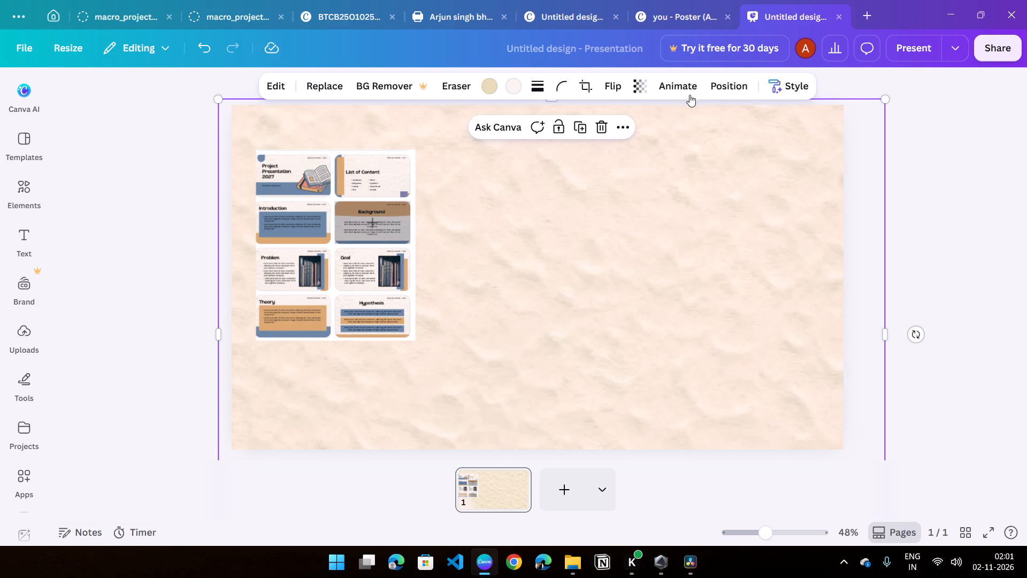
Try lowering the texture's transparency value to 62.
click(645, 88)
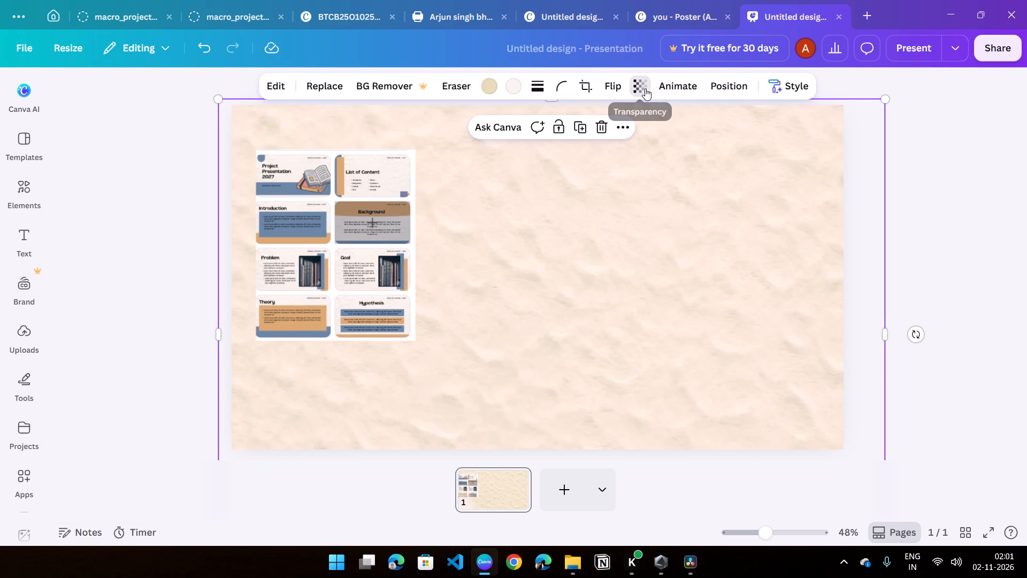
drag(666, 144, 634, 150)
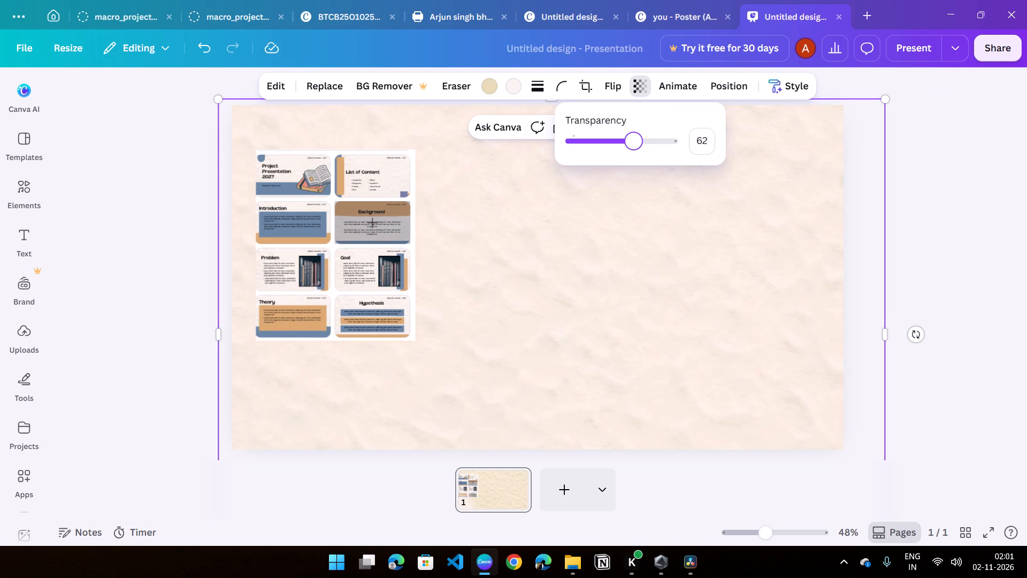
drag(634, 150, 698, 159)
Enlarge the template screenshot proportionally from its lower-right corner.
click(385, 231)
drag(412, 339, 593, 446)
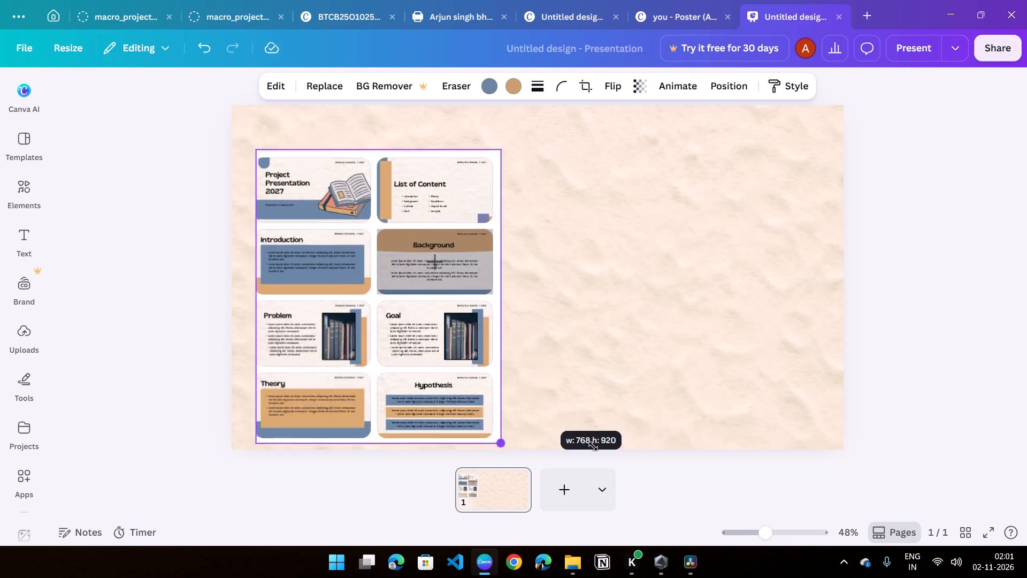
drag(593, 446, 470, 355)
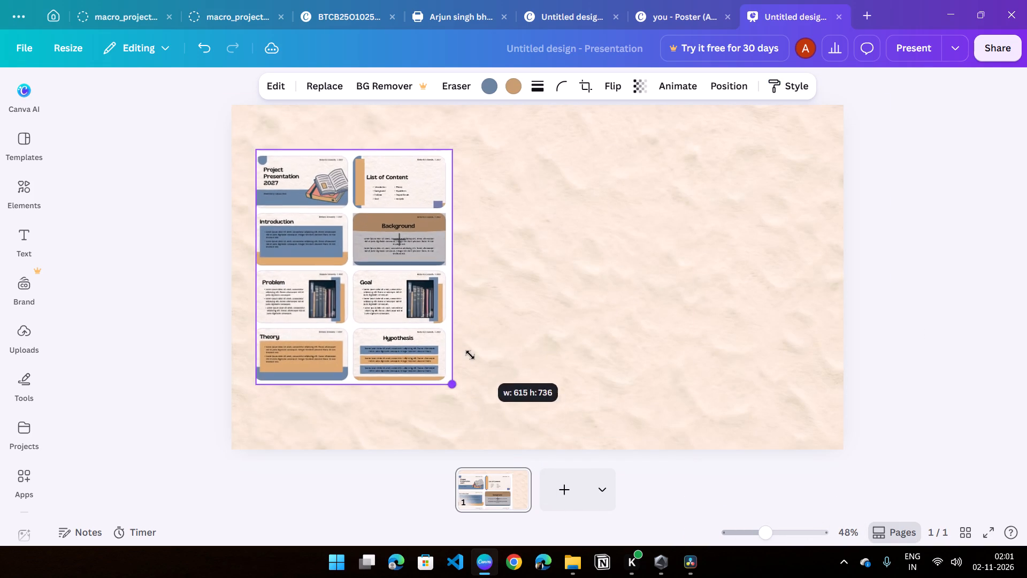
drag(470, 355, 463, 352)
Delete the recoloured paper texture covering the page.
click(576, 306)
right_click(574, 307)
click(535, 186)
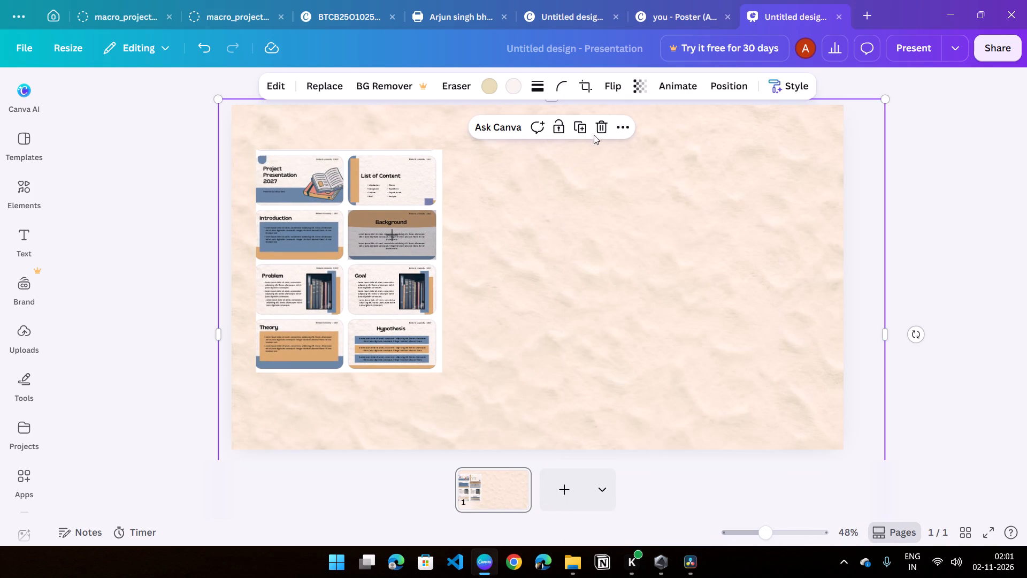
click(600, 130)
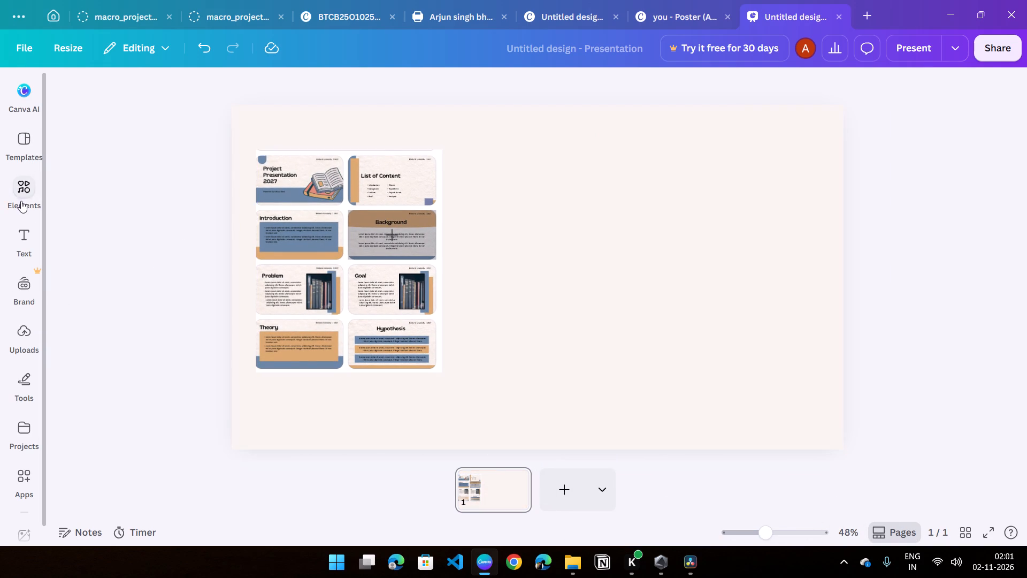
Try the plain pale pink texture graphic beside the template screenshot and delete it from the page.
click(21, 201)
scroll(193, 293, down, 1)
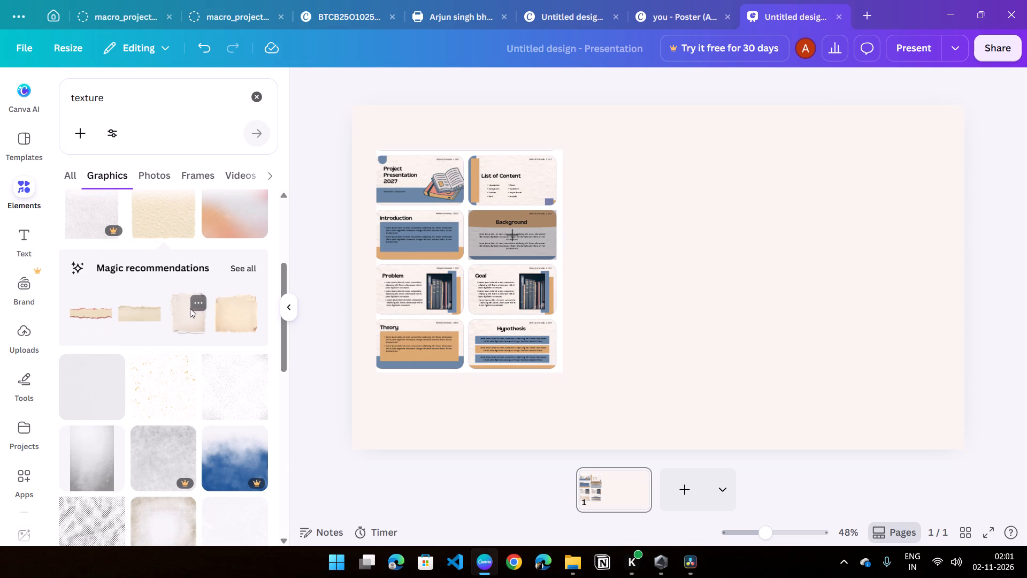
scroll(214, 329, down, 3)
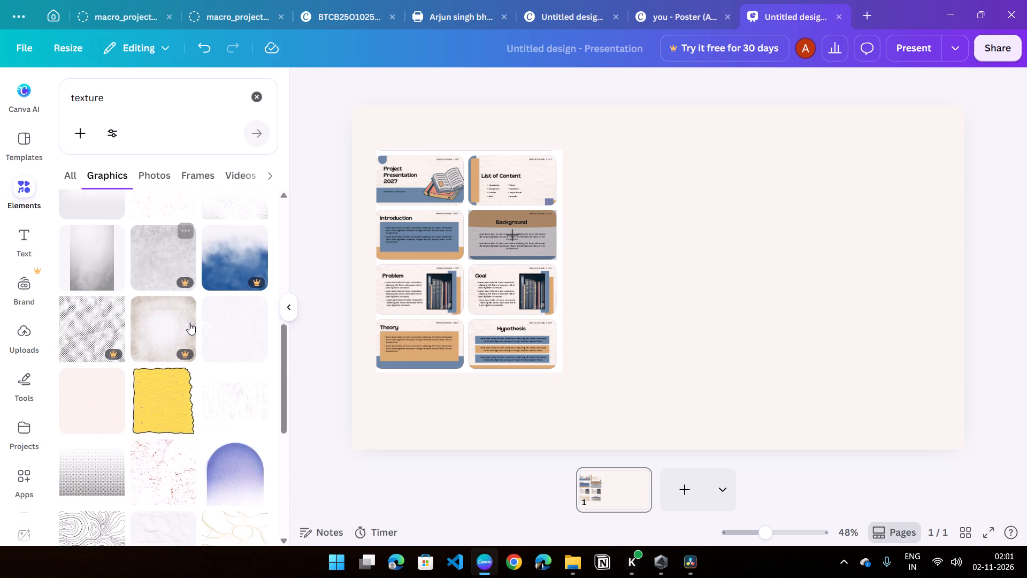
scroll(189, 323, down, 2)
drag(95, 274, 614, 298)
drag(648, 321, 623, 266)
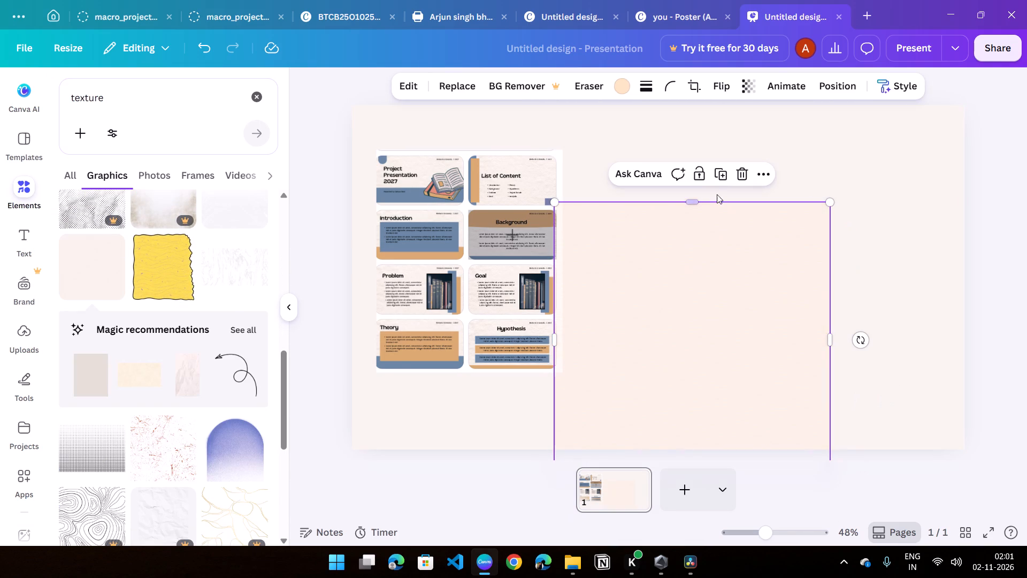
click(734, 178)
Browse the texture graphics for a suitable background and open all Magic recommendations for the pale pink texture.
scroll(157, 365, down, 2)
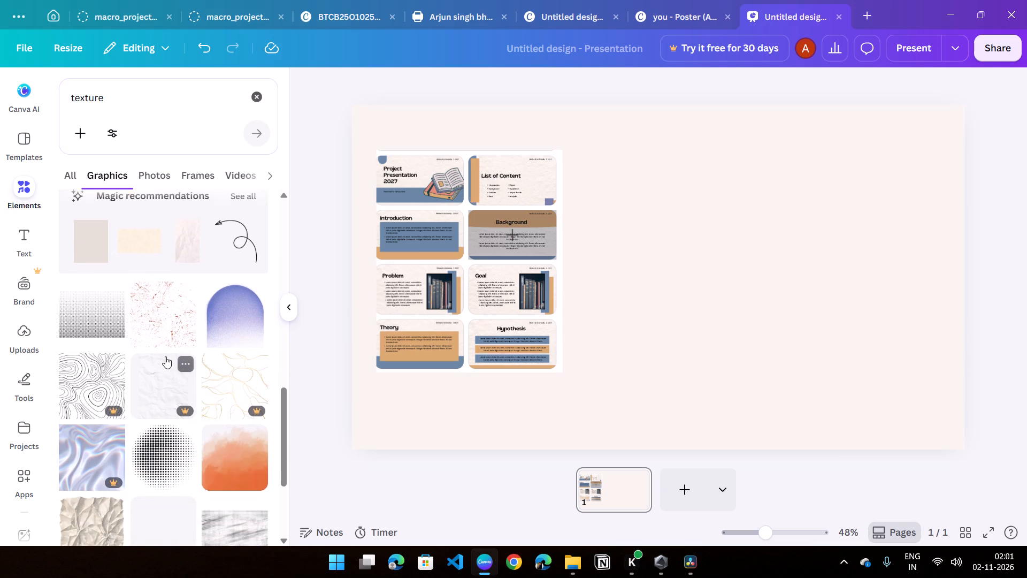
scroll(165, 356, down, 6)
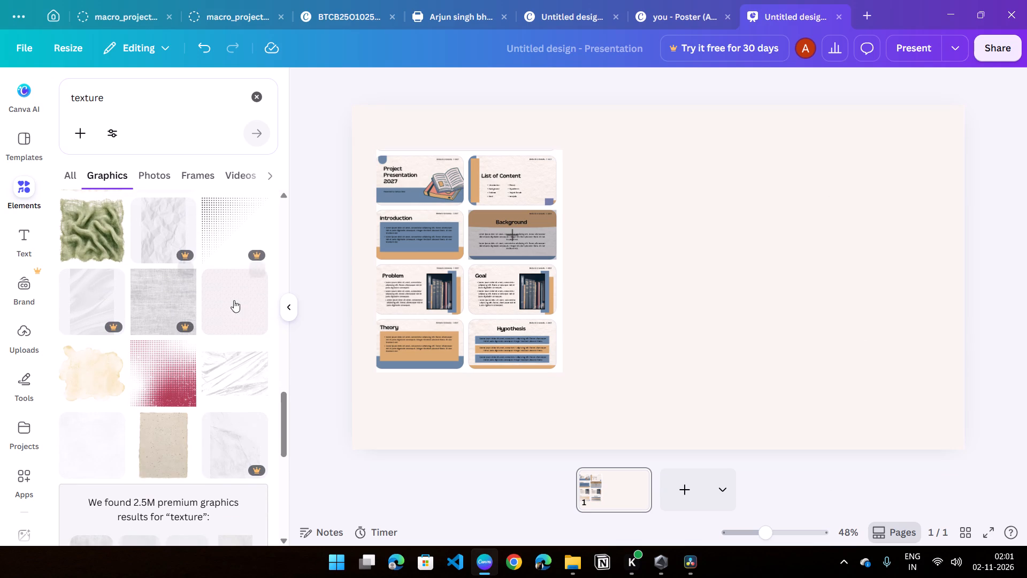
scroll(221, 328, down, 2)
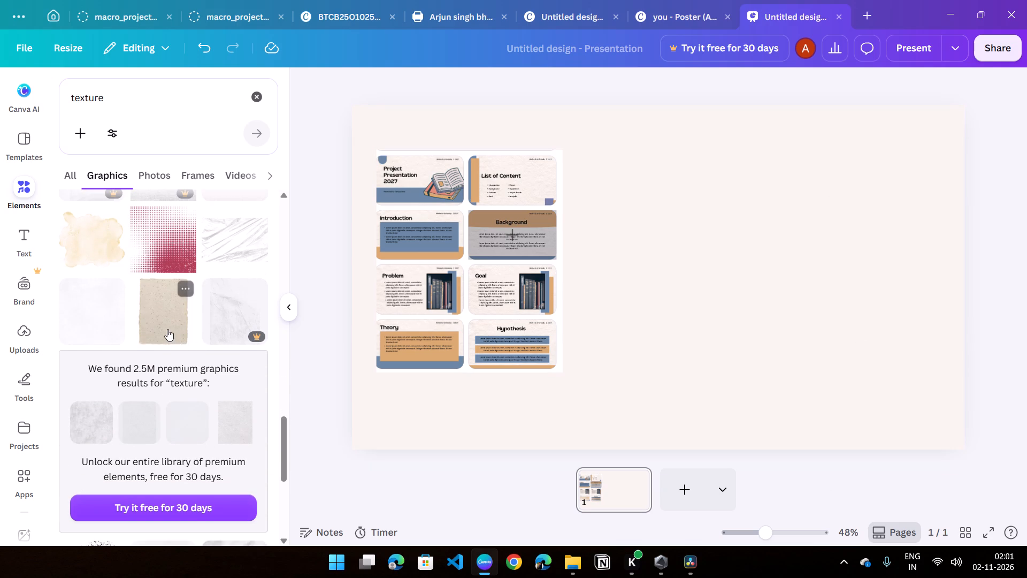
scroll(167, 329, up, 9)
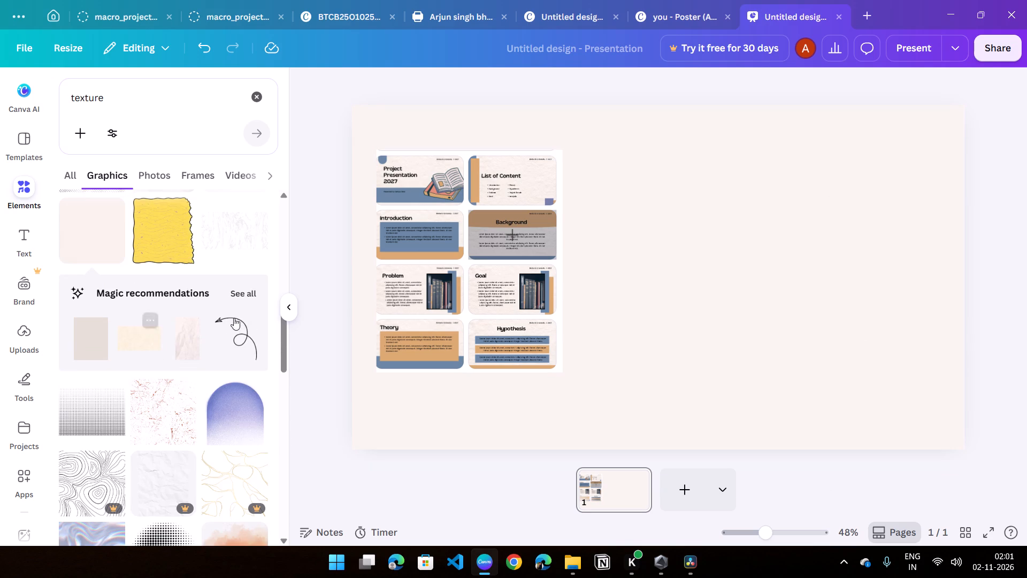
click(244, 289)
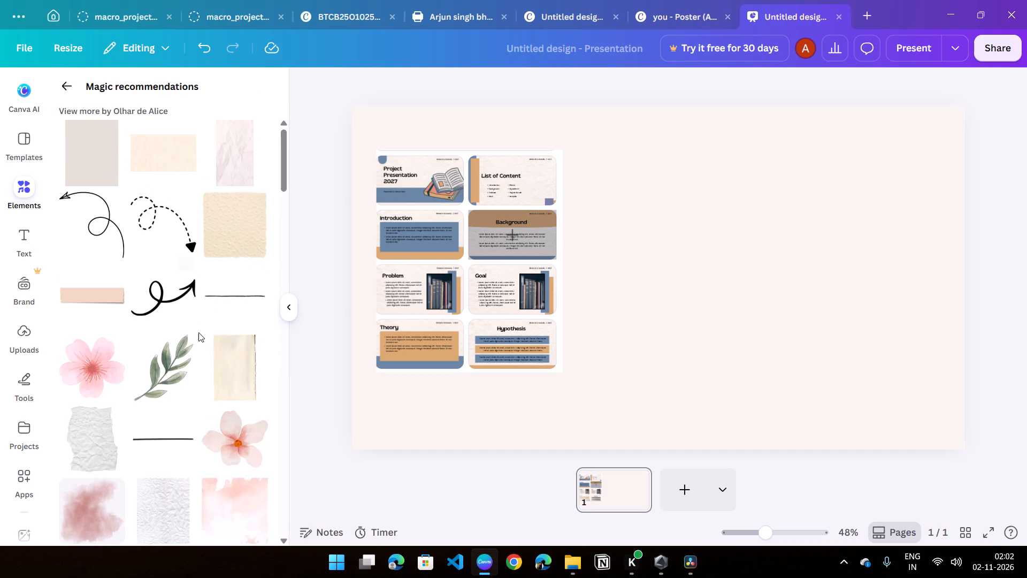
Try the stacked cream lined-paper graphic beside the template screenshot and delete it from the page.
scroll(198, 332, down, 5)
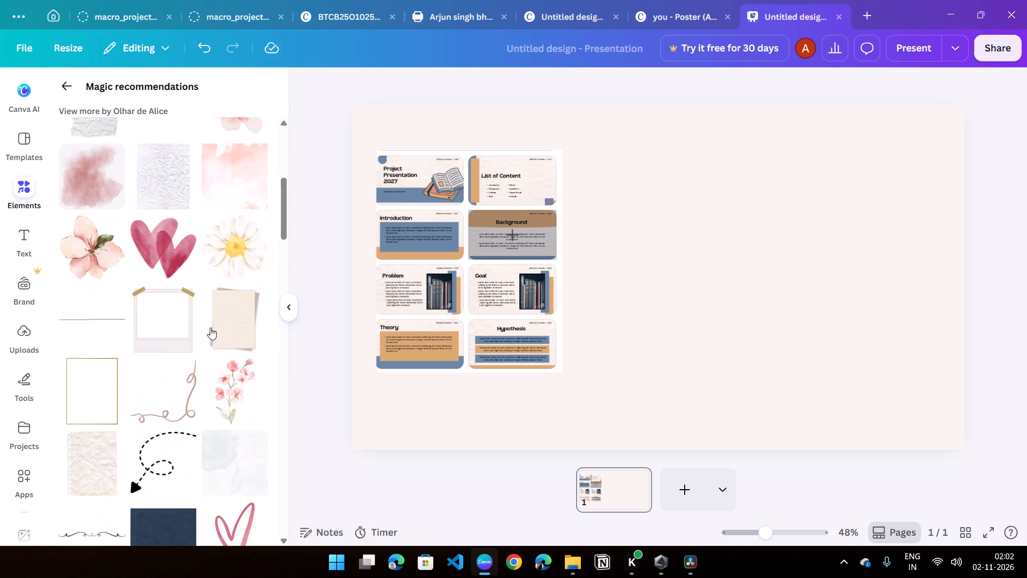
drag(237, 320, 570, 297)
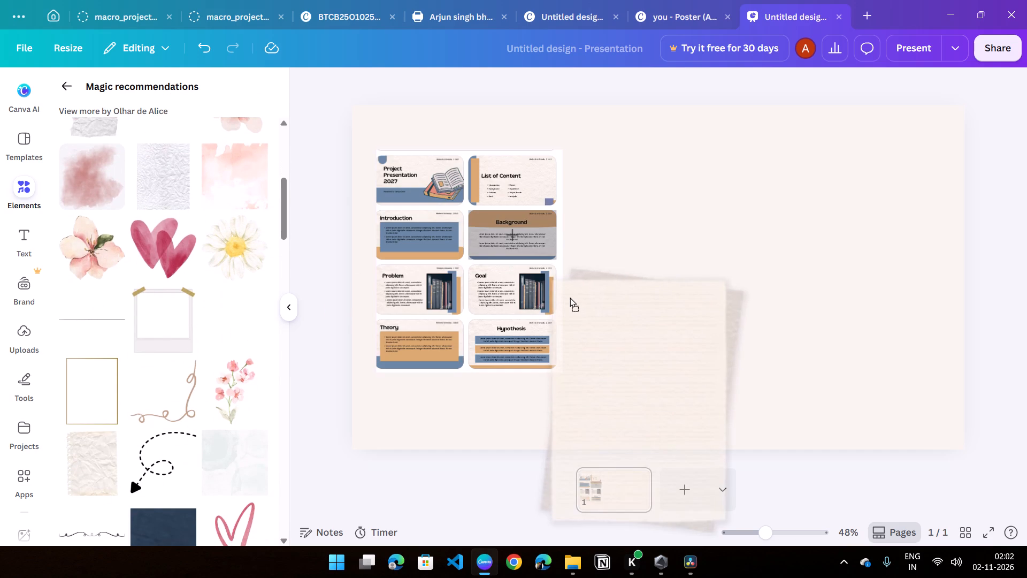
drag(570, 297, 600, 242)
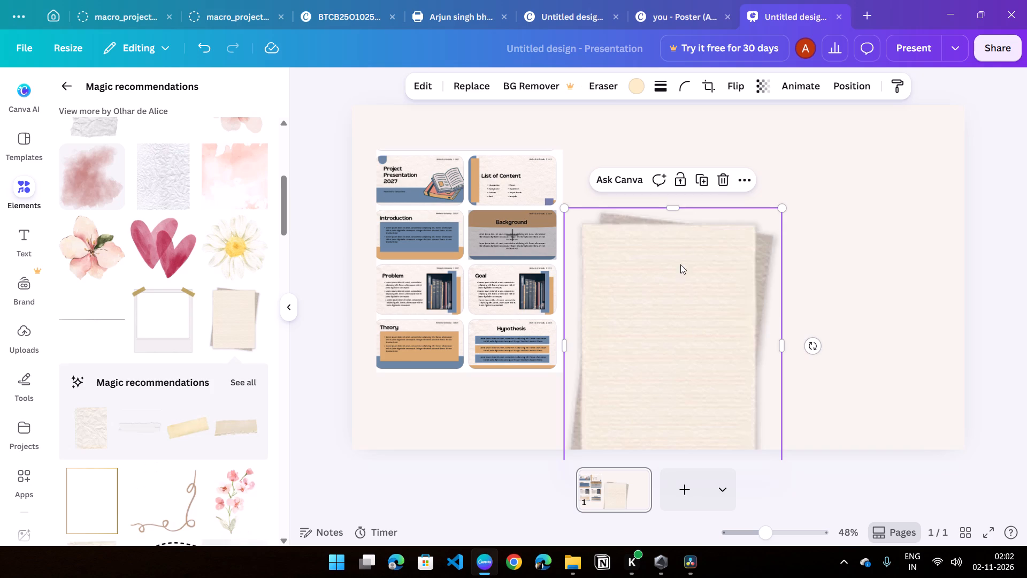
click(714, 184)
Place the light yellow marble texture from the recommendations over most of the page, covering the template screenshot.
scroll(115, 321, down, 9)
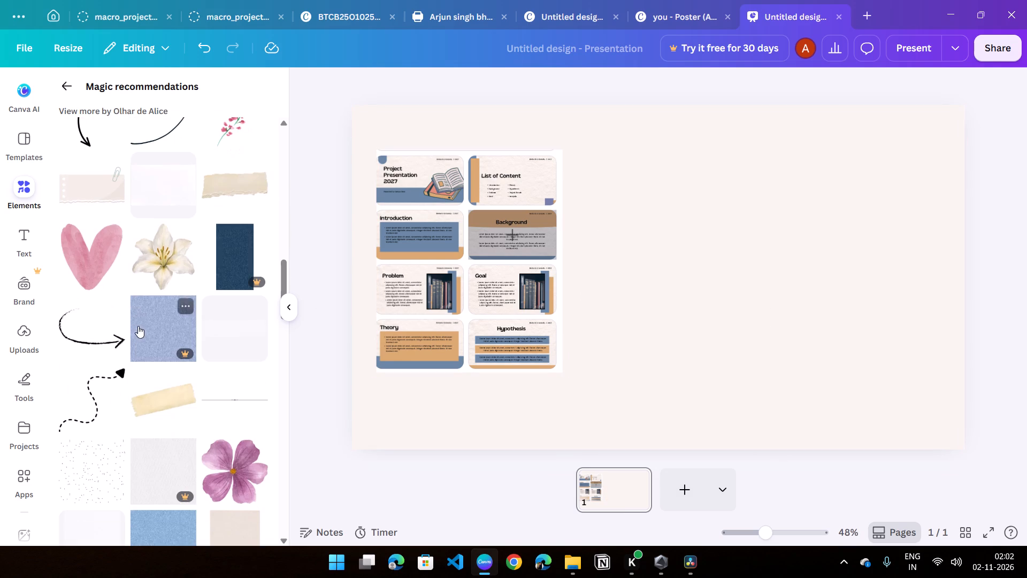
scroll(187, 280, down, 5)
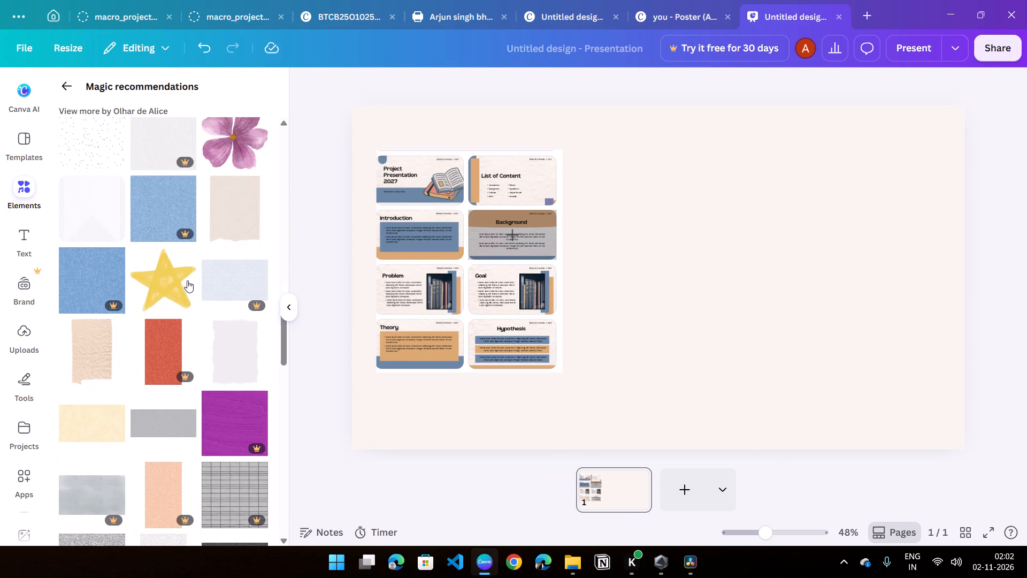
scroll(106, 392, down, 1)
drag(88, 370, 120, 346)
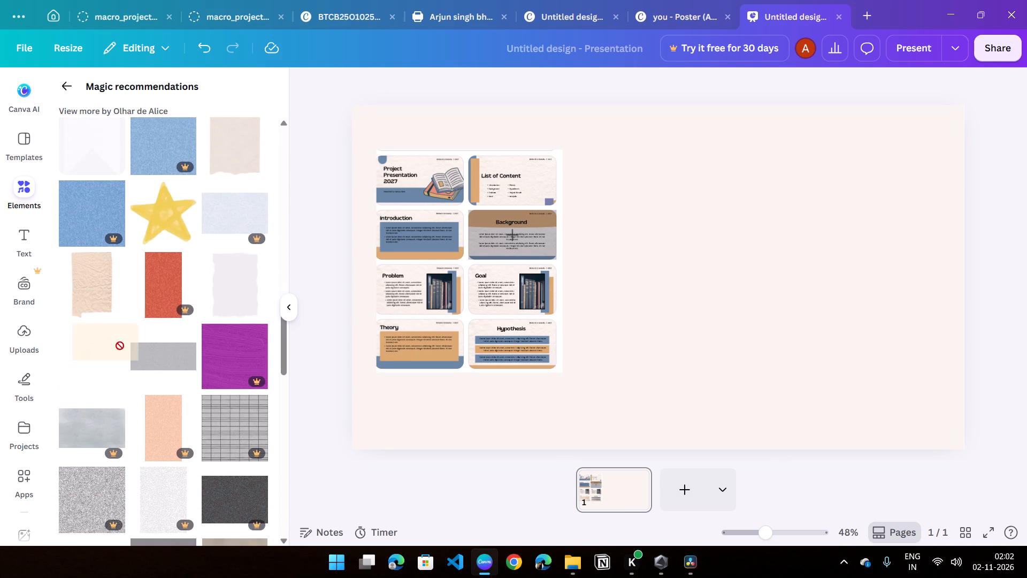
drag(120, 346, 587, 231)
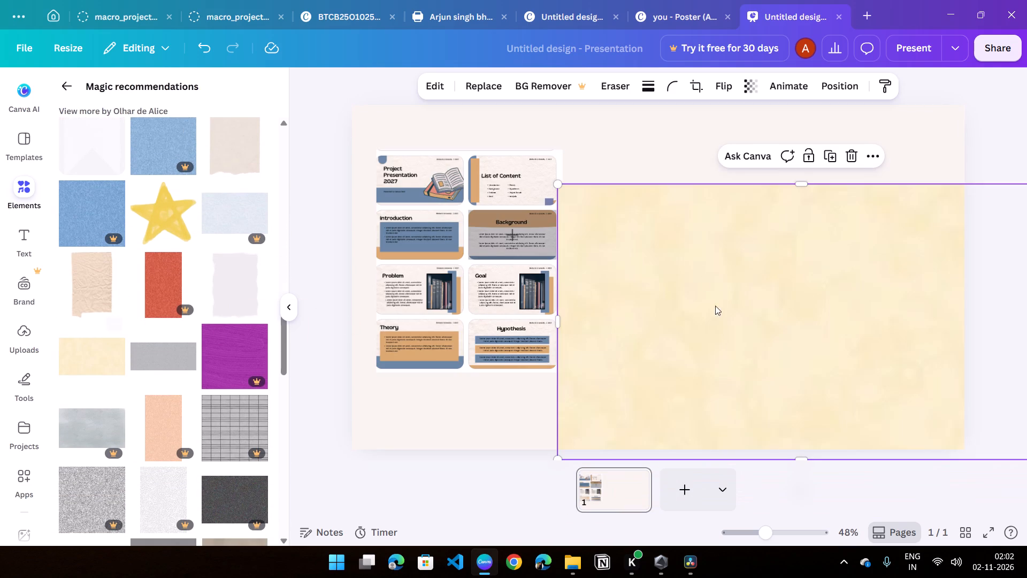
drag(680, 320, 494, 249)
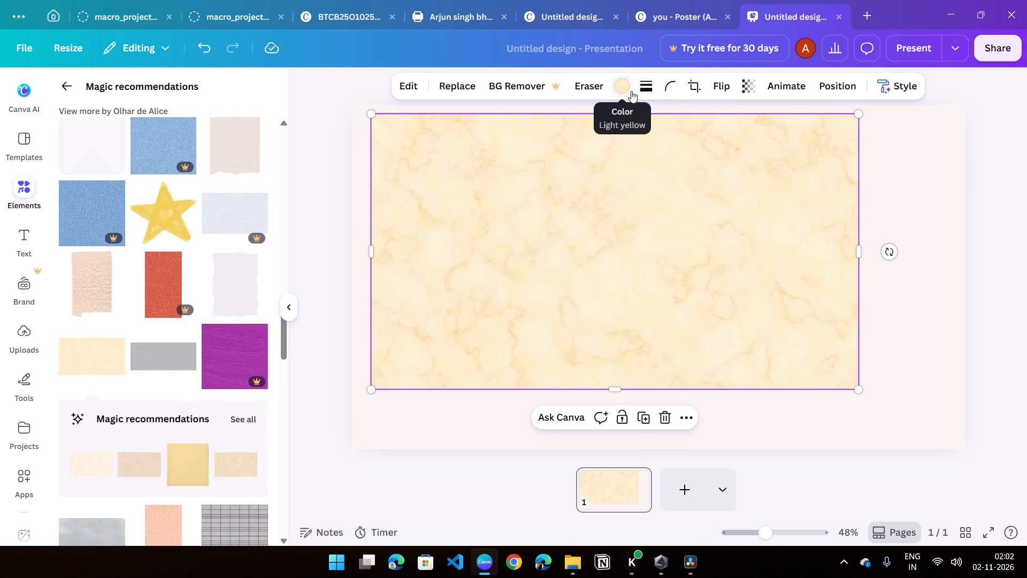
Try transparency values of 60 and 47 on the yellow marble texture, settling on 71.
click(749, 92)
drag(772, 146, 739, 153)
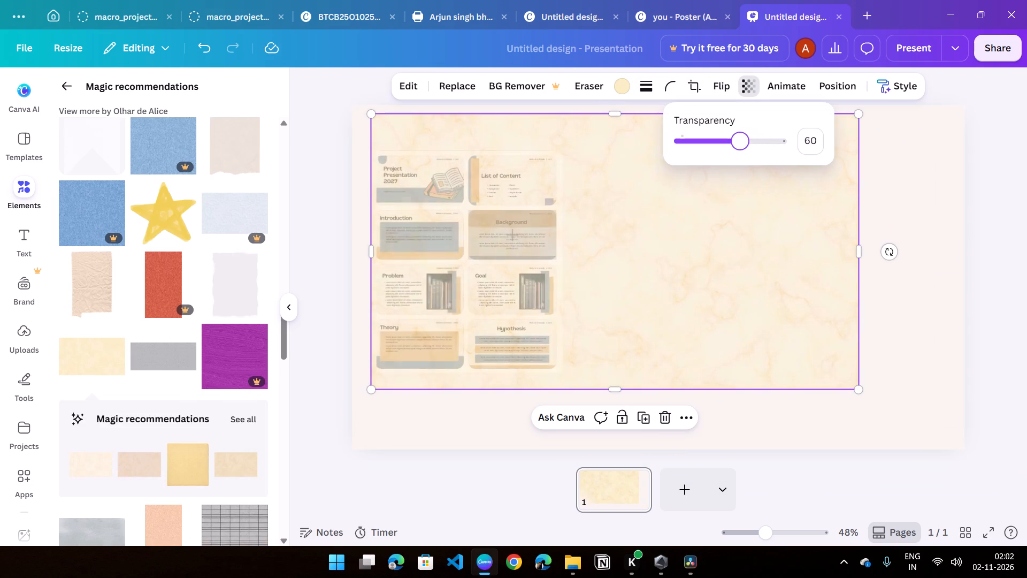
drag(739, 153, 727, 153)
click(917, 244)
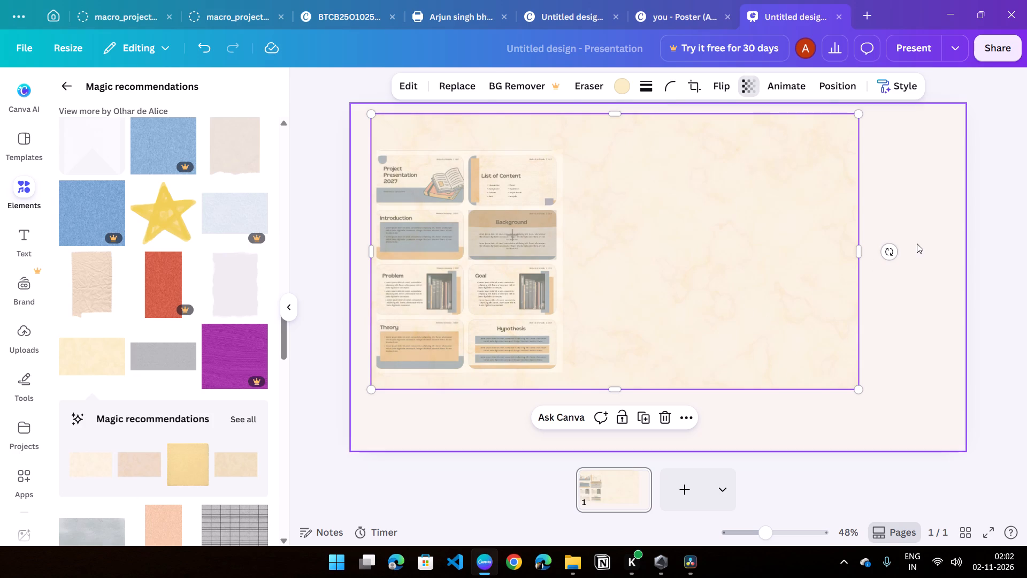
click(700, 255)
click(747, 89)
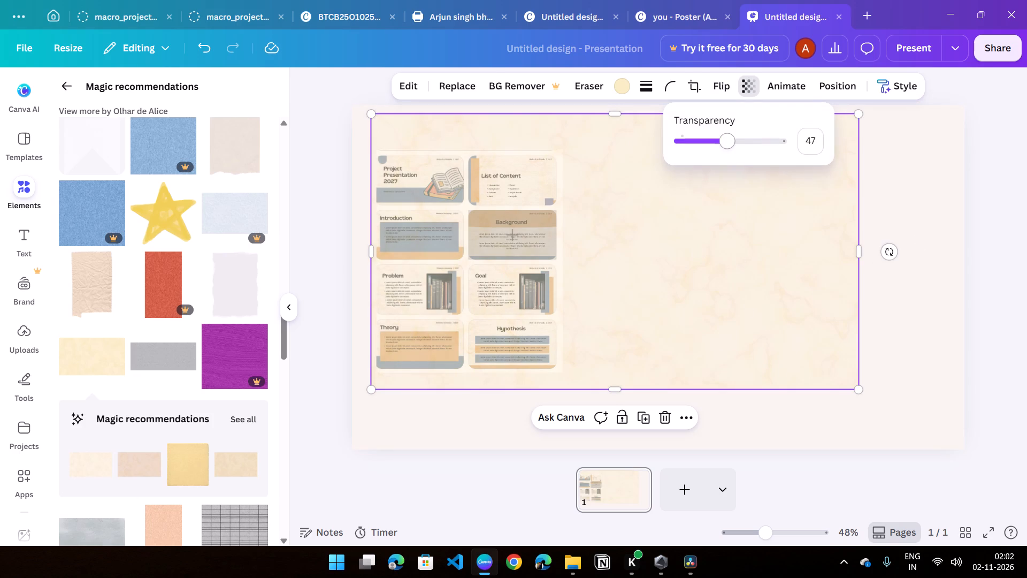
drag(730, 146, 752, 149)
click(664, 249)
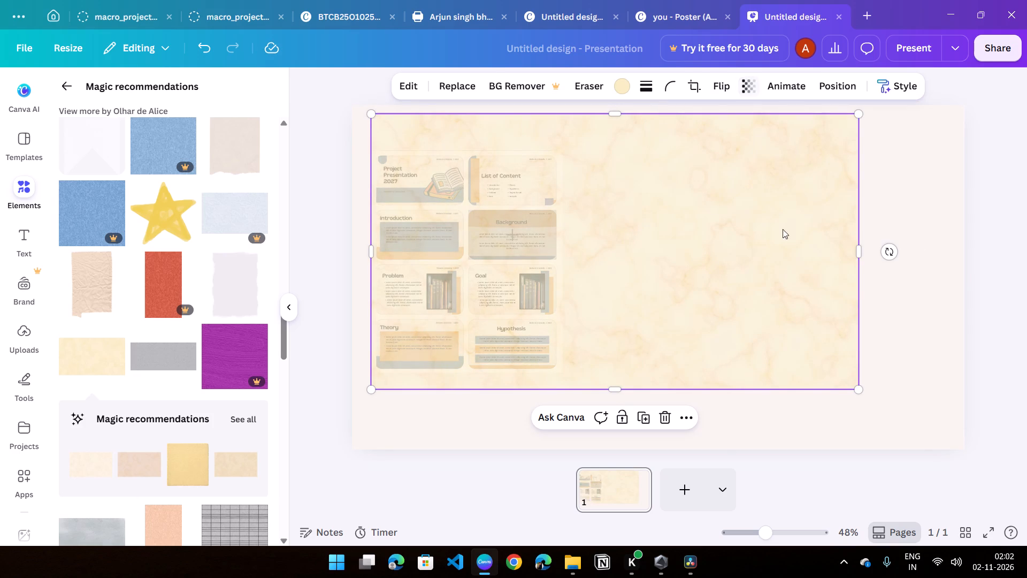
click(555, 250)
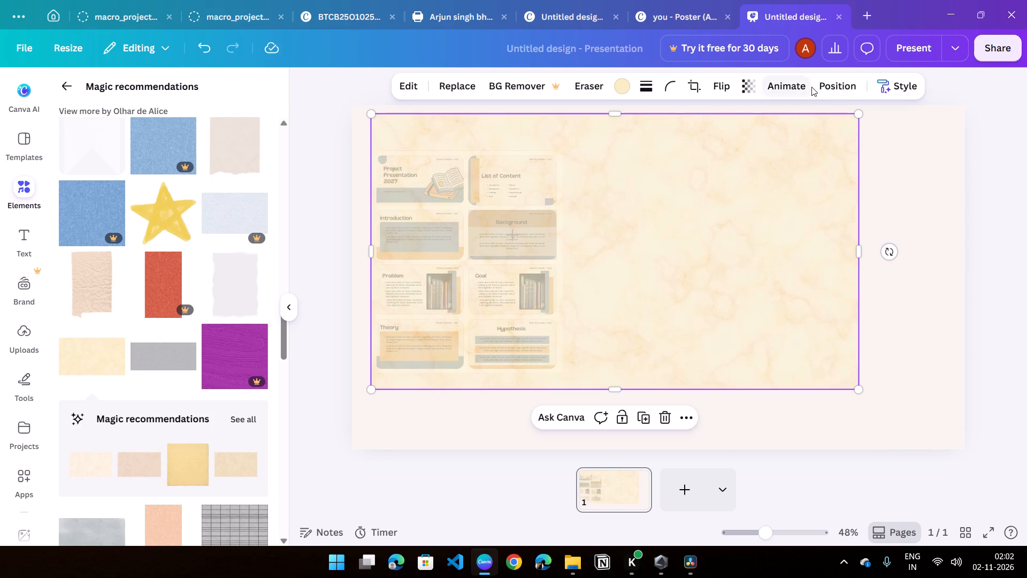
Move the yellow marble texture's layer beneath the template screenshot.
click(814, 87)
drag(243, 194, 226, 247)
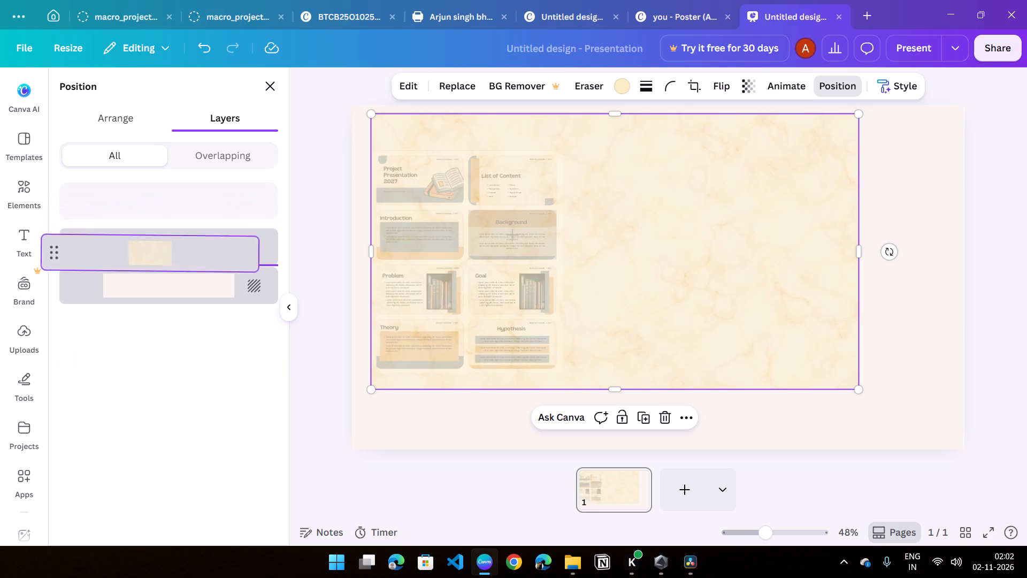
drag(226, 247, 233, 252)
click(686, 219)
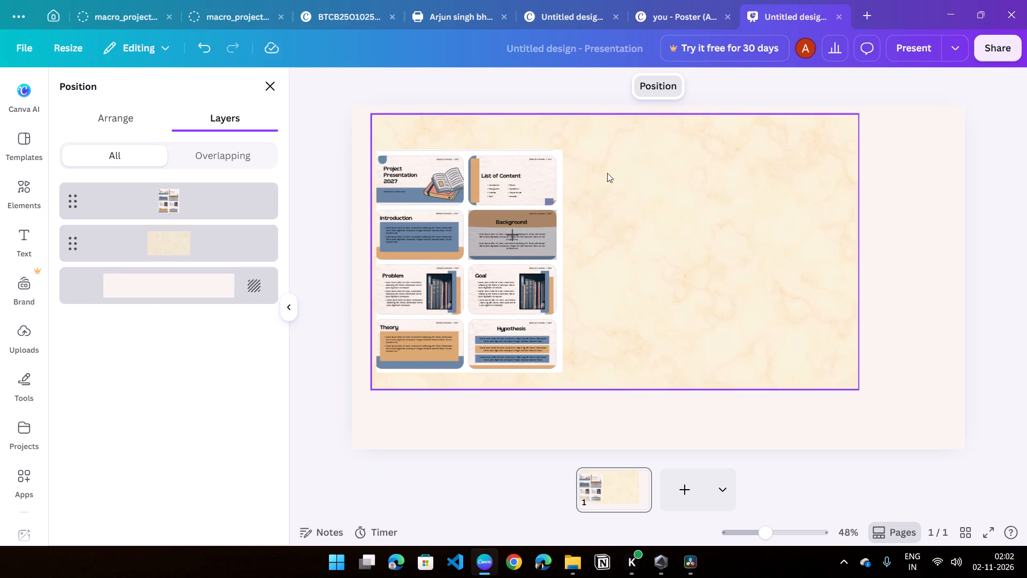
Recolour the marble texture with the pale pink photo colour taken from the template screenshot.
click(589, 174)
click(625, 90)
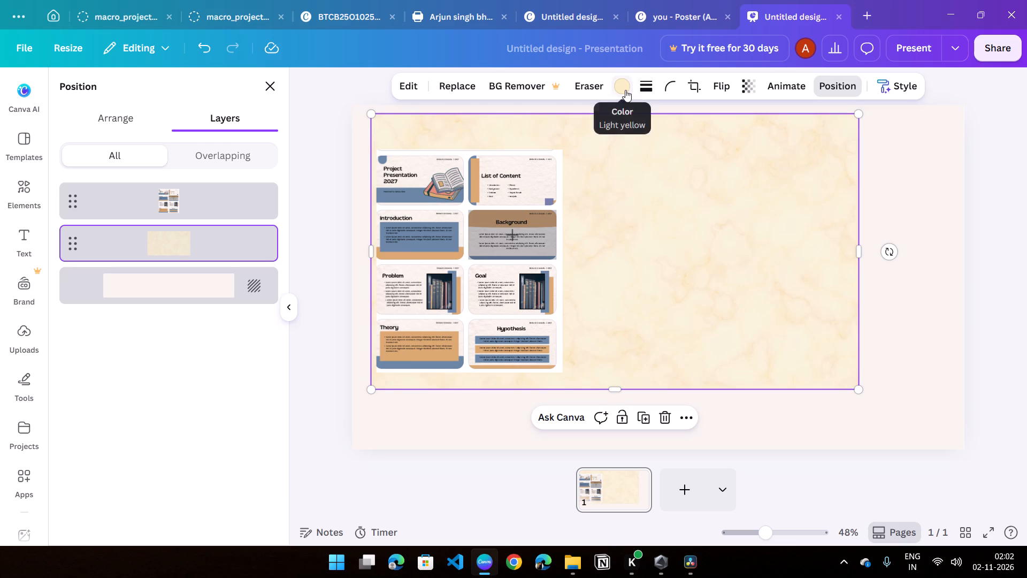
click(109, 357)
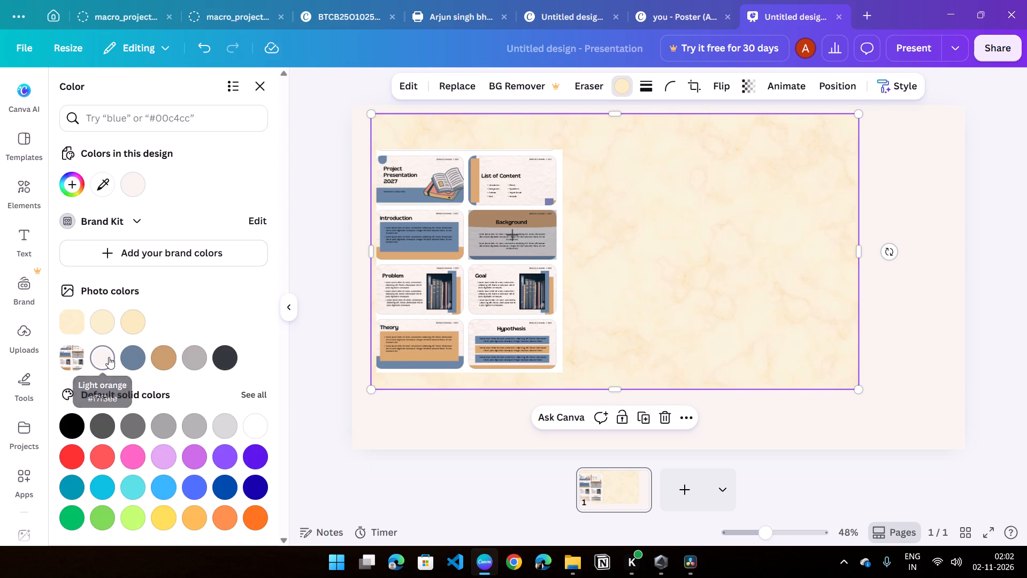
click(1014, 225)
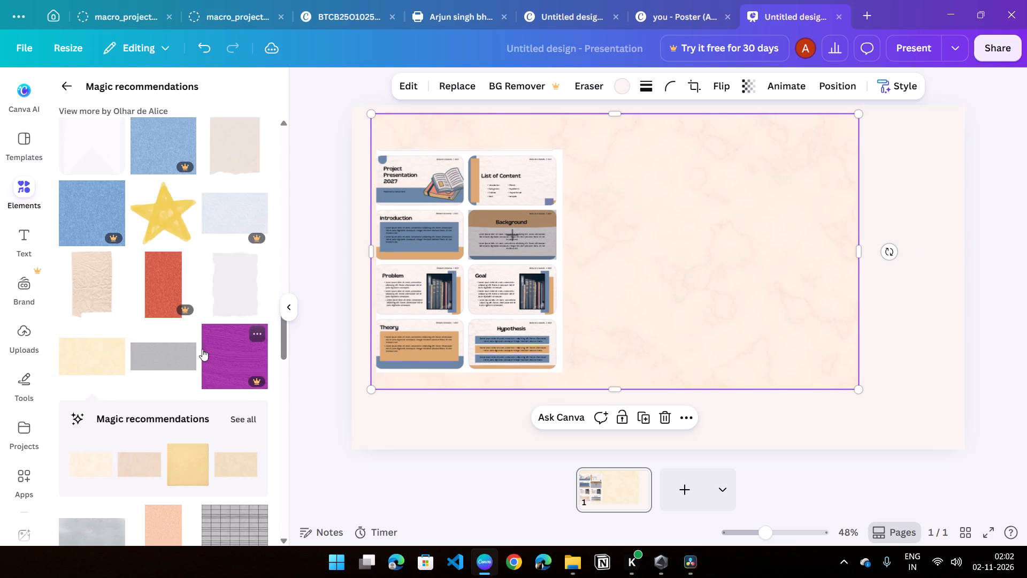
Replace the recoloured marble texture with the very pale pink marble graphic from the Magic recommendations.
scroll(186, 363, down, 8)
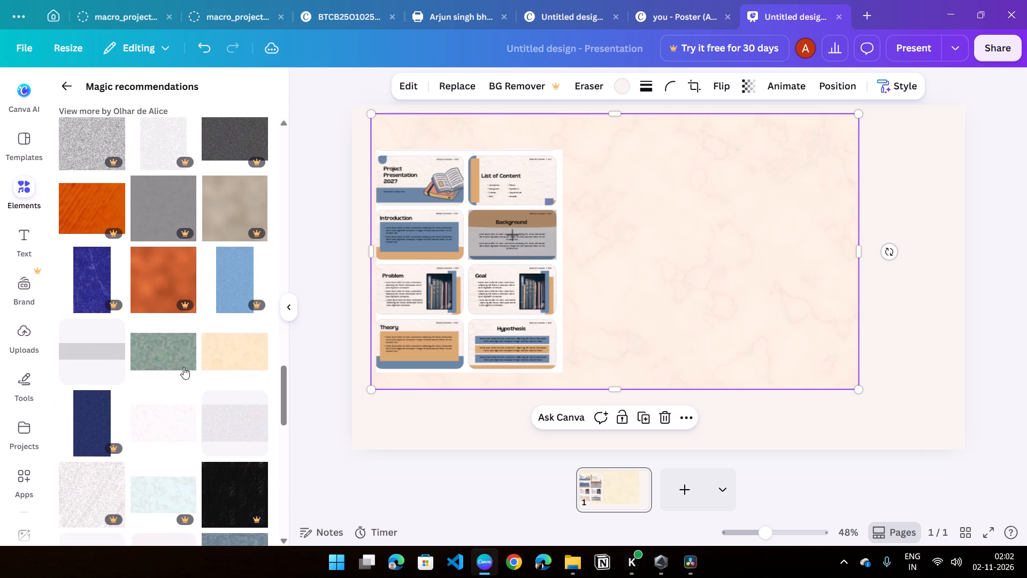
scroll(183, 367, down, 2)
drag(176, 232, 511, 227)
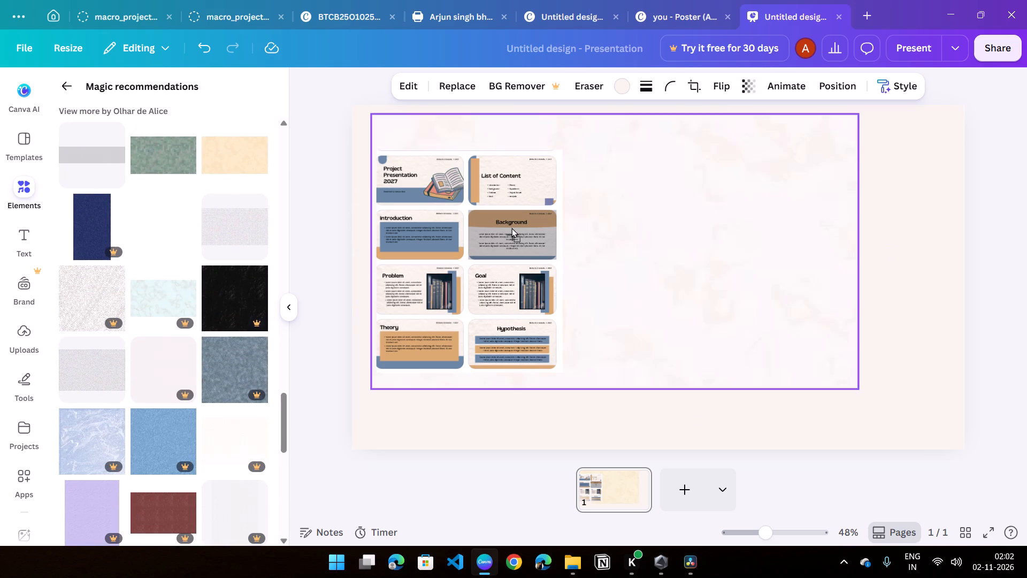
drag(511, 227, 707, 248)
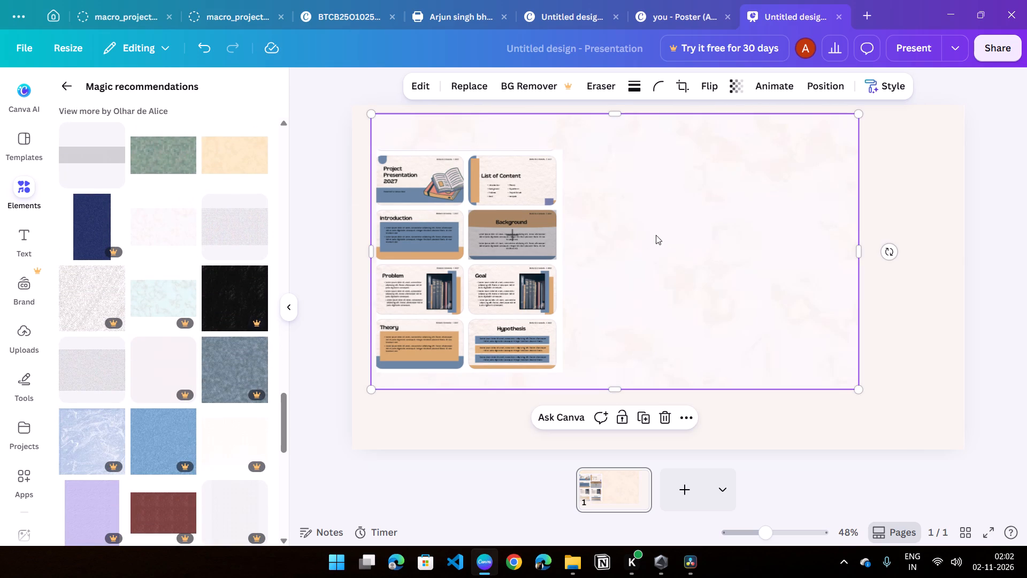
Delete the pale pink page background behind the marble texture.
click(936, 230)
right_click(932, 235)
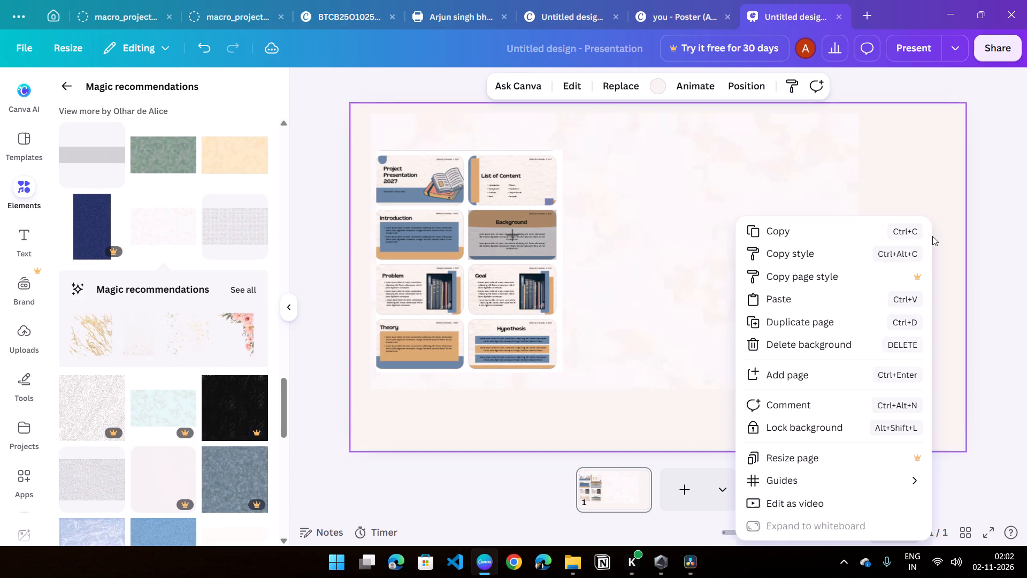
click(818, 348)
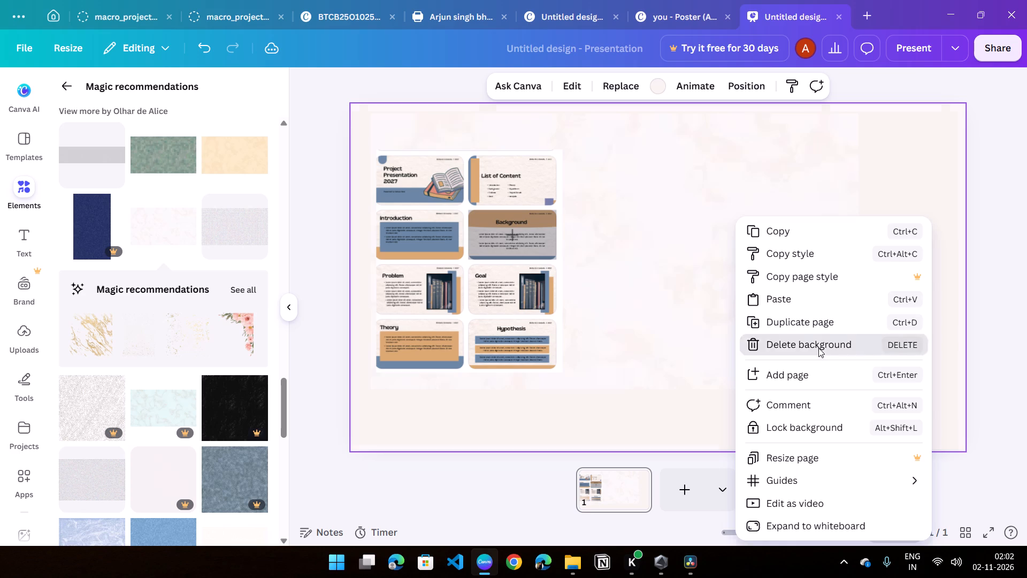
click(831, 276)
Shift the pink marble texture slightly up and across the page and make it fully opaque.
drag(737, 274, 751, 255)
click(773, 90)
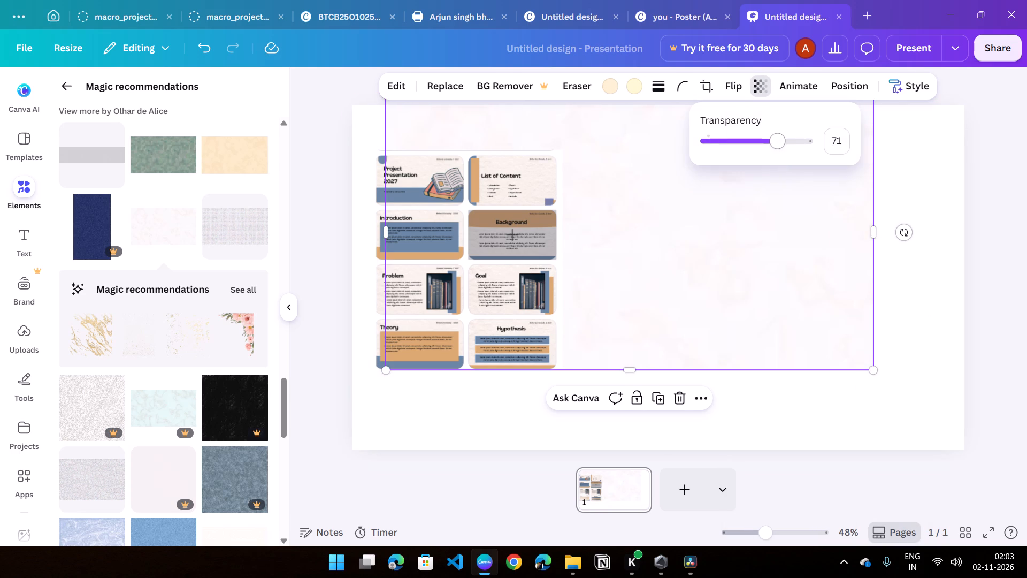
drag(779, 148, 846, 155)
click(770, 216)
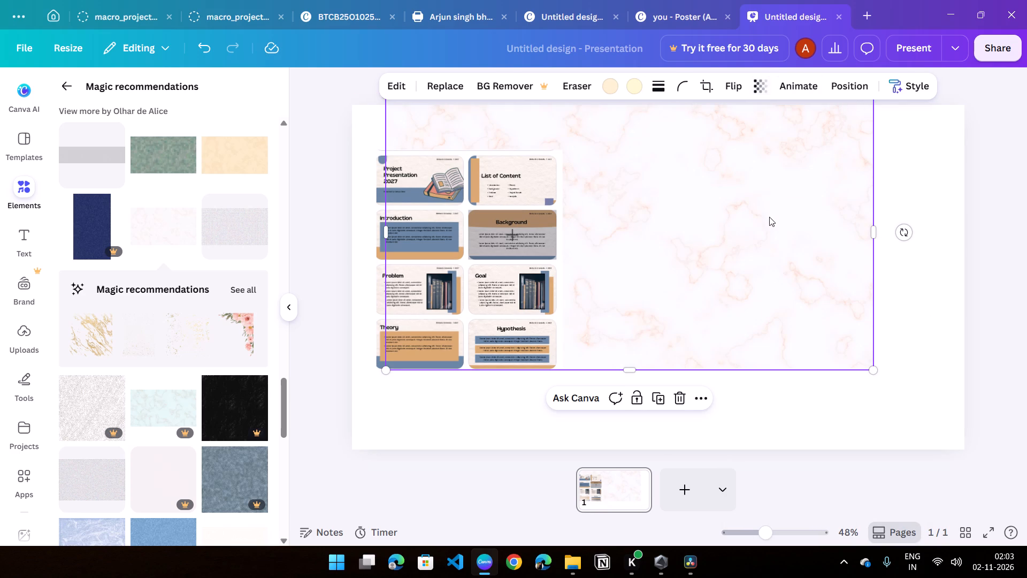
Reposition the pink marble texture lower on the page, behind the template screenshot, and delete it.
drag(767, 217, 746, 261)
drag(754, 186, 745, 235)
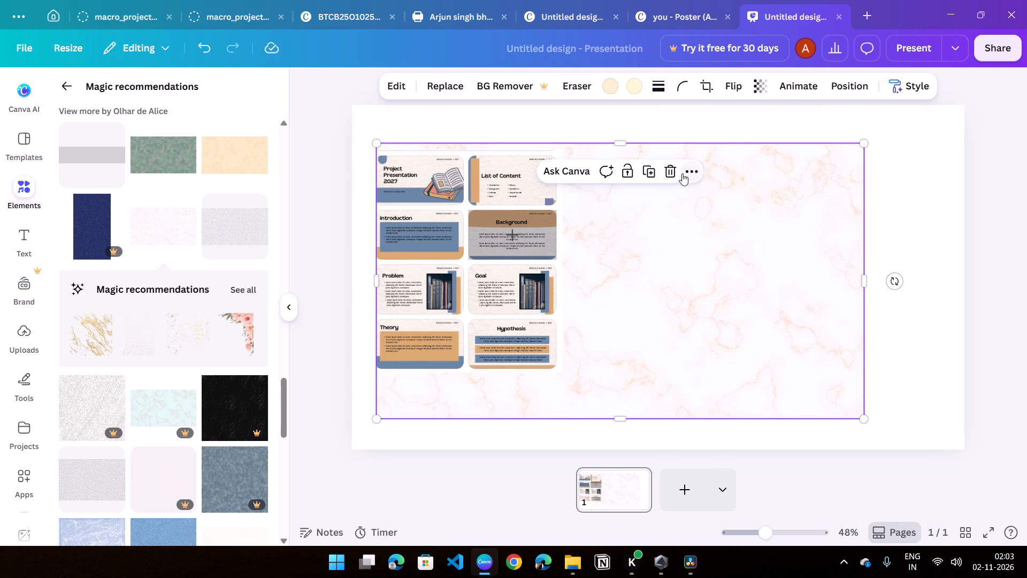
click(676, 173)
Set the blank page's background to the pale pink sampled from the List of Content slide in the template screenshot.
scroll(134, 323, down, 3)
scroll(184, 302, down, 2)
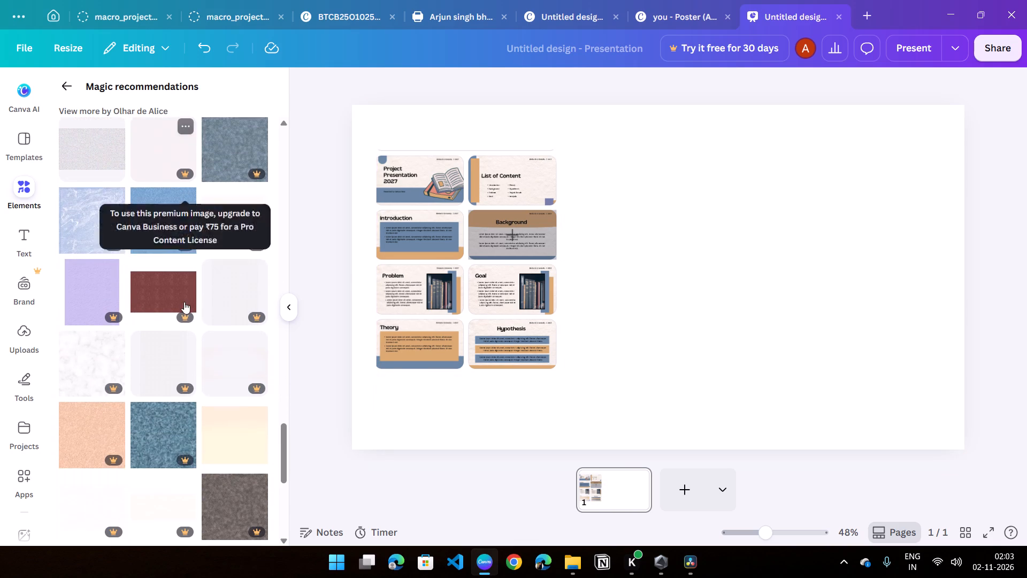
click(528, 193)
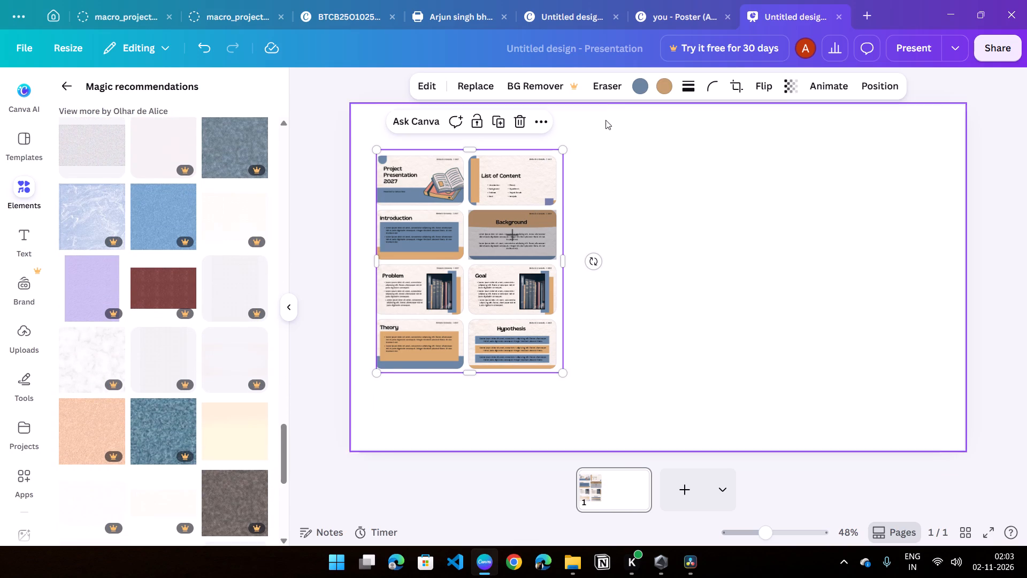
click(601, 185)
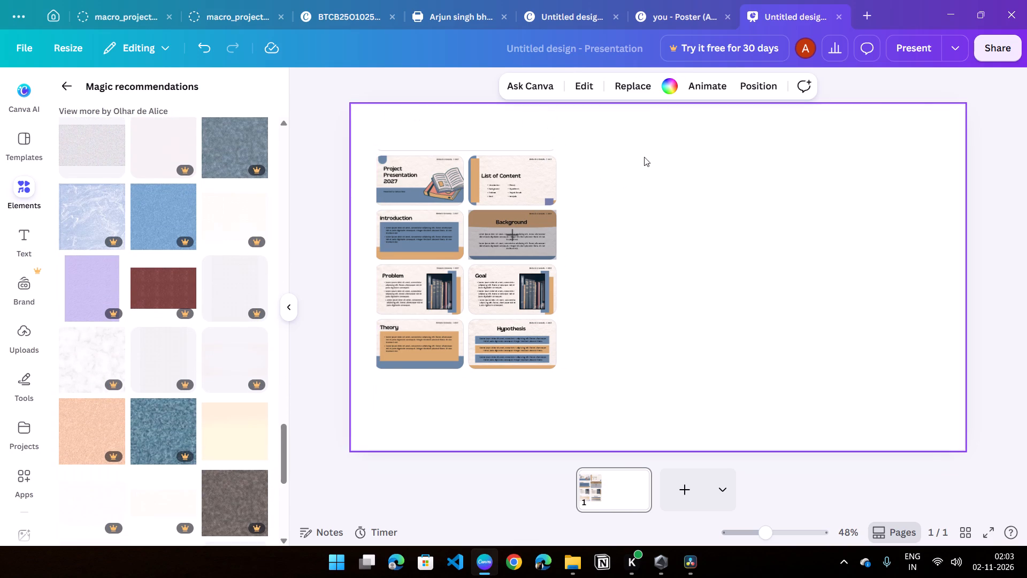
click(671, 88)
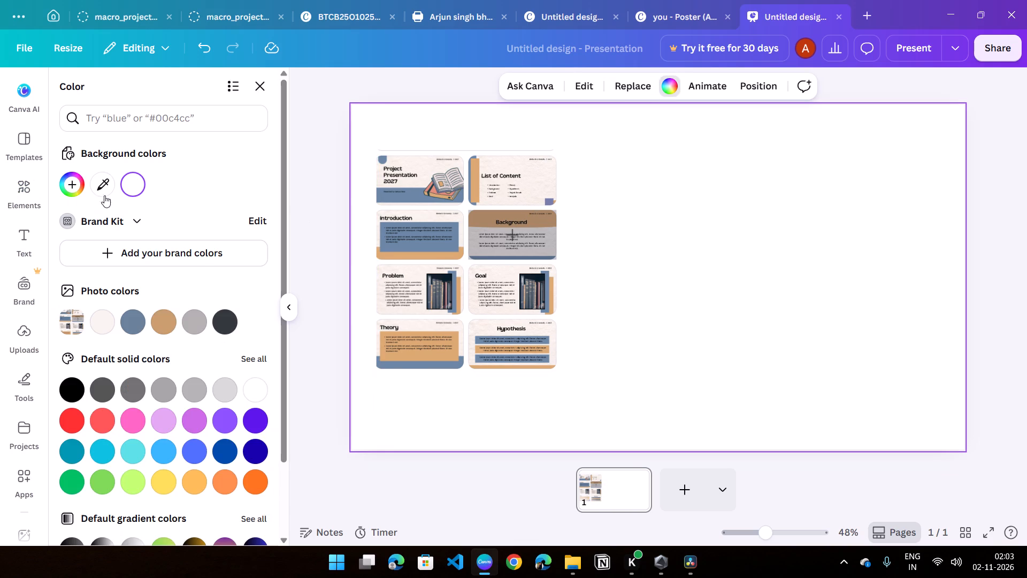
click(102, 189)
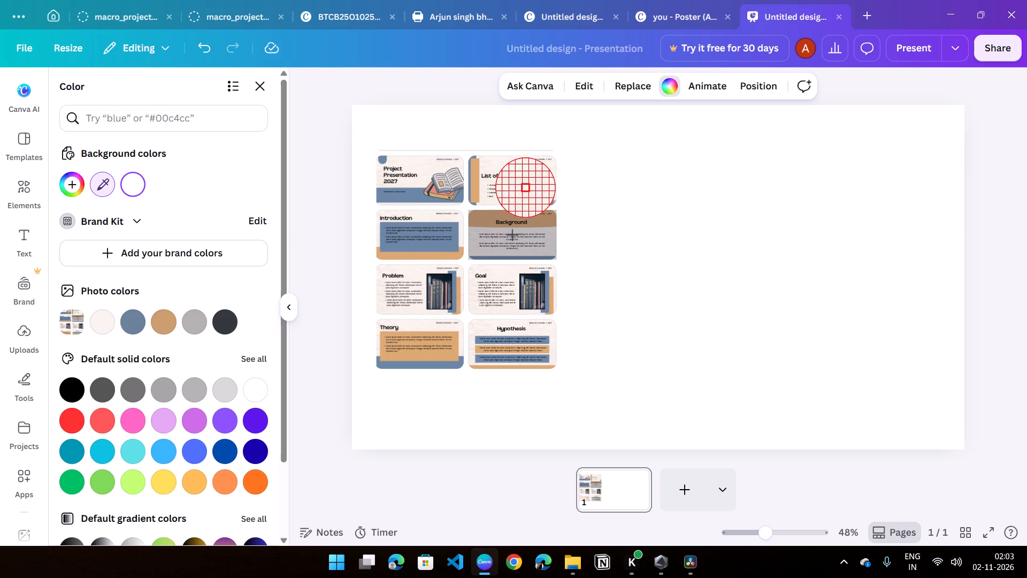
click(531, 182)
click(648, 230)
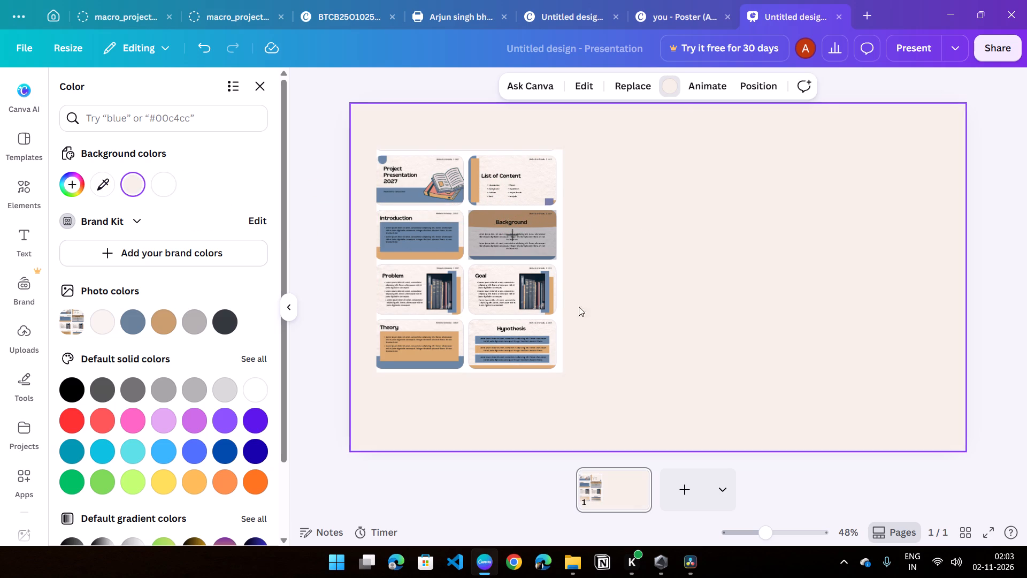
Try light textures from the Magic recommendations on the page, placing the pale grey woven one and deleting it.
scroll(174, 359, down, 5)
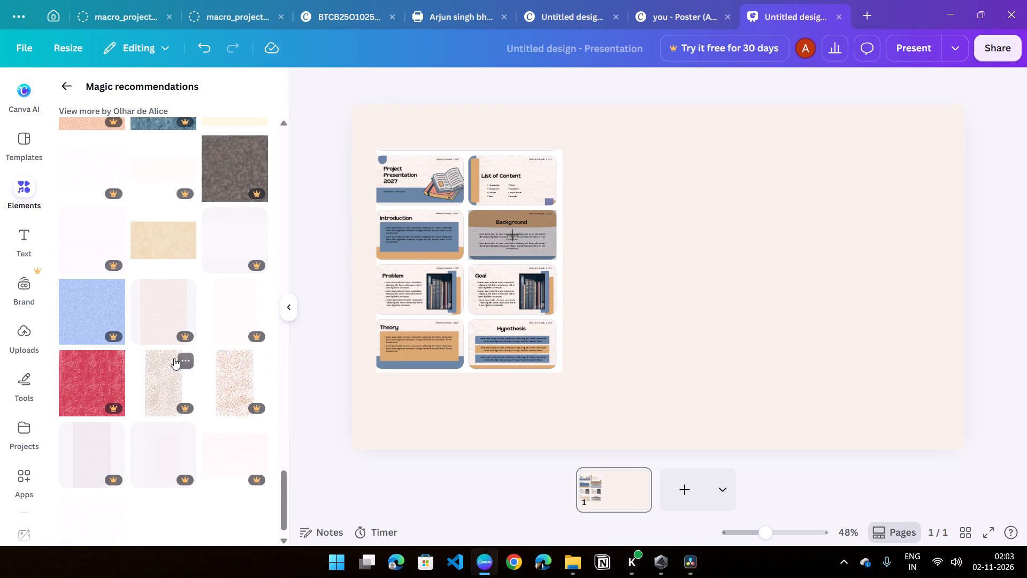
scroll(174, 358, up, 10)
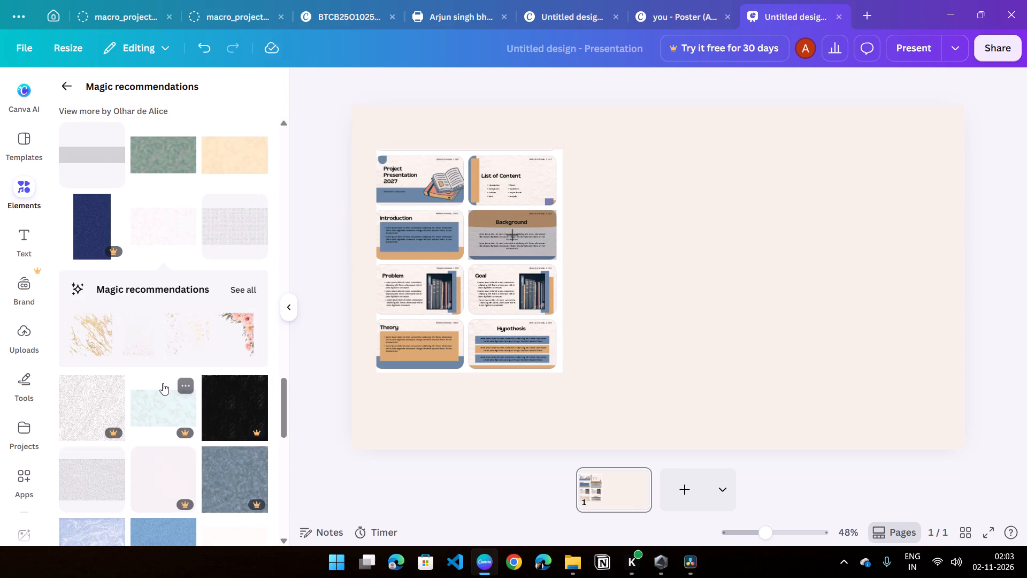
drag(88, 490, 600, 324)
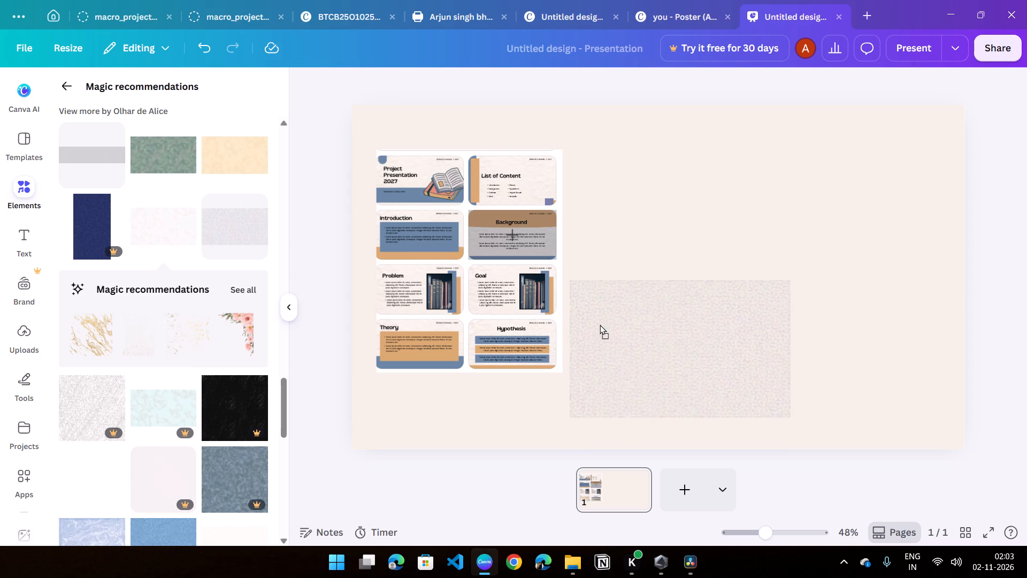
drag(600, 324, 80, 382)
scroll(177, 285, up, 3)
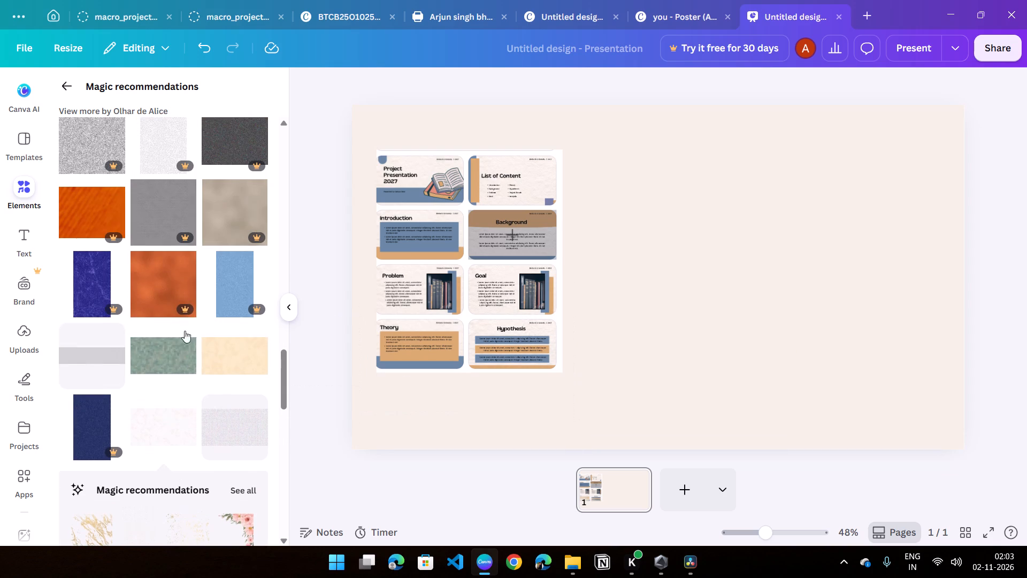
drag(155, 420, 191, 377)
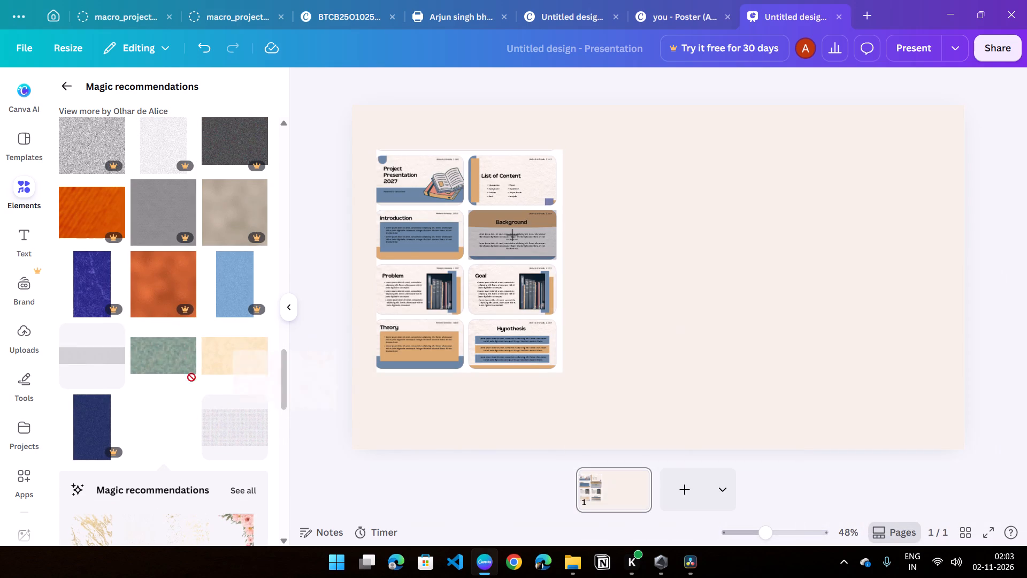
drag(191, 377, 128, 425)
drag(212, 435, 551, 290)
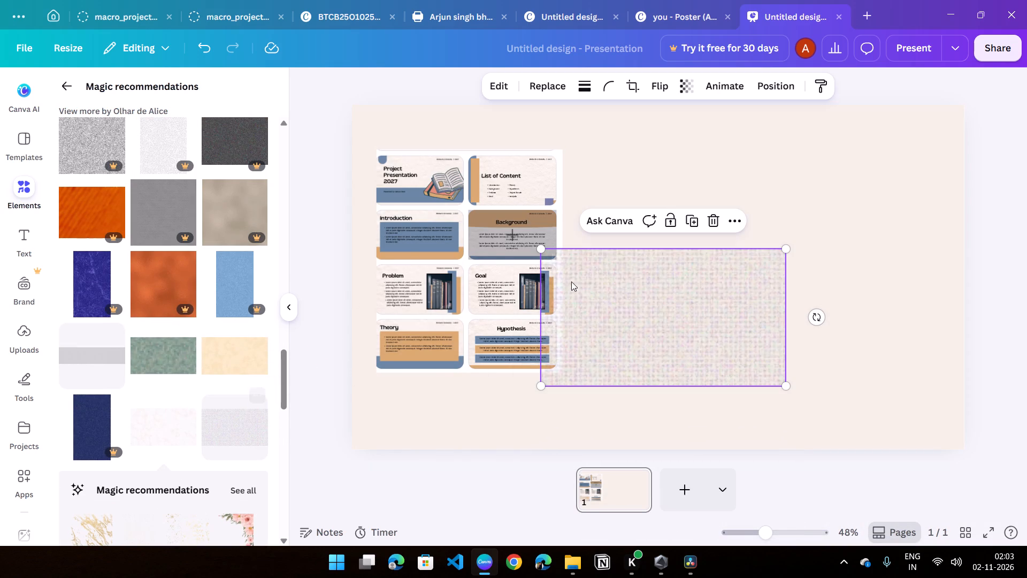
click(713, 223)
Add the beige crumpled torn-edge texture from the Magic recommendations to the page and rotate it a quarter turn into landscape orientation.
scroll(75, 364, up, 2)
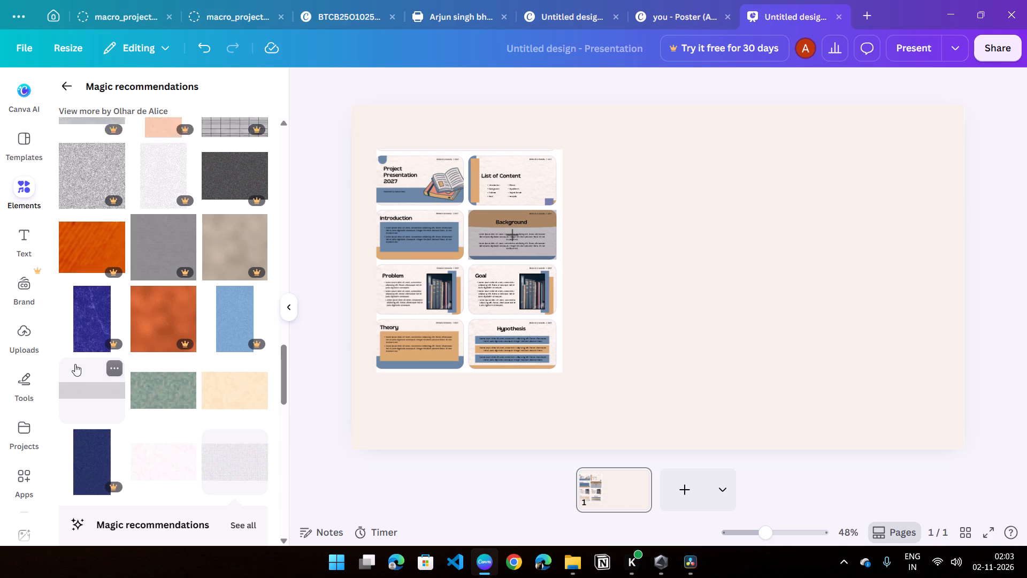
scroll(75, 364, up, 3)
drag(91, 264, 652, 257)
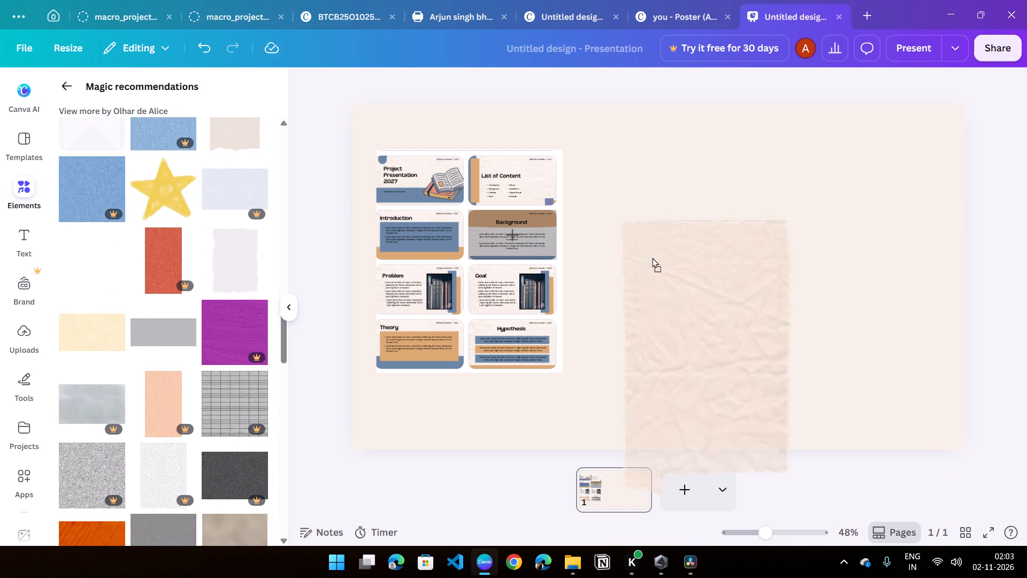
drag(652, 257, 652, 257)
drag(716, 326, 678, 248)
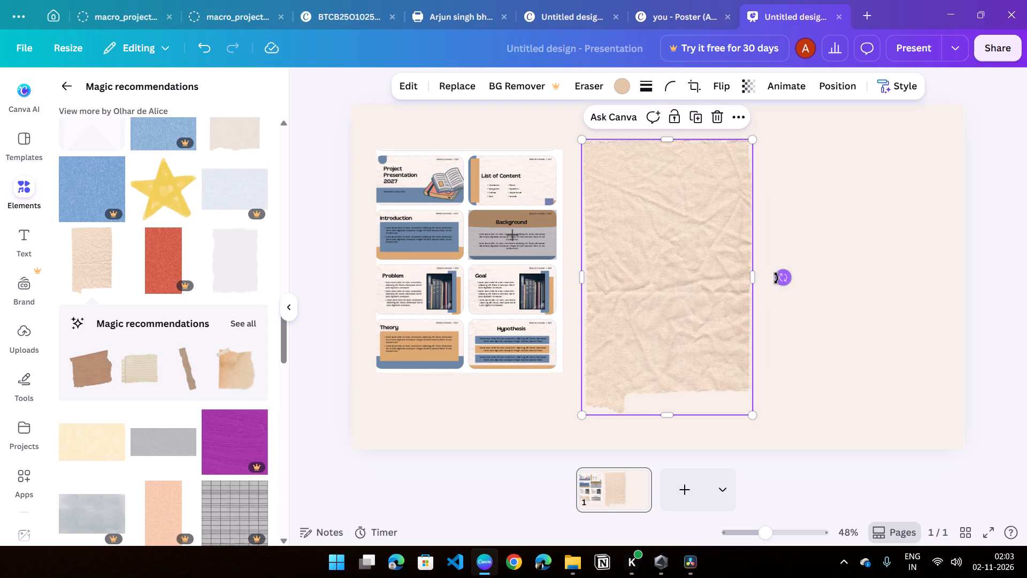
drag(776, 278, 694, 219)
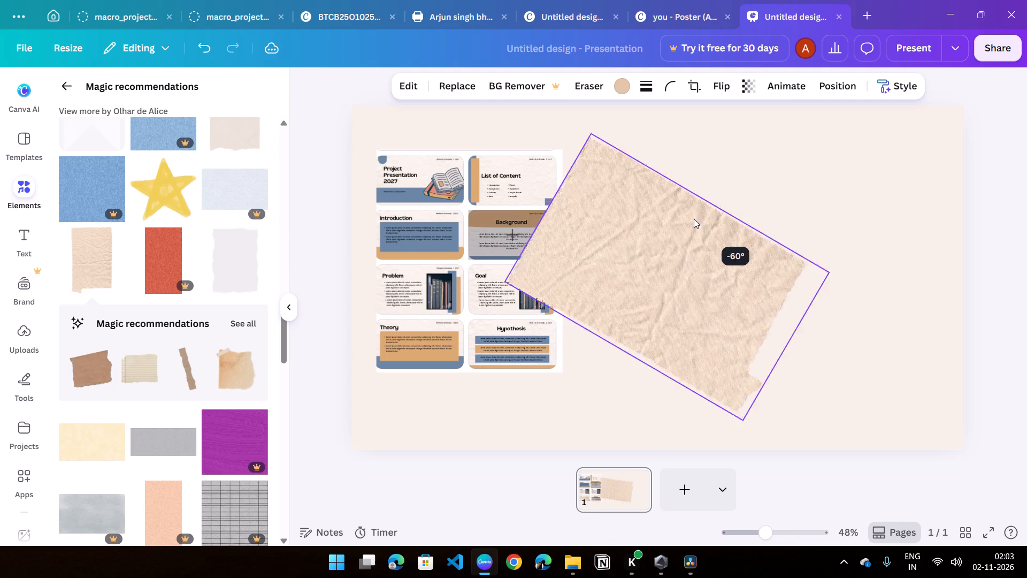
drag(694, 219, 668, 207)
Enlarge and reposition the beige crumpled texture until it covers nearly the whole page.
drag(801, 366, 833, 383)
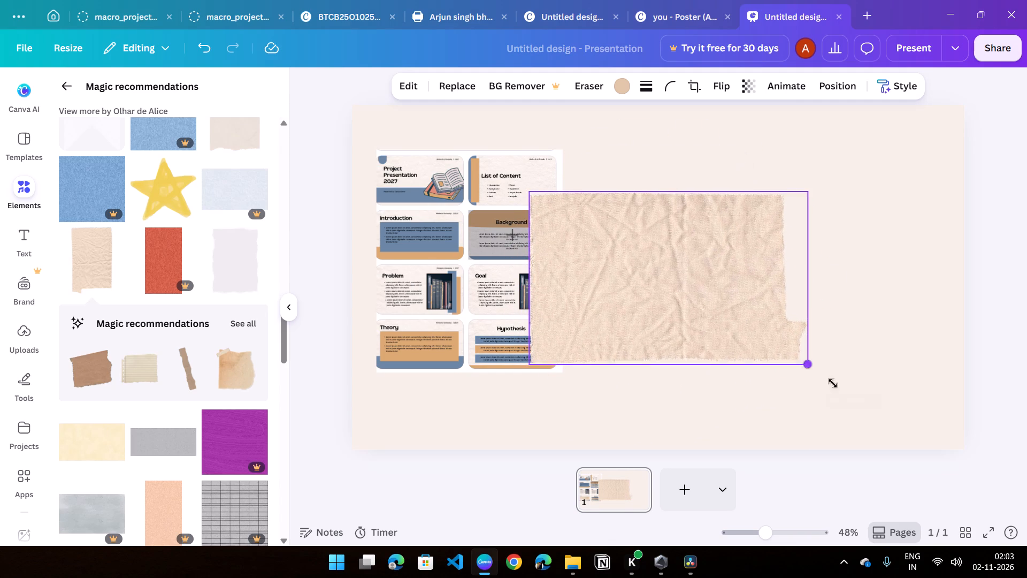
drag(833, 383, 1024, 485)
drag(826, 376, 621, 268)
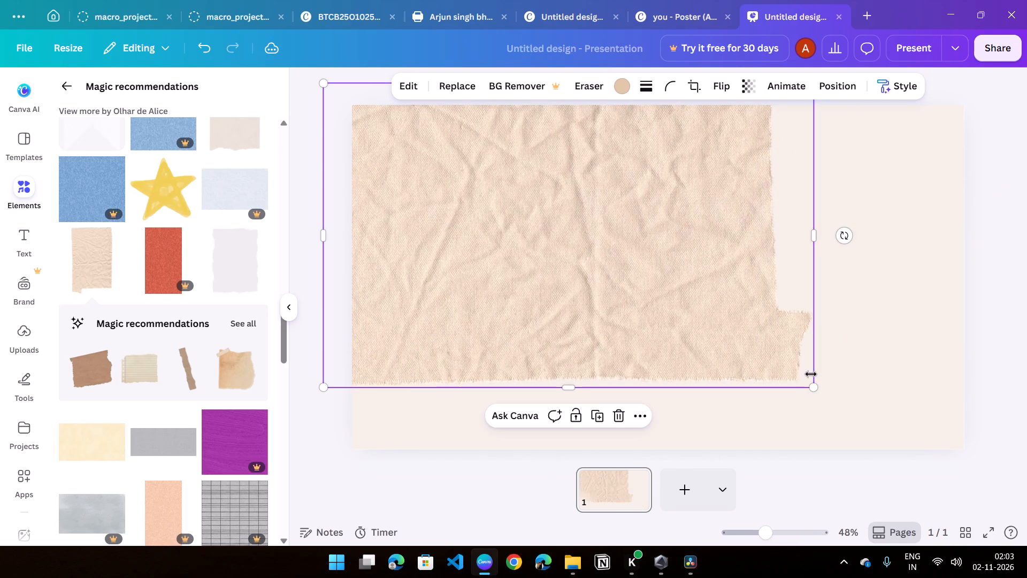
drag(816, 389, 1026, 482)
Move the beige crumpled texture's layer below the template screenshot and above the page background.
click(828, 88)
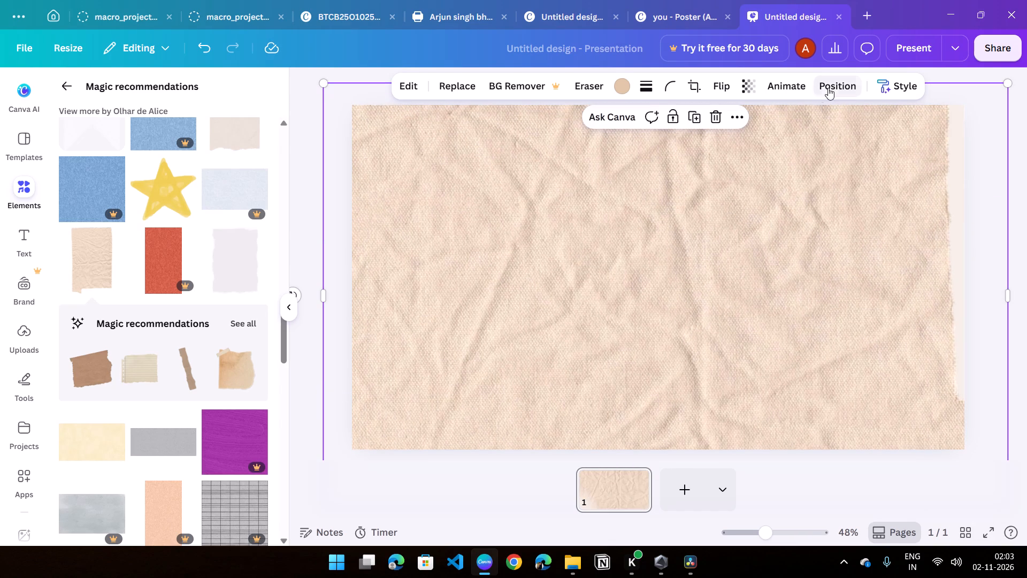
drag(210, 203, 189, 236)
drag(223, 191, 213, 254)
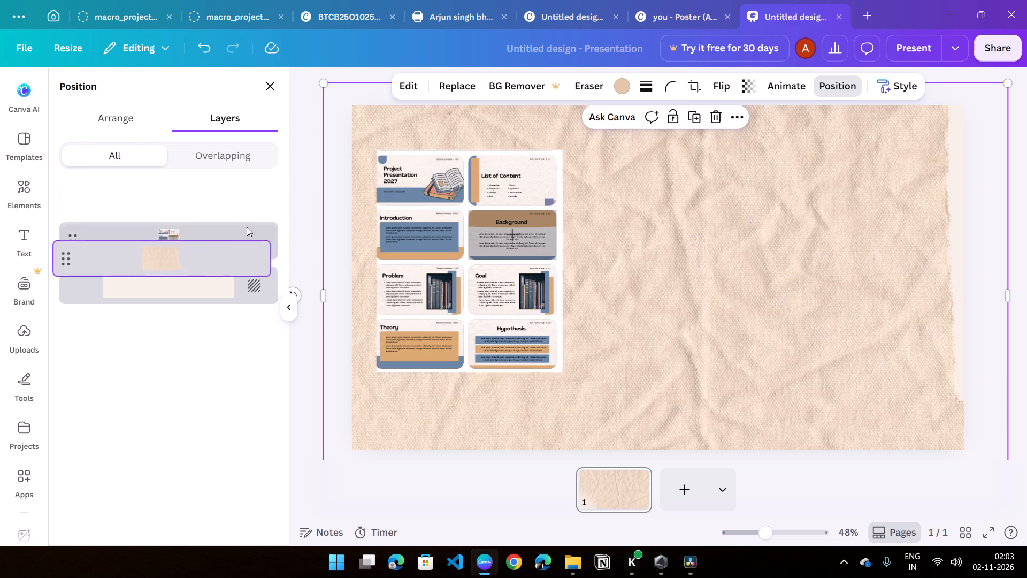
click(608, 222)
click(666, 155)
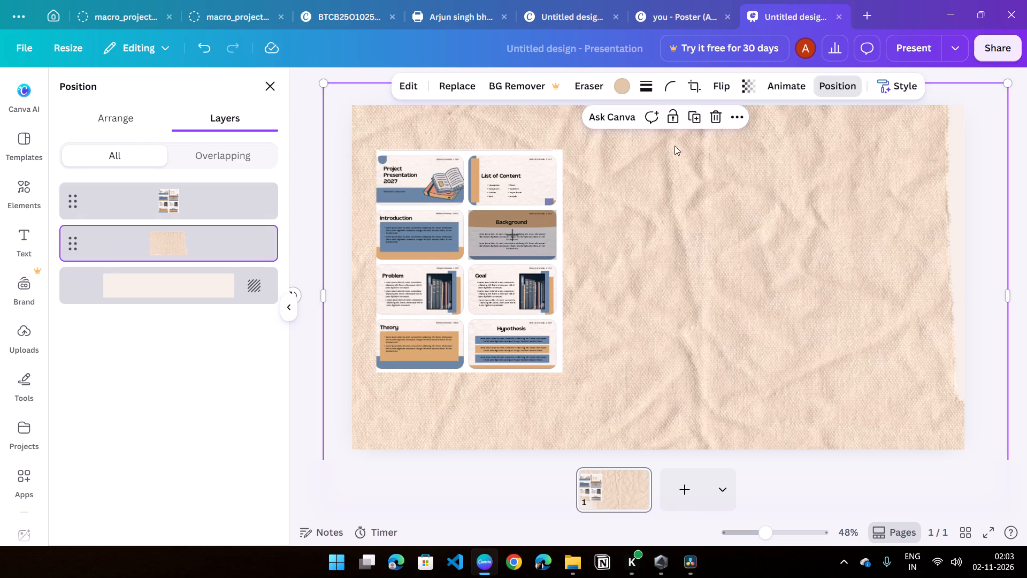
Set the beige crumpled texture's transparency to 48.
click(742, 87)
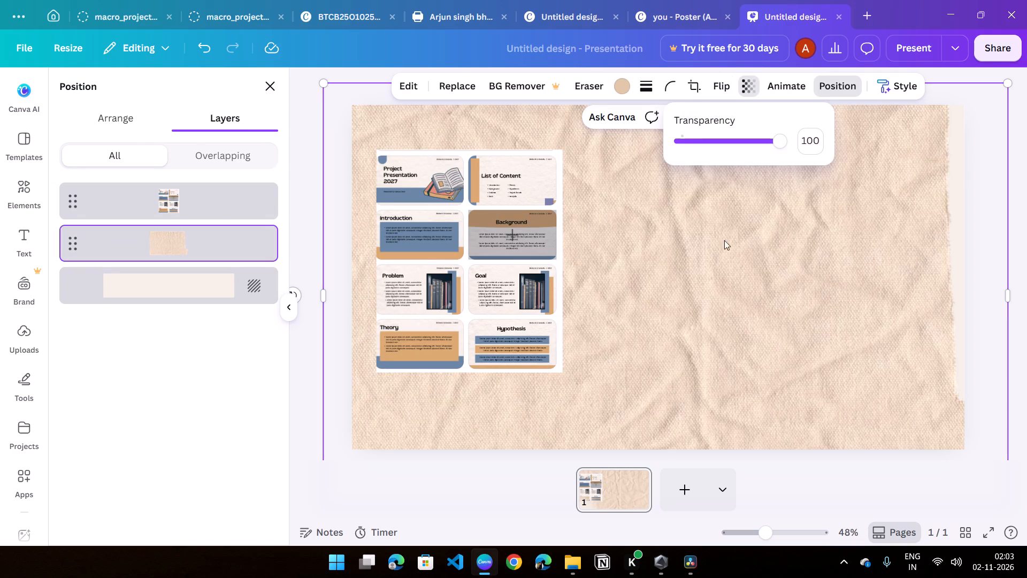
drag(768, 141, 728, 151)
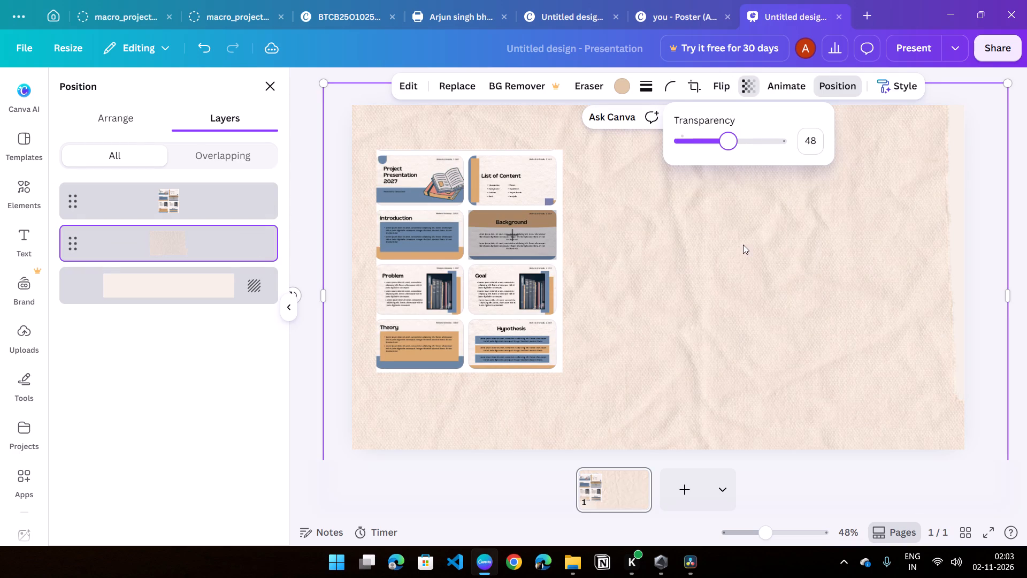
click(744, 252)
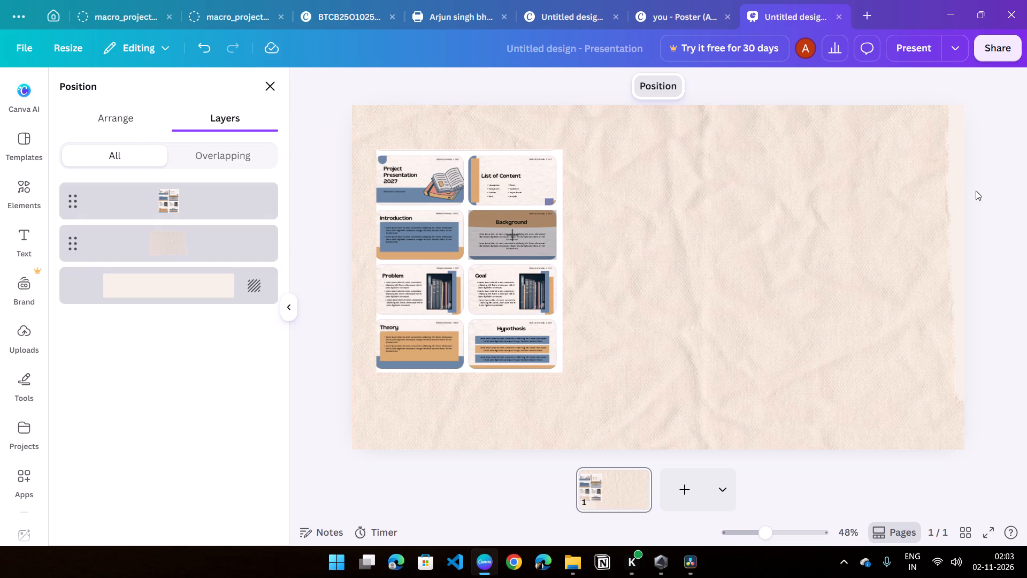
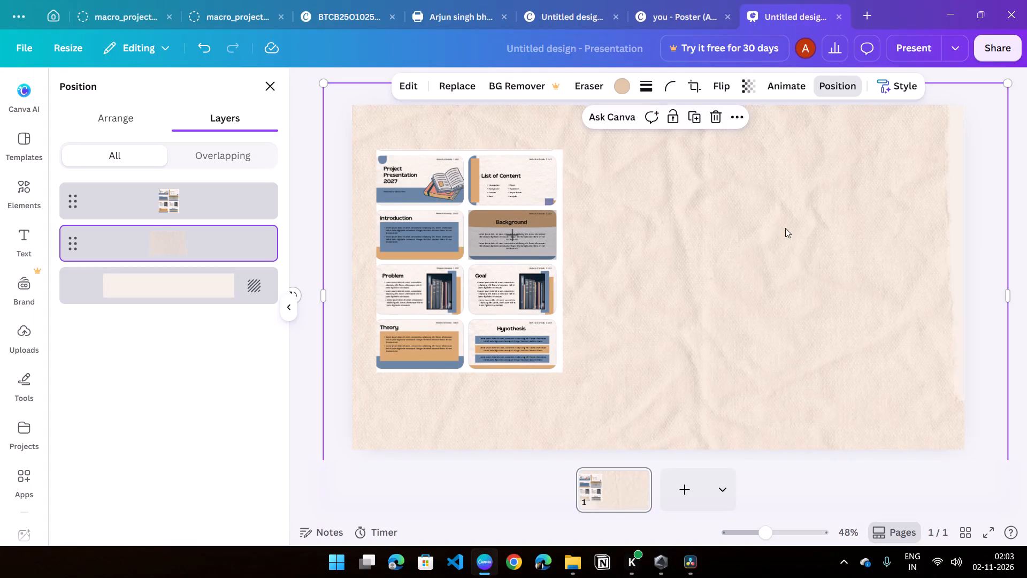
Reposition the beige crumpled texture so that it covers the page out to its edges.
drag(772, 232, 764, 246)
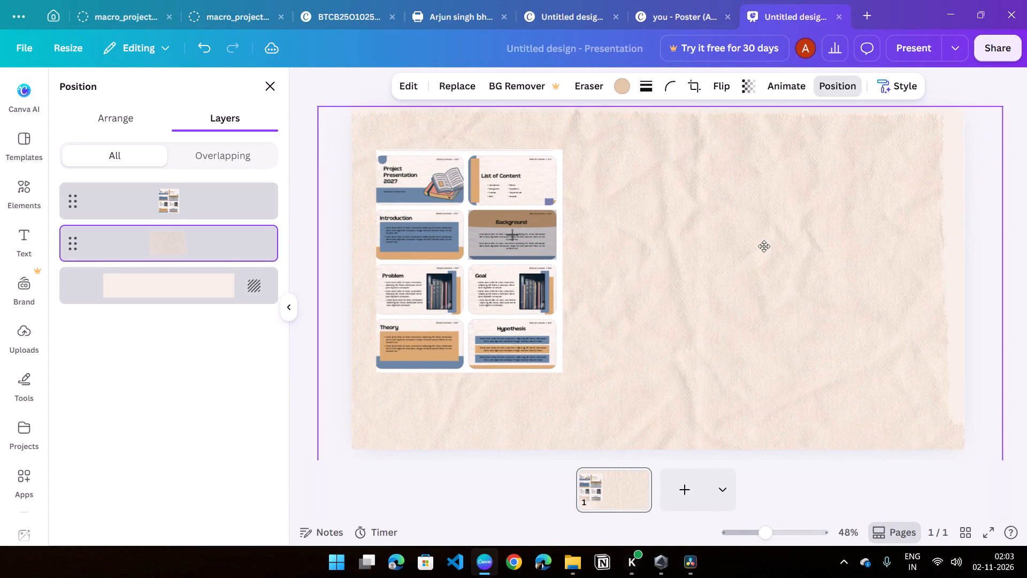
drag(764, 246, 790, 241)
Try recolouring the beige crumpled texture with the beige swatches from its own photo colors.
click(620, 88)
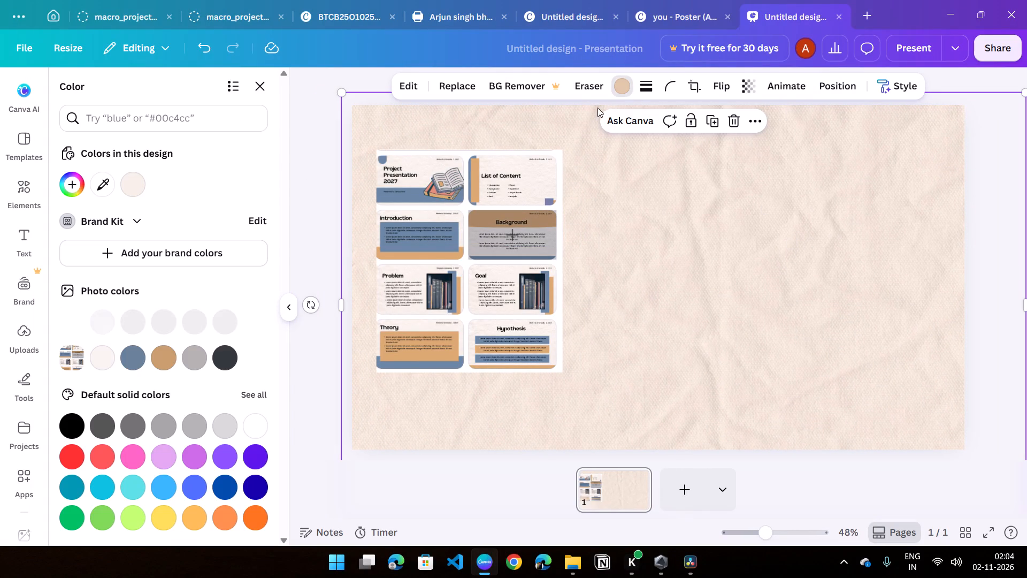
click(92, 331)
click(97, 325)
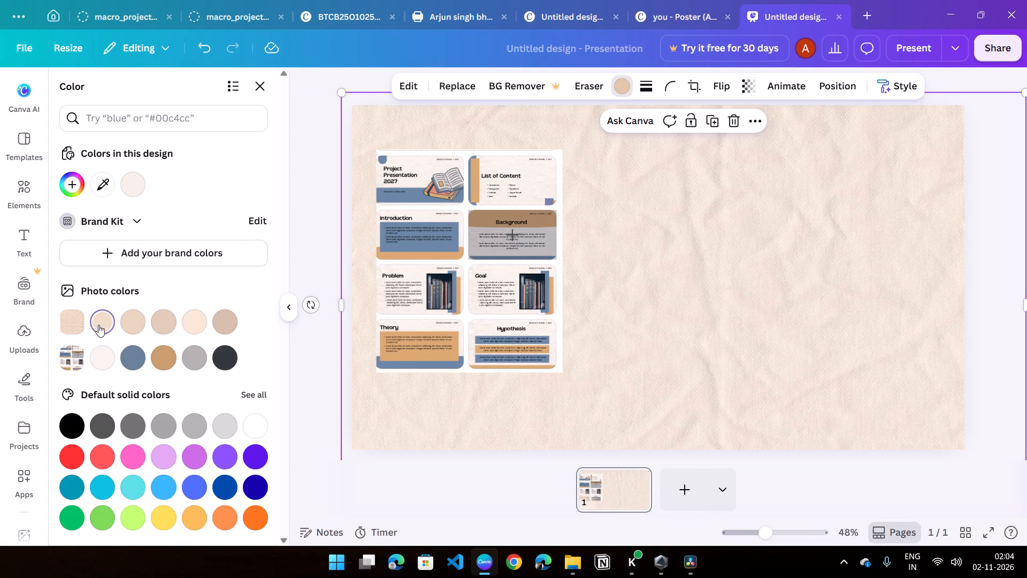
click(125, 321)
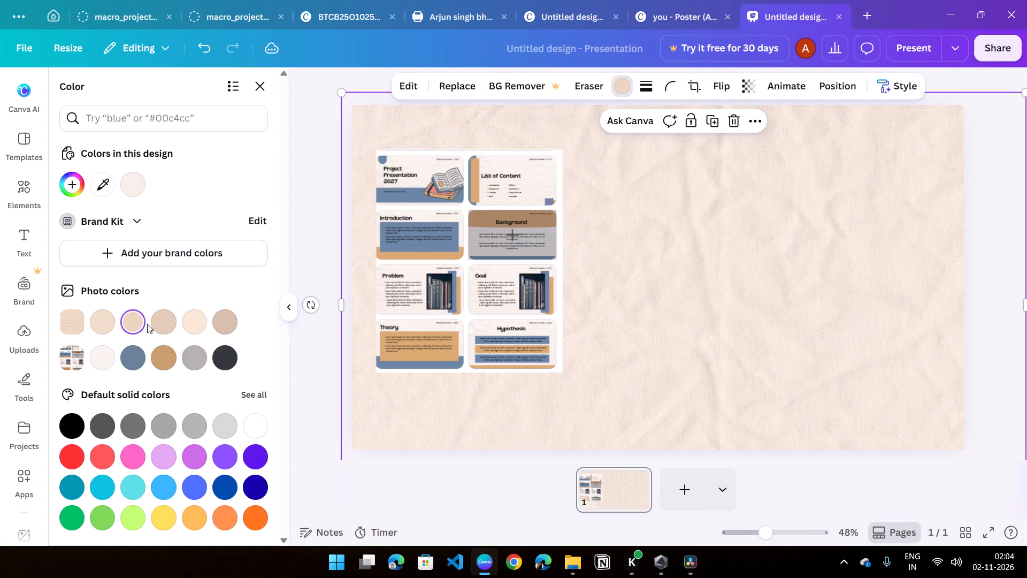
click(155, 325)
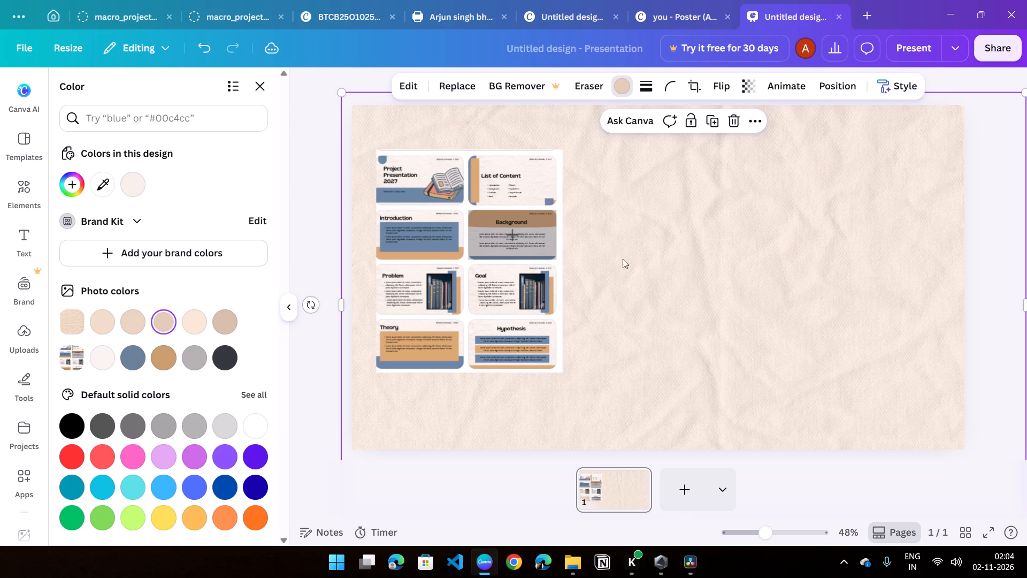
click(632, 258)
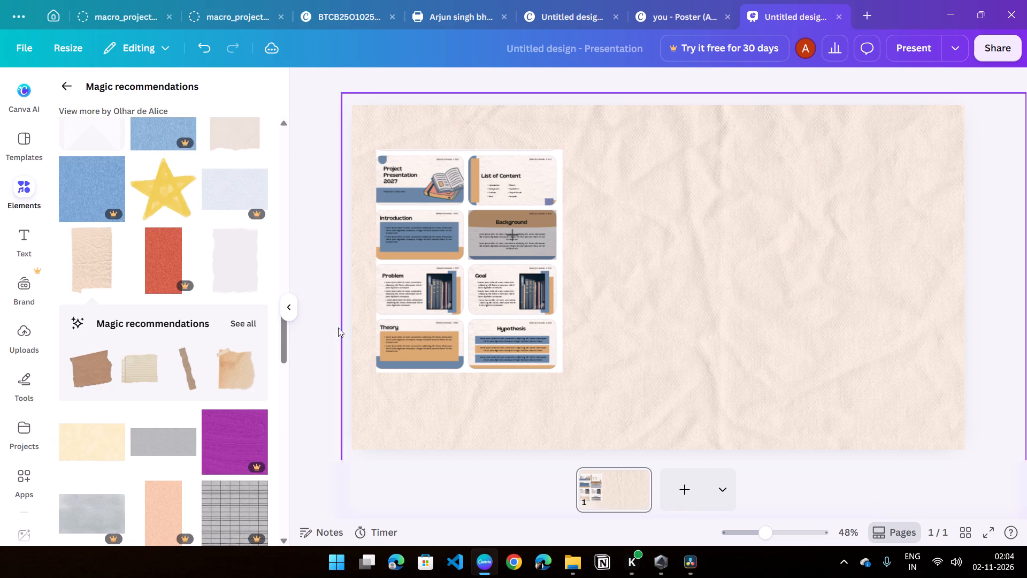
Delete the beige crumpled texture from the page.
click(643, 218)
right_click(643, 218)
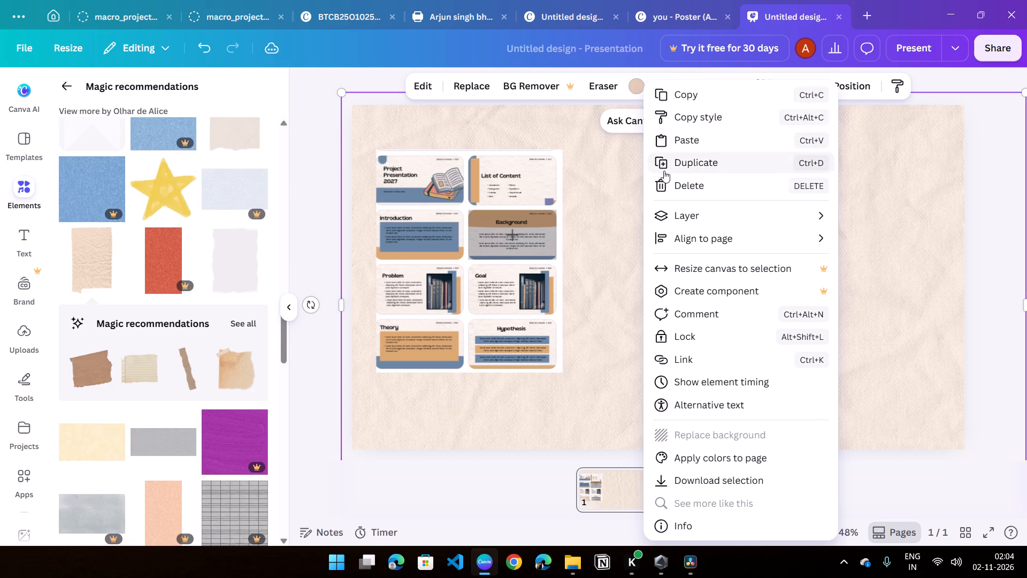
click(622, 178)
click(737, 113)
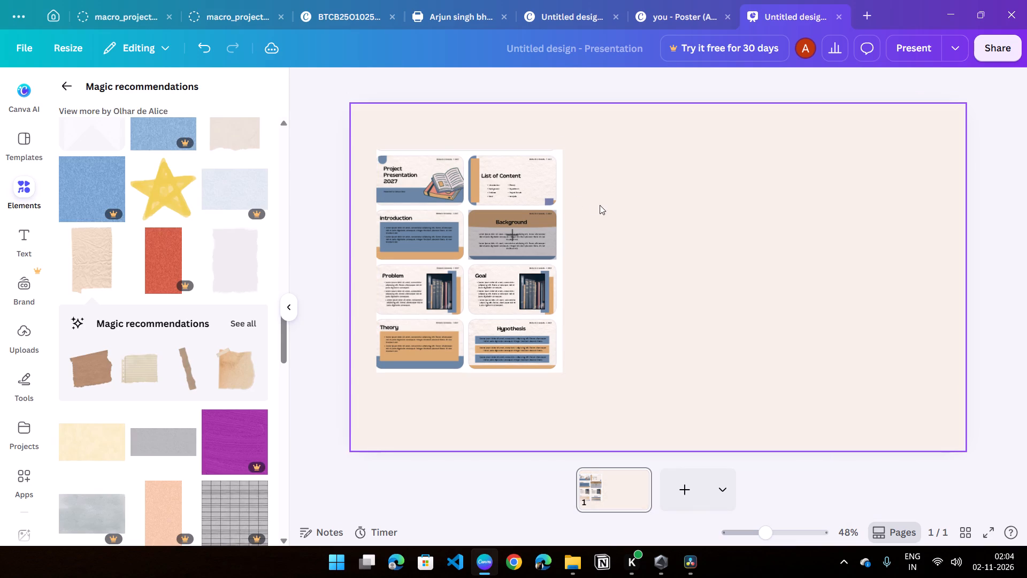
Examine the slides in the template screenshot up close, including their background texture.
click(600, 205)
click(290, 308)
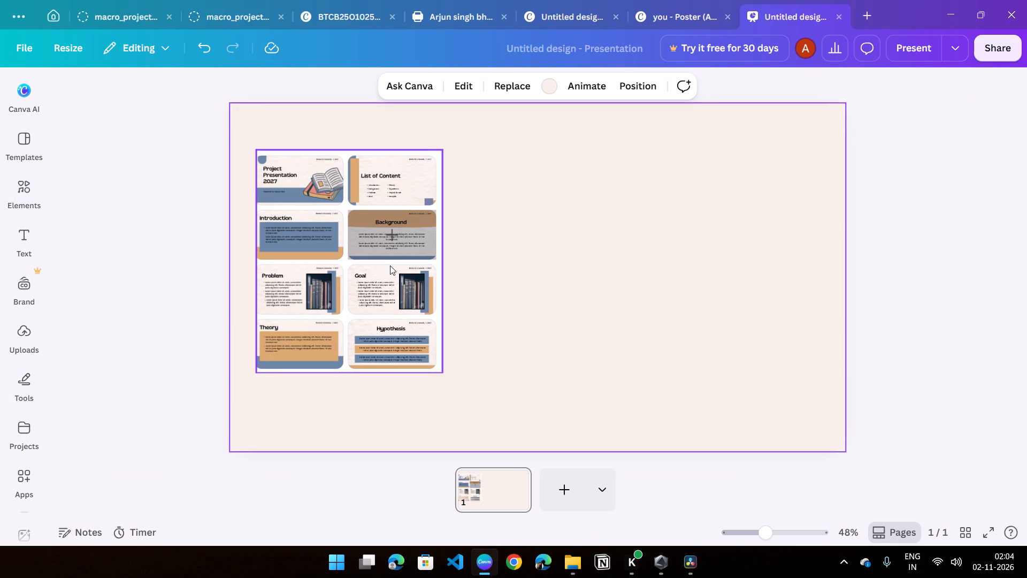
scroll(378, 240, up, 4)
drag(766, 532, 773, 534)
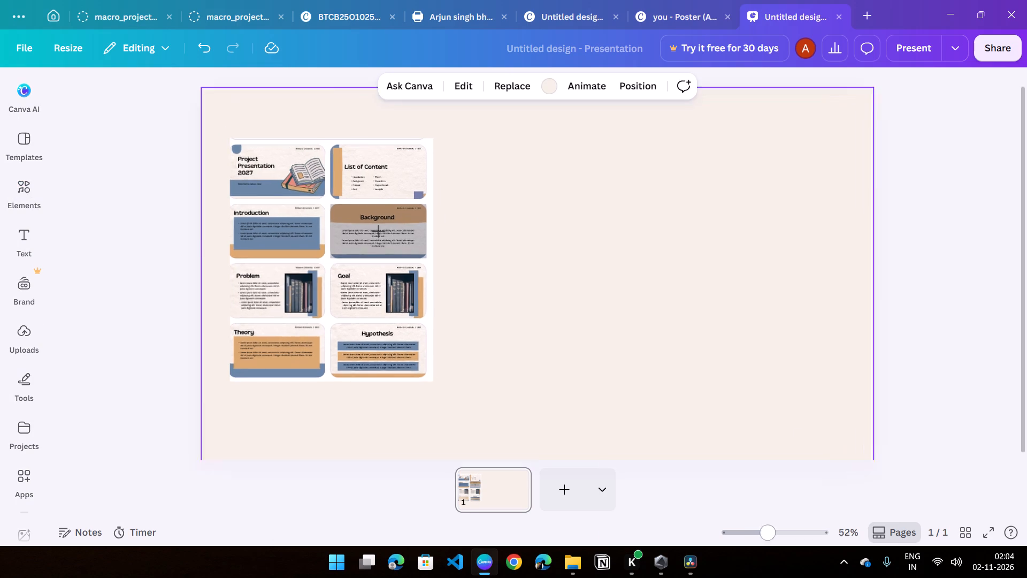
drag(773, 534, 932, 529)
middle_drag(379, 408, 1026, 398)
middle_drag(430, 282, 1026, 341)
middle_drag(280, 287, 794, 307)
middle_drag(356, 291, 827, 303)
scroll(387, 330, down, 2)
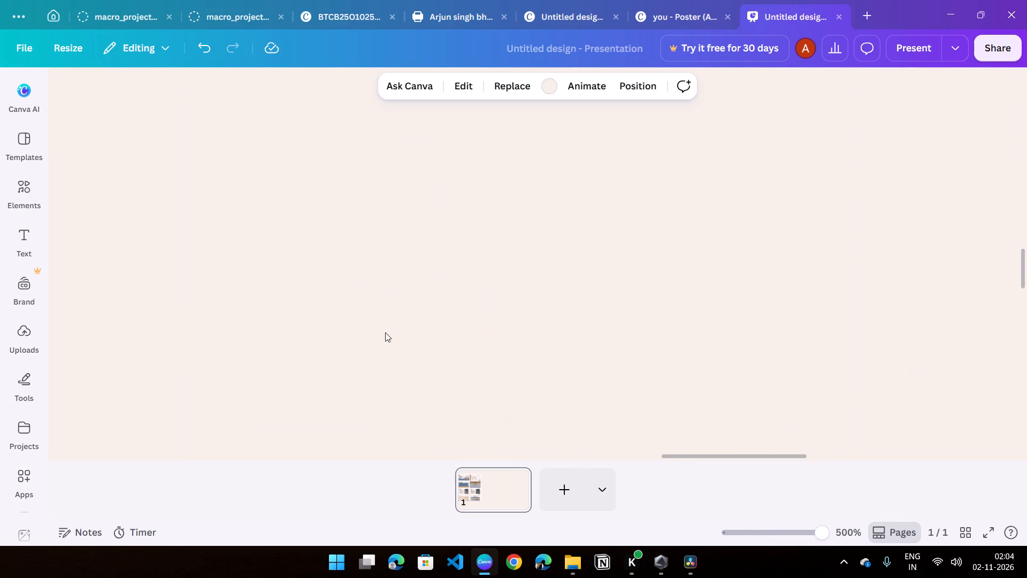
scroll(380, 334, up, 5)
drag(771, 527, 750, 537)
drag(249, 315, 363, 327)
middle_drag(344, 313, 607, 356)
scroll(344, 313, up, 1)
middle_drag(568, 328, 787, 340)
drag(752, 535, 785, 542)
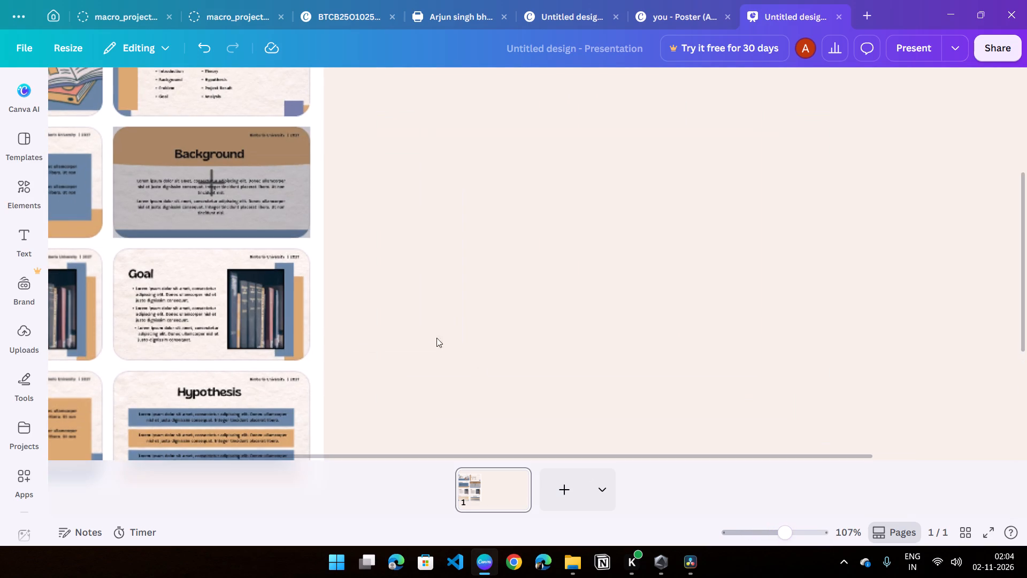
middle_drag(427, 330, 831, 378)
middle_drag(277, 242, 629, 291)
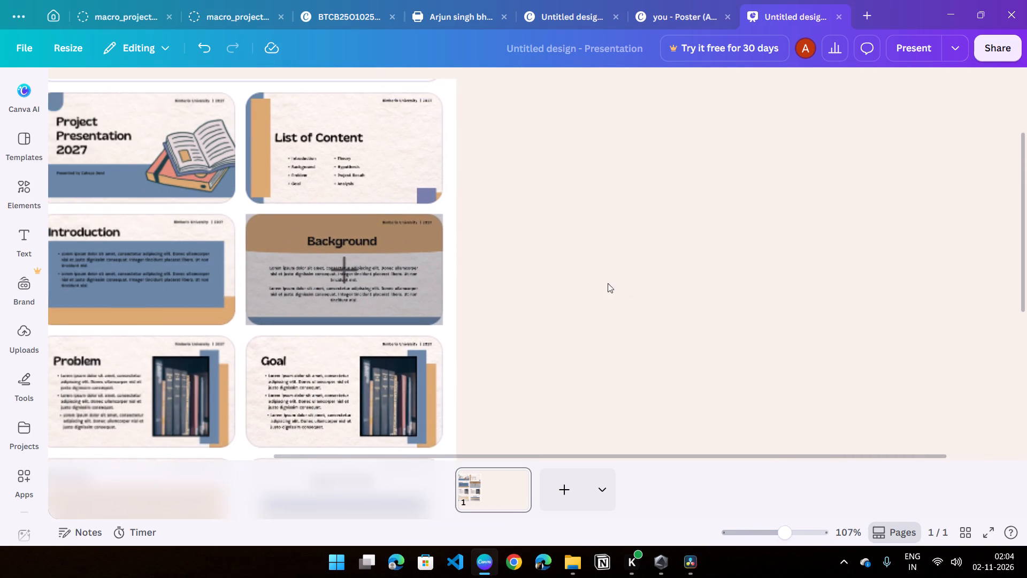
middle_drag(260, 225, 332, 243)
scroll(293, 226, up, 3)
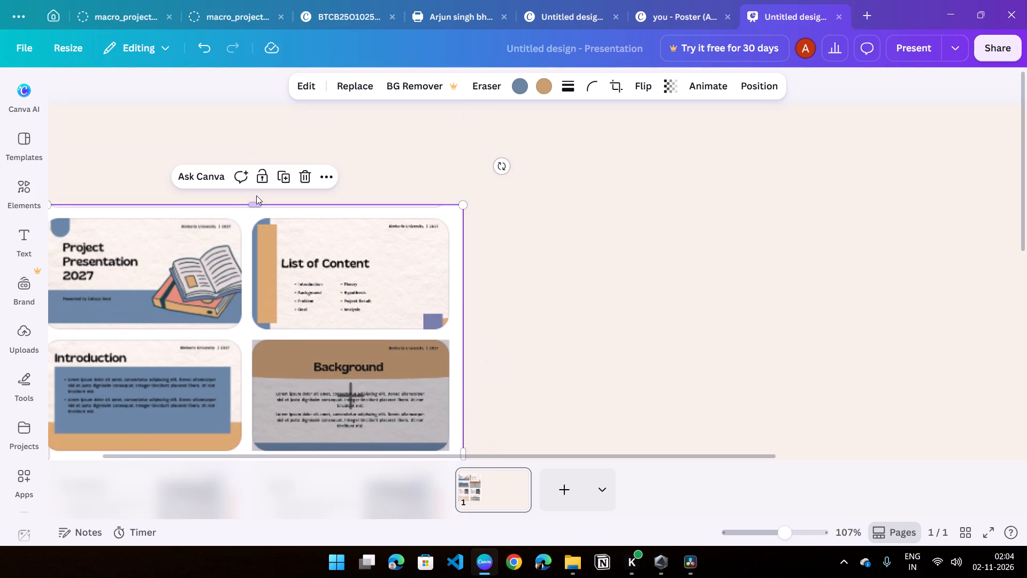
Move the template screenshot horizontally toward the middle of the page and slightly upward.
drag(402, 314, 629, 257)
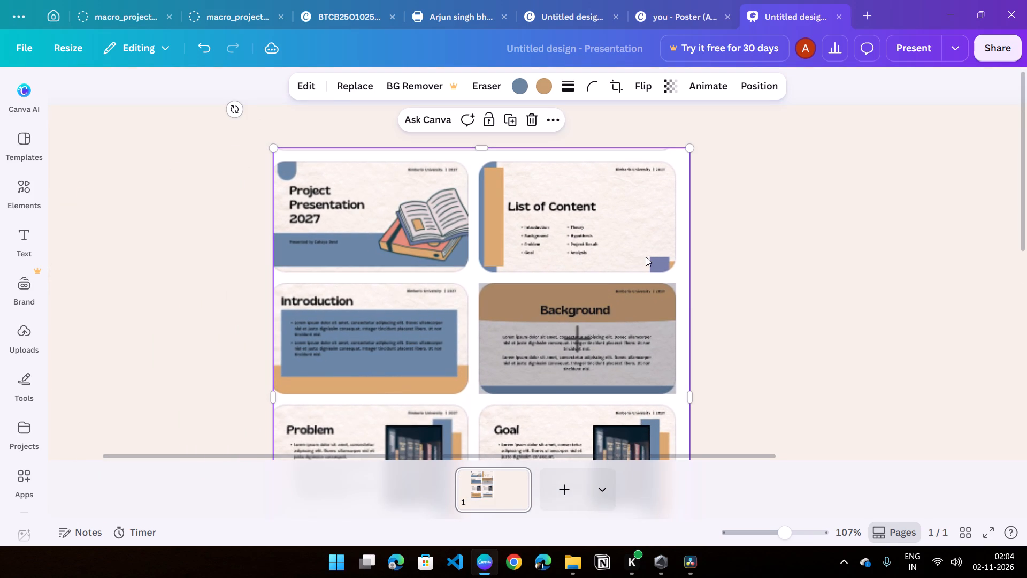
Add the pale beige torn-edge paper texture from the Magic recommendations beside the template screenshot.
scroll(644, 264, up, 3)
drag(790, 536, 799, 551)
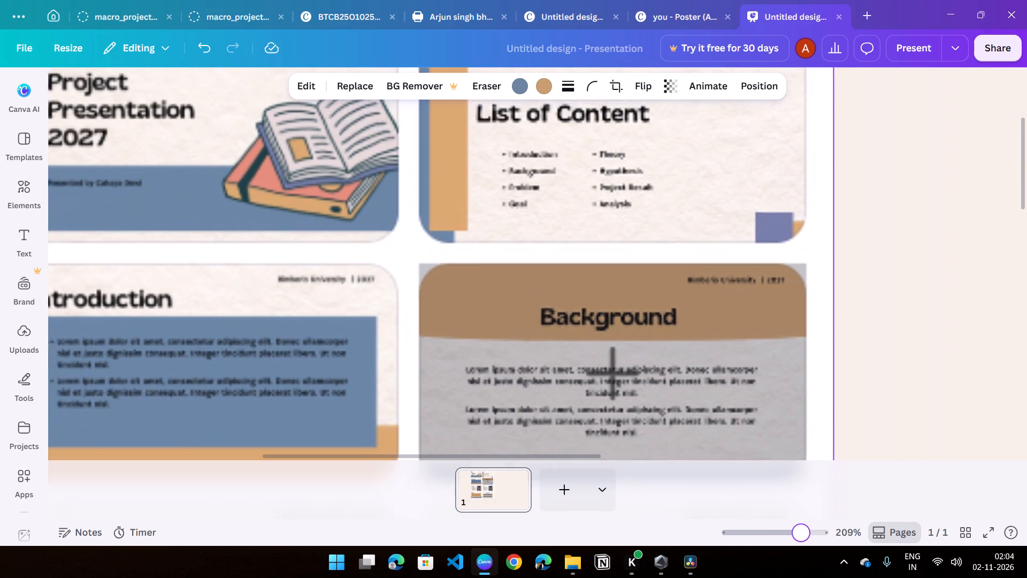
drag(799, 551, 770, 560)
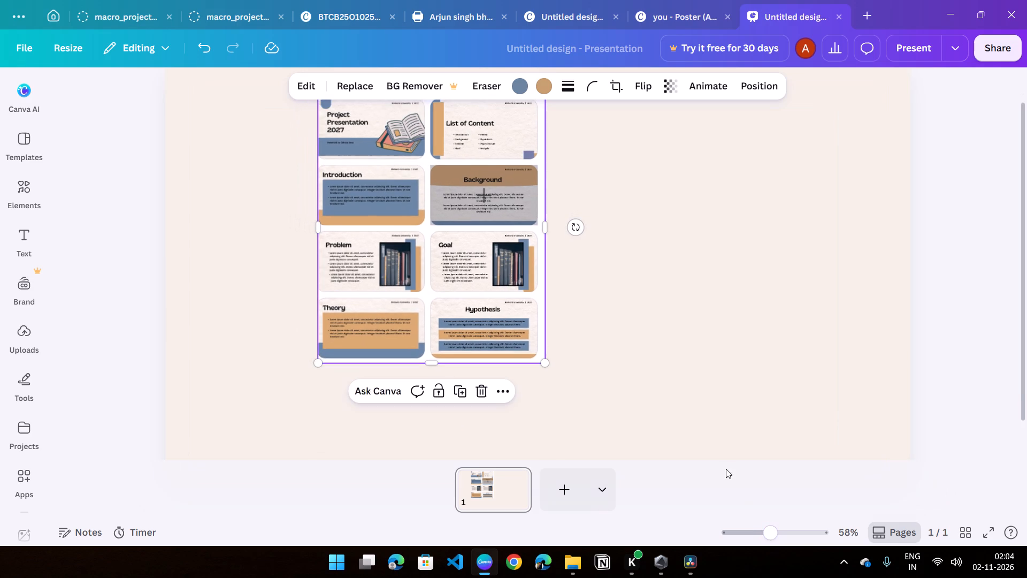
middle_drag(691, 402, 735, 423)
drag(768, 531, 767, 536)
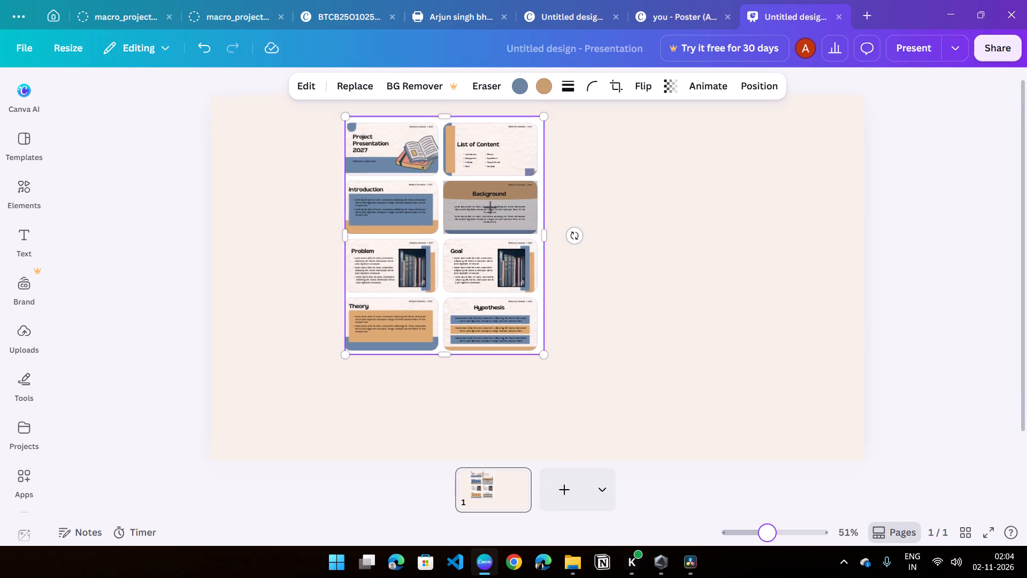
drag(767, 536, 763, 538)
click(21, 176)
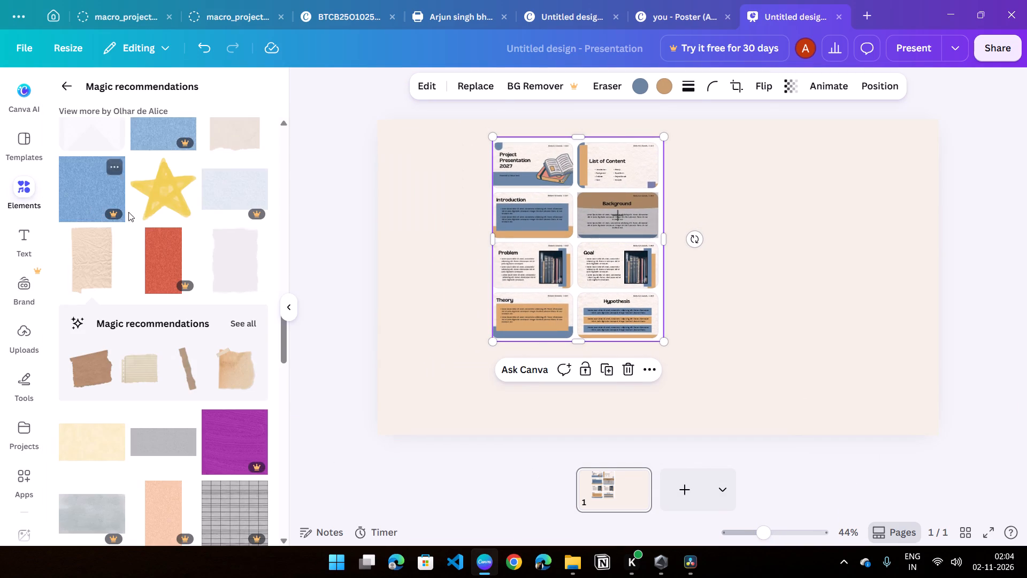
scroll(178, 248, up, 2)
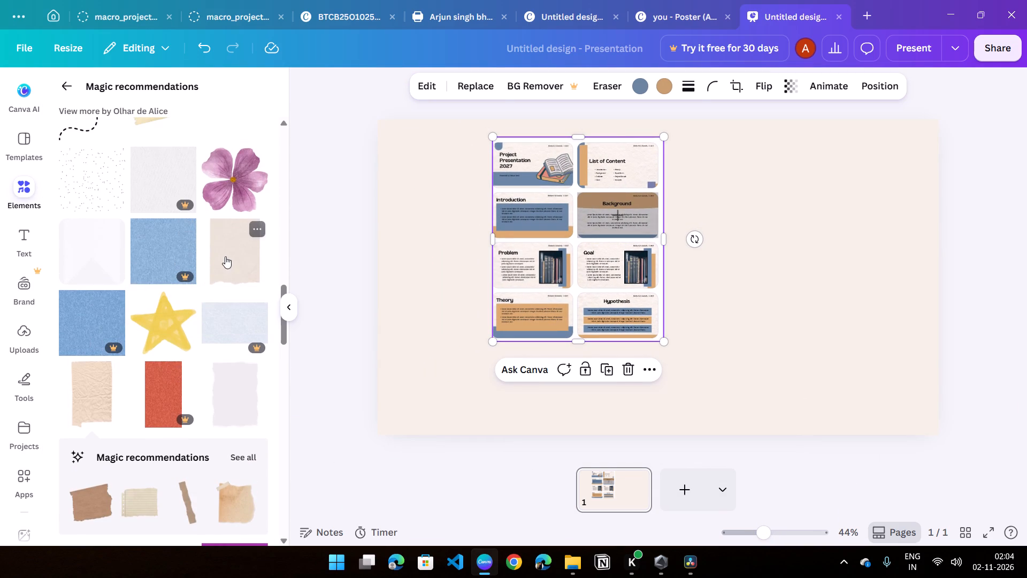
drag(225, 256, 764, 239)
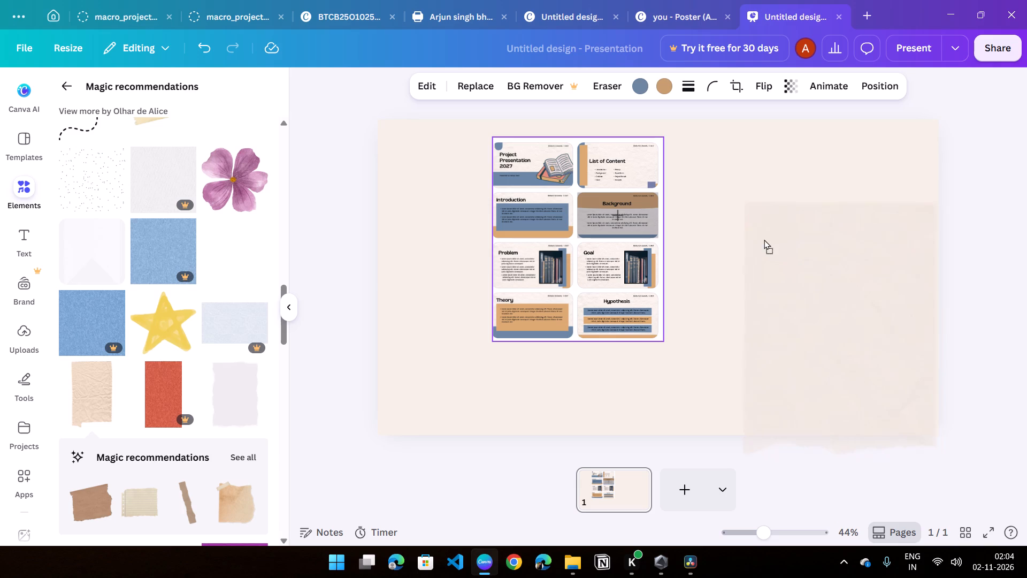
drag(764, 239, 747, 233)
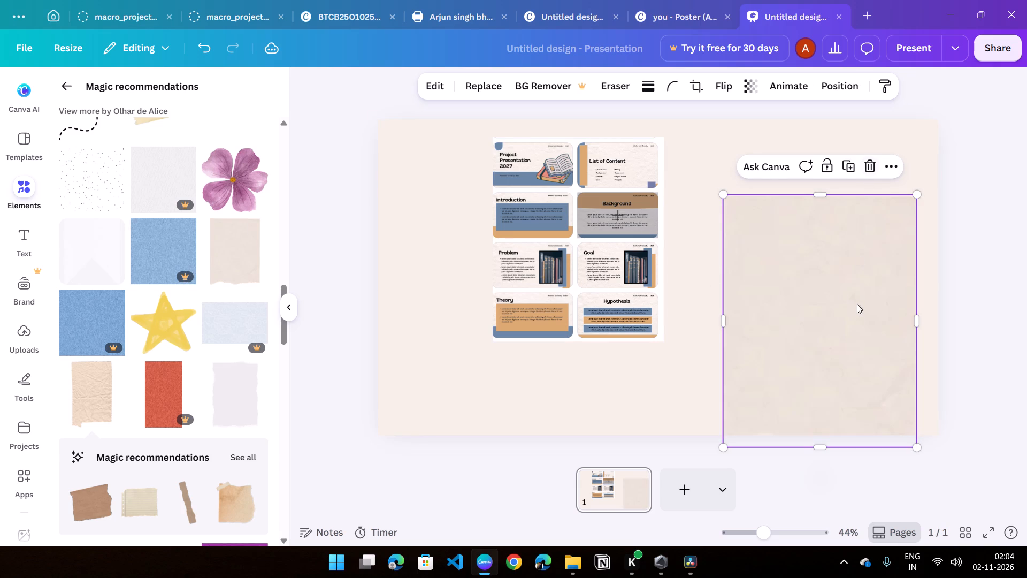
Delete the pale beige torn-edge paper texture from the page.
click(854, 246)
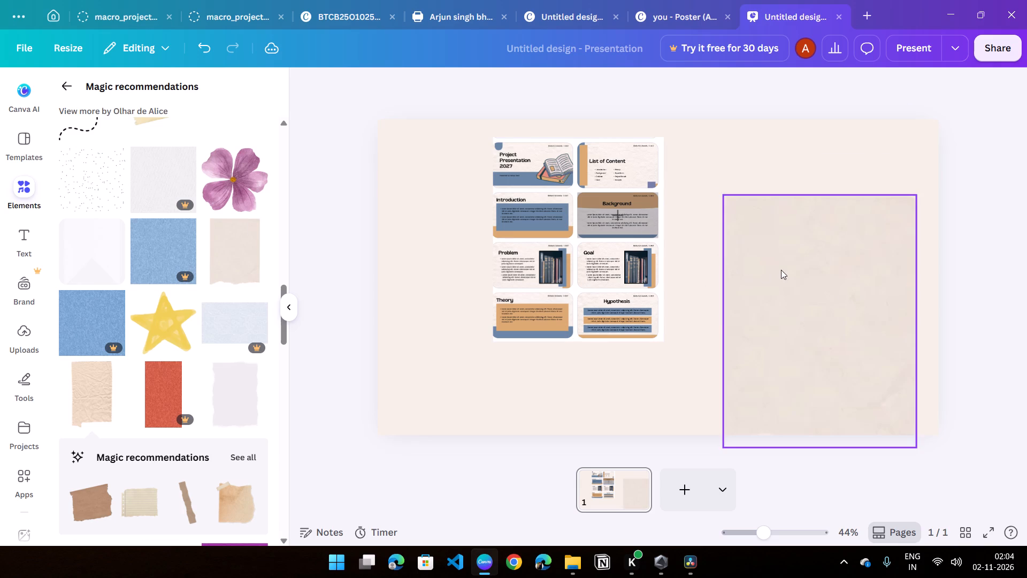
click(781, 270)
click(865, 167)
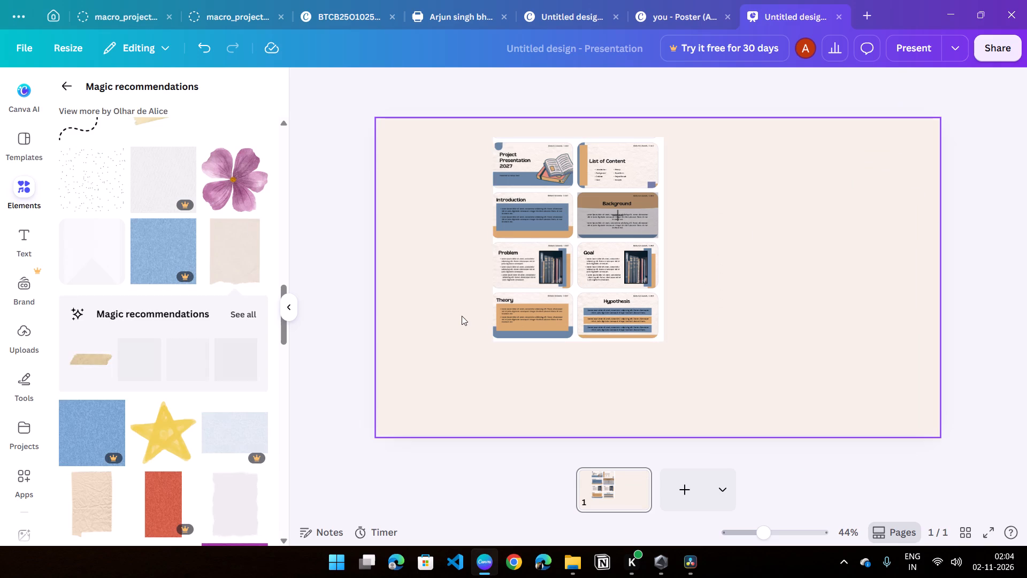
Set the page background to the pale pink sampled from the List of Content slide in the template screenshot.
click(461, 316)
click(669, 91)
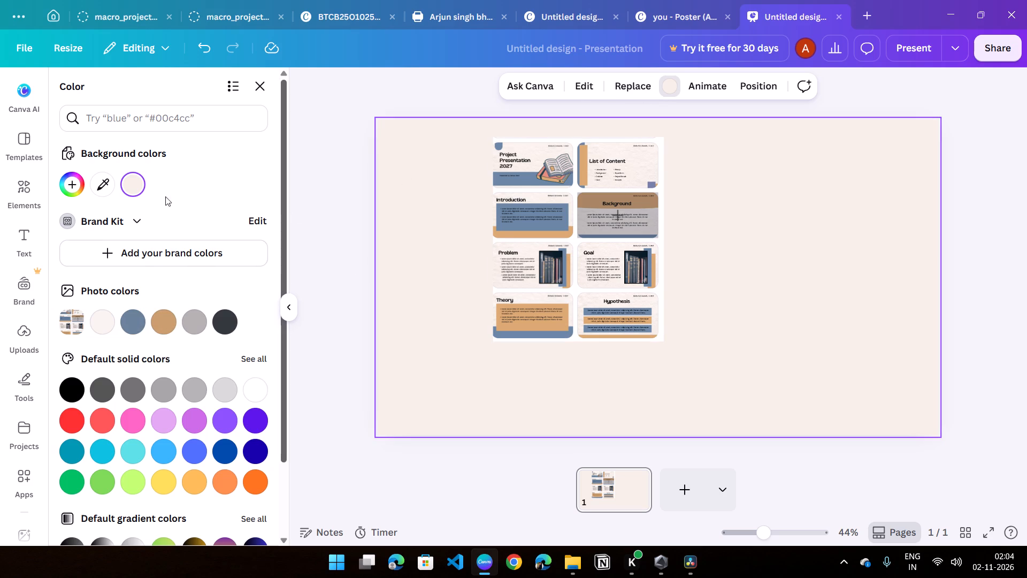
click(99, 193)
click(637, 162)
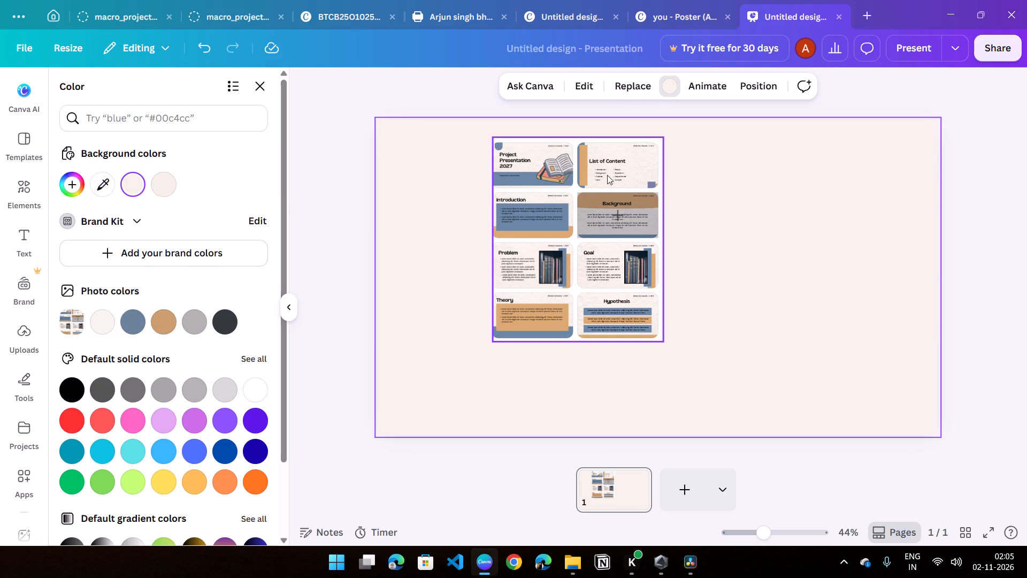
Look through the Magic recommendations and the texture graphics search results for a suitable background texture.
click(35, 201)
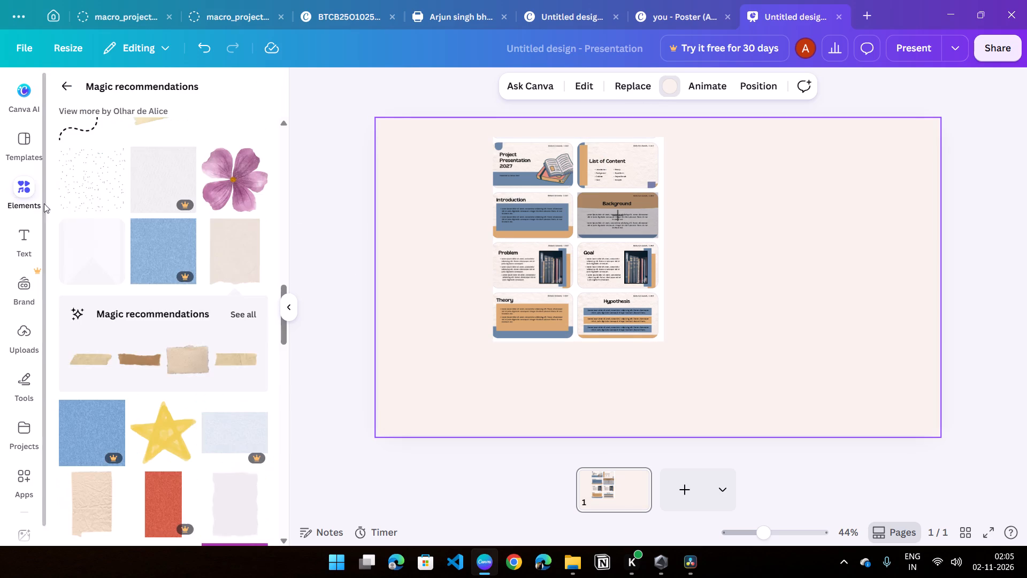
scroll(129, 207, up, 4)
scroll(238, 242, up, 3)
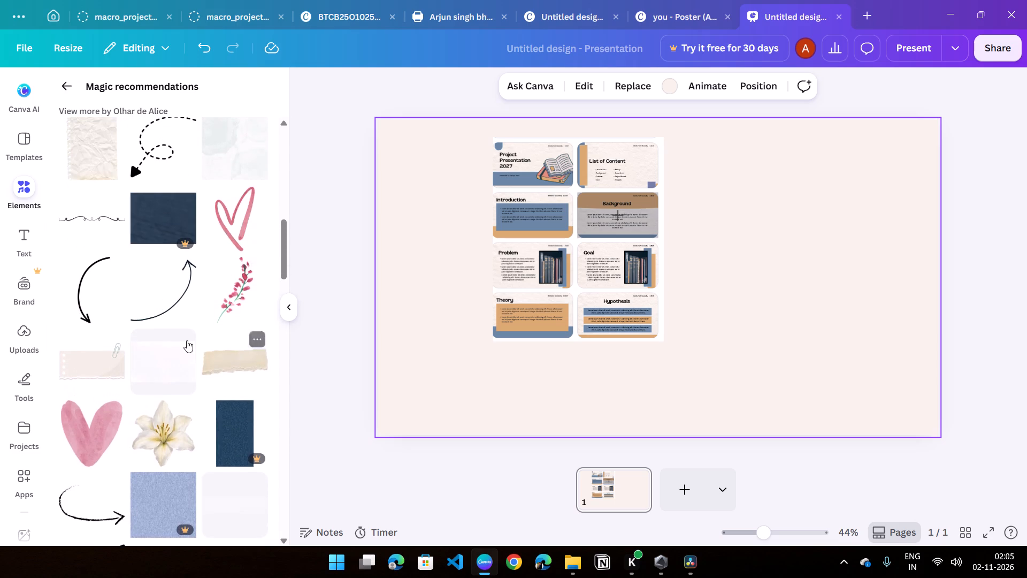
scroll(179, 343, up, 3)
scroll(167, 287, up, 3)
scroll(188, 326, up, 3)
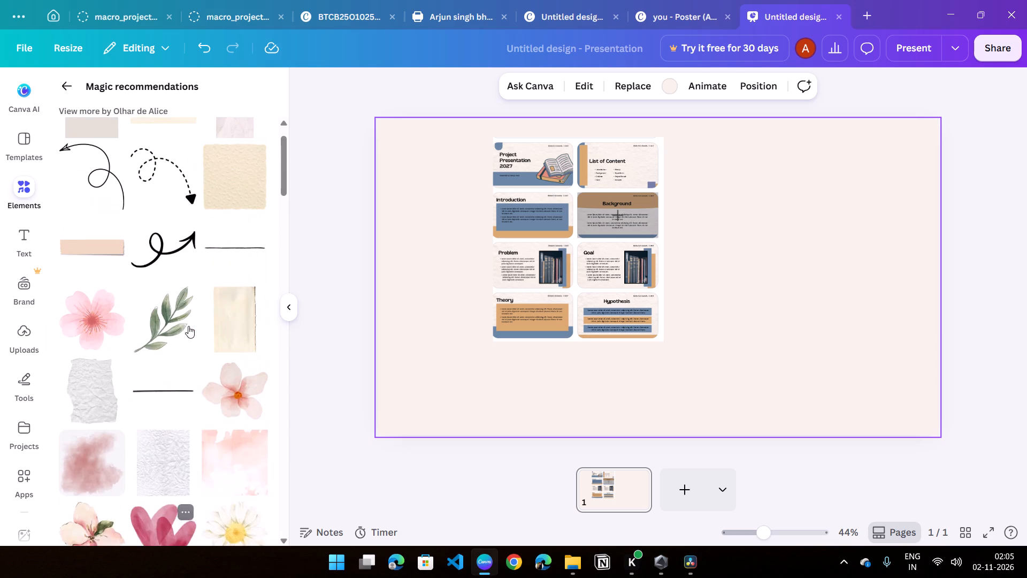
scroll(205, 322, up, 2)
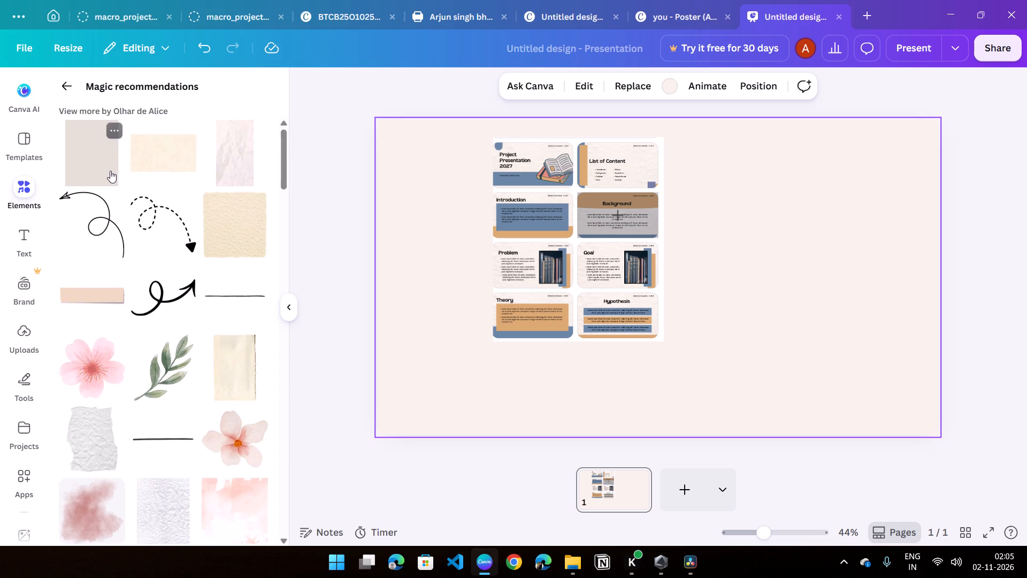
click(55, 82)
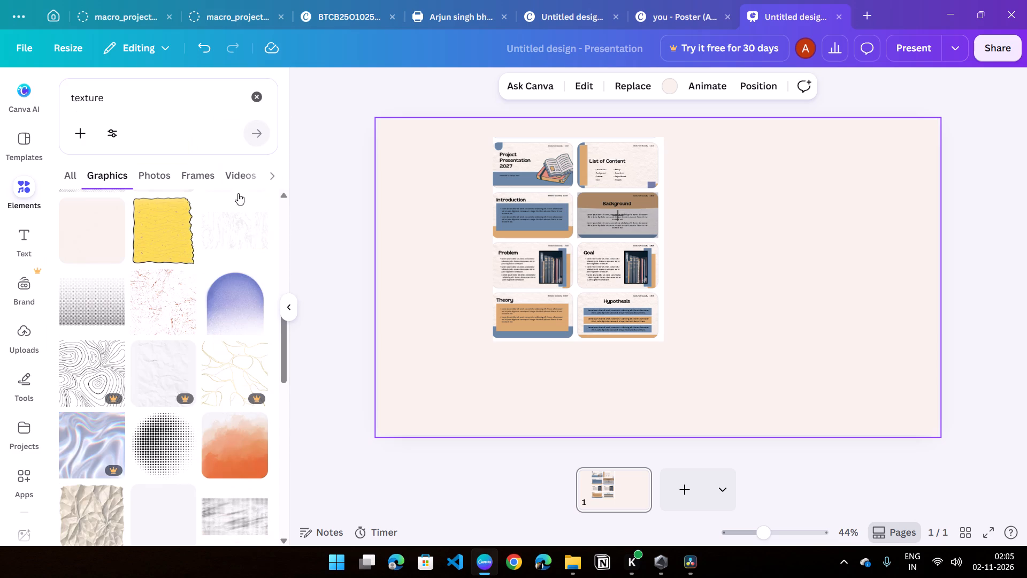
scroll(240, 184, up, 17)
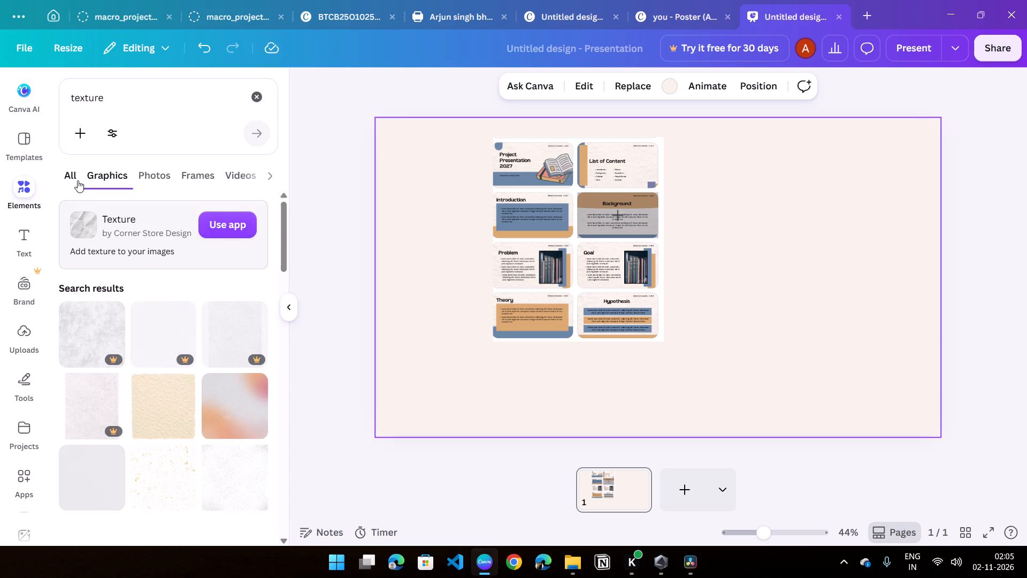
View the details of the Texture app by Corner Store Design and return to the texture search results.
click(227, 228)
click(224, 218)
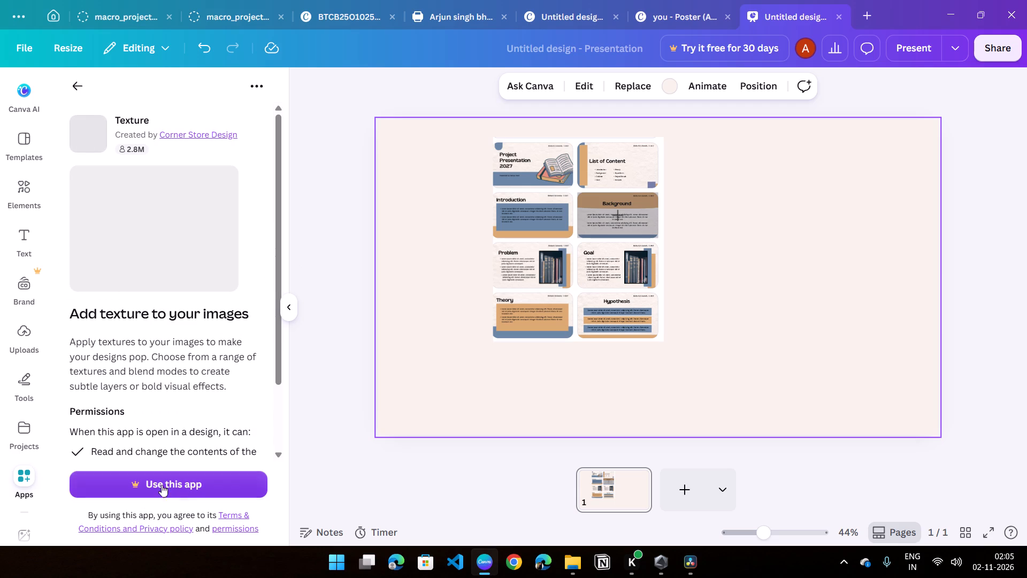
click(67, 87)
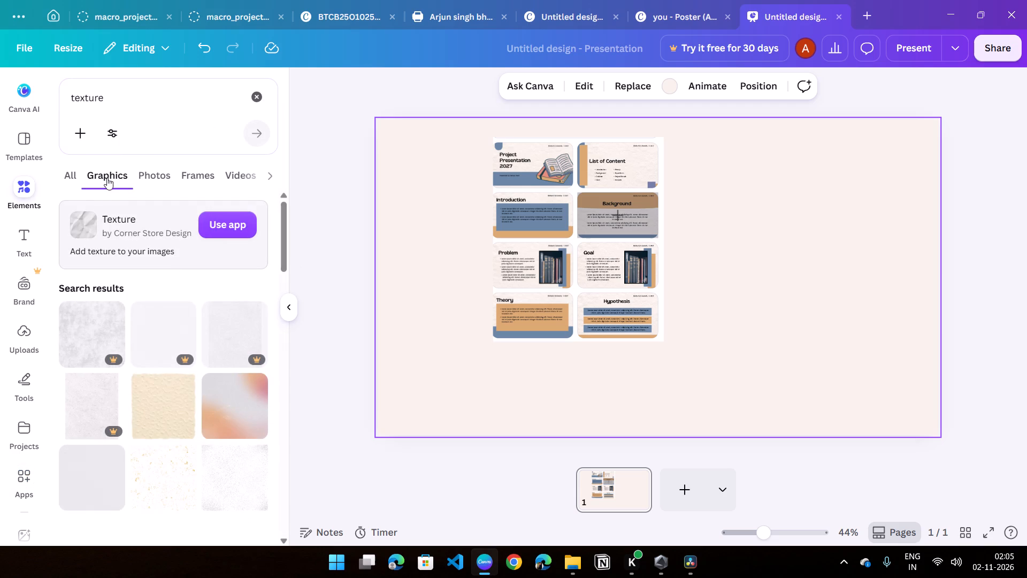
Add the plain pale pink texture graphic from the texture search results to the page.
click(74, 180)
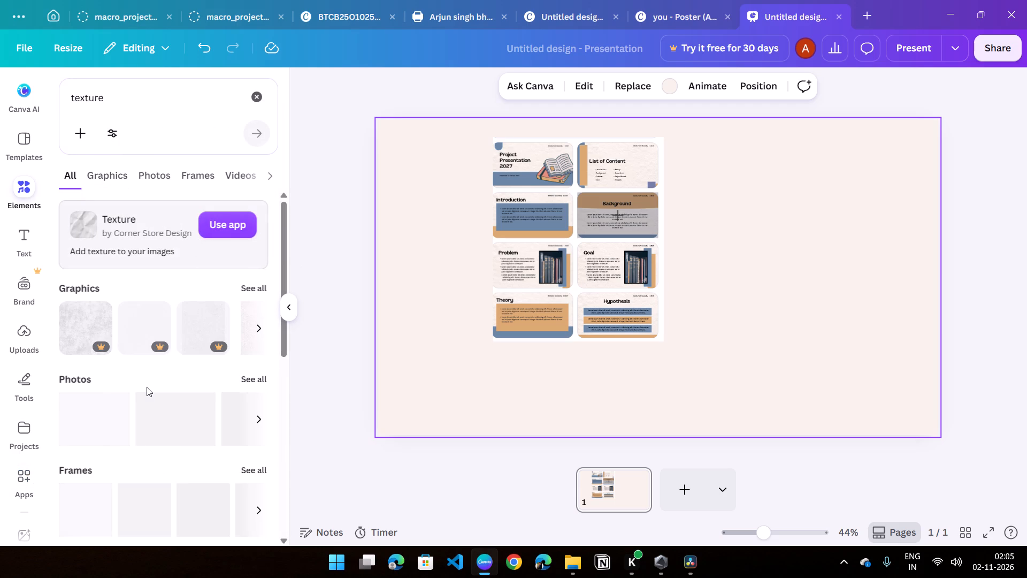
scroll(164, 337, down, 1)
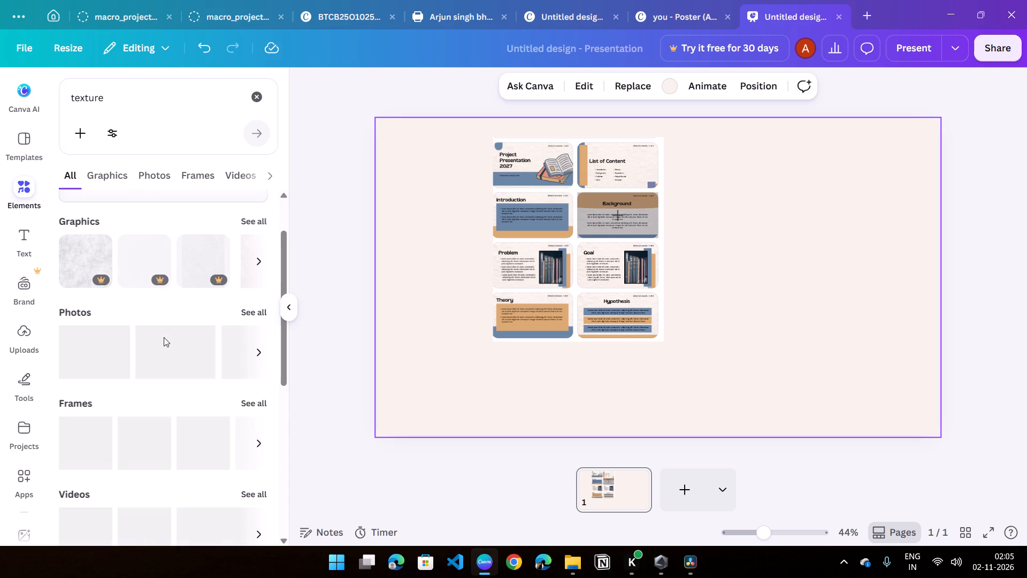
scroll(164, 337, down, 1)
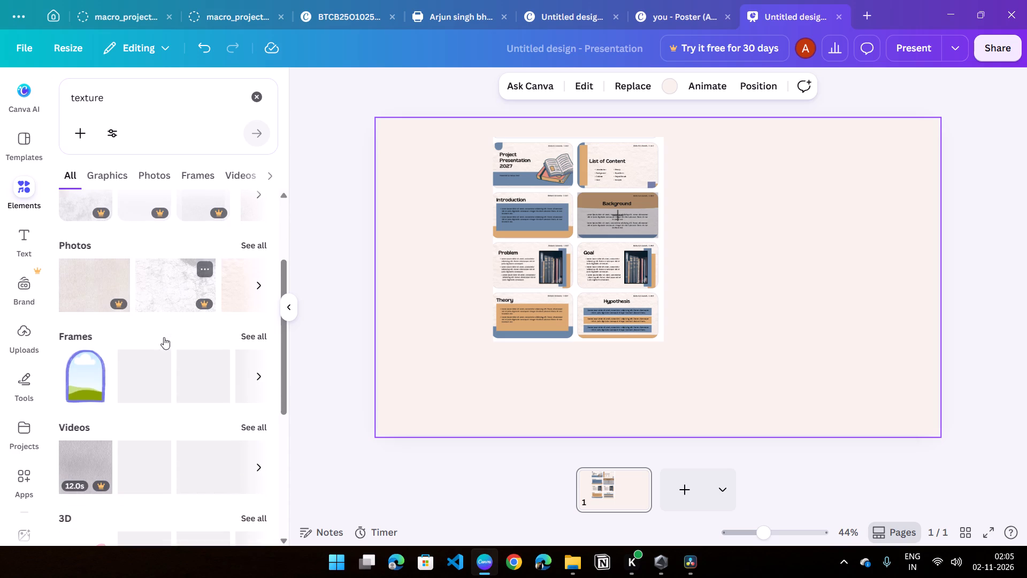
scroll(164, 337, down, 2)
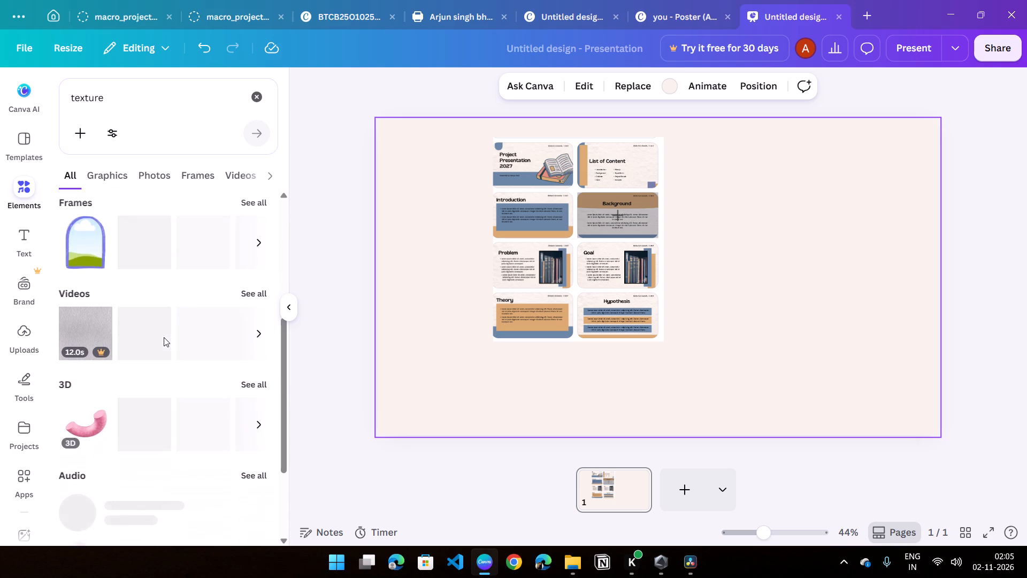
scroll(164, 337, down, 1)
scroll(164, 337, up, 4)
click(256, 216)
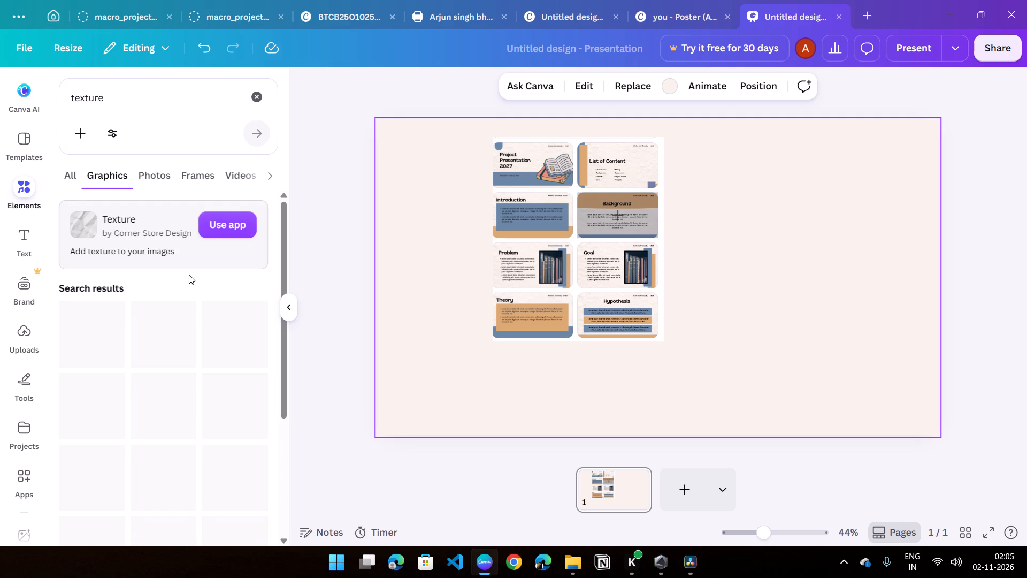
scroll(174, 338, down, 2)
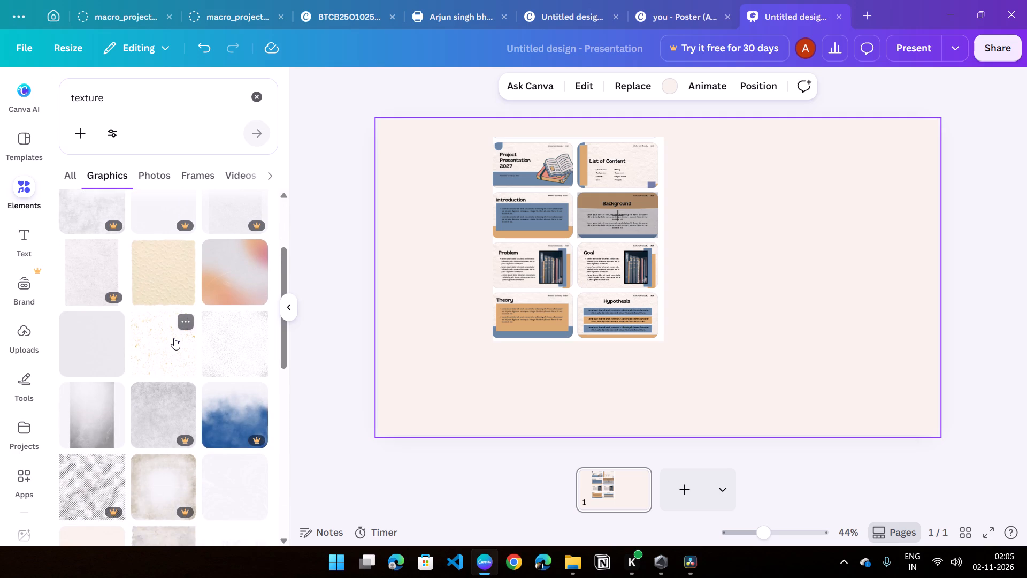
scroll(210, 334, down, 4)
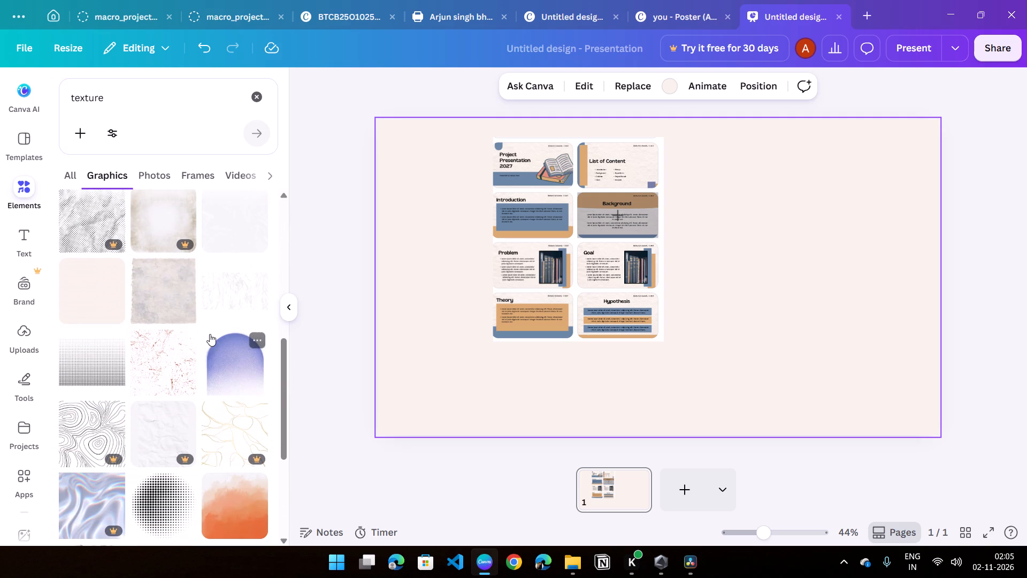
drag(93, 293, 762, 300)
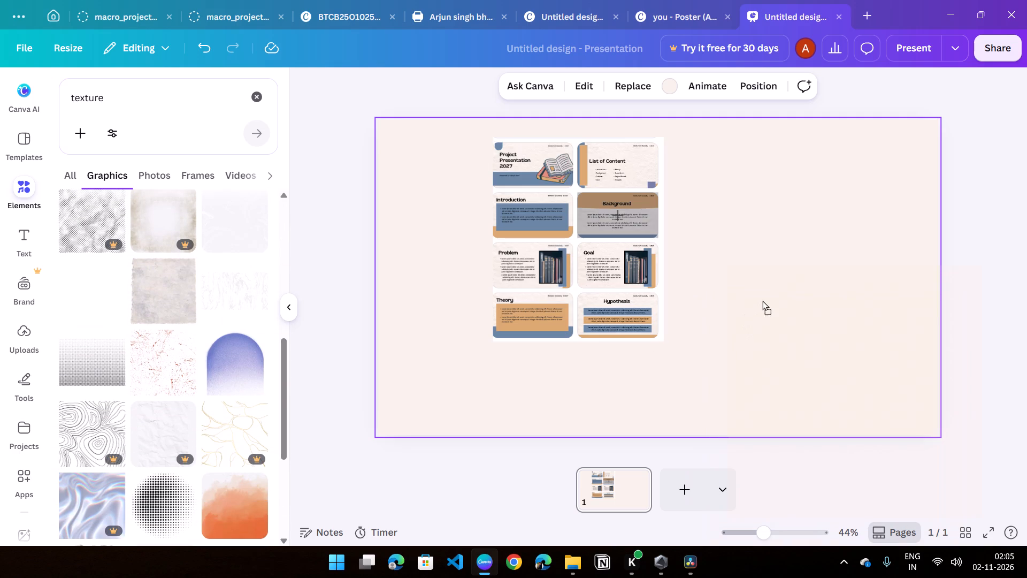
drag(762, 300, 831, 297)
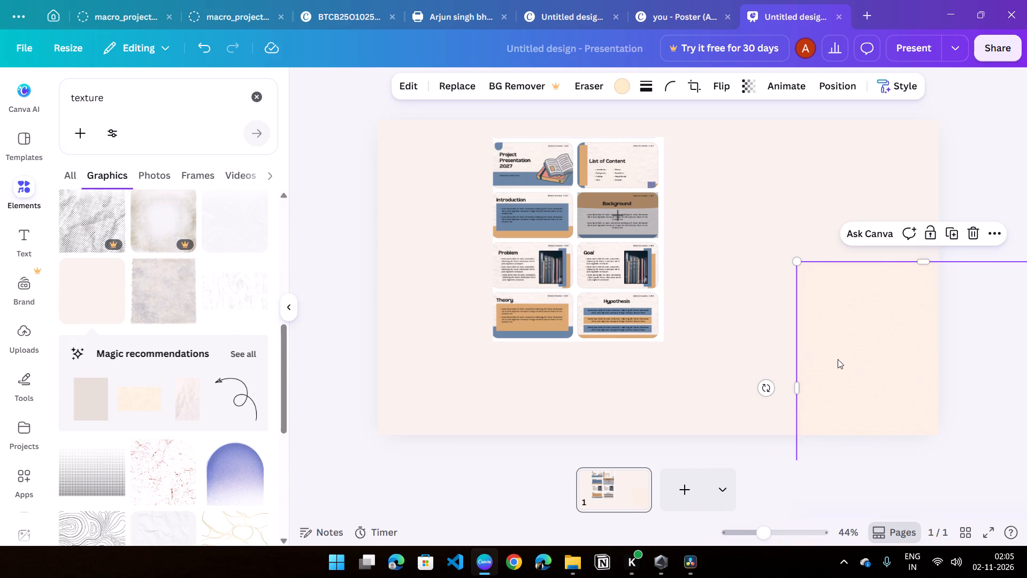
Align the pale pink texture with the page's upper-left corner, then enlarge and widen it to cover the whole page.
drag(851, 358, 715, 246)
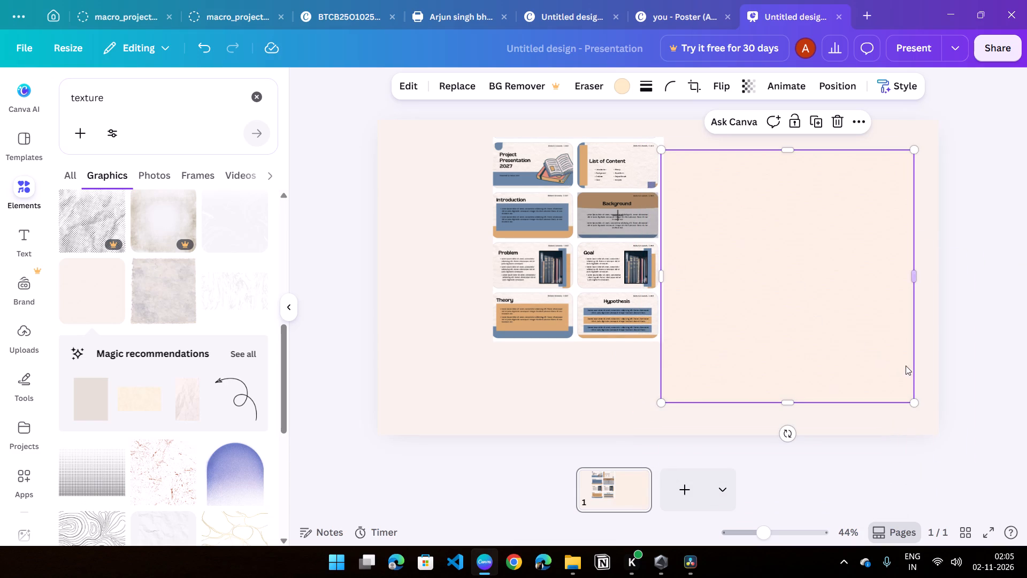
drag(880, 359, 591, 325)
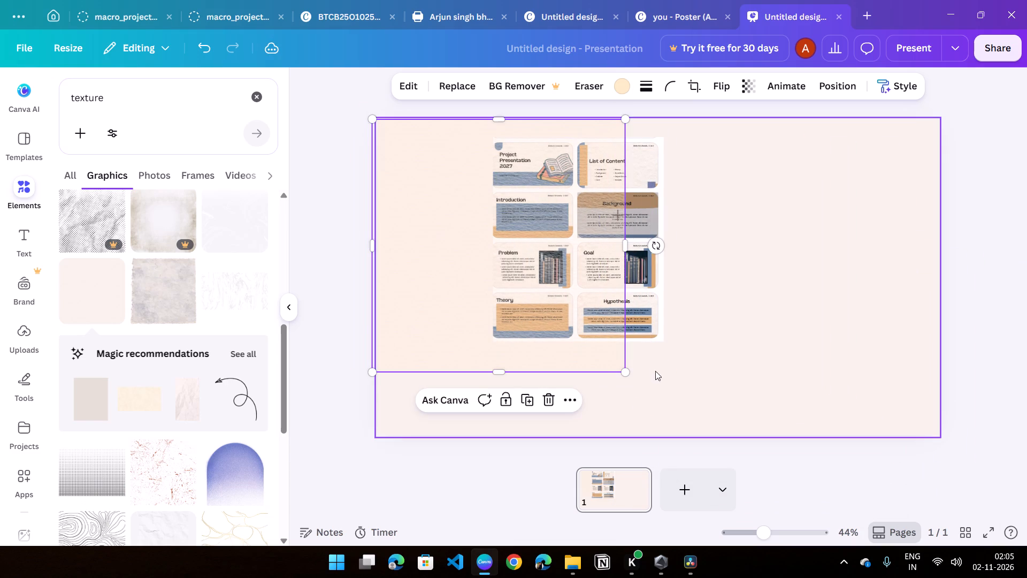
drag(627, 373, 1026, 478)
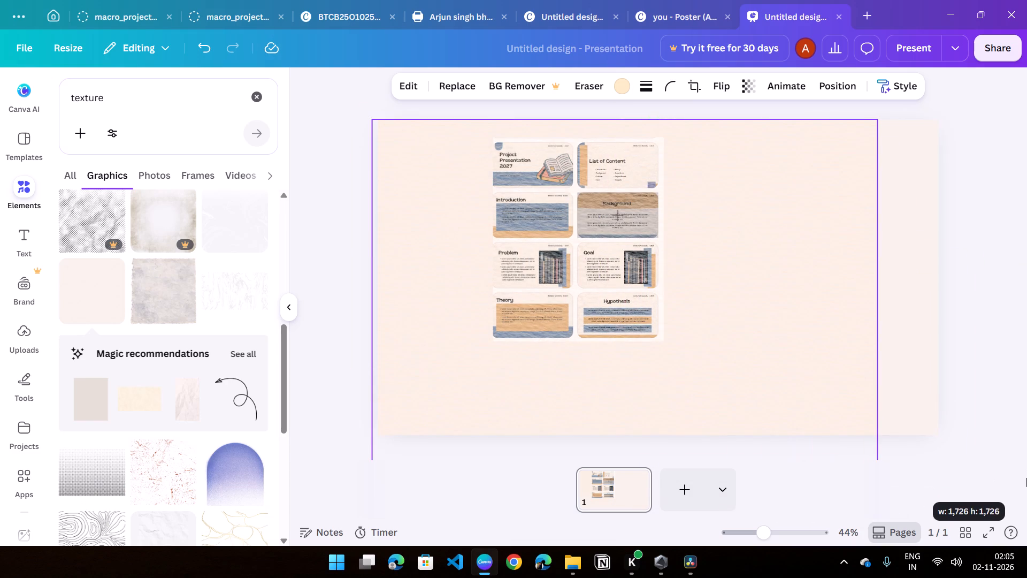
drag(1026, 478, 920, 365)
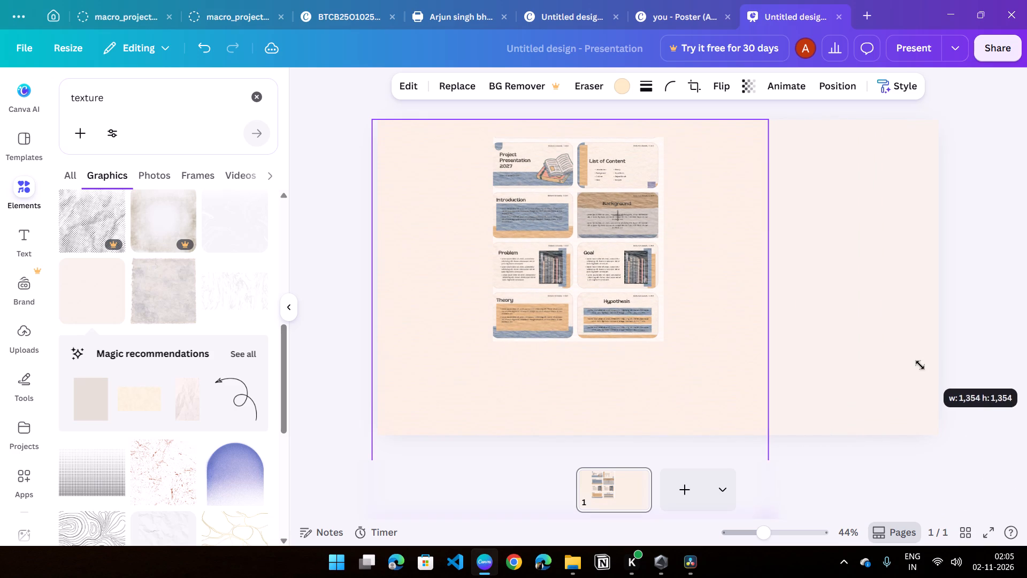
drag(920, 365, 905, 365)
drag(758, 311, 865, 334)
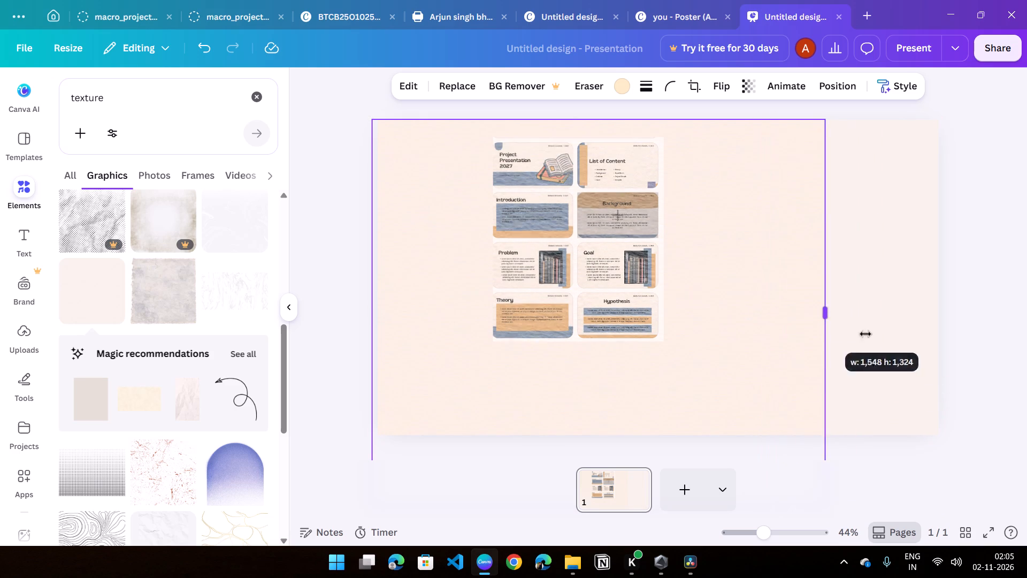
drag(865, 334, 976, 334)
click(553, 282)
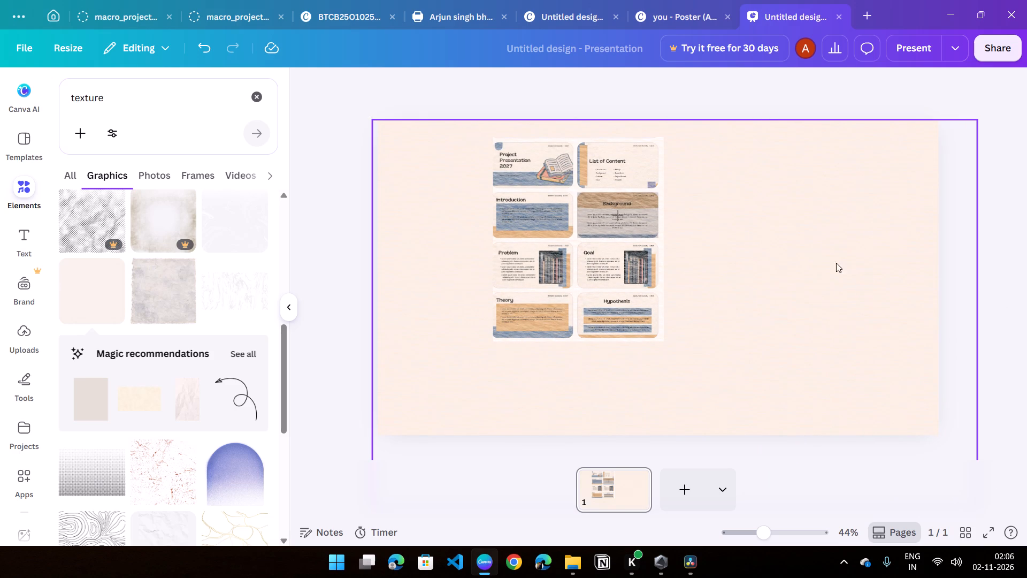
Move the template screenshot above the pale pink texture in the layer order.
click(650, 196)
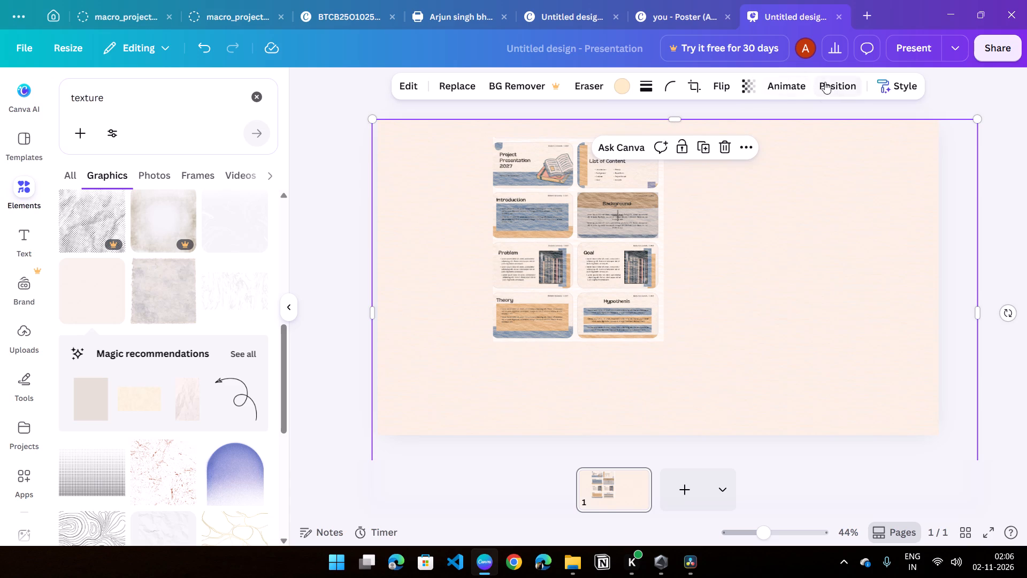
click(831, 88)
drag(182, 235, 189, 190)
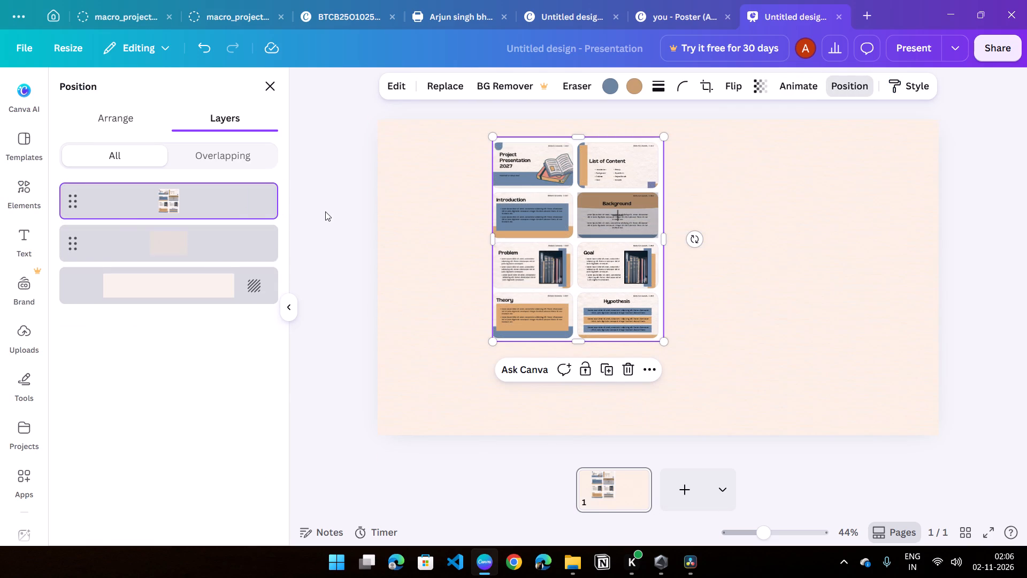
click(325, 211)
click(740, 280)
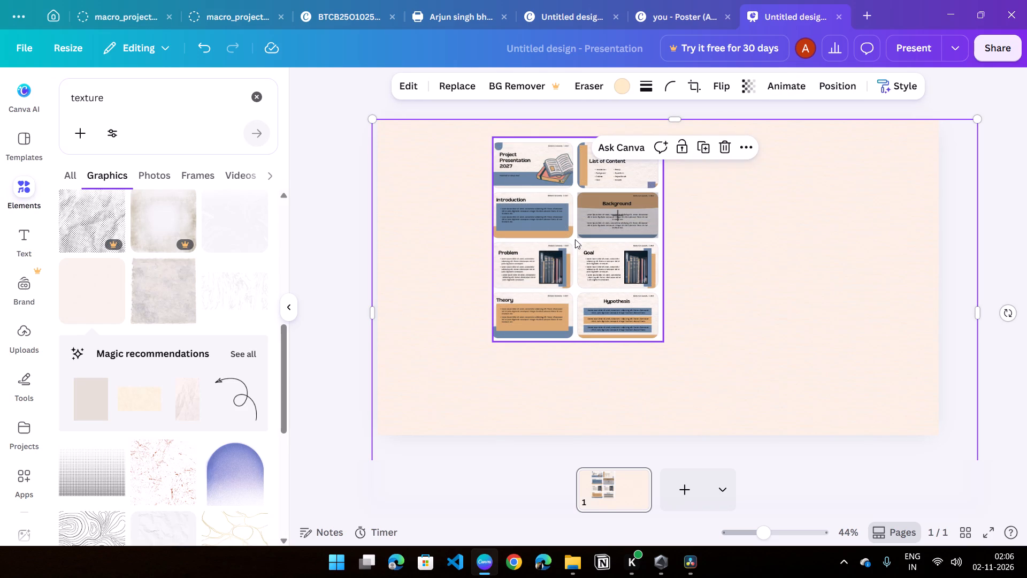
click(410, 241)
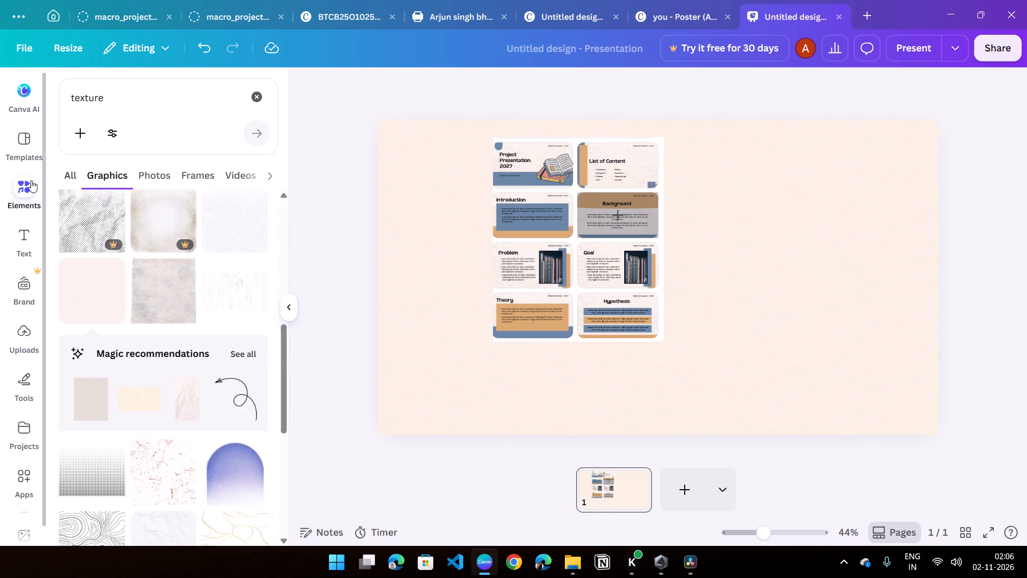
Clear the texture search and insert a square from the recently used shapes.
click(21, 199)
click(22, 199)
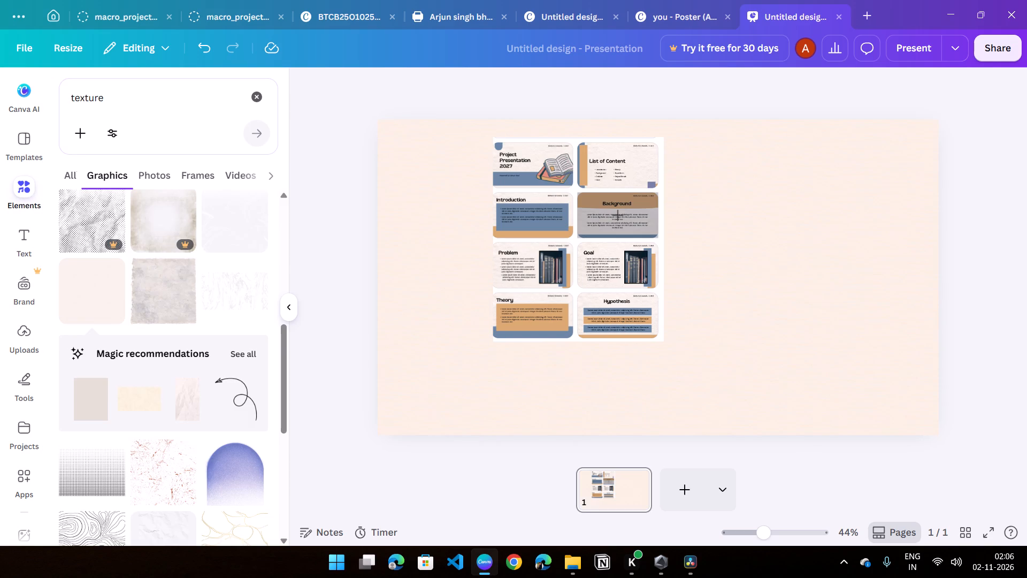
click(259, 95)
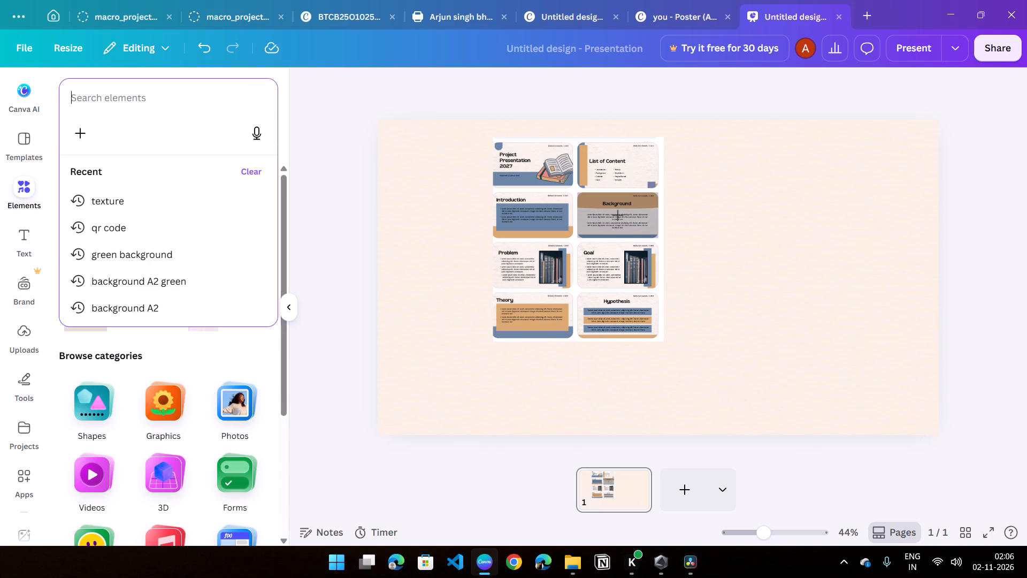
click(352, 246)
click(90, 376)
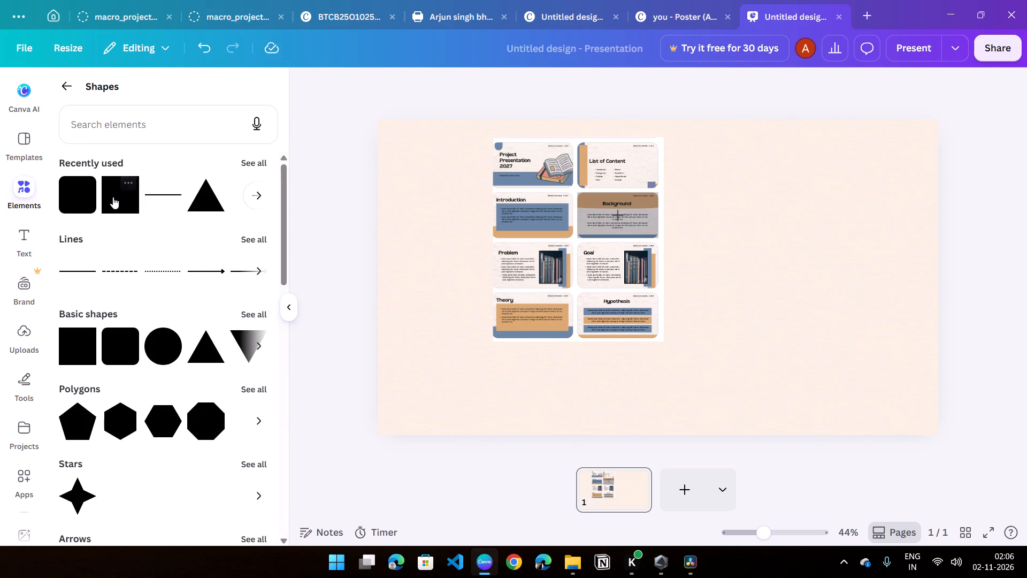
click(113, 194)
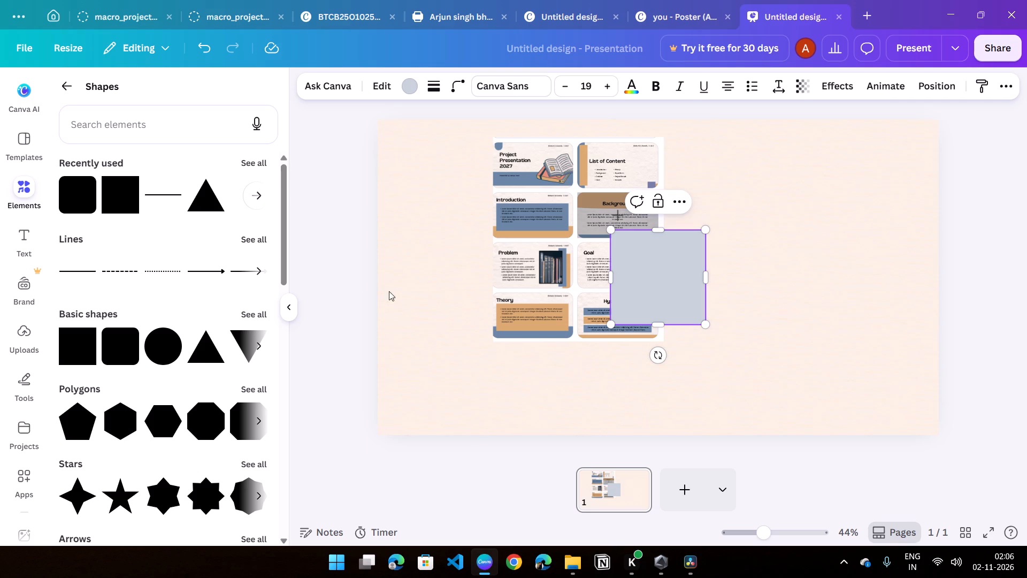
Reshape the square into a full-width band about 2,090 wide and 370 high across the lower part of the page.
drag(704, 328, 955, 420)
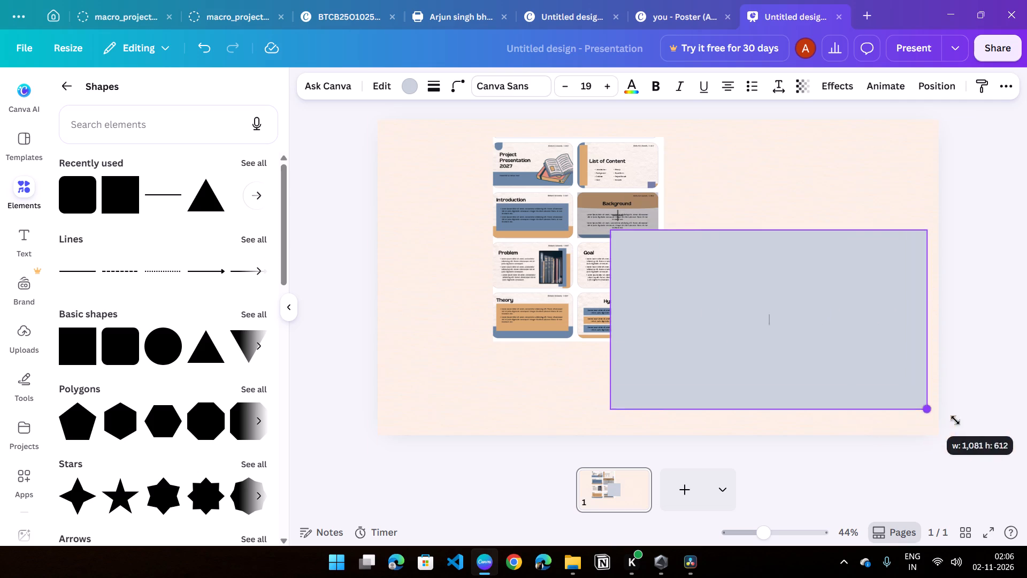
drag(955, 420, 1026, 445)
drag(787, 371, 551, 412)
drag(792, 379, 986, 370)
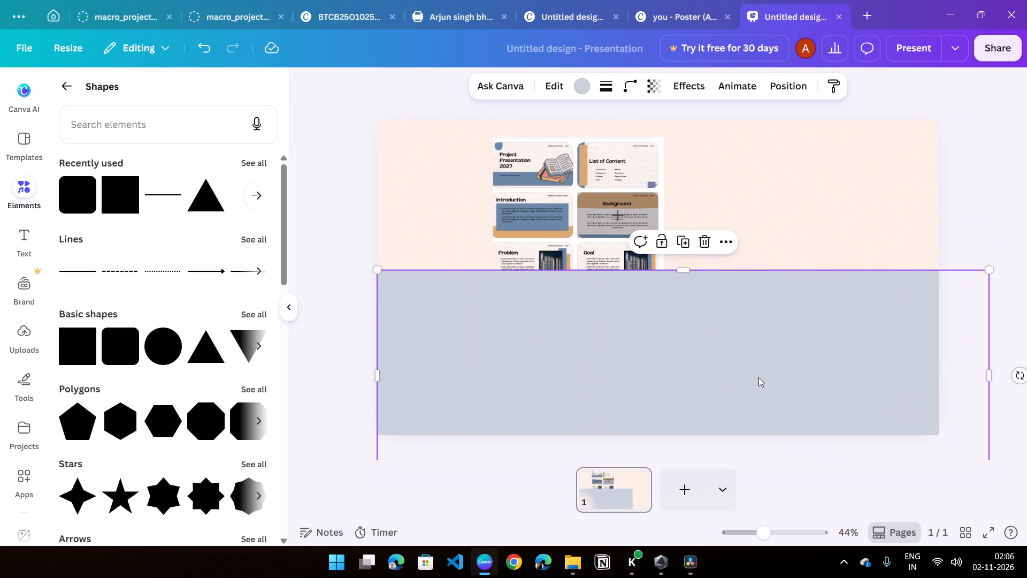
drag(750, 379, 727, 275)
drag(655, 376, 652, 308)
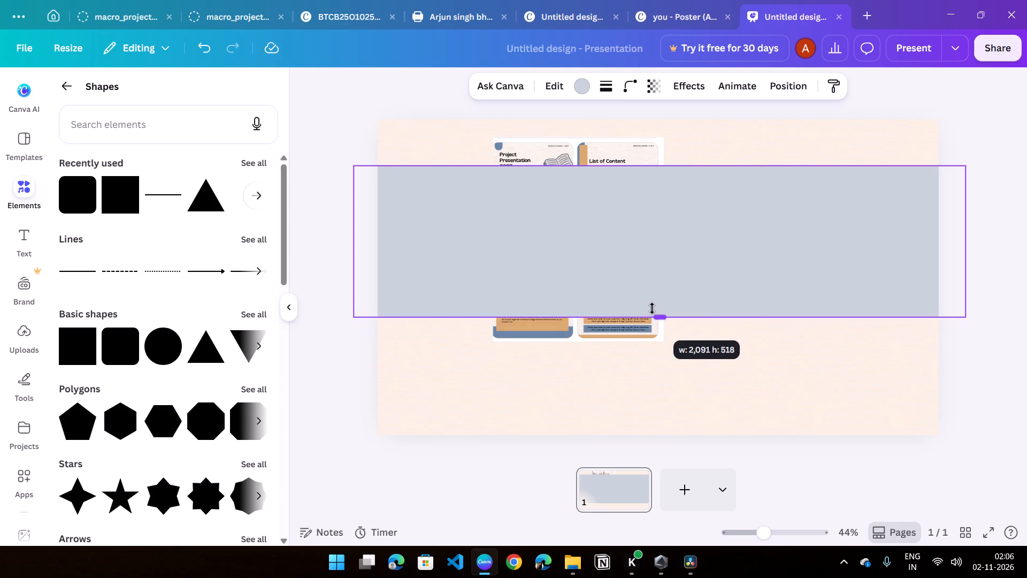
drag(652, 308, 652, 303)
drag(665, 247, 676, 383)
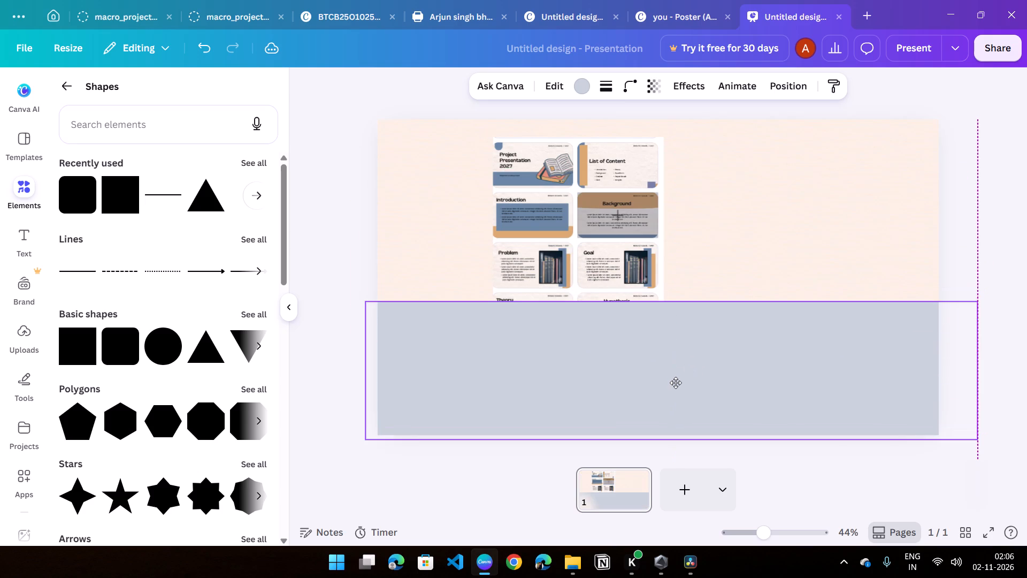
drag(676, 383, 676, 384)
drag(671, 436, 671, 404)
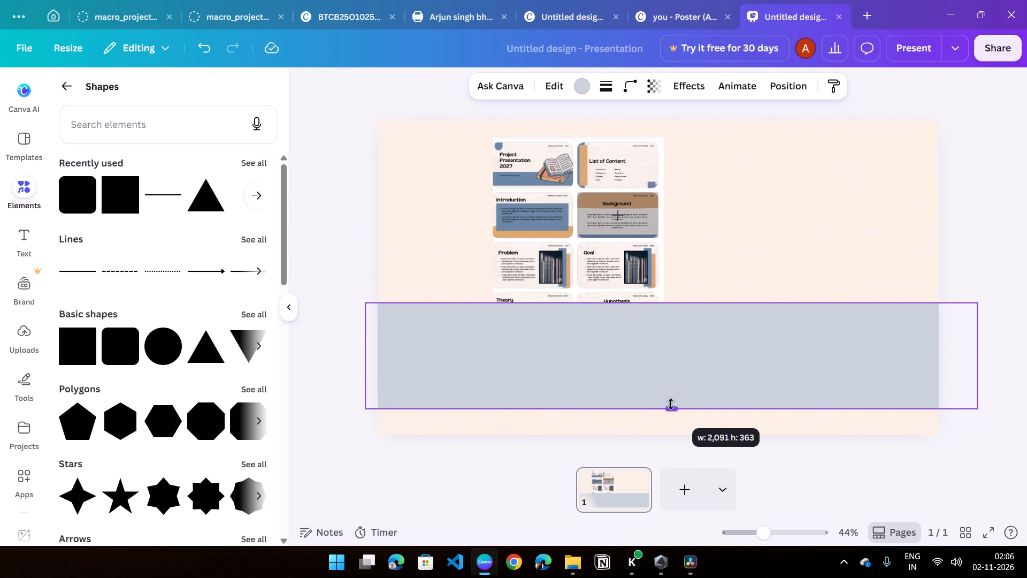
drag(671, 404, 671, 408)
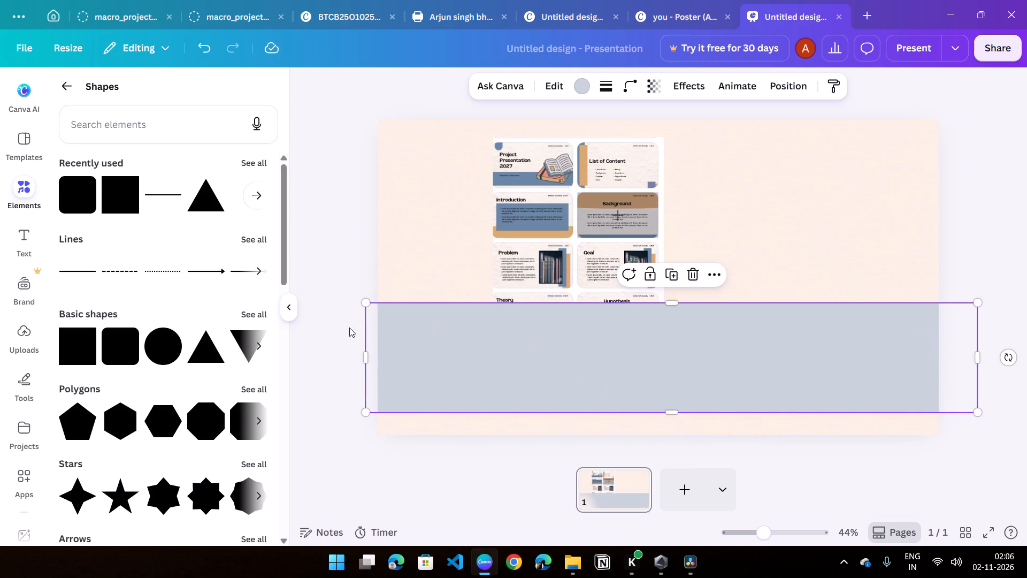
Fill the wide band with the slate blue from the template screenshot's photo colors.
click(575, 88)
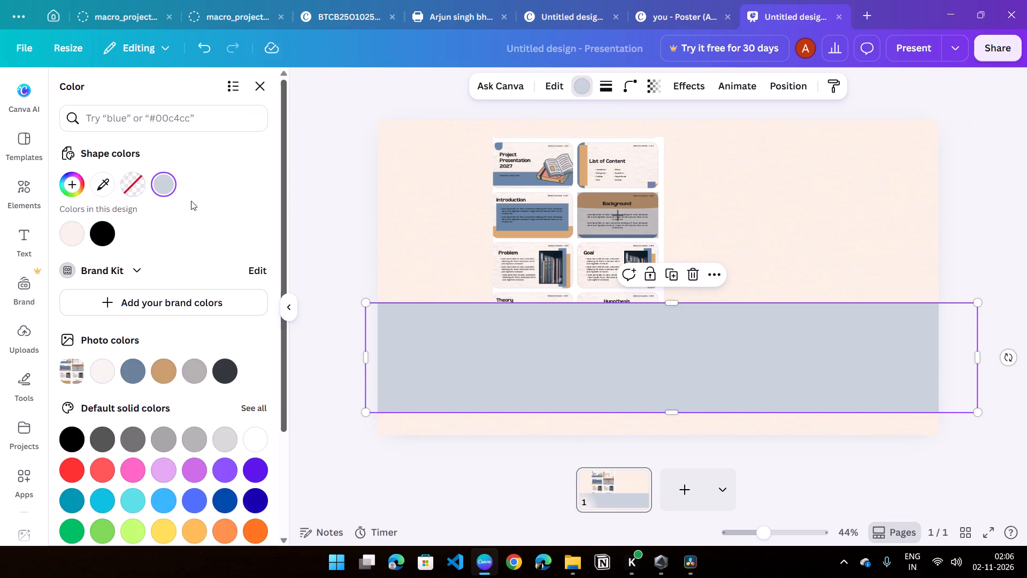
click(131, 370)
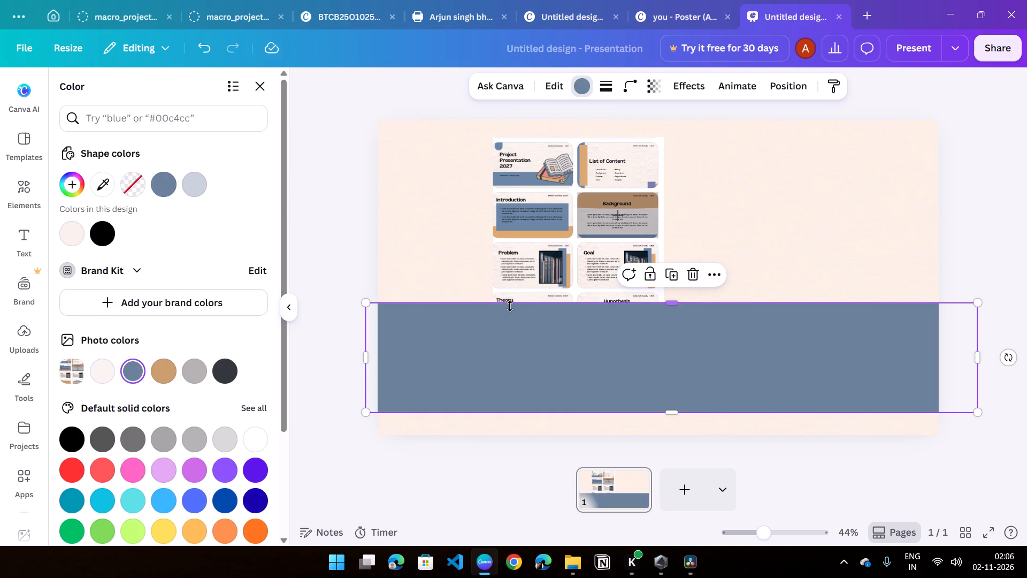
click(403, 480)
click(985, 211)
click(885, 271)
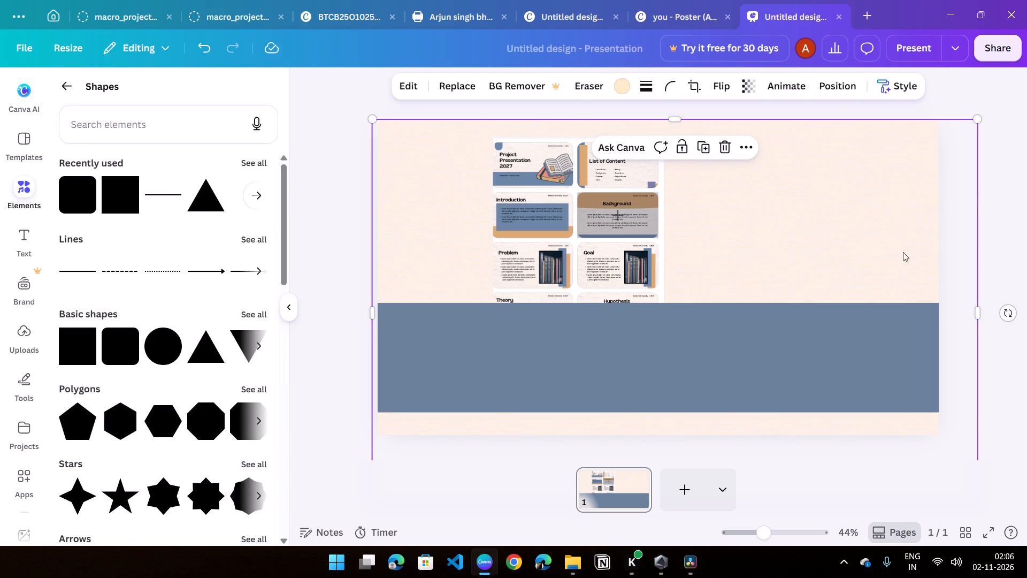
click(997, 189)
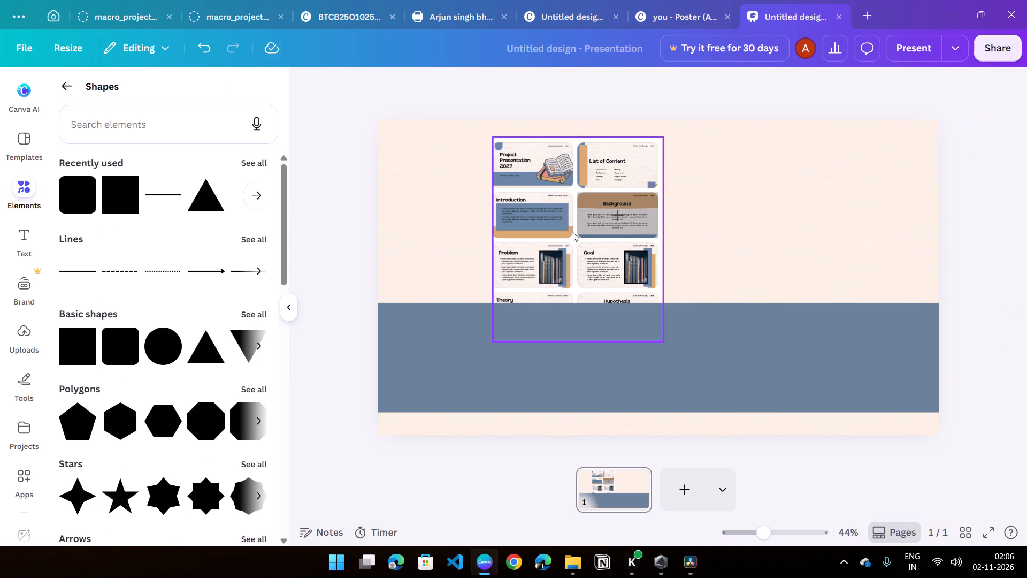
Examine the slide designs in the template screenshot up close.
scroll(572, 232, up, 3)
click(578, 240)
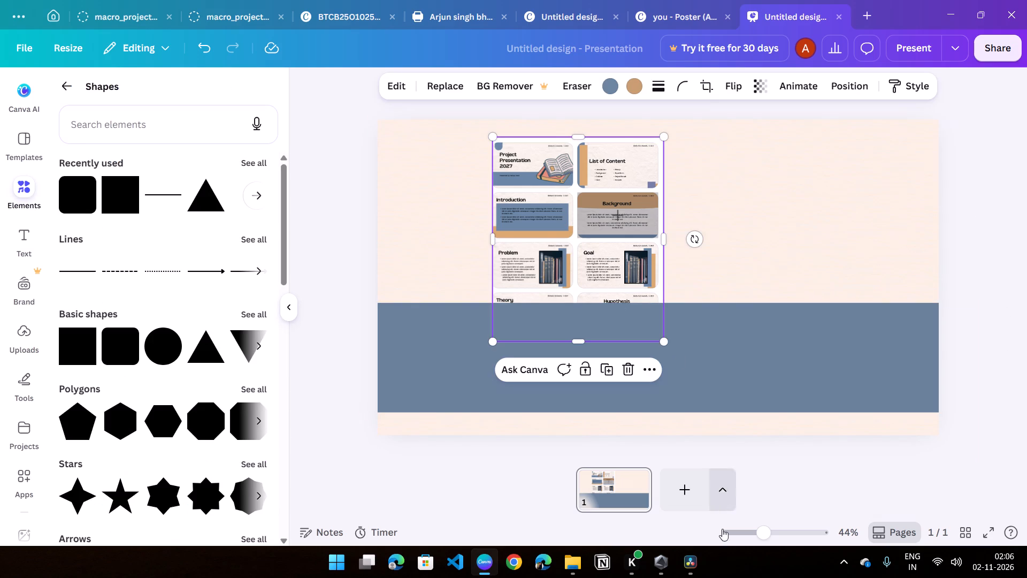
drag(768, 538, 794, 543)
middle_drag(471, 262, 800, 399)
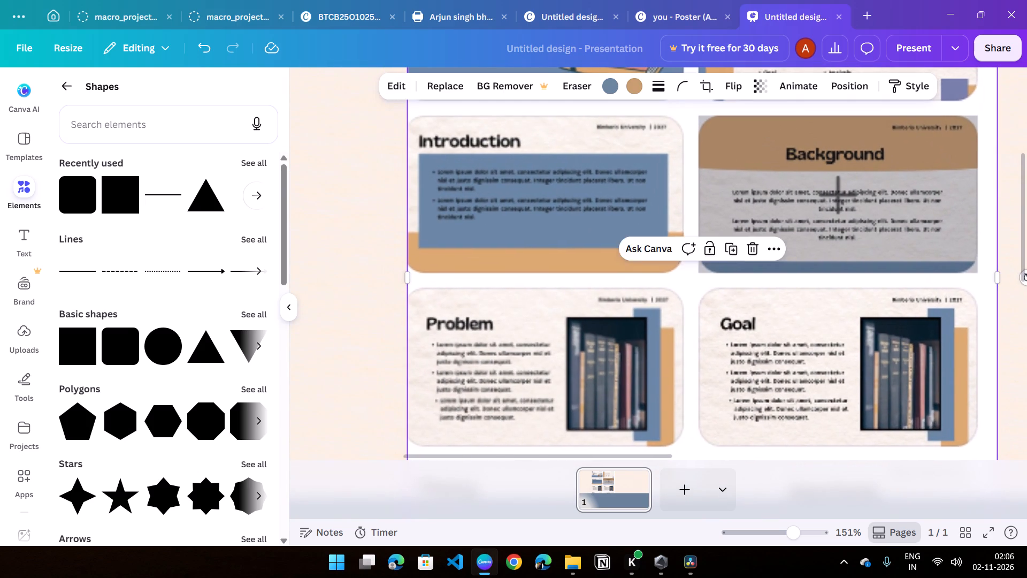
middle_drag(800, 399, 719, 483)
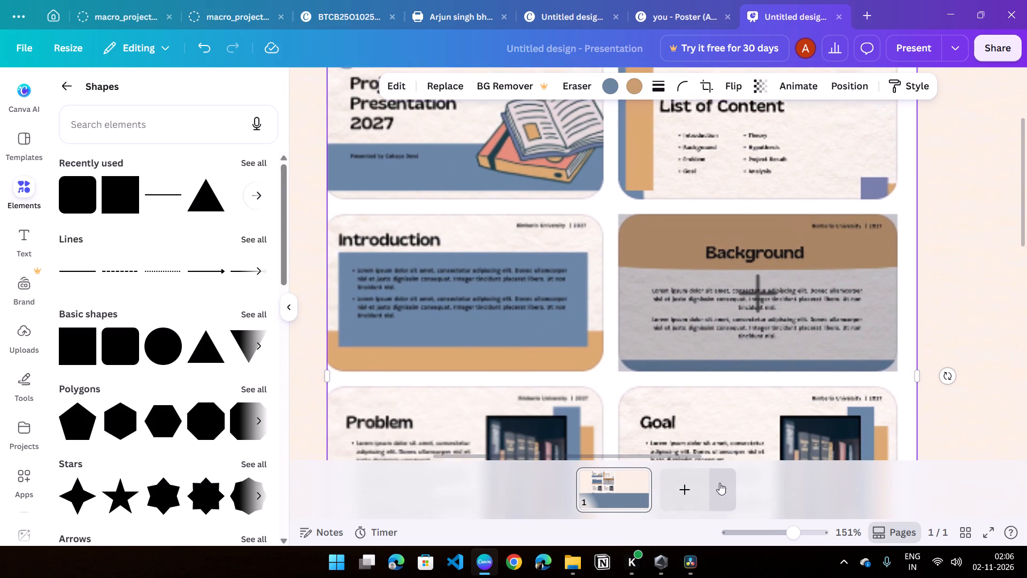
middle_drag(719, 483, 719, 480)
scroll(688, 357, down, 4)
scroll(687, 356, up, 2)
drag(796, 530, 789, 538)
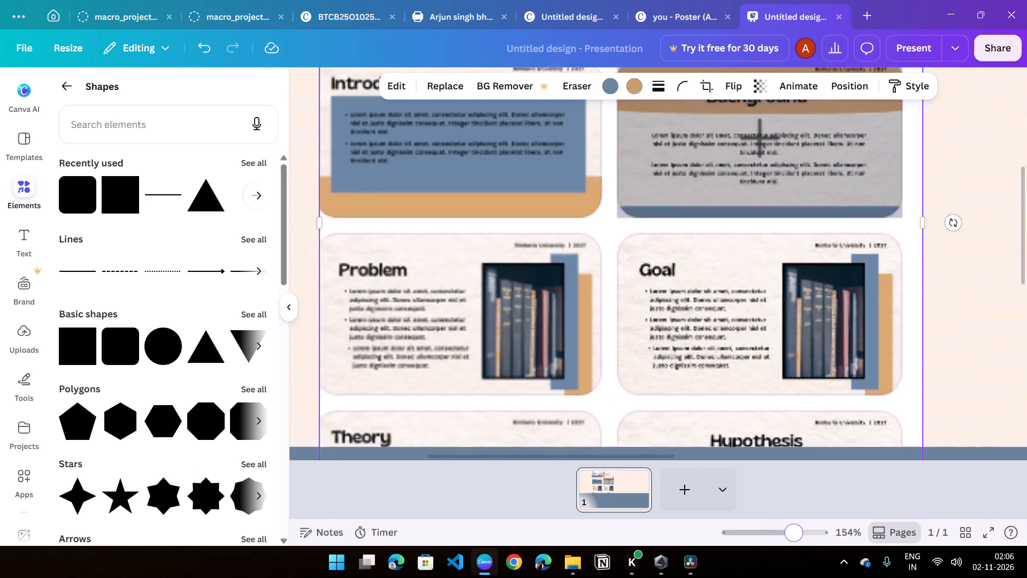
drag(789, 538, 762, 544)
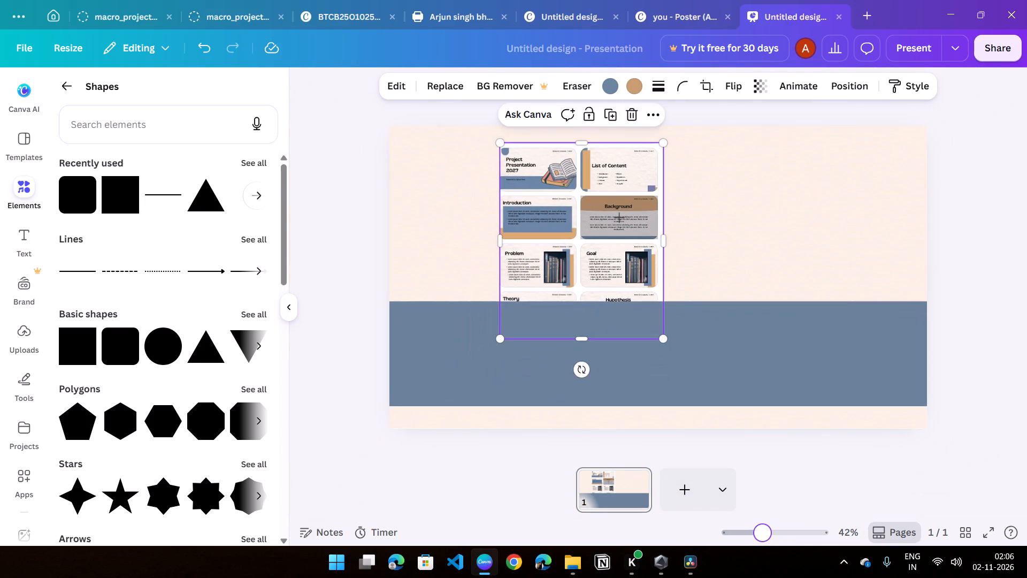
drag(762, 544, 763, 544)
click(558, 187)
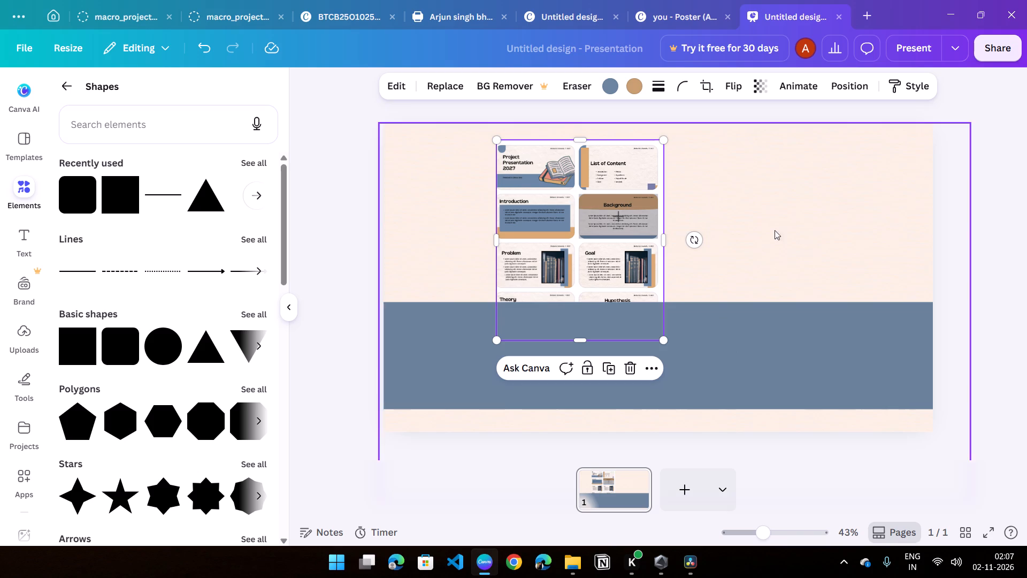
click(977, 244)
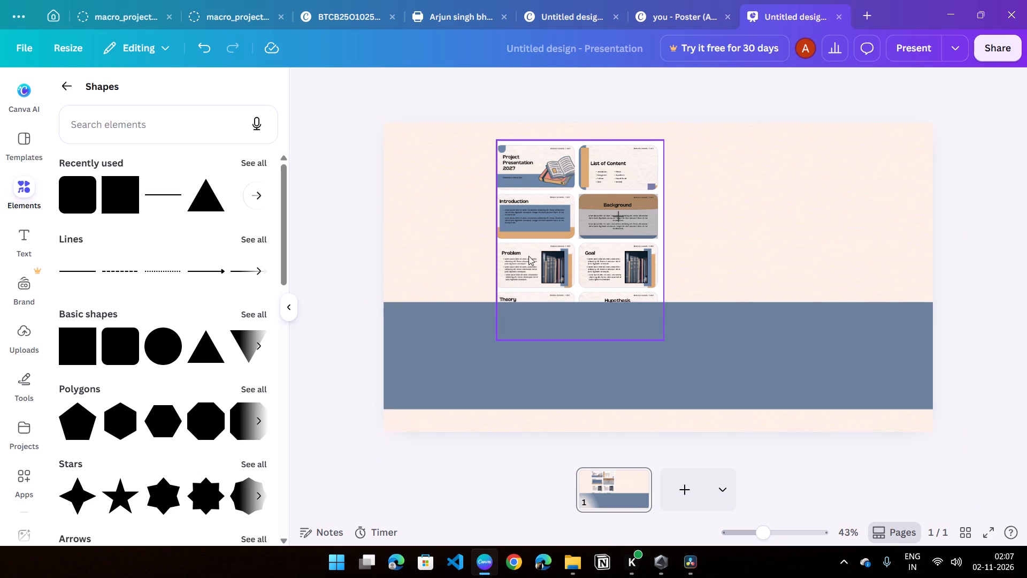
Add a second page and move the template screenshot from the title page onto it.
drag(563, 202, 791, 247)
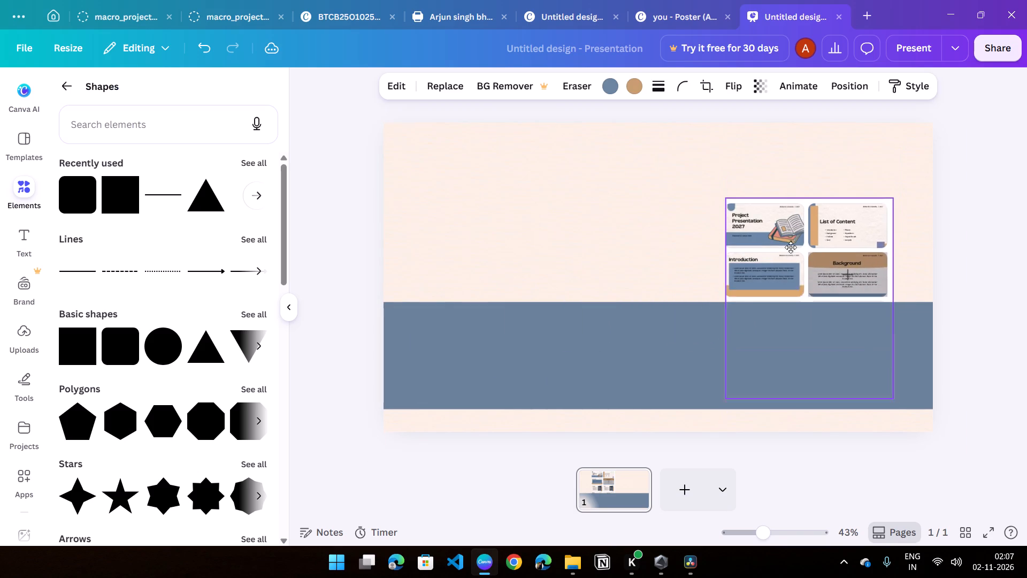
drag(791, 247, 781, 220)
scroll(614, 246, up, 1)
click(983, 171)
scroll(853, 214, up, 2)
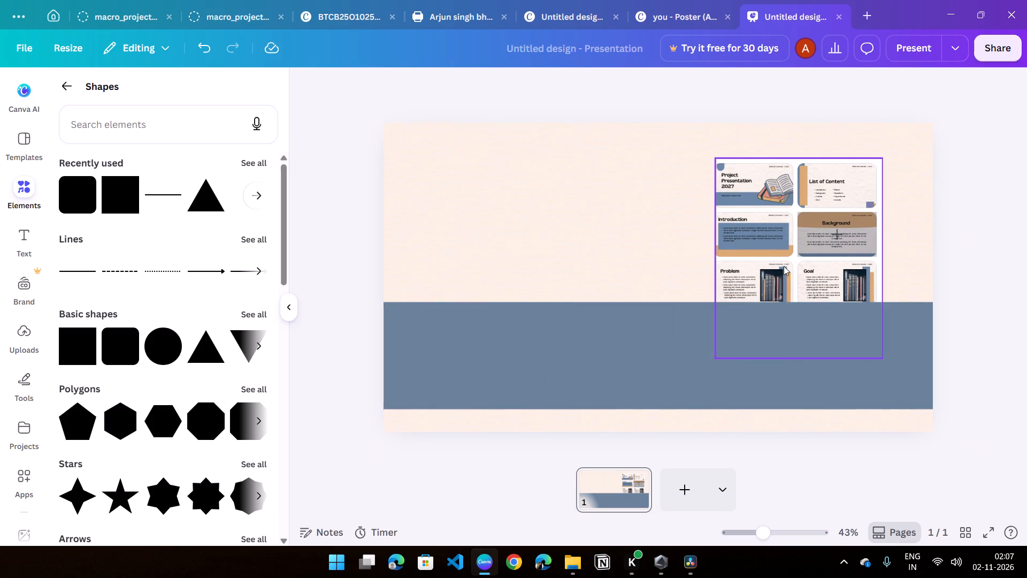
scroll(685, 306, up, 1)
click(691, 489)
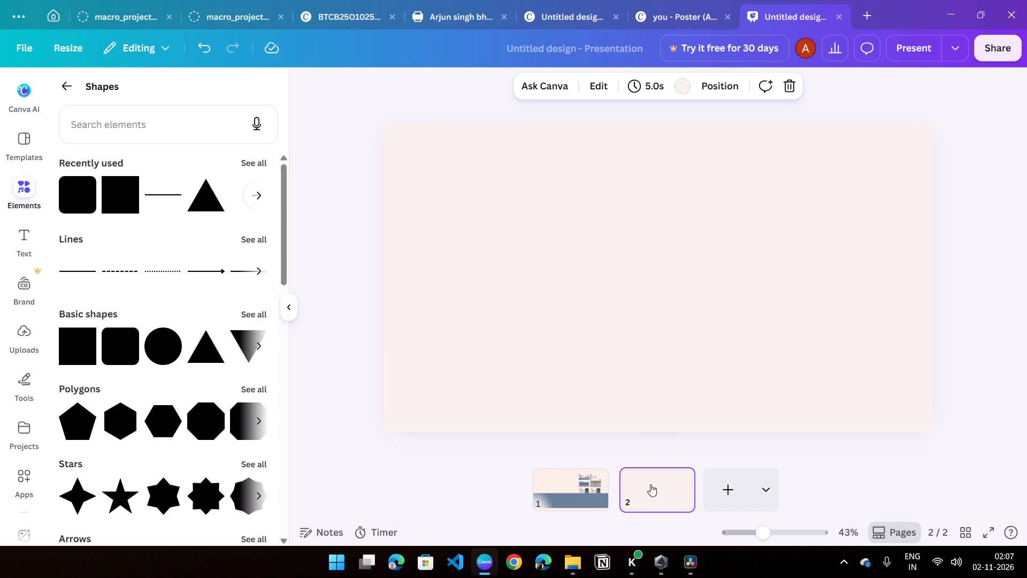
click(591, 497)
drag(738, 247, 647, 451)
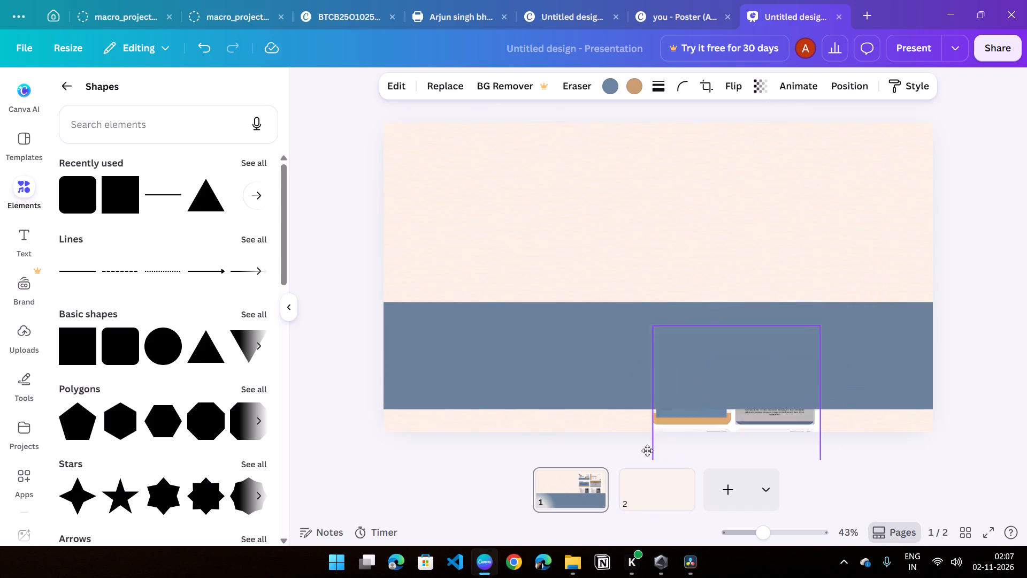
drag(647, 451, 647, 484)
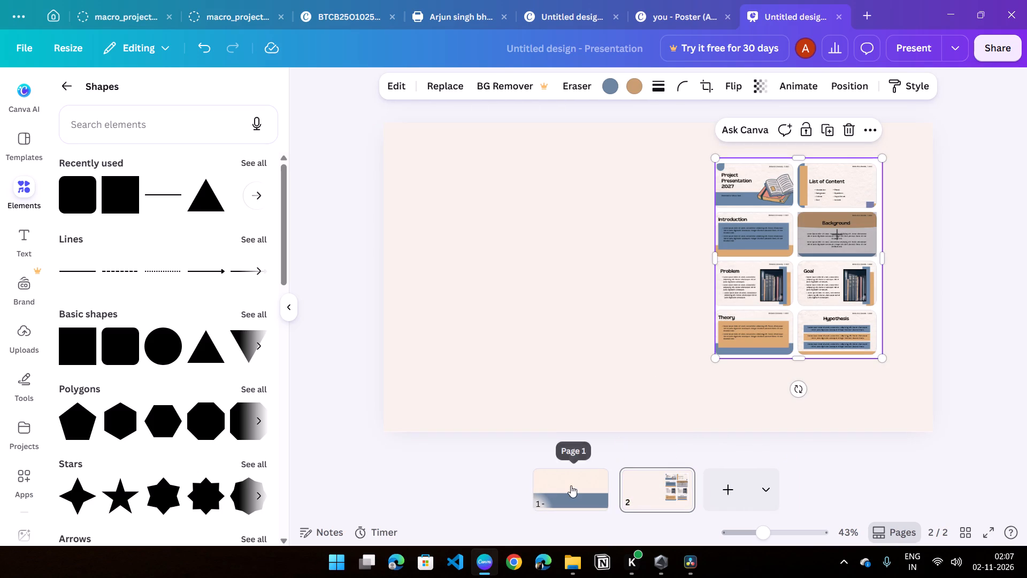
Enlarge the template screenshot on page 2 to about 1,283 wide, extending it upward to uncover its first row of slides.
drag(818, 307, 546, 266)
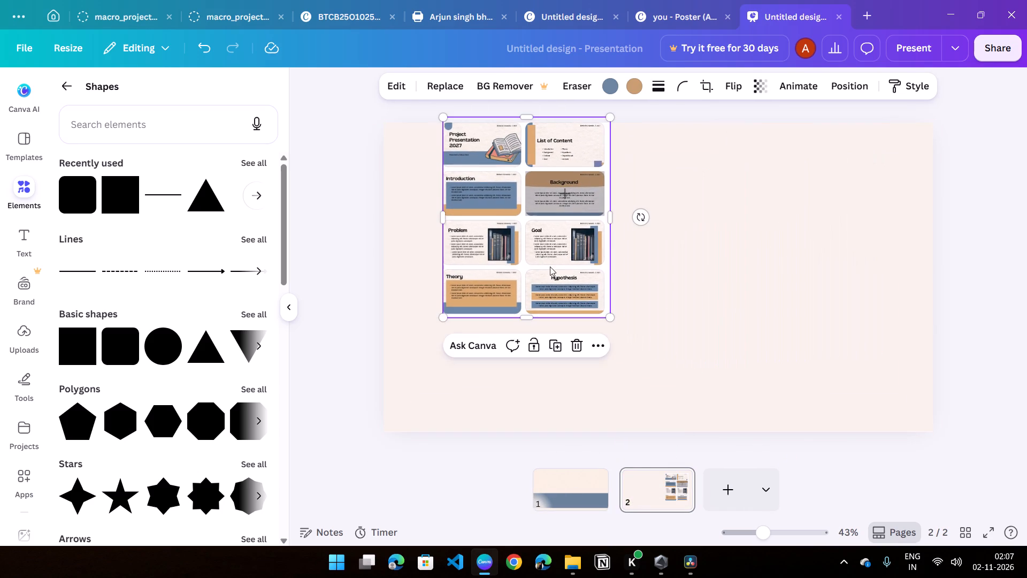
drag(609, 217, 809, 235)
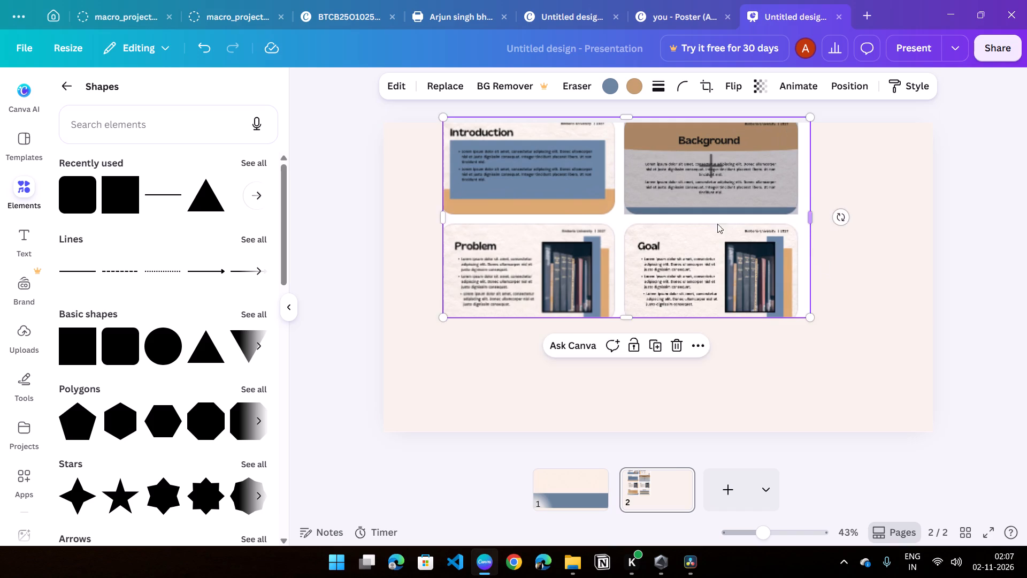
drag(672, 217, 706, 322)
drag(658, 220, 654, 182)
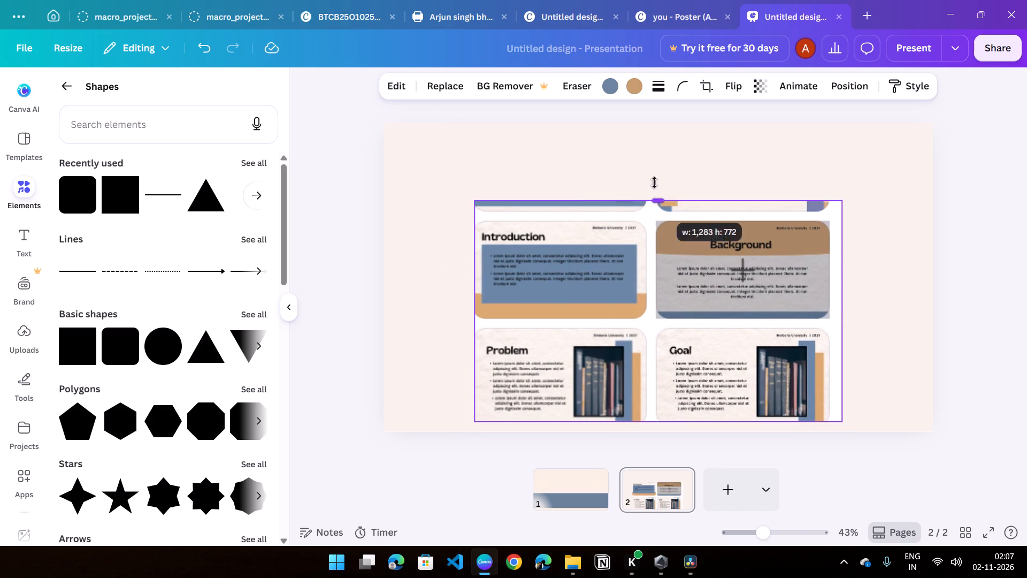
drag(654, 182, 654, 111)
drag(649, 205, 648, 235)
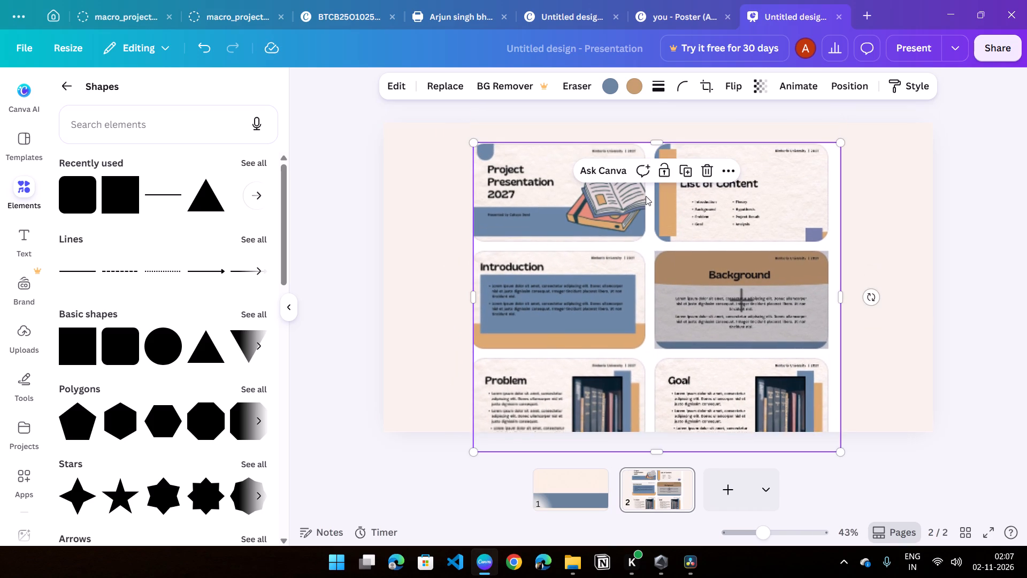
click(658, 139)
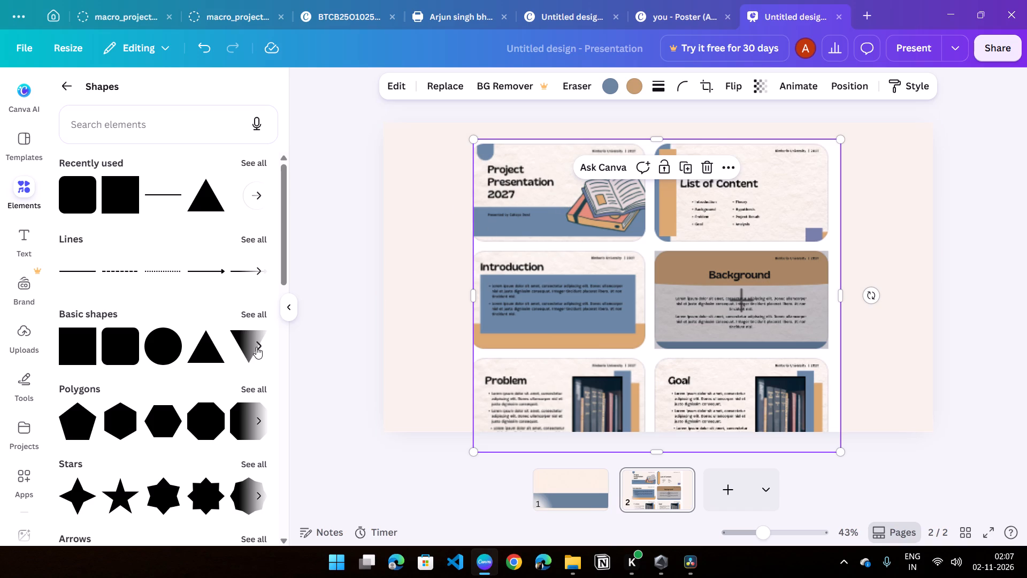
Insert the pill-shaped flowchart shape on page 1 and fill it with the slate blue from the photo colors.
scroll(203, 393, down, 2)
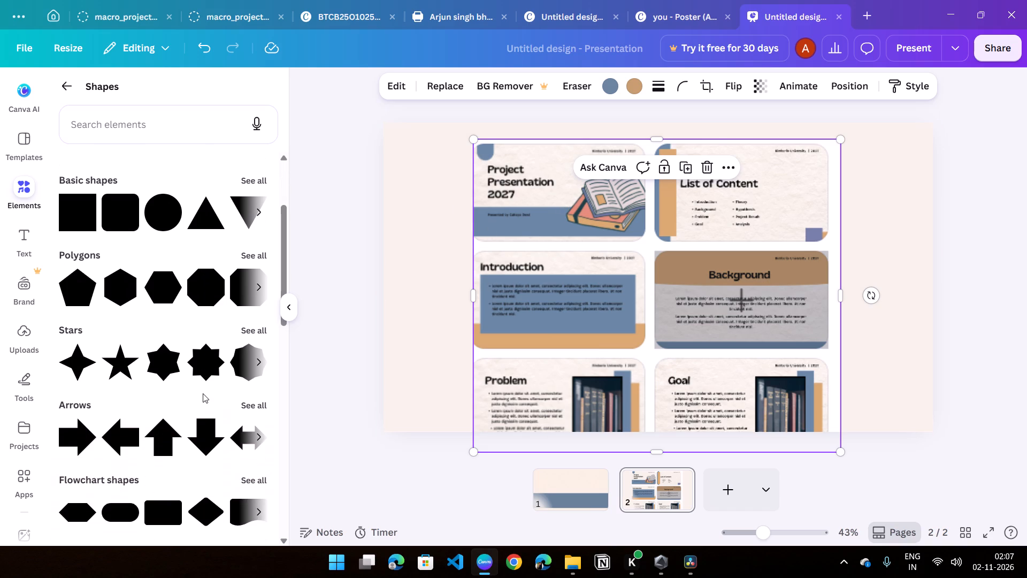
scroll(203, 393, down, 1)
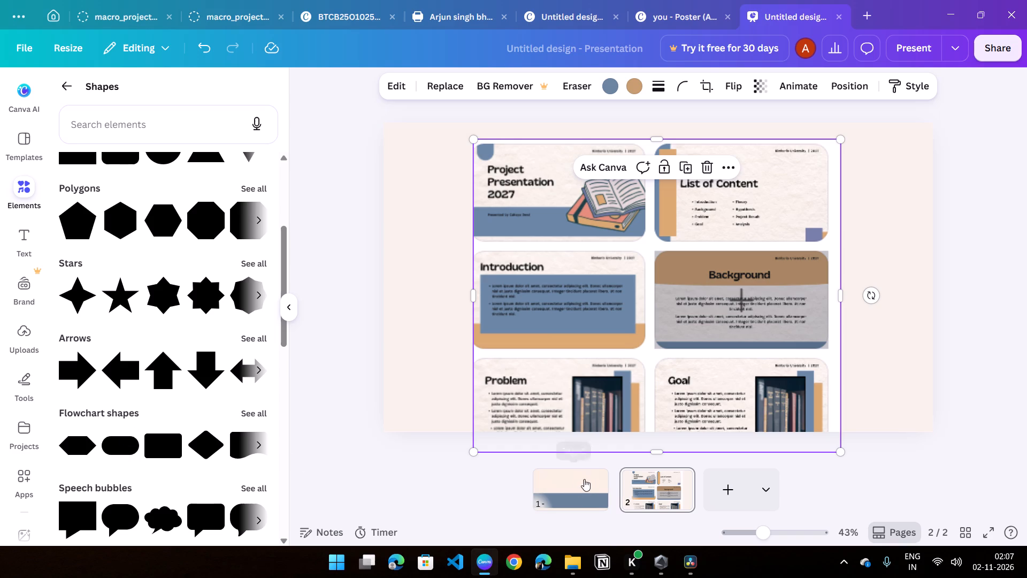
click(577, 483)
click(126, 448)
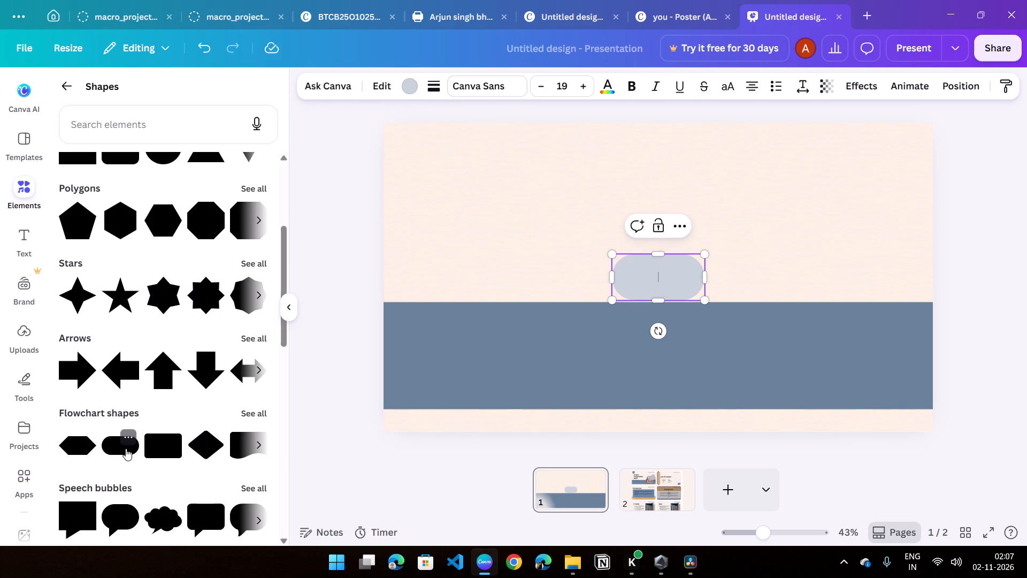
drag(670, 286, 653, 257)
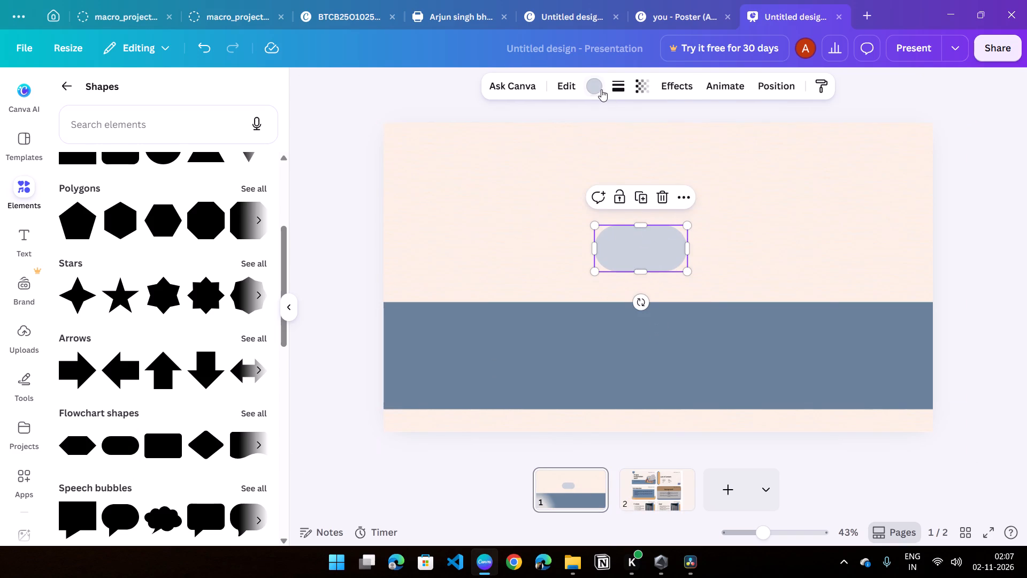
click(601, 89)
click(133, 375)
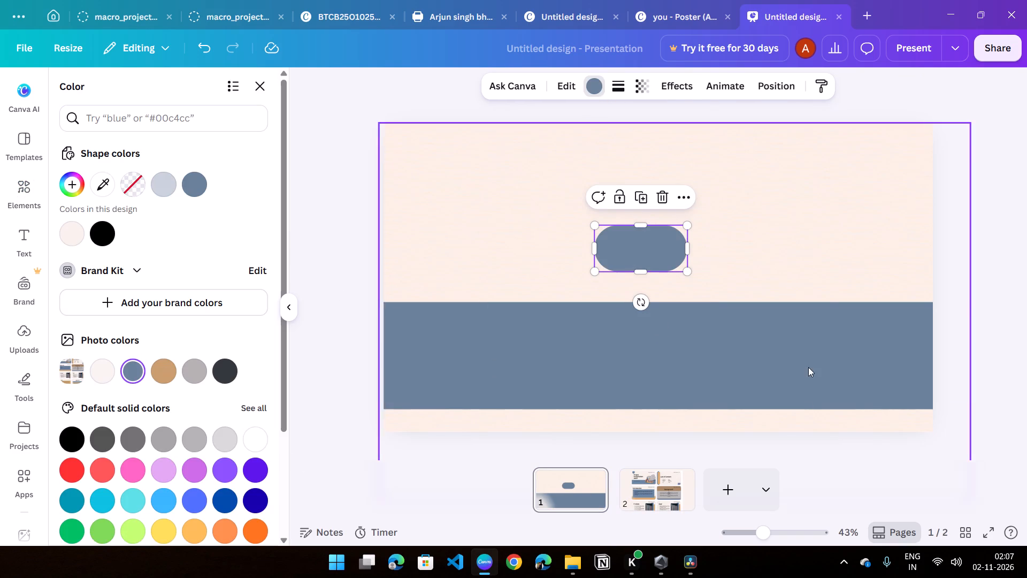
click(844, 469)
Rotate the blue pill upright and place it near the page's top-left corner with its upper half off the page.
drag(649, 258, 438, 178)
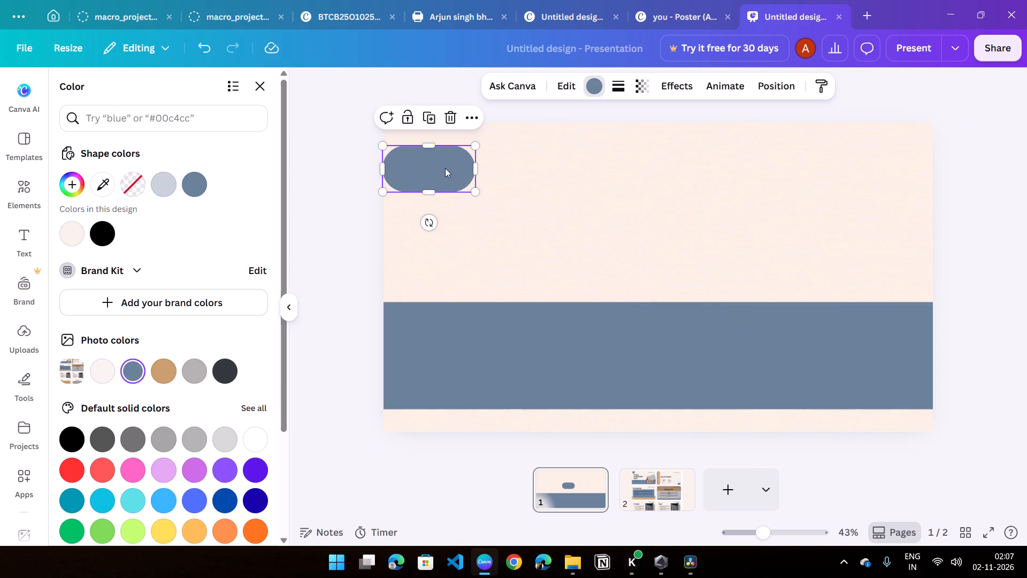
drag(424, 224, 393, 186)
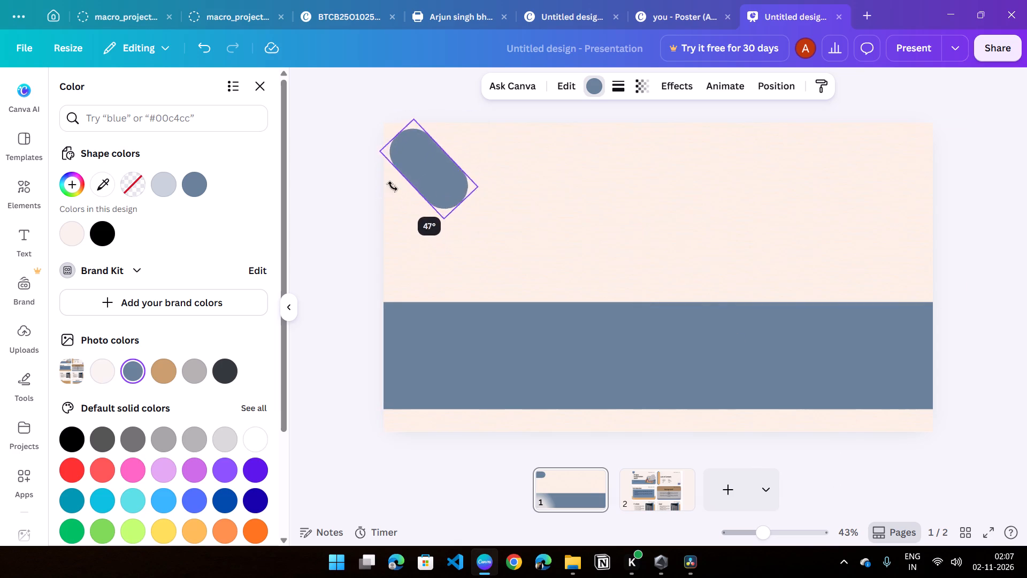
drag(393, 186, 388, 164)
drag(421, 168, 419, 129)
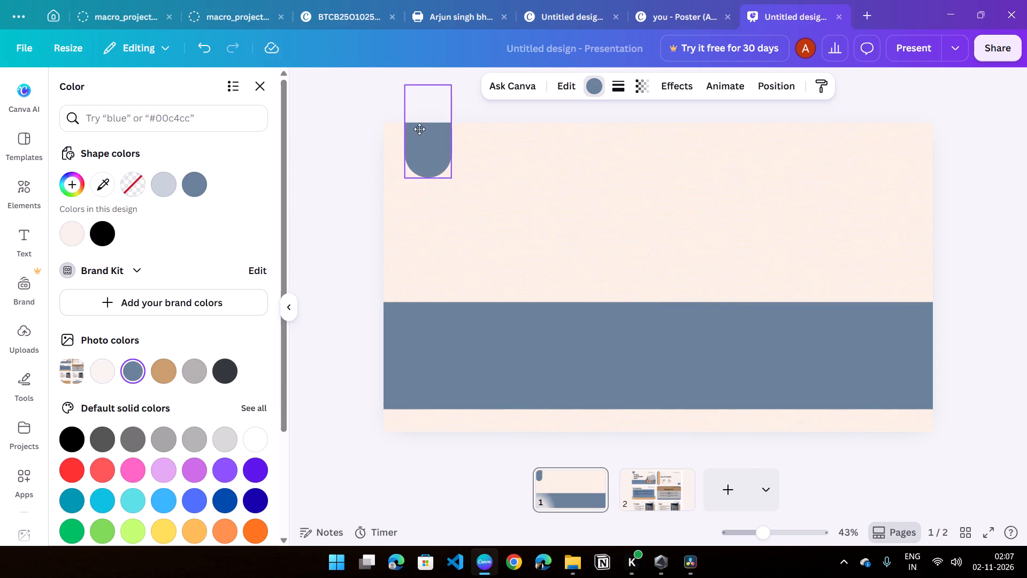
drag(419, 129, 412, 117)
click(314, 268)
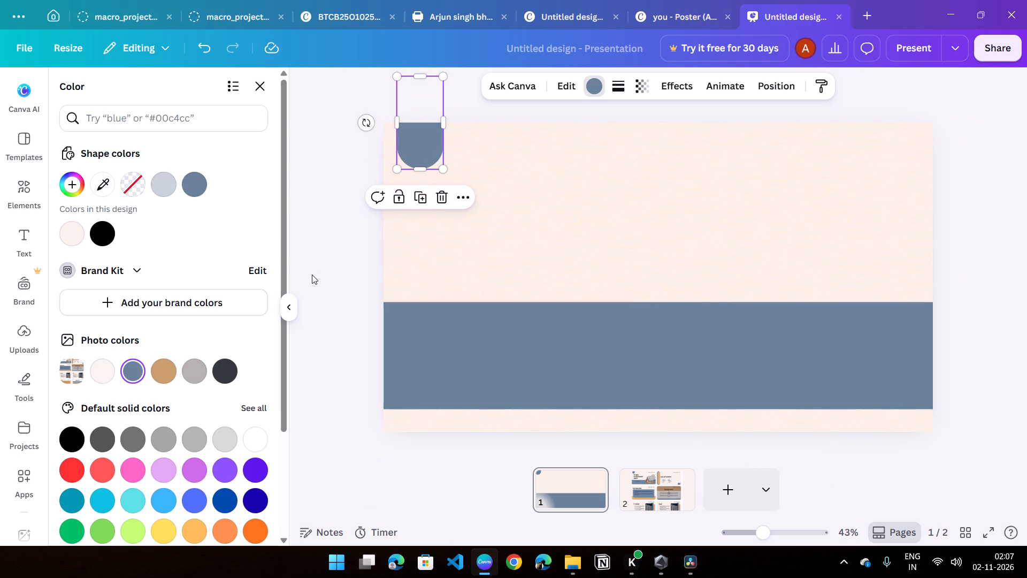
Compare the blue tab with the template's title slide on page 2 and nudge it slightly right along the top edge.
click(656, 499)
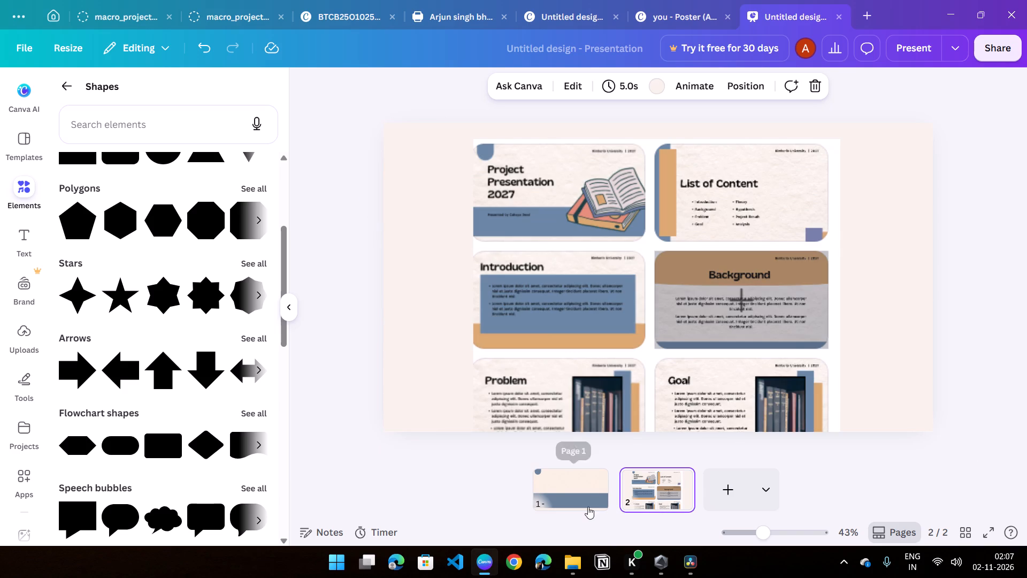
click(579, 505)
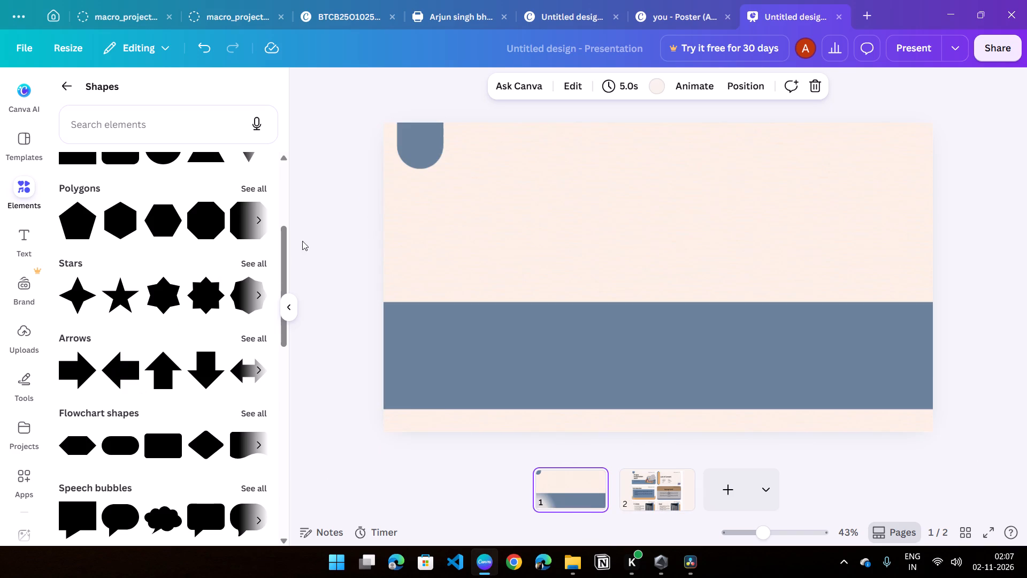
click(405, 150)
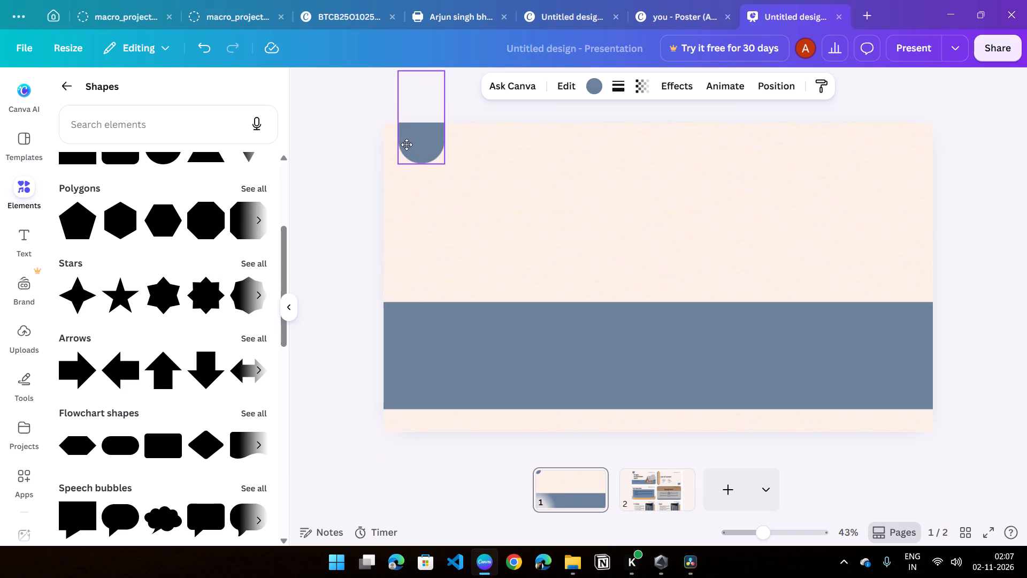
click(350, 167)
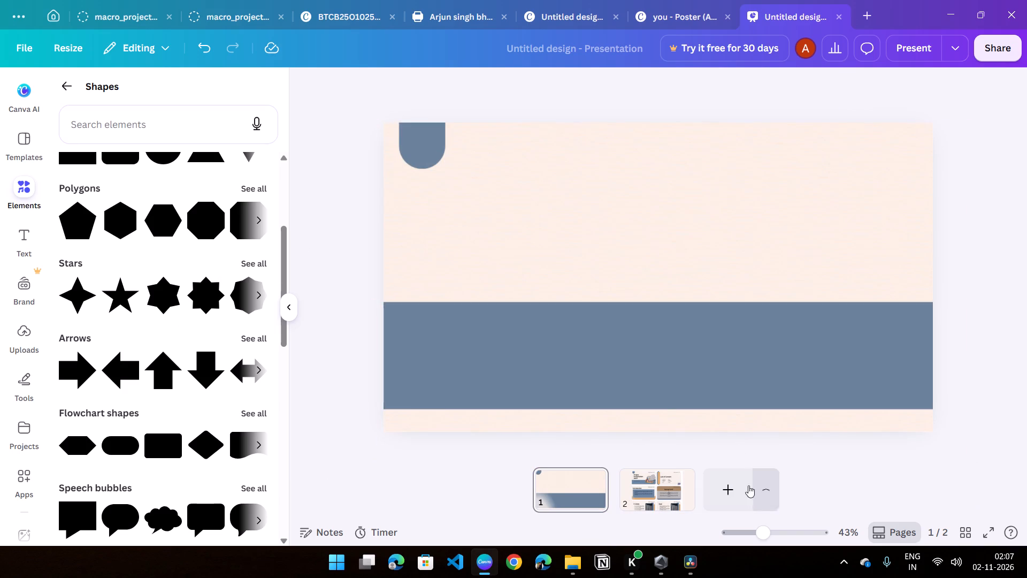
Check the template's title slide on page 2, and add the recently used "30% OFF on all products" text combination to page 1.
click(672, 500)
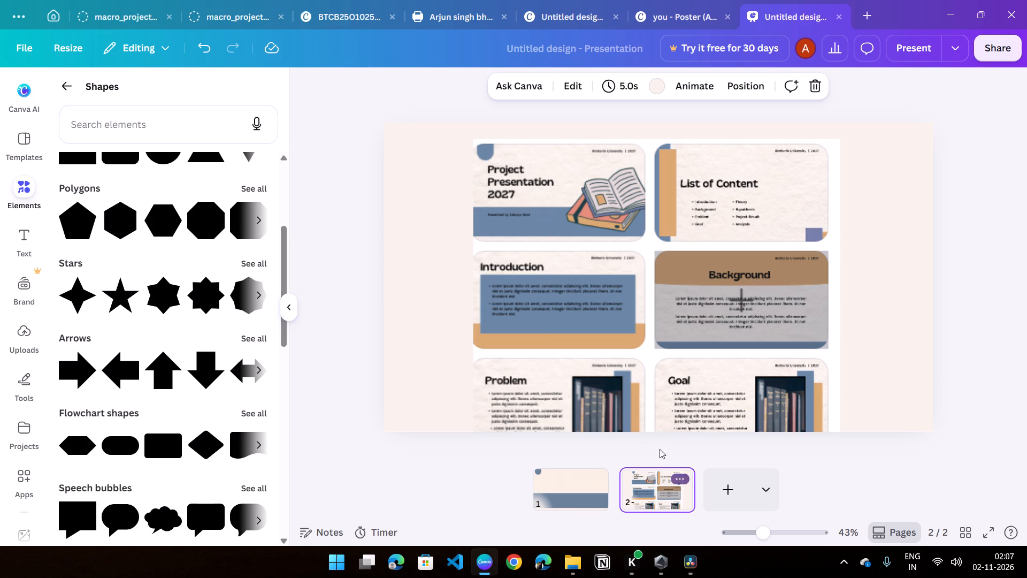
scroll(632, 202, up, 4)
scroll(632, 203, down, 4)
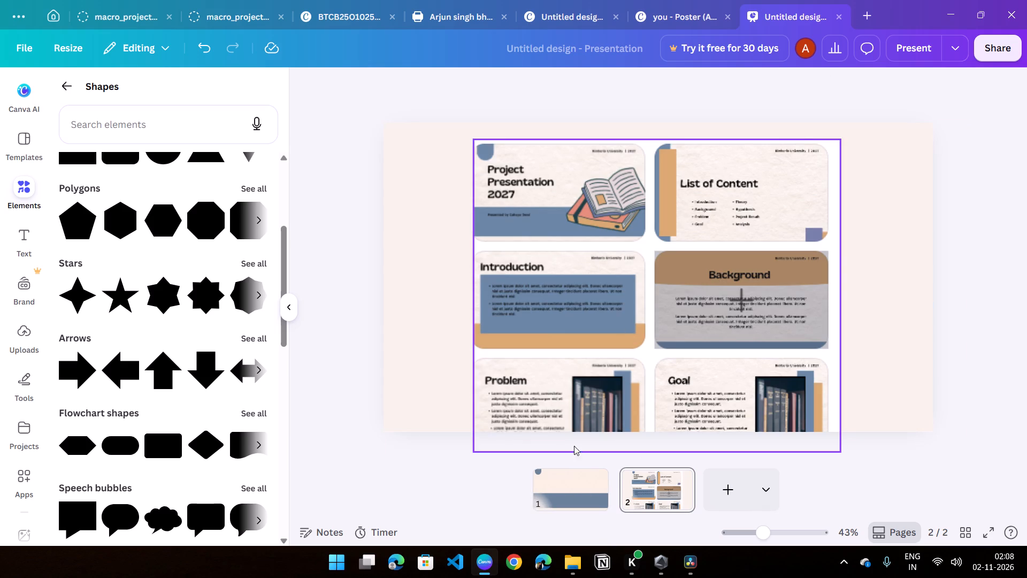
click(565, 491)
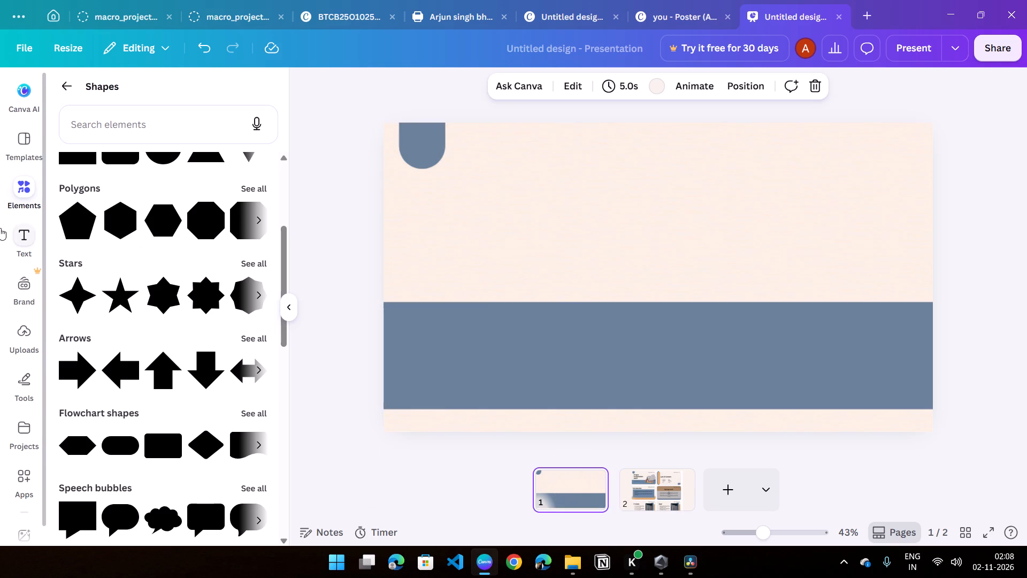
click(13, 232)
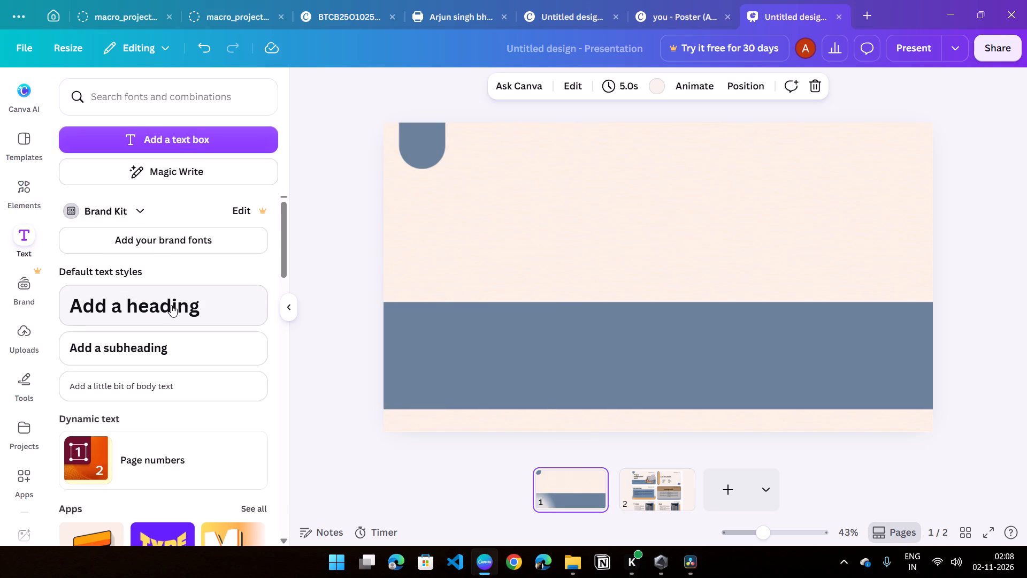
scroll(167, 393, down, 4)
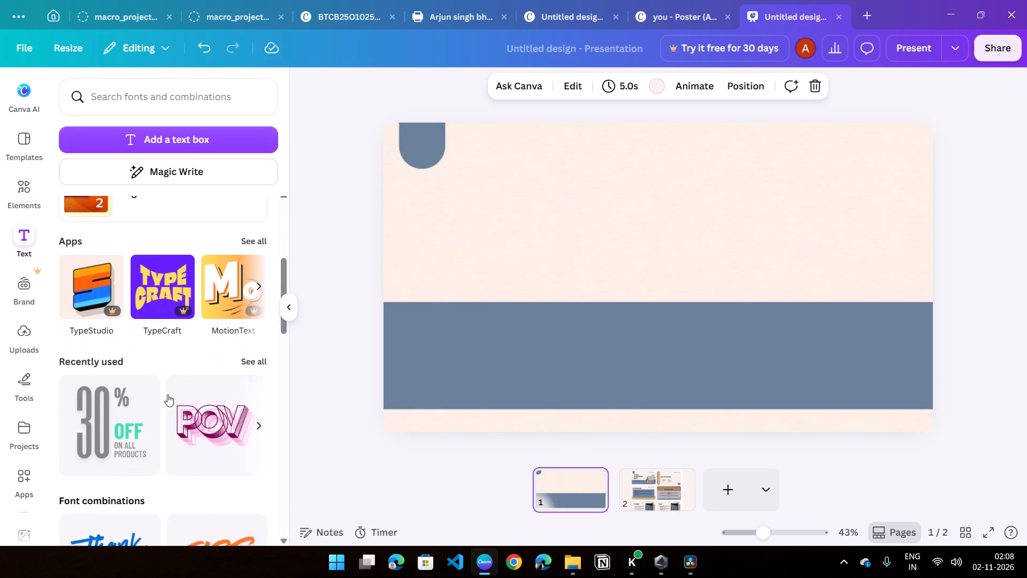
scroll(167, 394, down, 2)
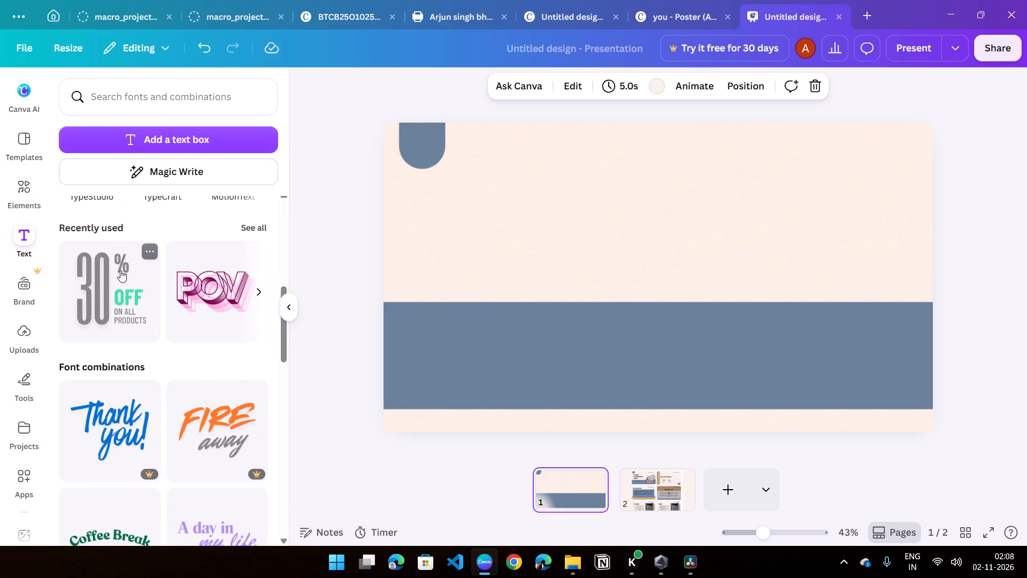
click(127, 296)
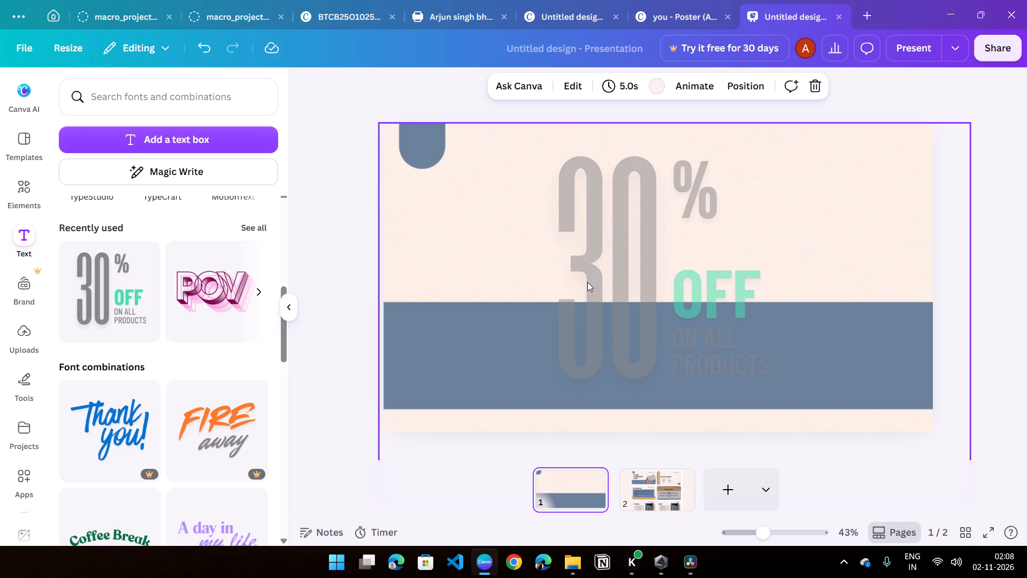
Delete the large "30" from the text combination on page 1.
click(626, 273)
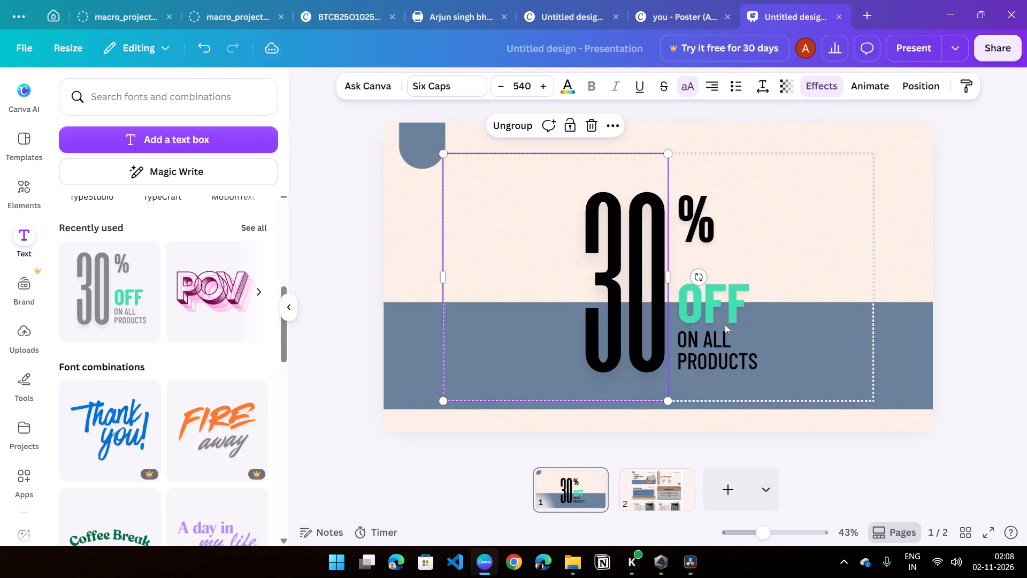
click(653, 238)
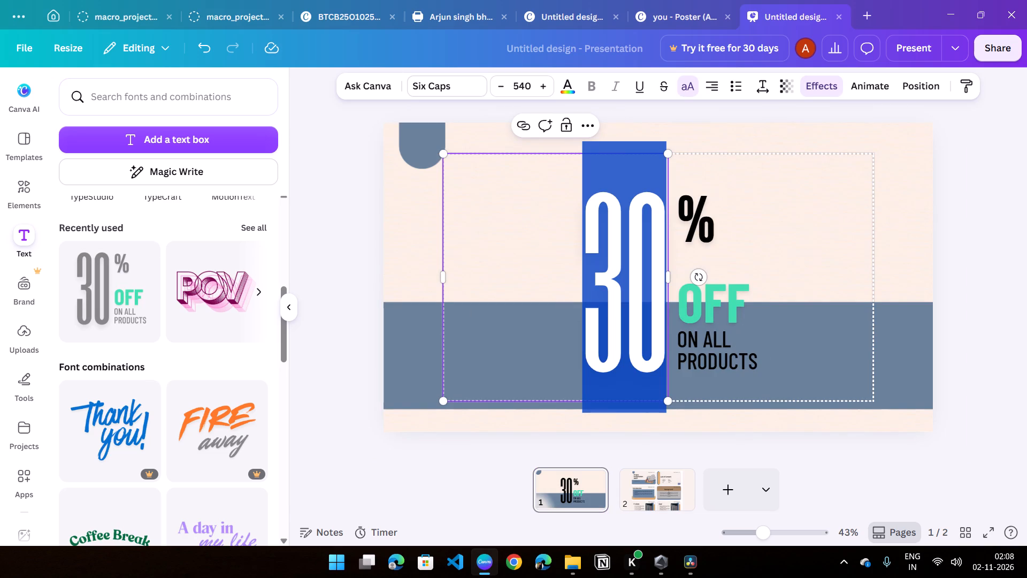
click(813, 195)
click(637, 238)
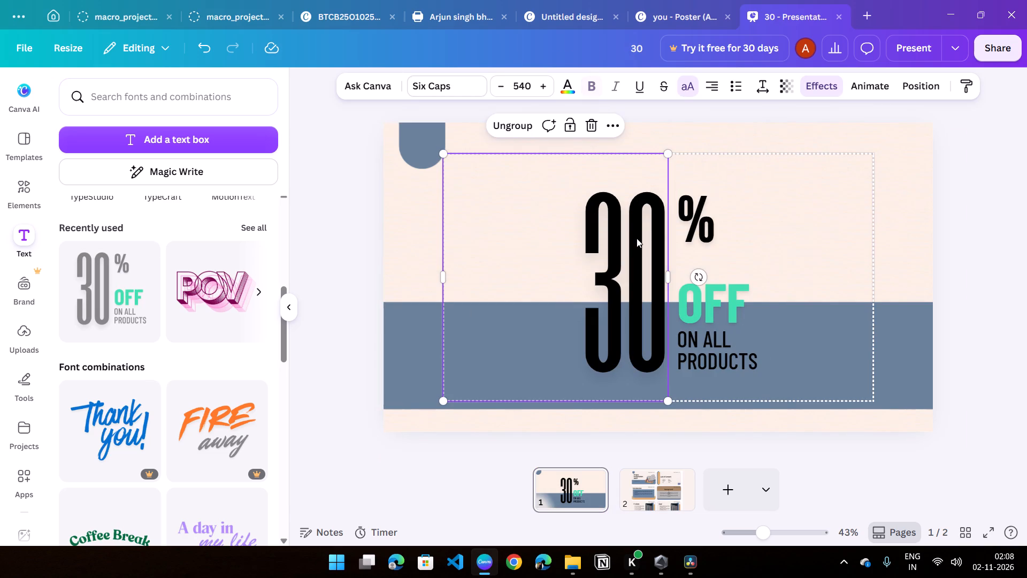
click(587, 119)
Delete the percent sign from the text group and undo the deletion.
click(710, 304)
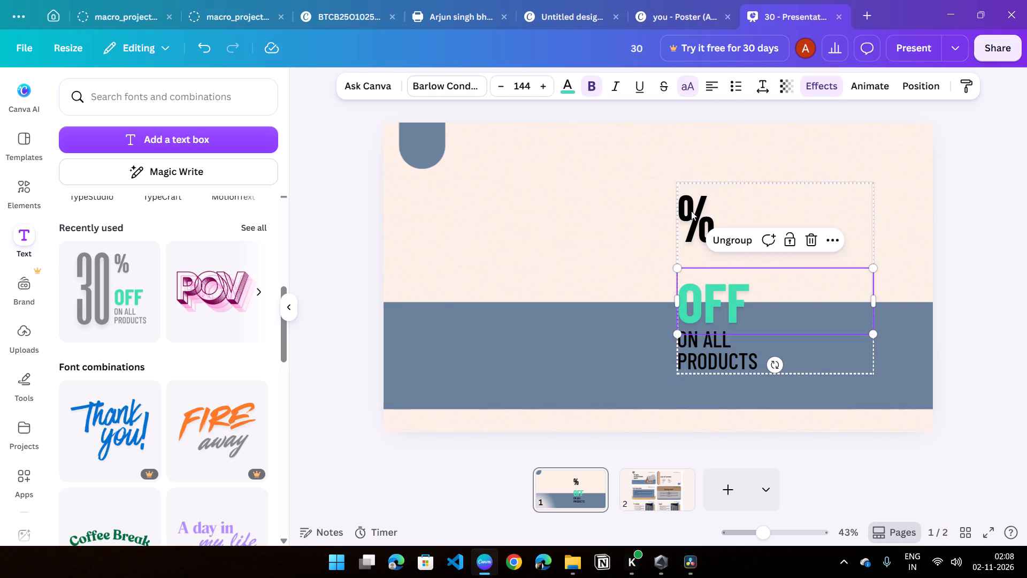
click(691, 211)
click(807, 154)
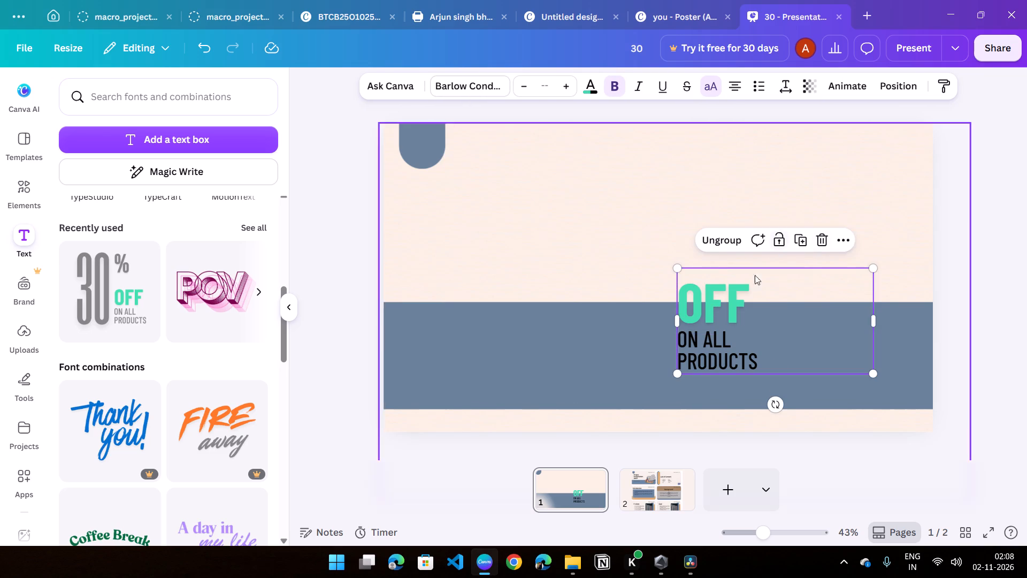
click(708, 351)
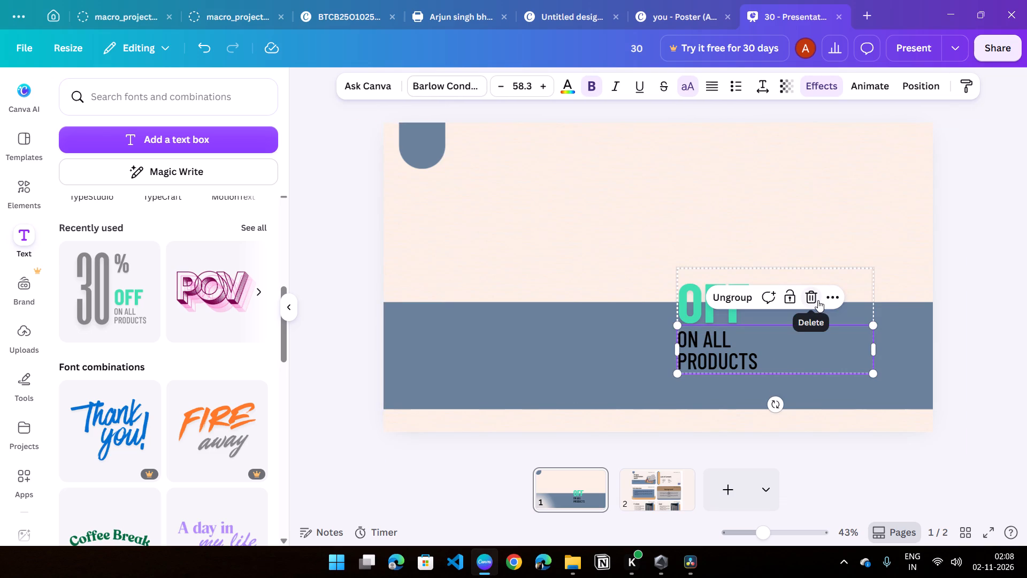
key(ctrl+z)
Delete the "ON ALL PRODUCTS" line from the text group, keeping the percent sign and "OFF".
click(708, 339)
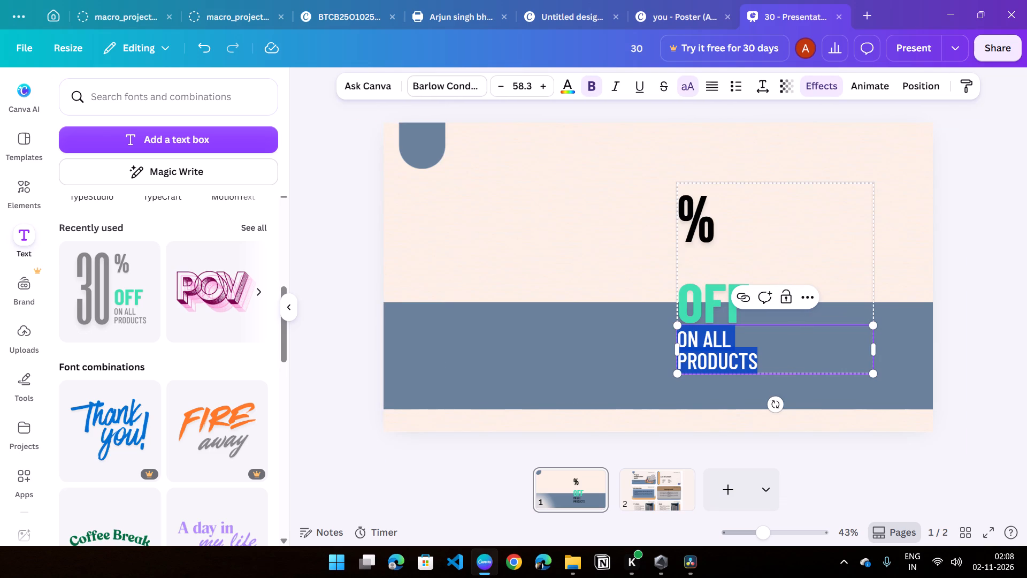
click(803, 351)
click(877, 326)
click(896, 342)
click(729, 350)
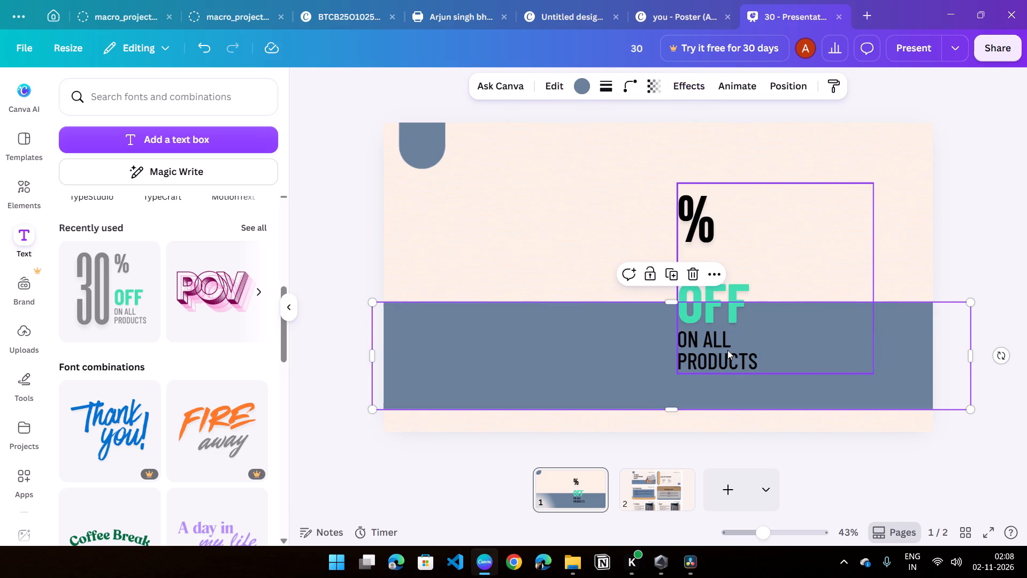
click(1026, 306)
double_click(716, 352)
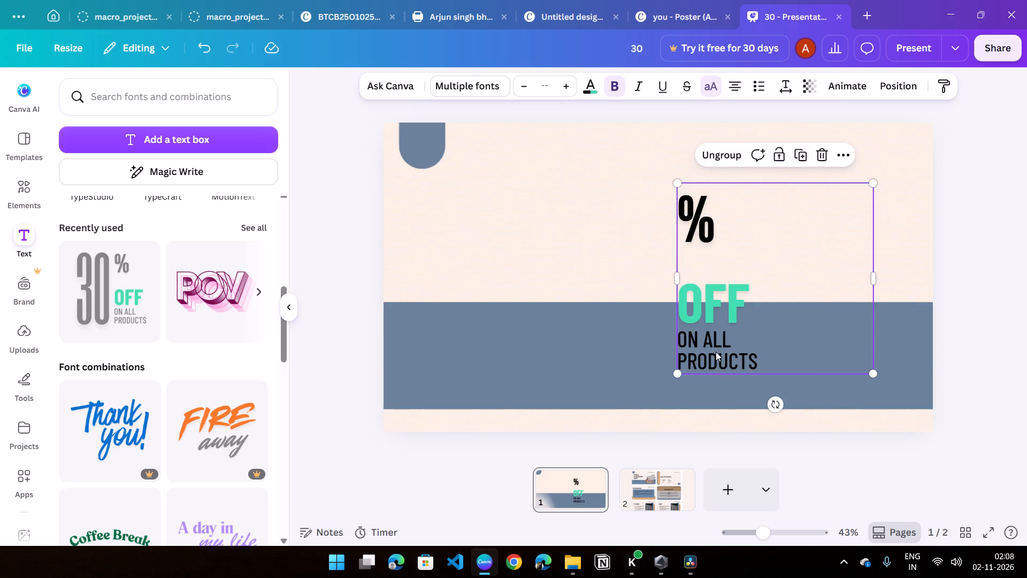
click(798, 296)
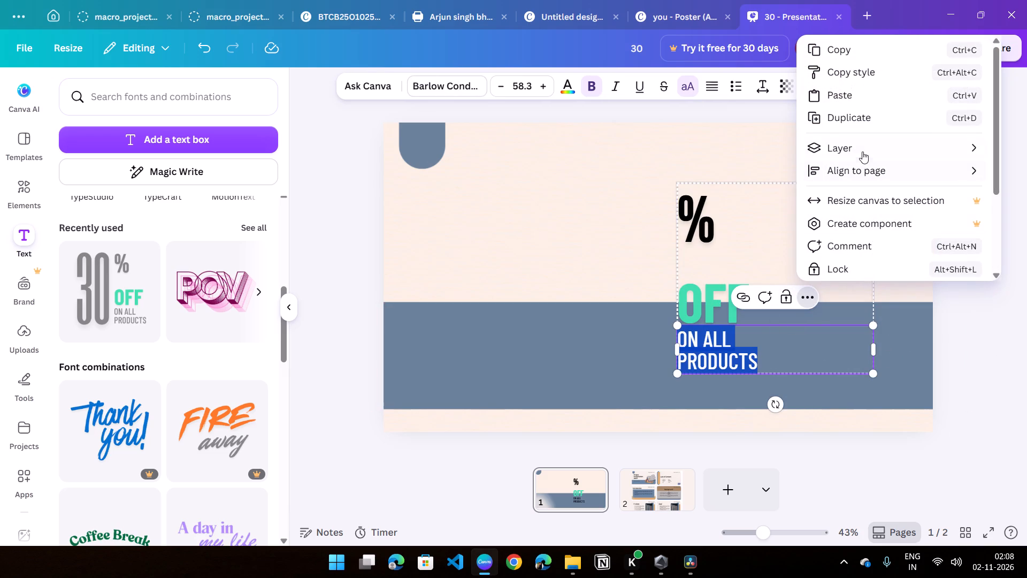
click(849, 477)
click(715, 352)
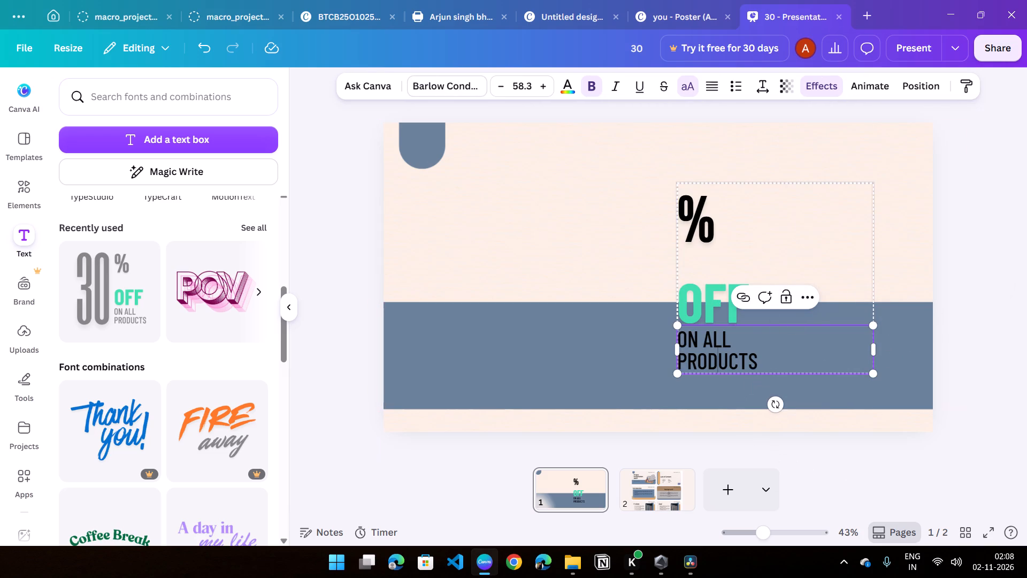
click(712, 294)
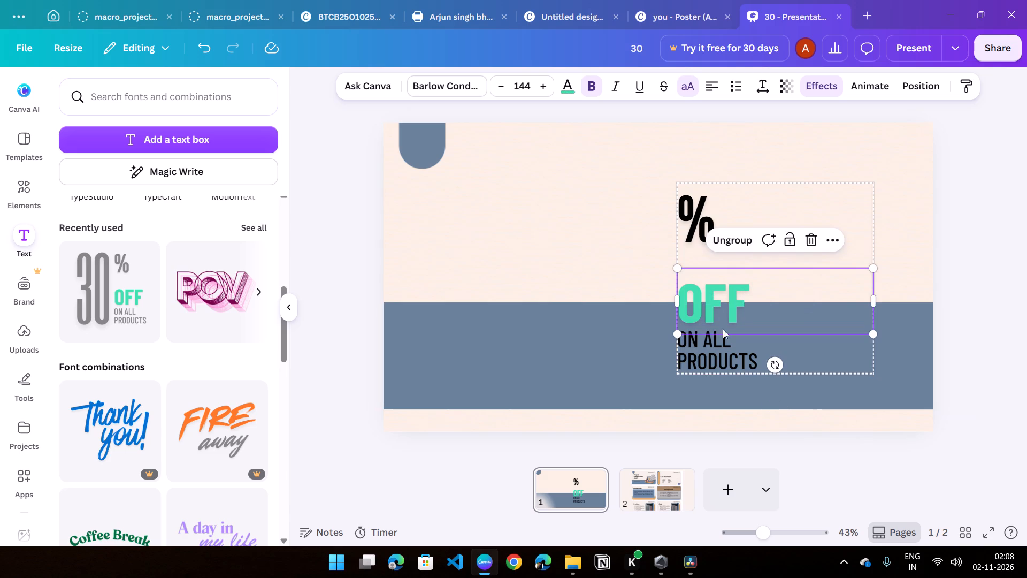
click(721, 350)
click(807, 298)
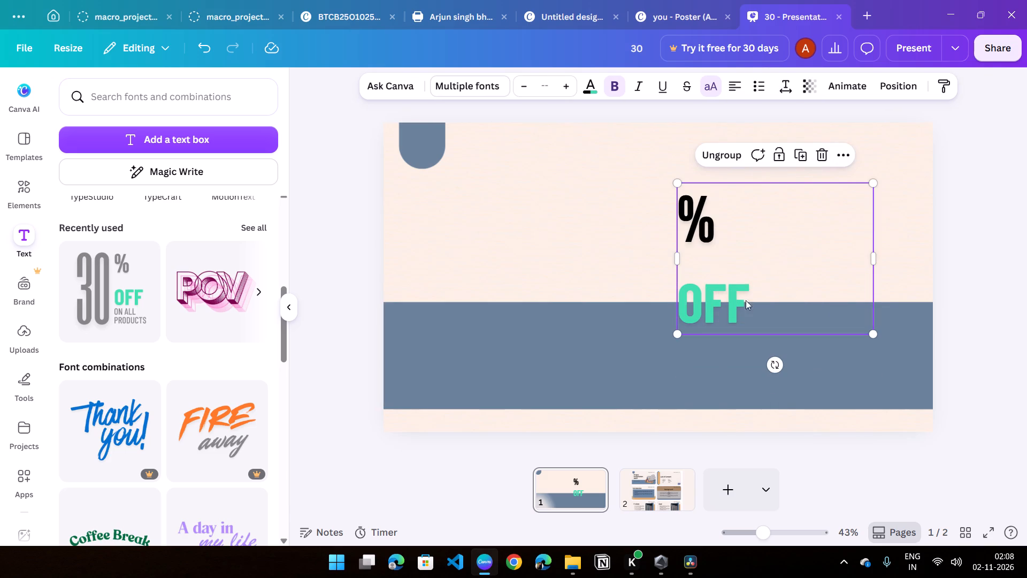
Duplicate the percent sign and "OFF" group and place the copy on the page's left half, below the blue tab.
click(705, 228)
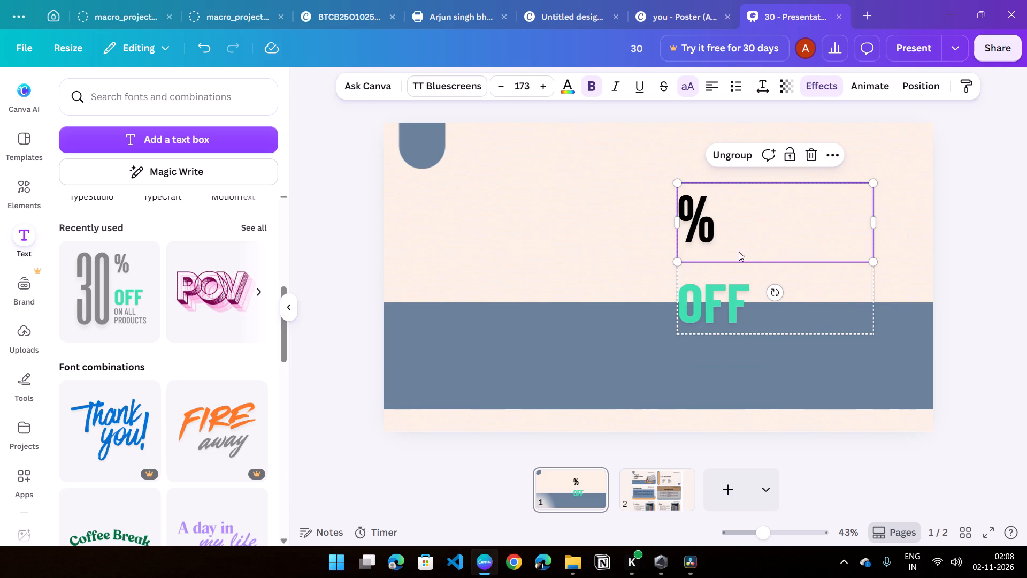
click(980, 149)
click(780, 276)
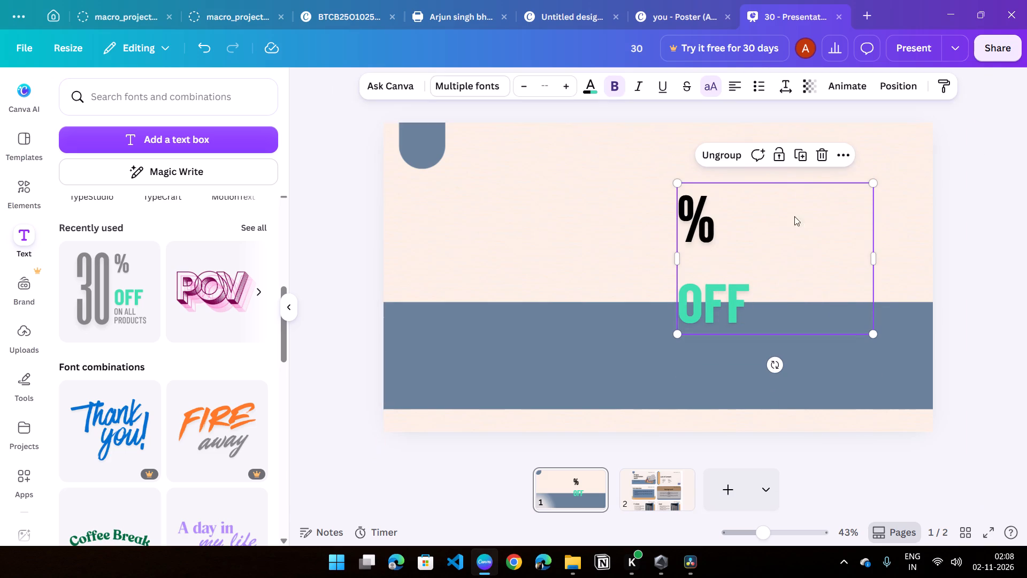
click(793, 153)
drag(767, 259, 500, 247)
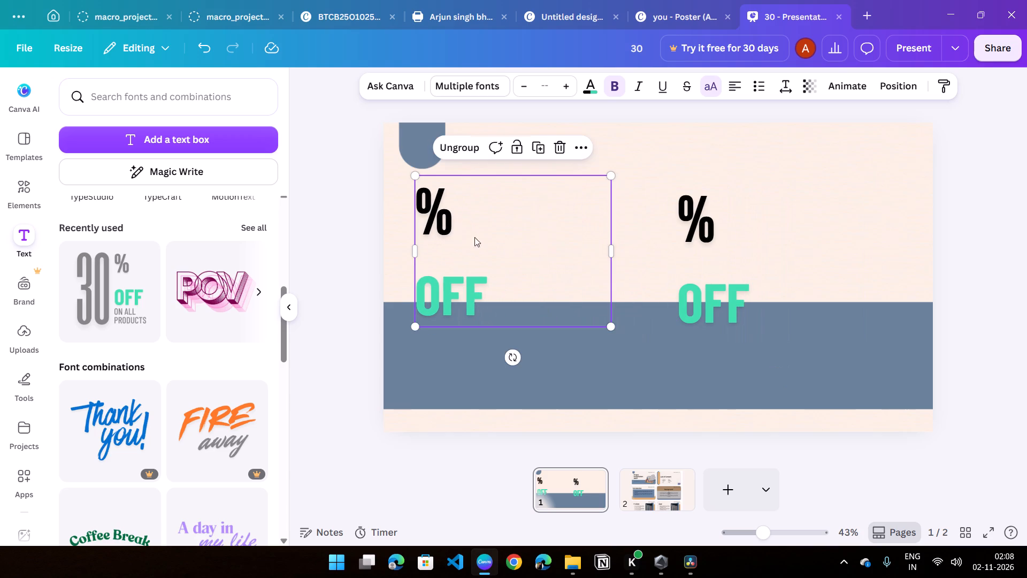
Delete the percent sign from the left copy and recolor its "OFF" text black.
click(441, 228)
click(545, 150)
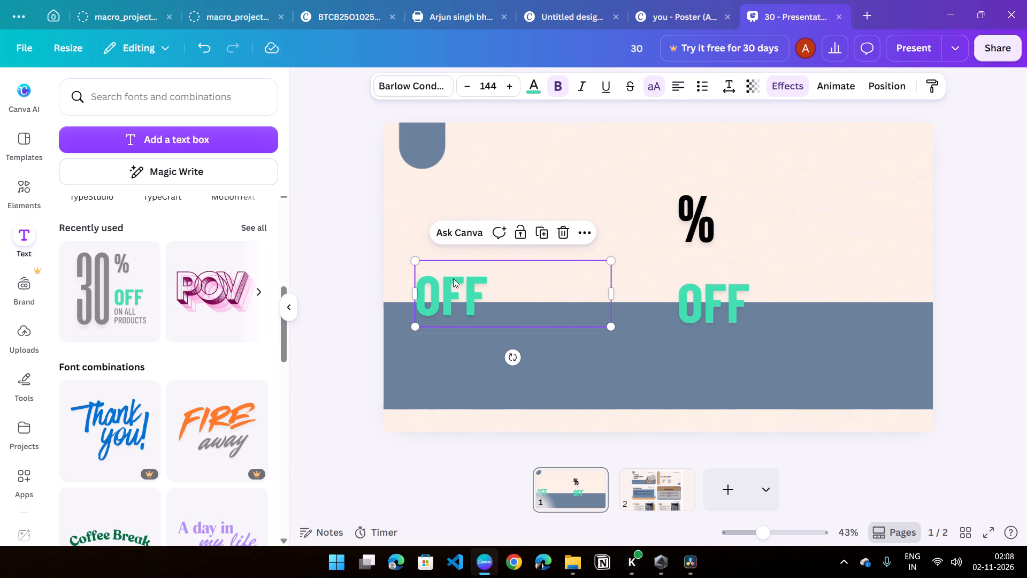
click(535, 89)
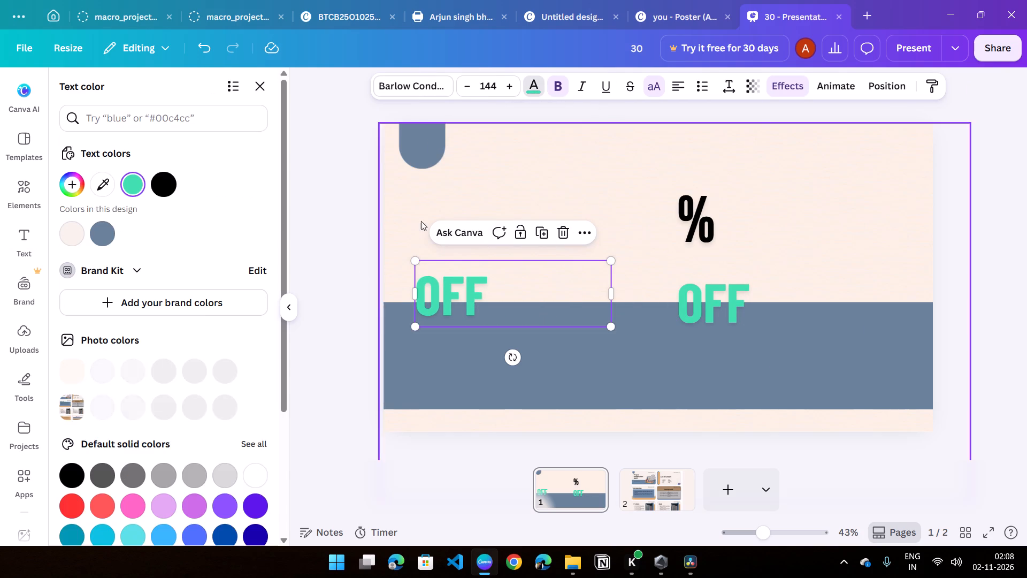
click(162, 182)
double_click(509, 298)
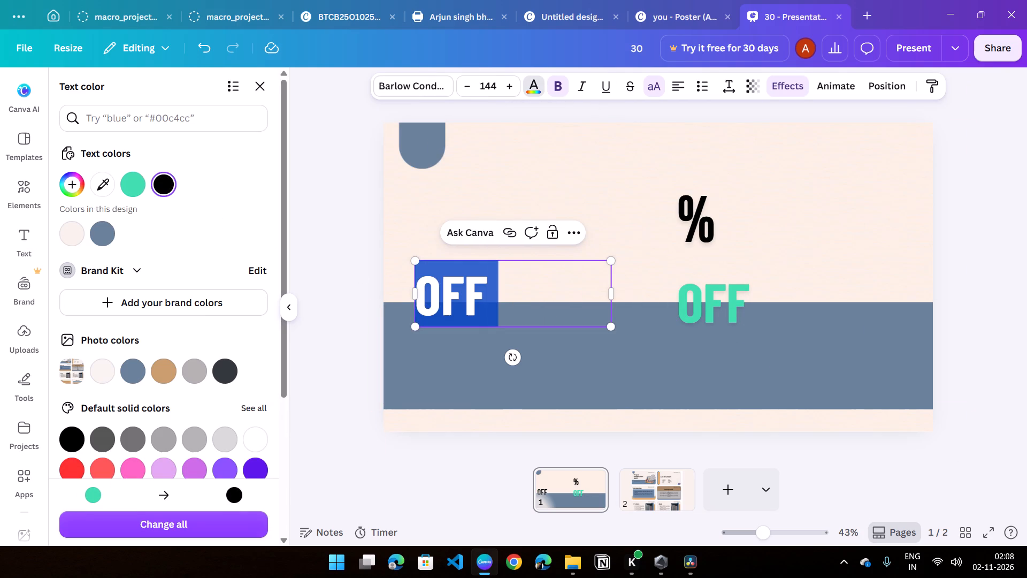
Delete the green "OFF" from the original text group on the page's right half.
click(689, 232)
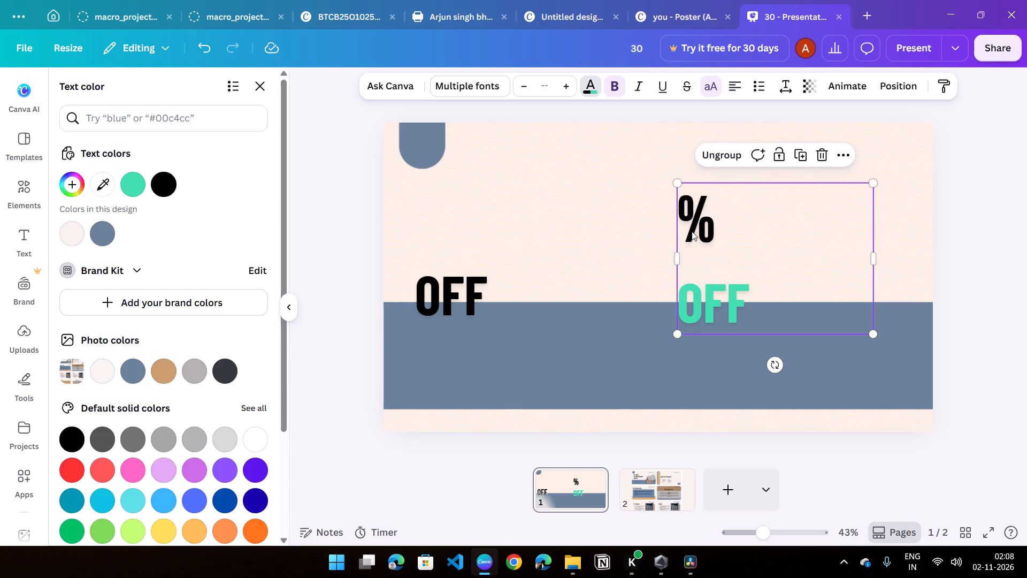
click(734, 317)
click(813, 237)
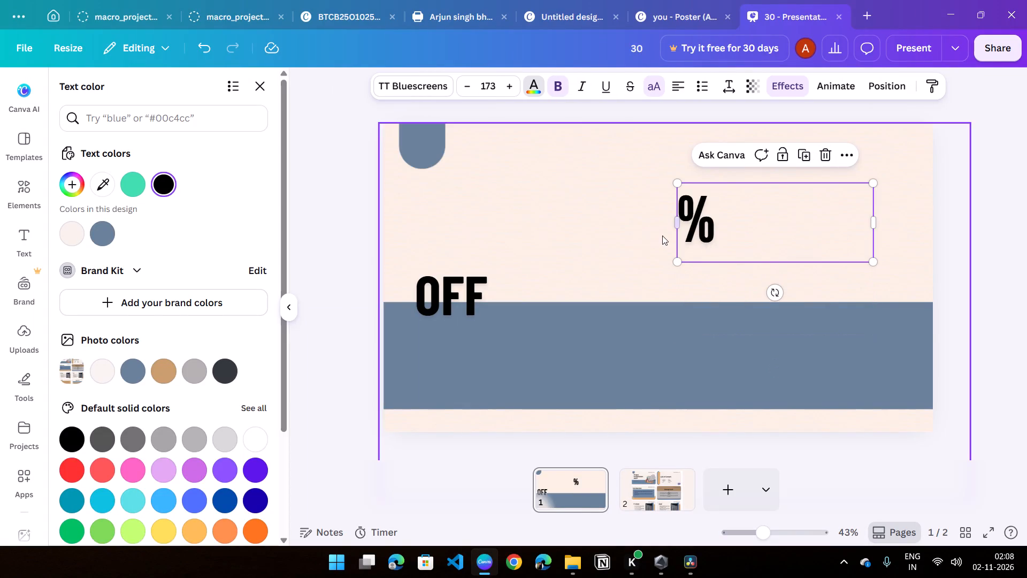
Replace the percent sign on the page's right half with the word "Semester".
click(692, 223)
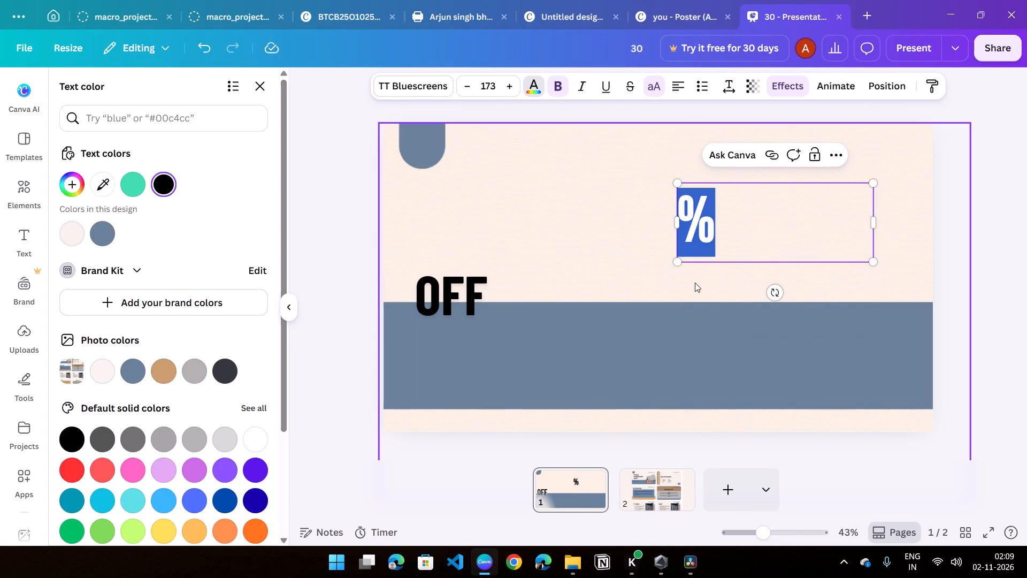
key(BackSpace)
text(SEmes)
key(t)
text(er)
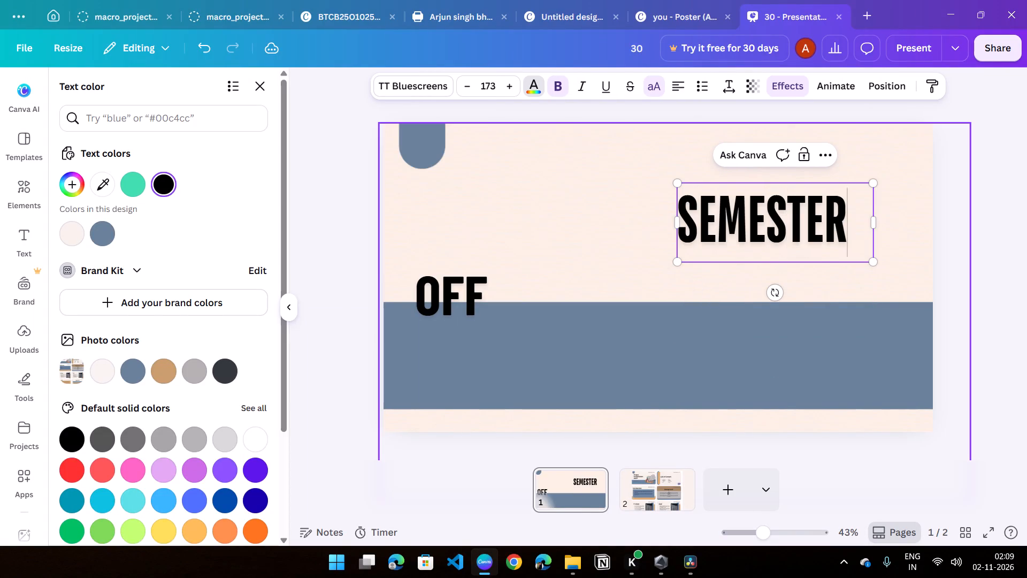
Replace the black "OFF" text on the page's left half with "Semester".
click(411, 313)
click(451, 296)
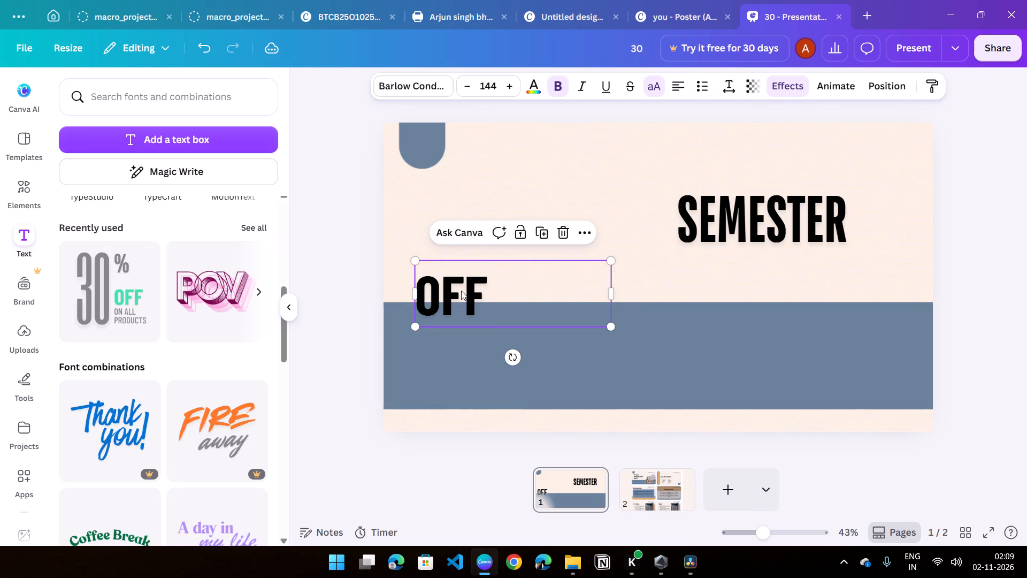
click(461, 291)
key(BackSpace)
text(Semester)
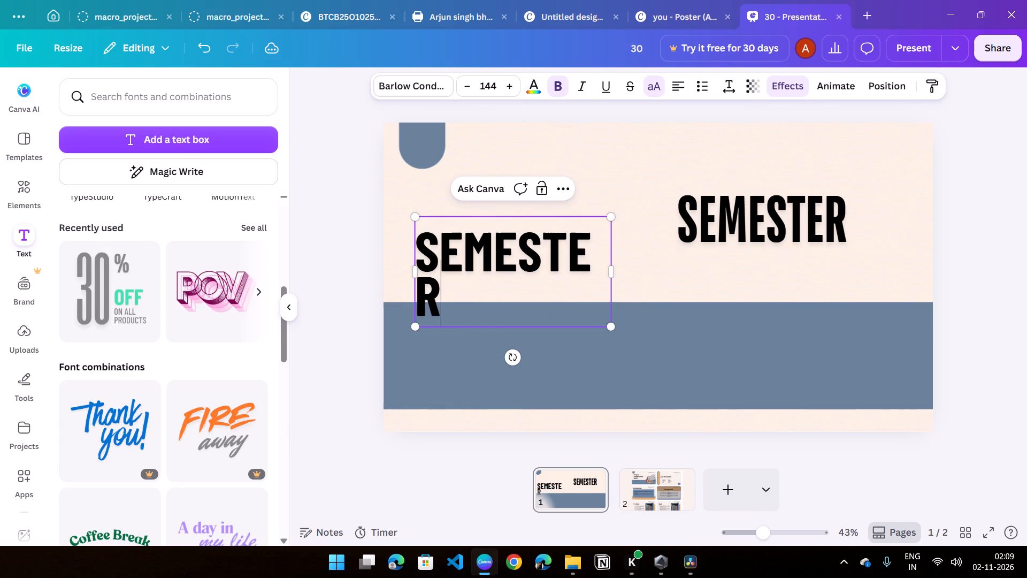
Check the template on page 2, and widen the left "Semester" text box on page 1 to about 821 so the word fits one line.
scroll(462, 291, down, 2)
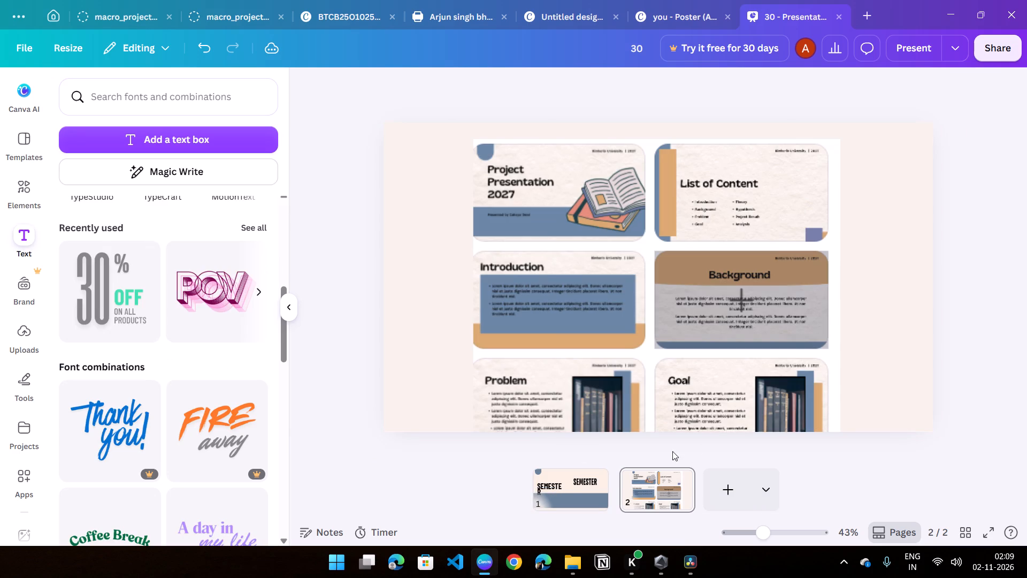
click(571, 488)
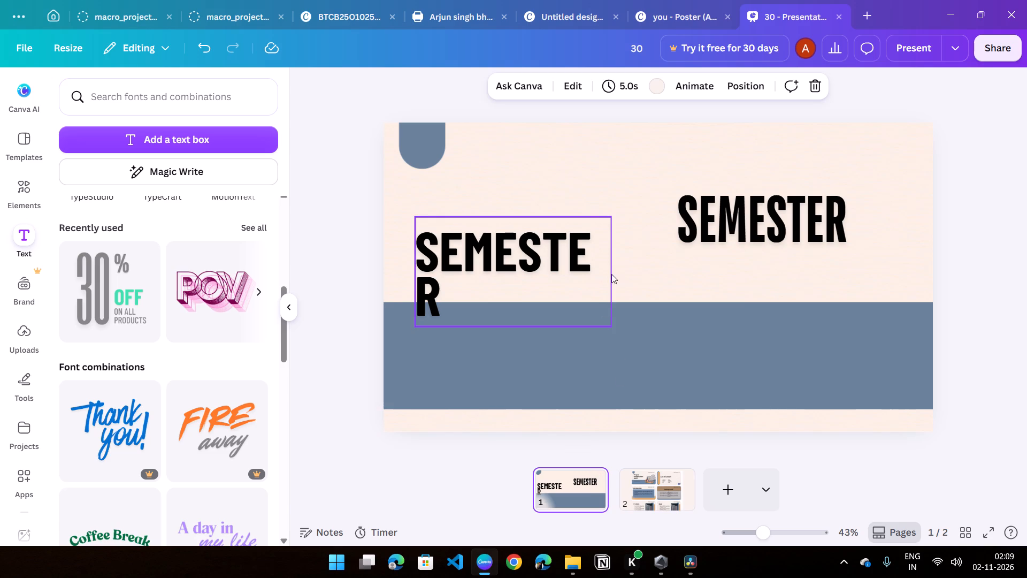
click(585, 264)
drag(615, 271, 654, 274)
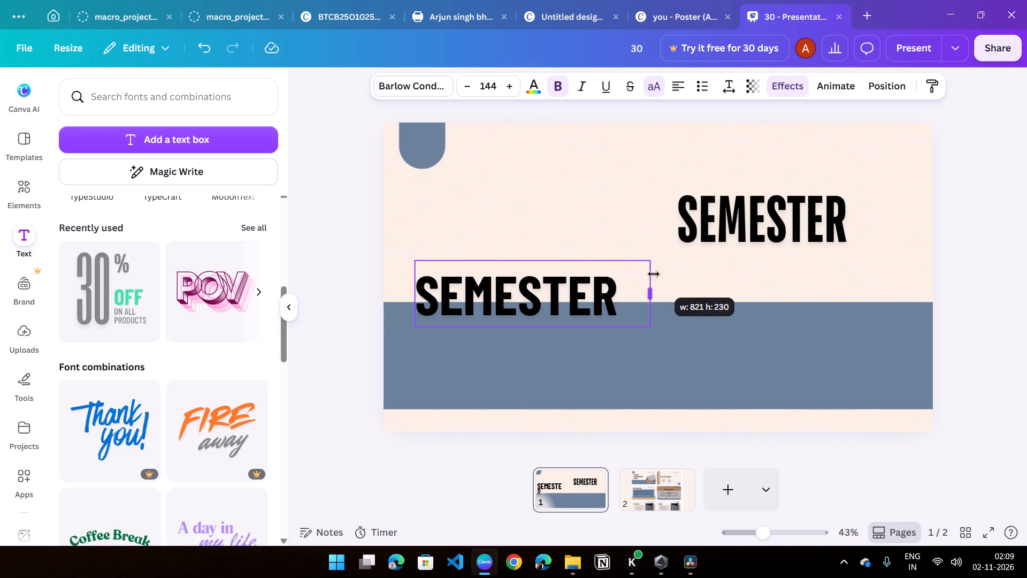
Move the left "Semester" text up into the cream area above the blue band on page 1.
drag(557, 294, 548, 218)
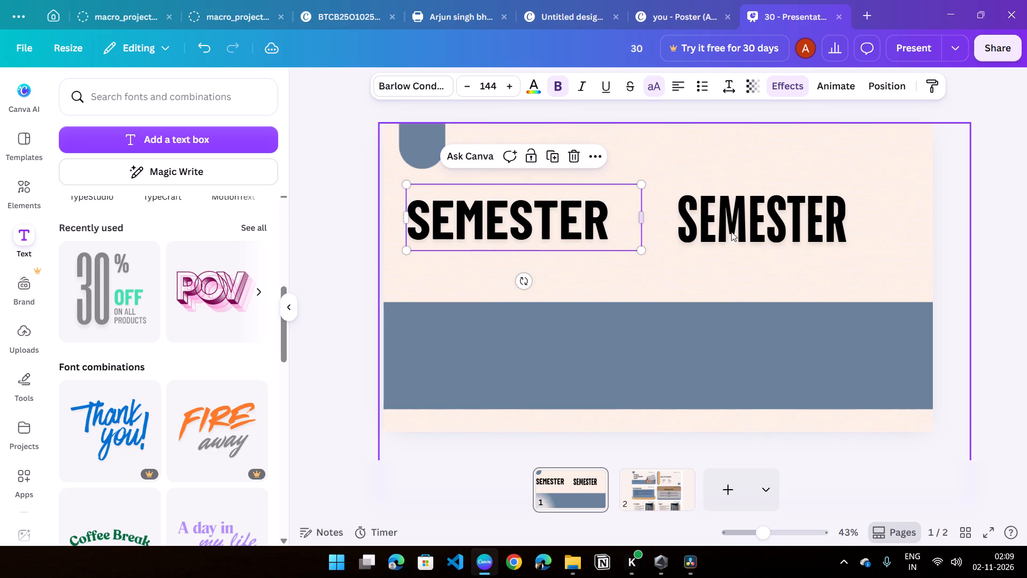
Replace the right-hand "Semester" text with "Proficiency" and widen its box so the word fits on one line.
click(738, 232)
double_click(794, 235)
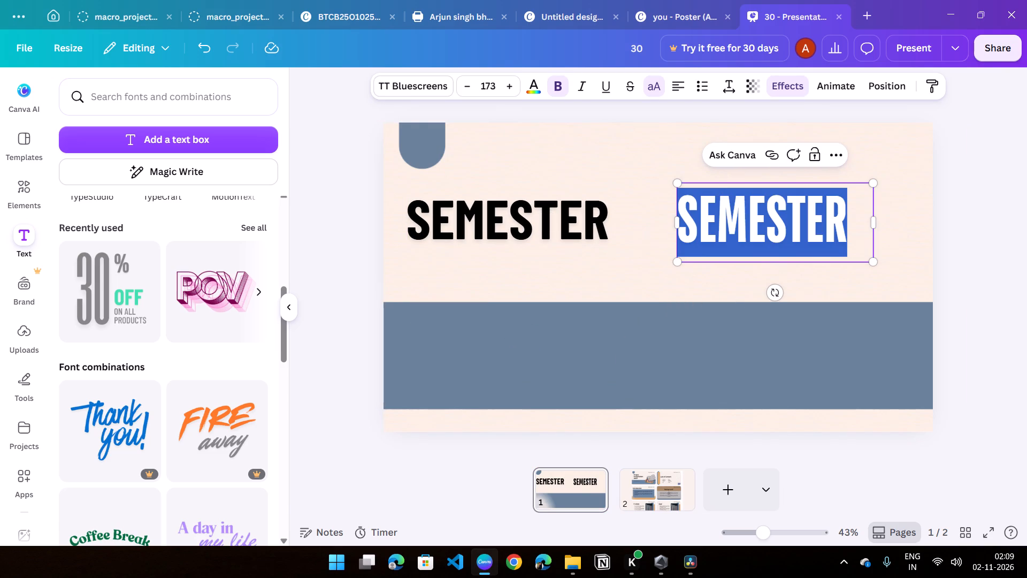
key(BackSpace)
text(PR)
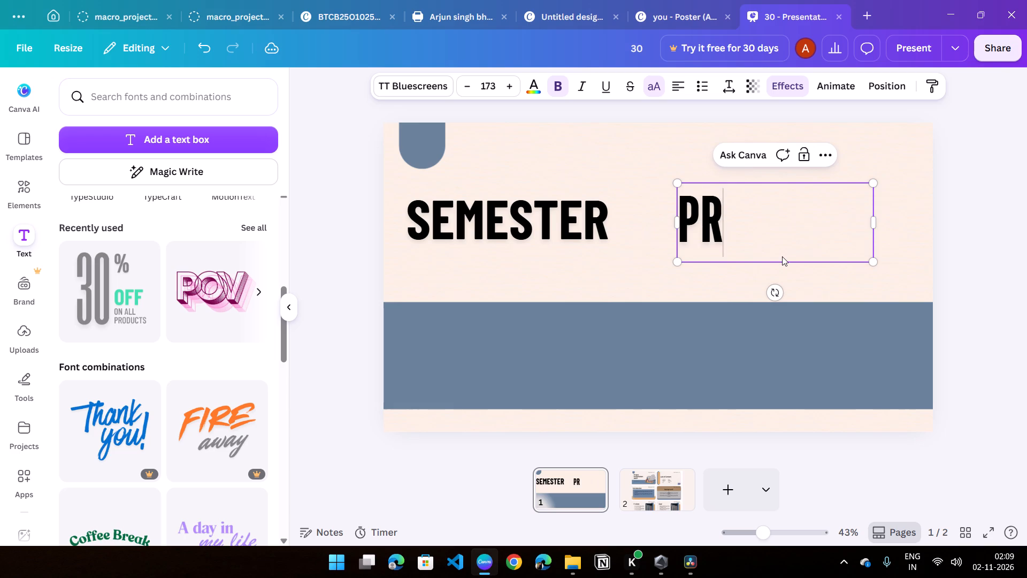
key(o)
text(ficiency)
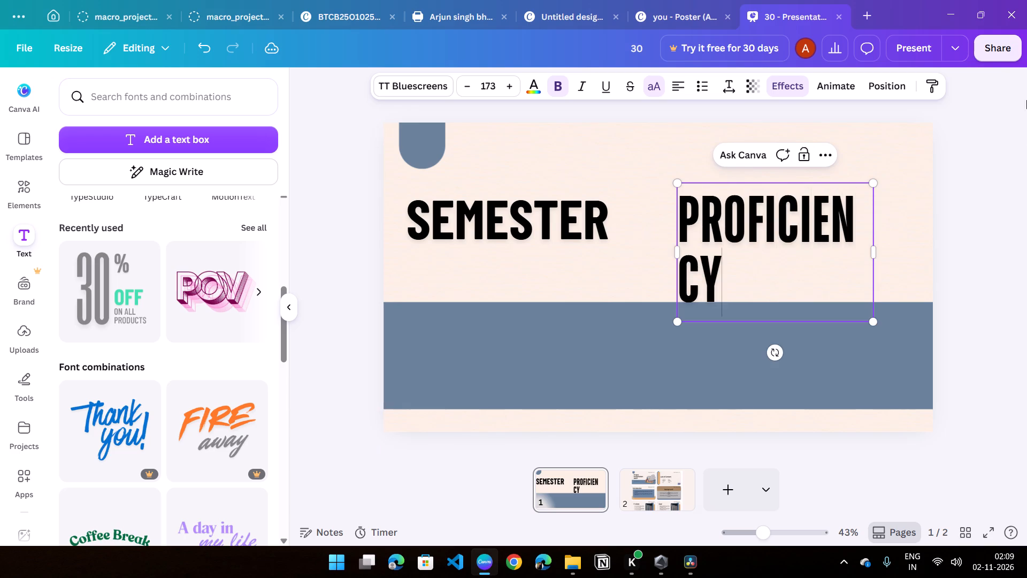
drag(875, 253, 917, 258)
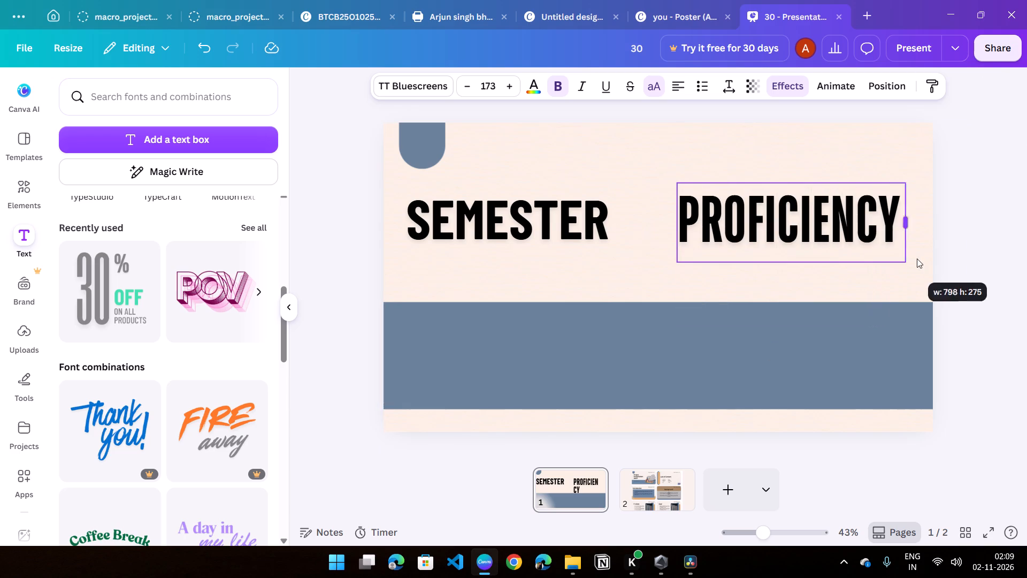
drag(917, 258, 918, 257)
Increase the font size of the left "Semester" text to 145.
click(506, 190)
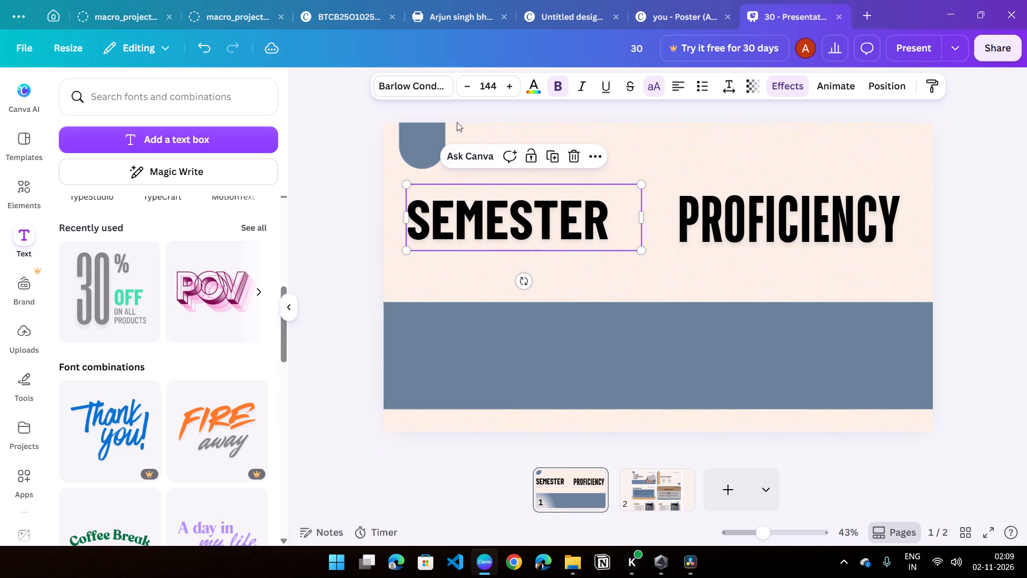
click(502, 86)
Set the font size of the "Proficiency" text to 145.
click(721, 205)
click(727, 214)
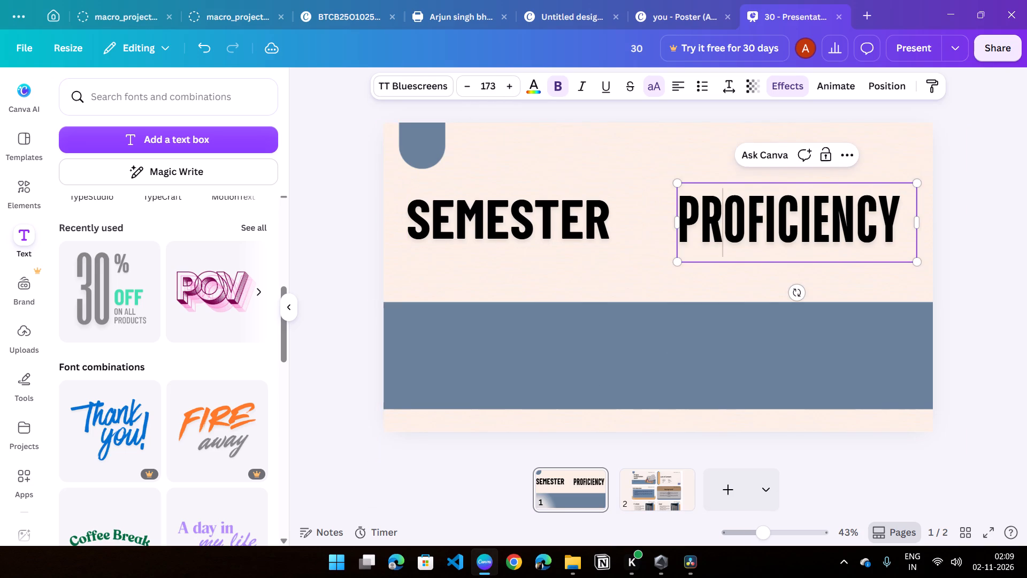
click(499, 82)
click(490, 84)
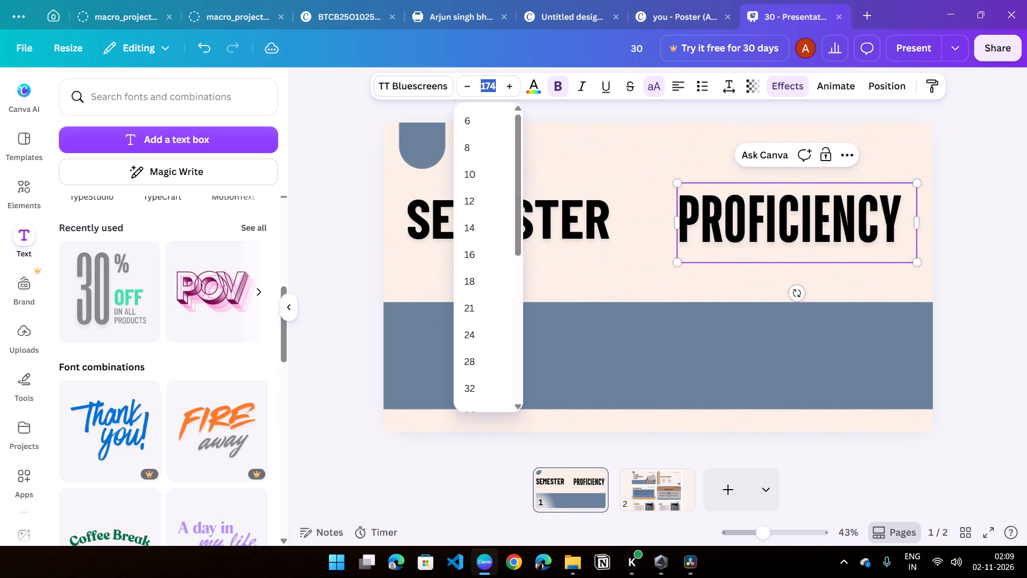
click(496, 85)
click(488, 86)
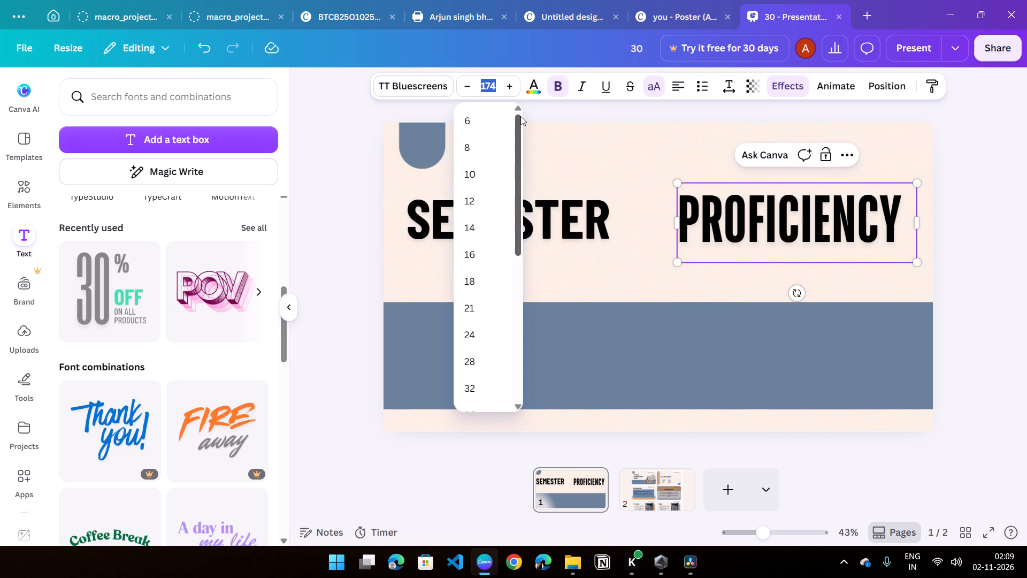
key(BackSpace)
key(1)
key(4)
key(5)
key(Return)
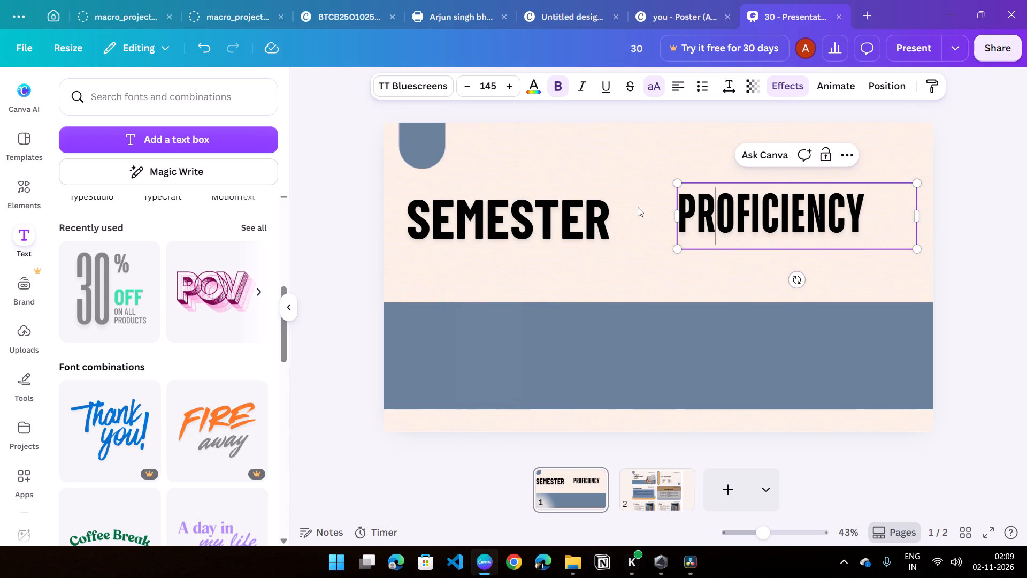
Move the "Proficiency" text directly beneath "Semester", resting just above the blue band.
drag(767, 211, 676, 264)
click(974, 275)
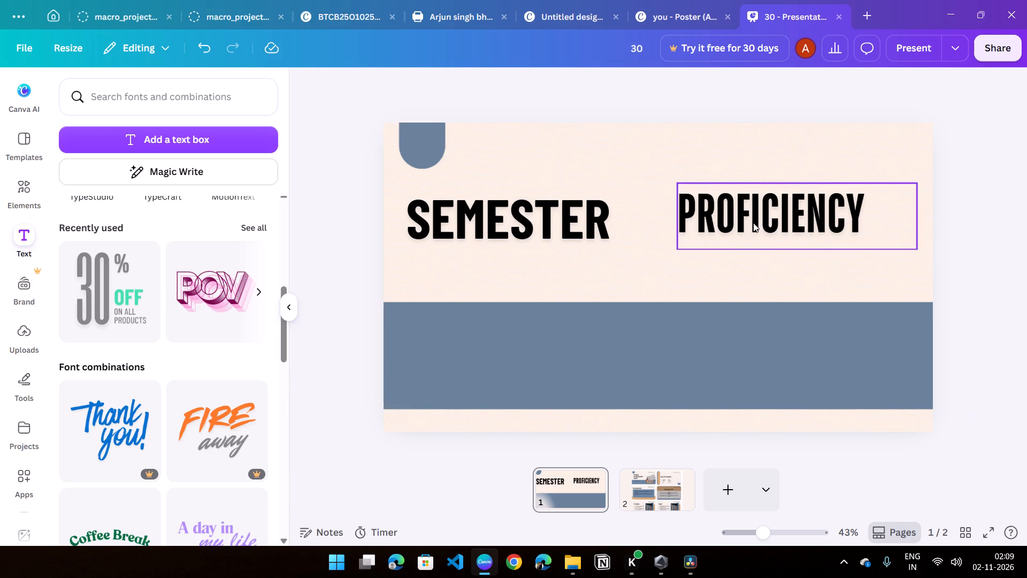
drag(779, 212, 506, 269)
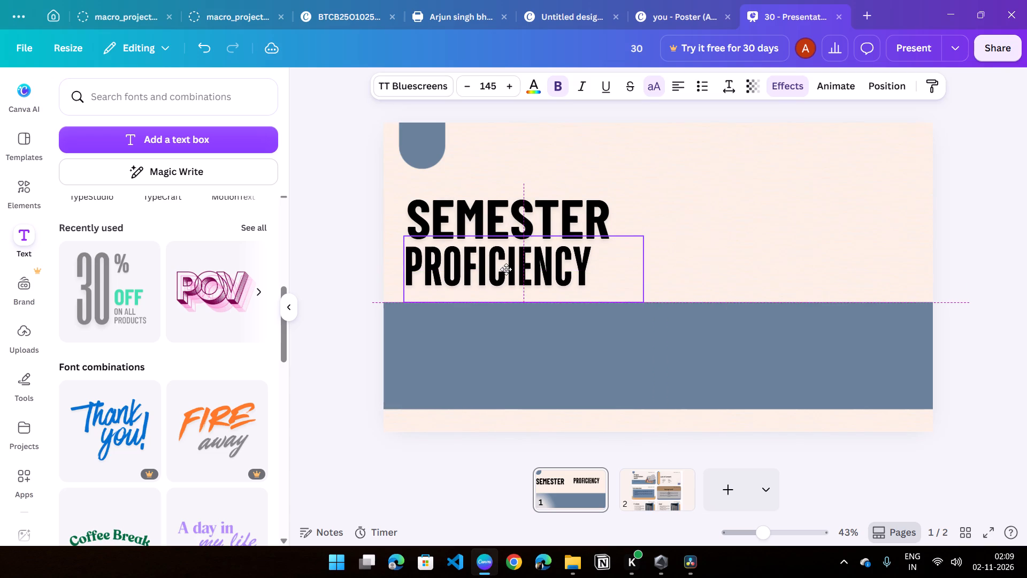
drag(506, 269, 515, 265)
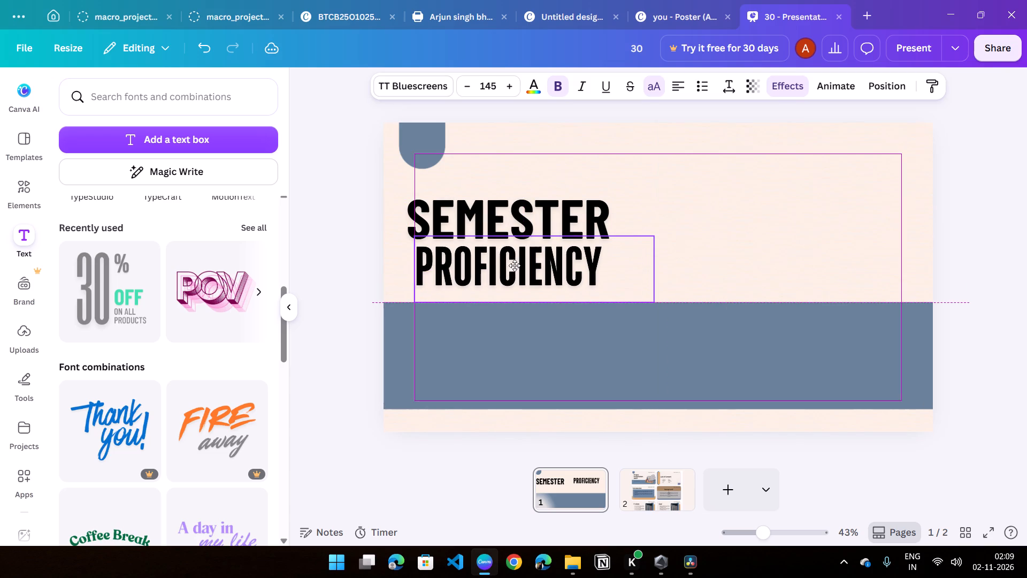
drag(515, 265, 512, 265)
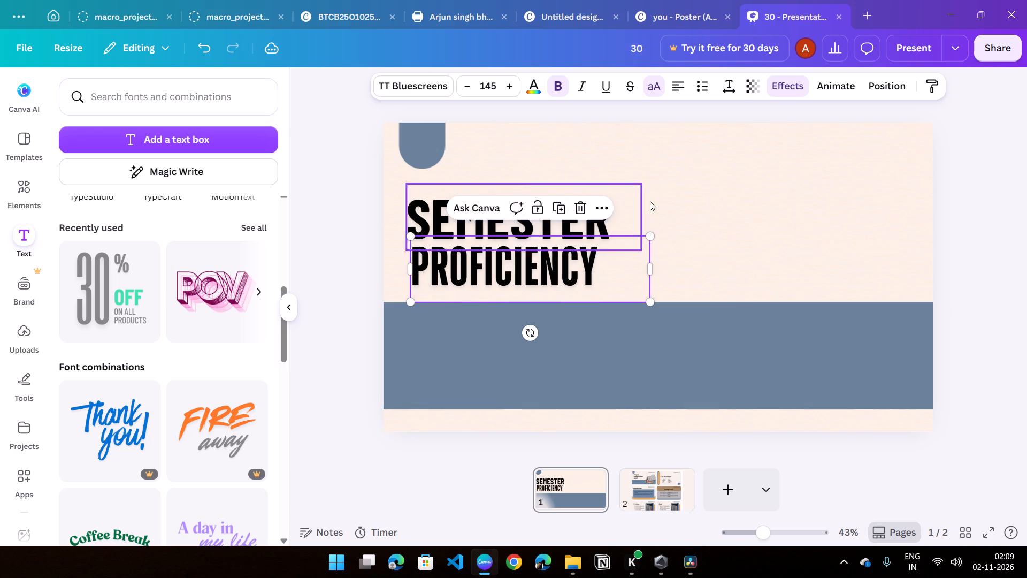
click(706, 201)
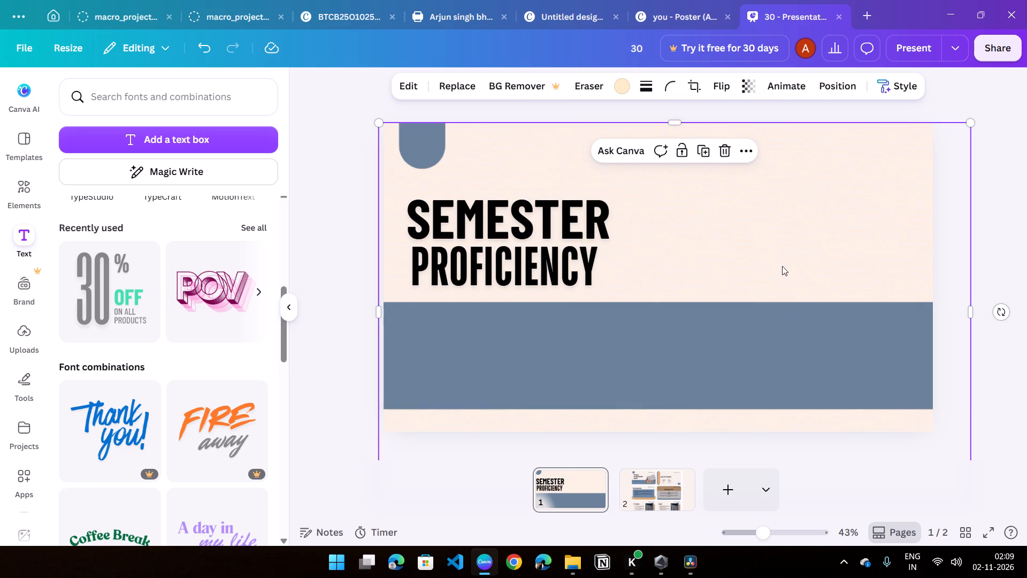
Delete the narrower TT Bluescreens "Proficiency" text box.
click(542, 258)
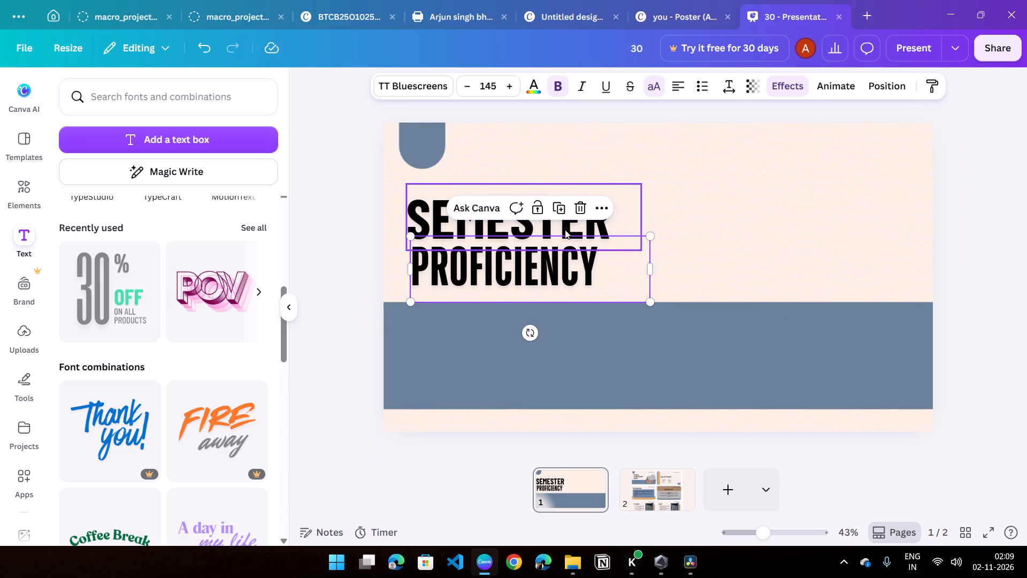
click(580, 209)
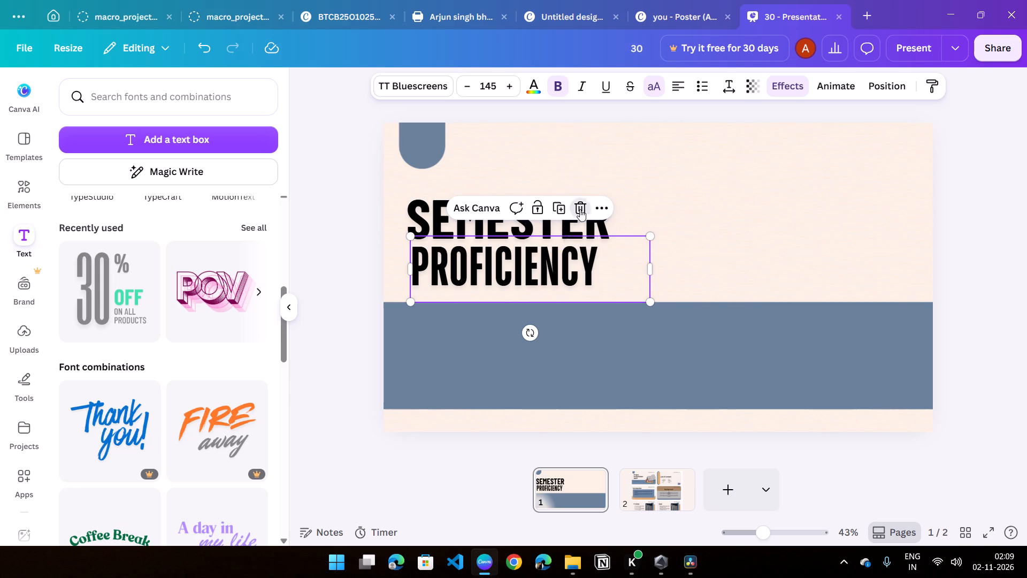
Duplicate the "Semester" text and place the copy directly below the original, aligned to its left edge.
click(561, 216)
click(557, 159)
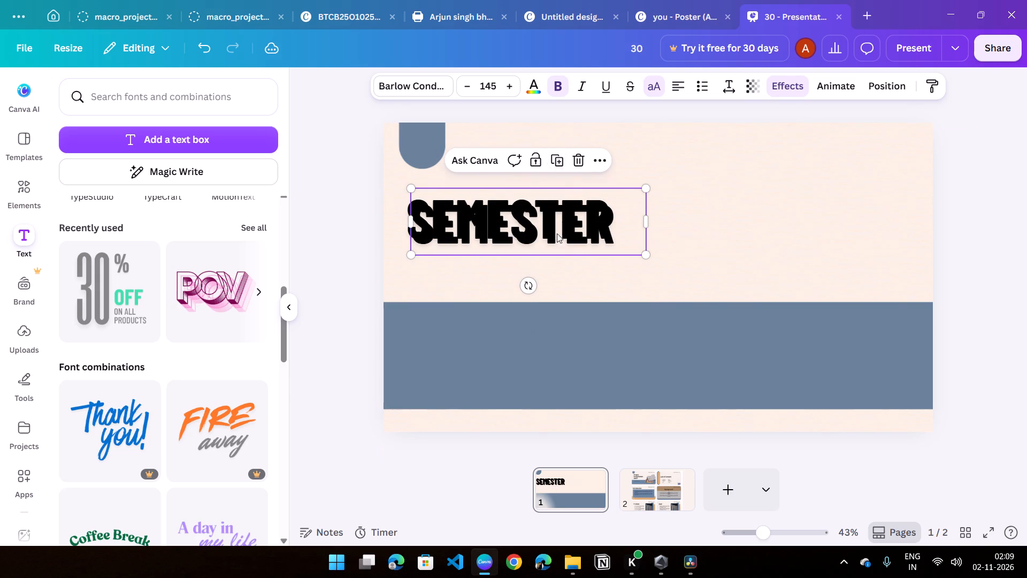
drag(557, 239, 554, 279)
Replace the copied title text with "proficiency" and widen its box so the word fits on one line.
double_click(554, 277)
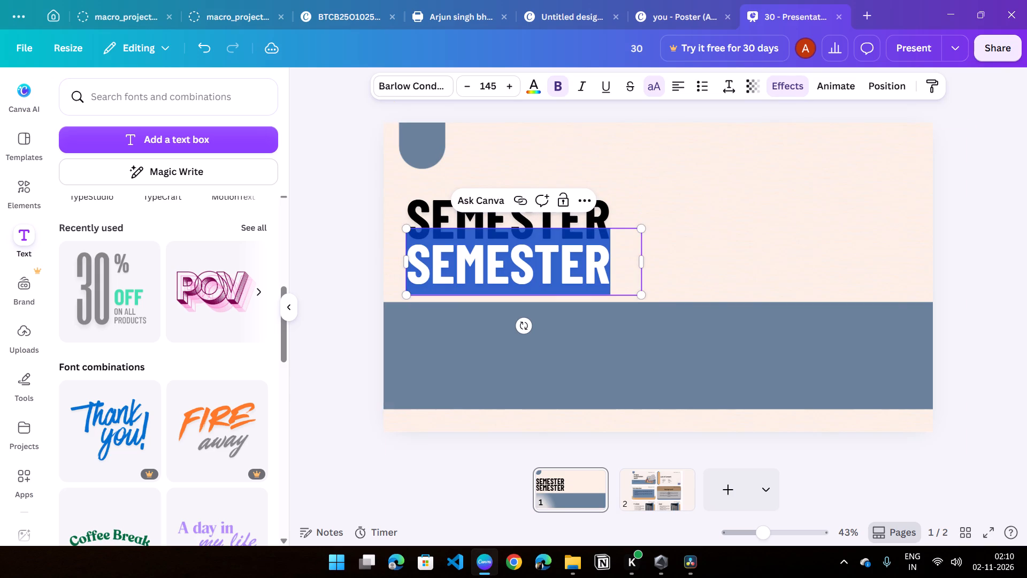
key(BackSpace)
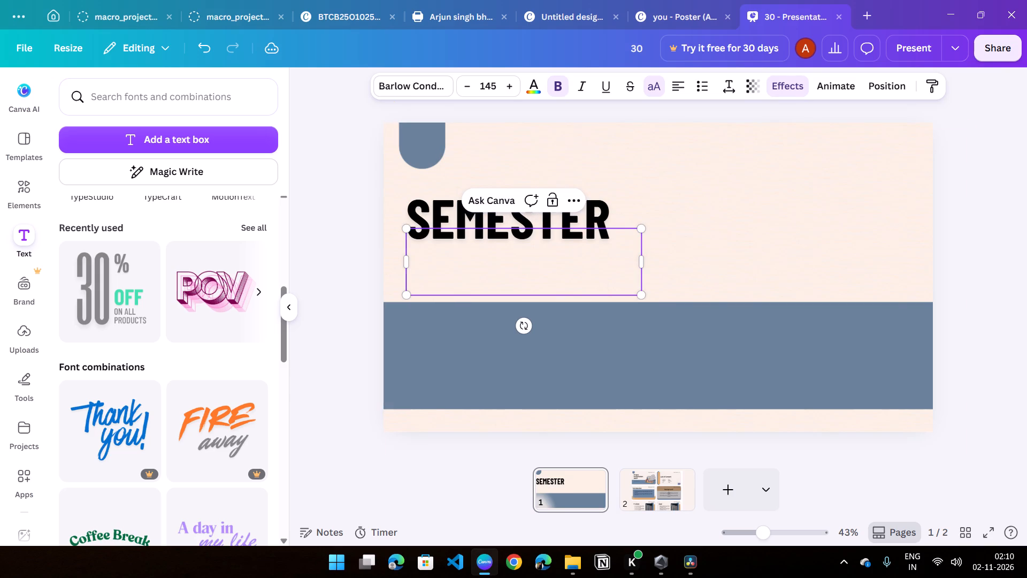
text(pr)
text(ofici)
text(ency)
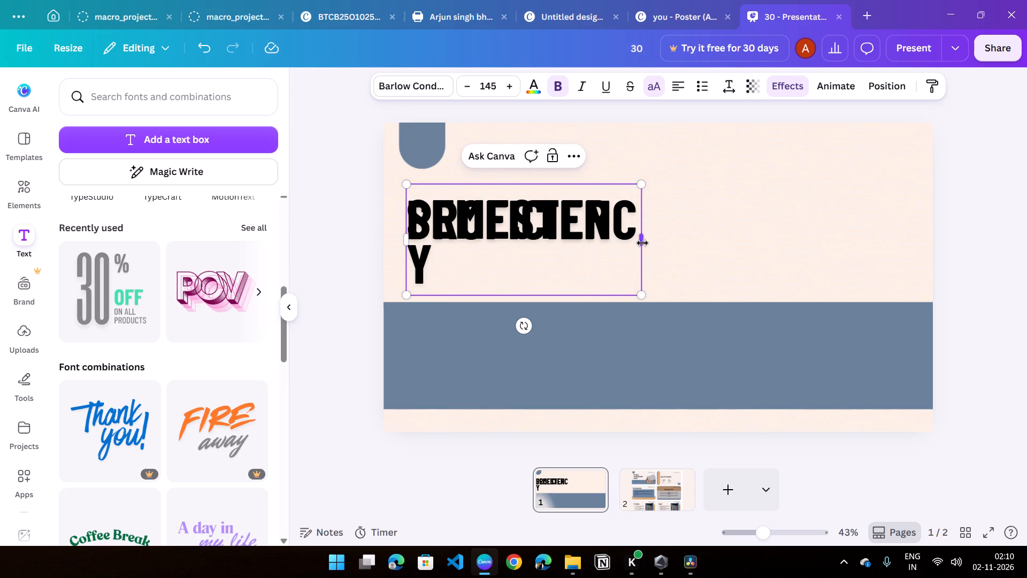
drag(643, 243, 672, 253)
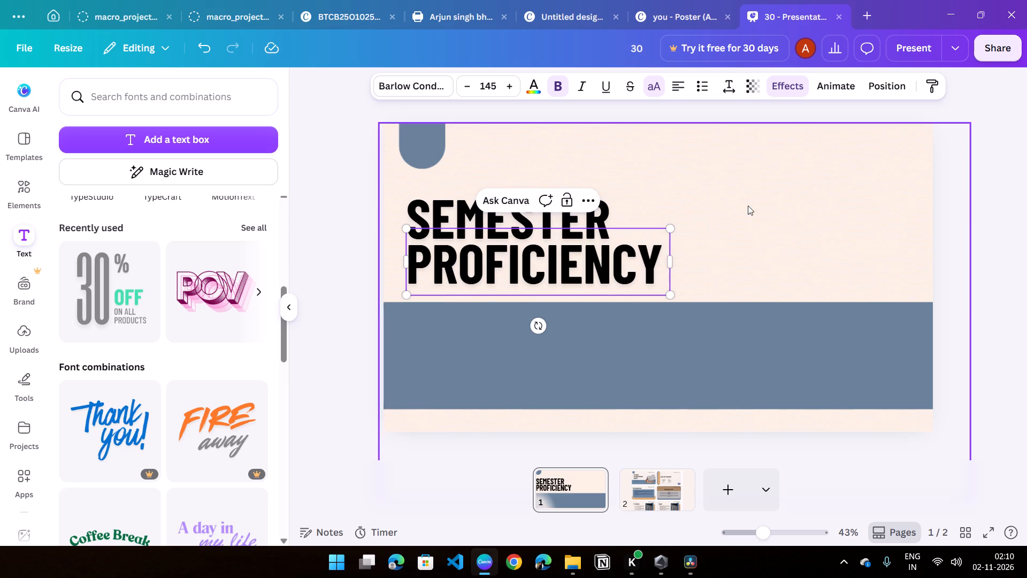
click(764, 201)
Compare the title slide on page 1 with the reference template on page 2.
click(641, 489)
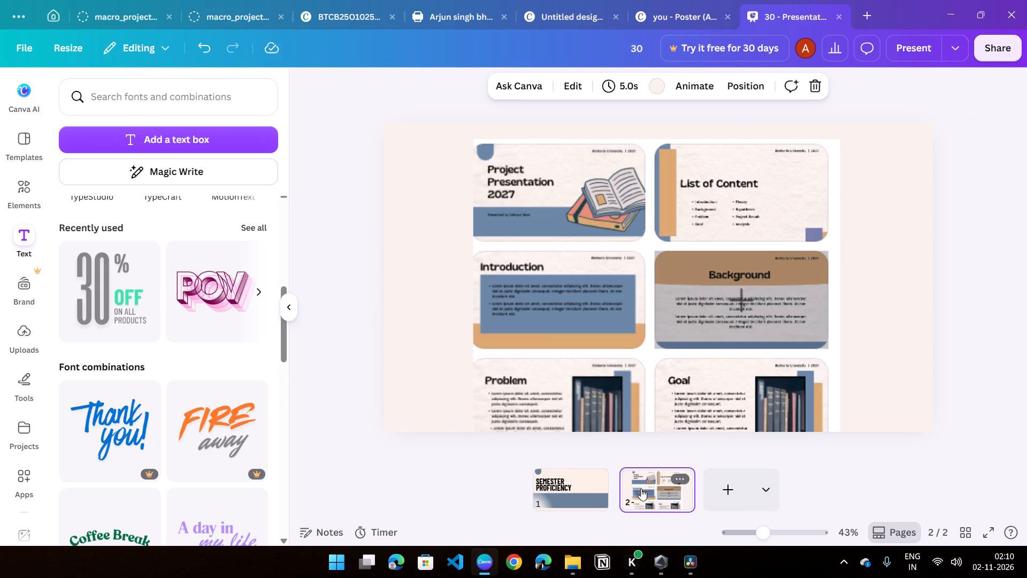
click(575, 500)
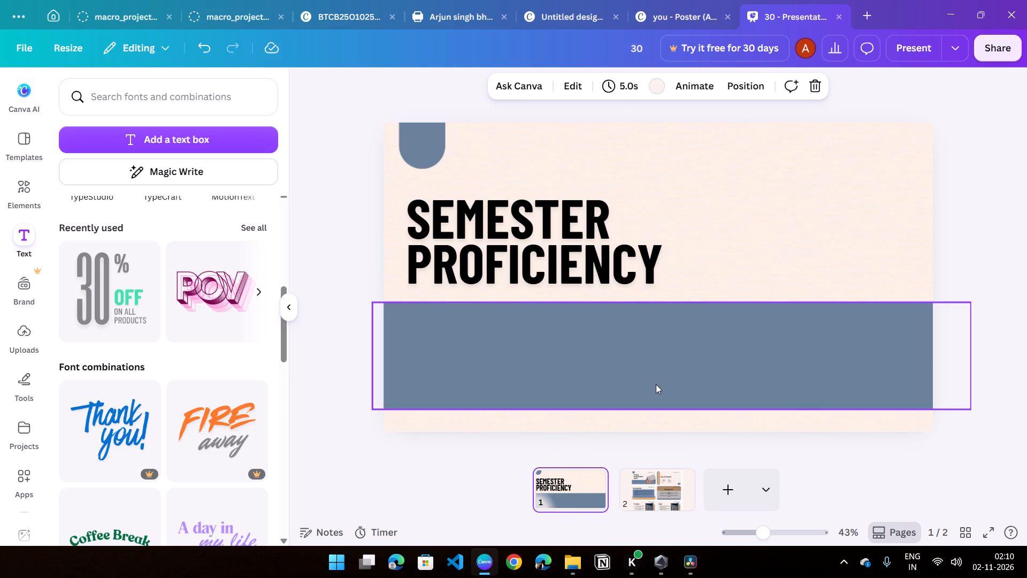
click(662, 488)
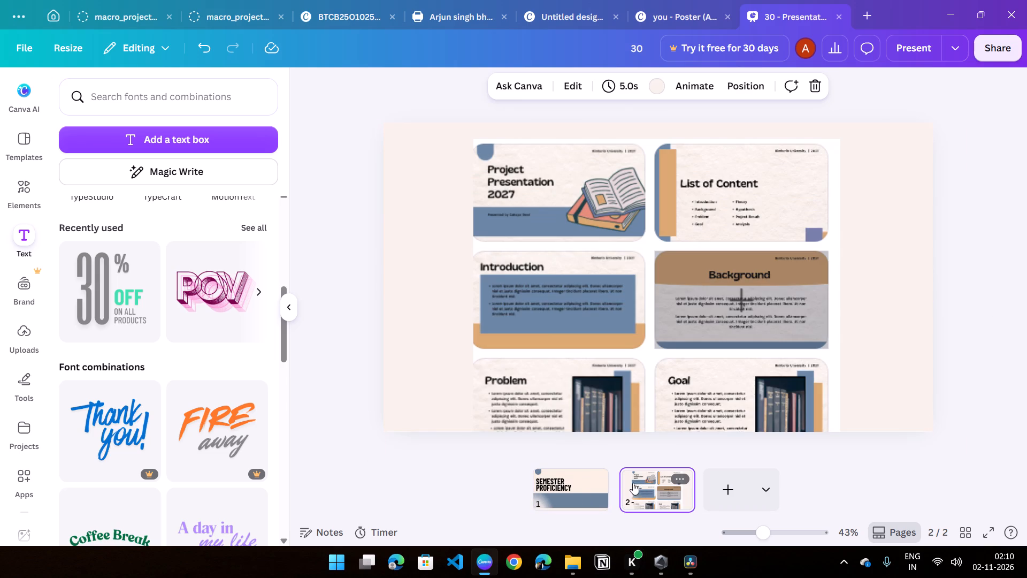
click(584, 486)
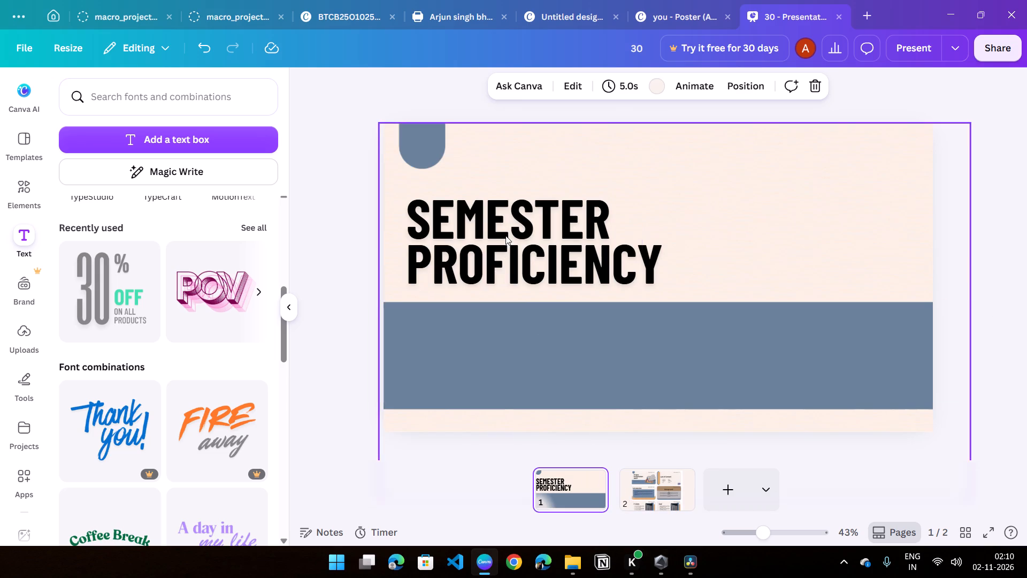
click(515, 218)
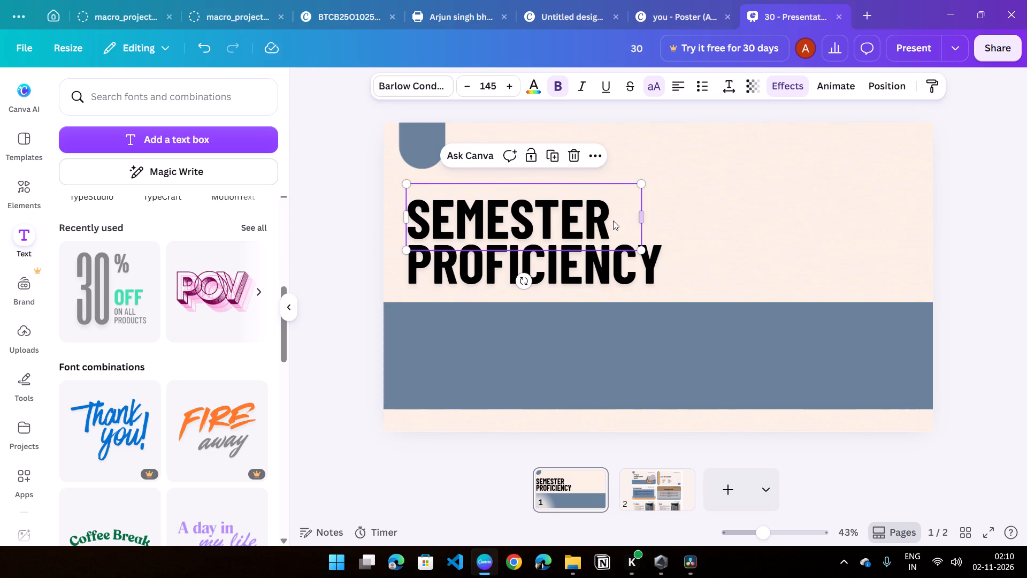
Close the "you" poster design and the second macro_project-1 document.
click(697, 11)
click(723, 16)
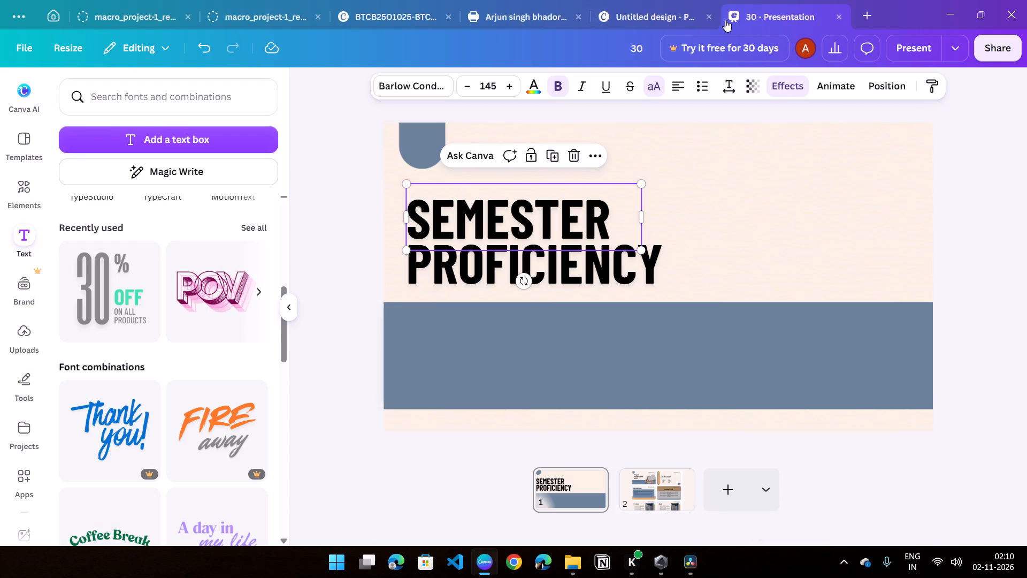
click(254, 6)
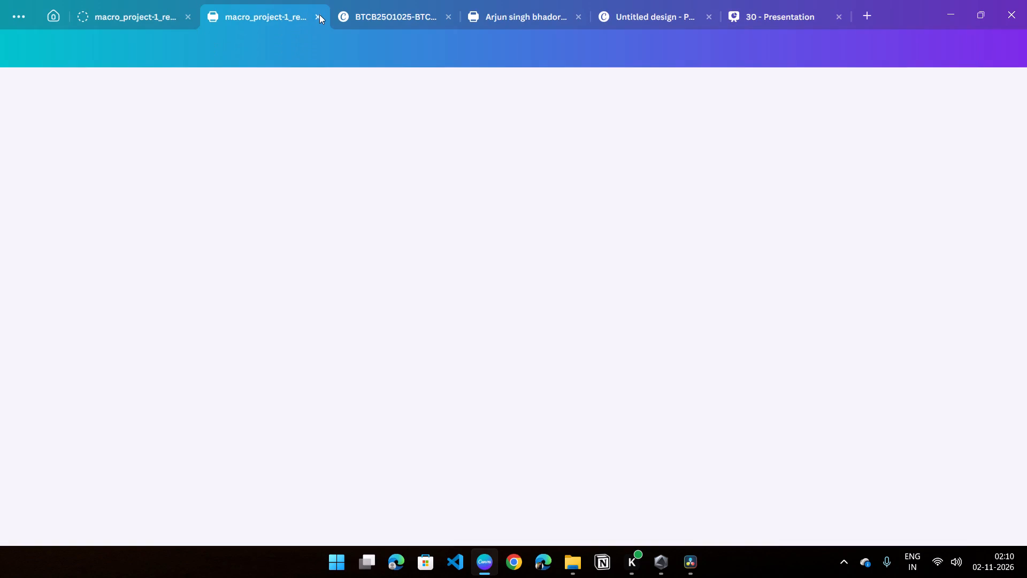
click(319, 14)
click(192, 18)
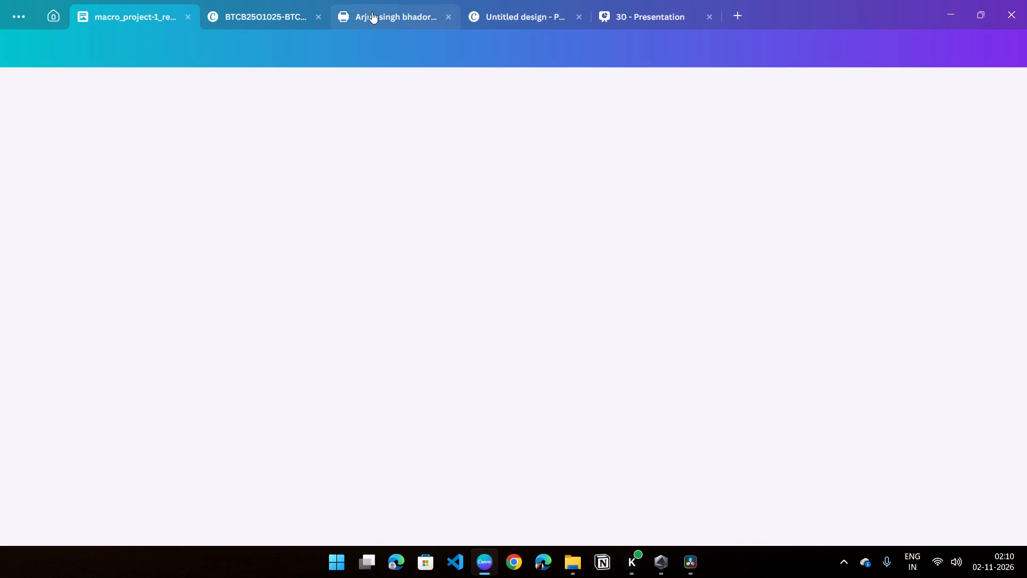
Look through the other open designs and close the 16-page Emergency Responsive System report PDF.
click(285, 13)
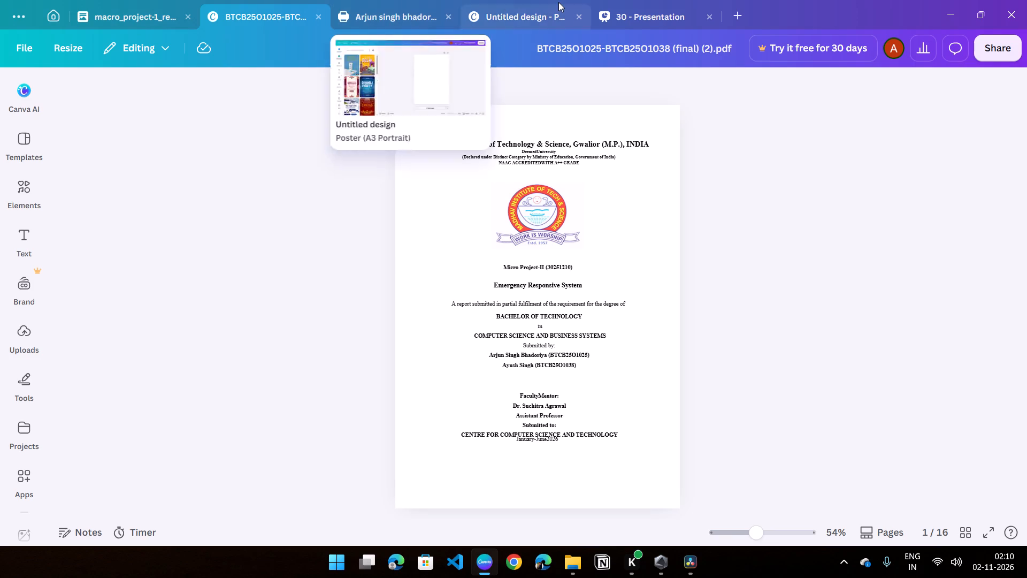
click(558, 2)
click(616, 11)
click(532, 18)
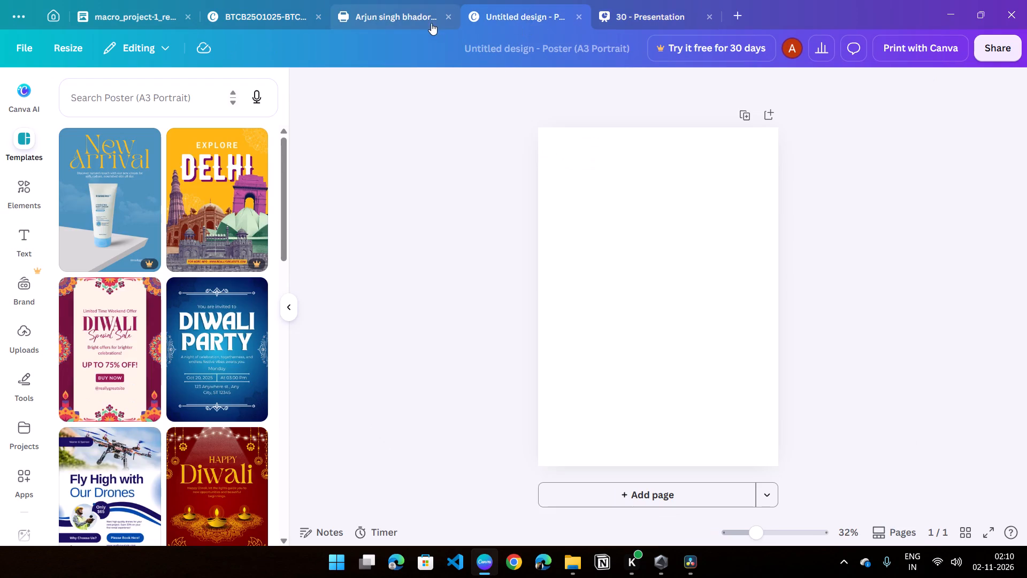
click(400, 20)
click(276, 21)
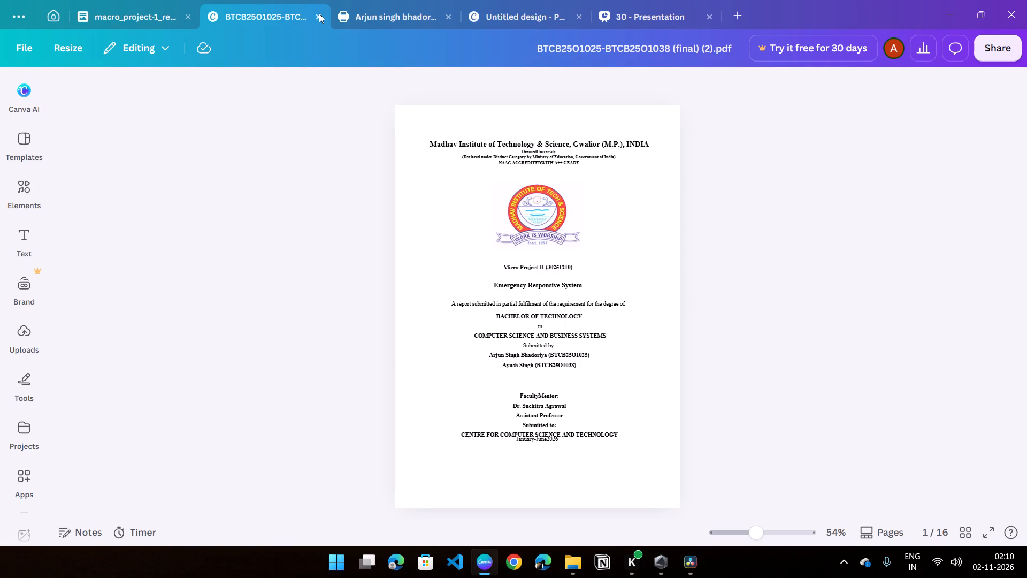
click(319, 13)
Close the macro_project-1_report-5 document, check the remaining open designs, and return to page 1 of the "30" presentation.
click(148, 18)
click(185, 18)
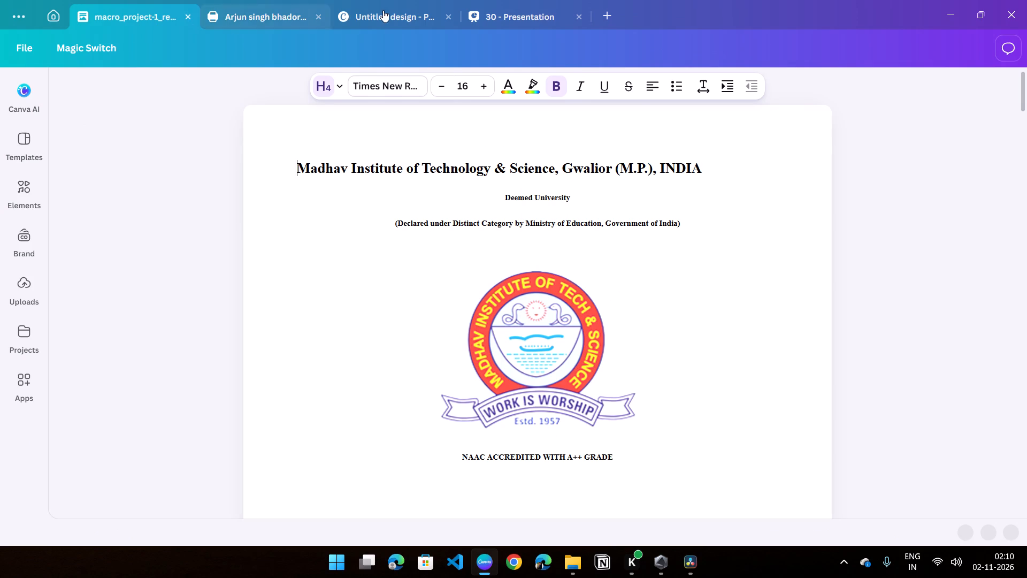
click(190, 15)
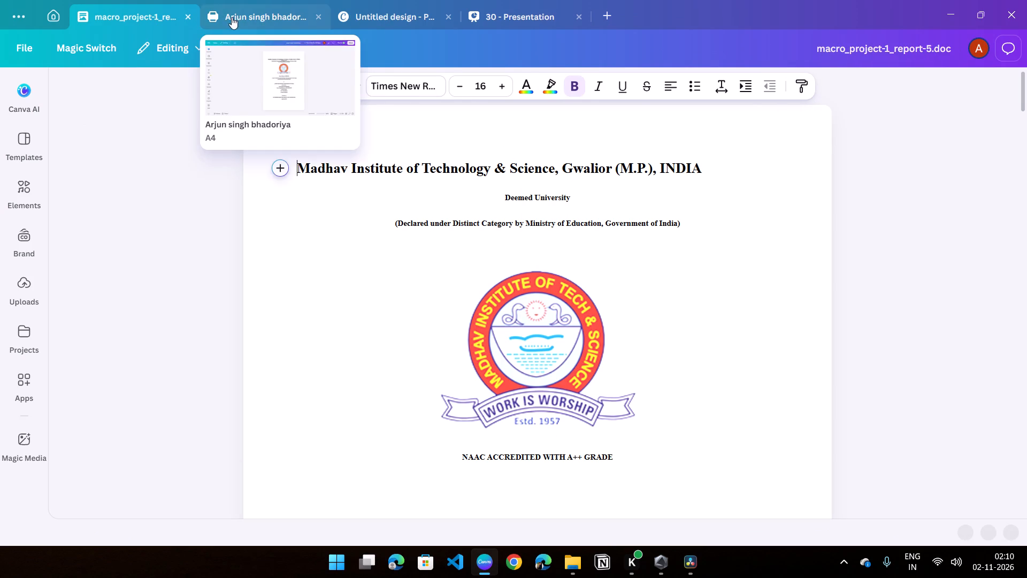
click(187, 18)
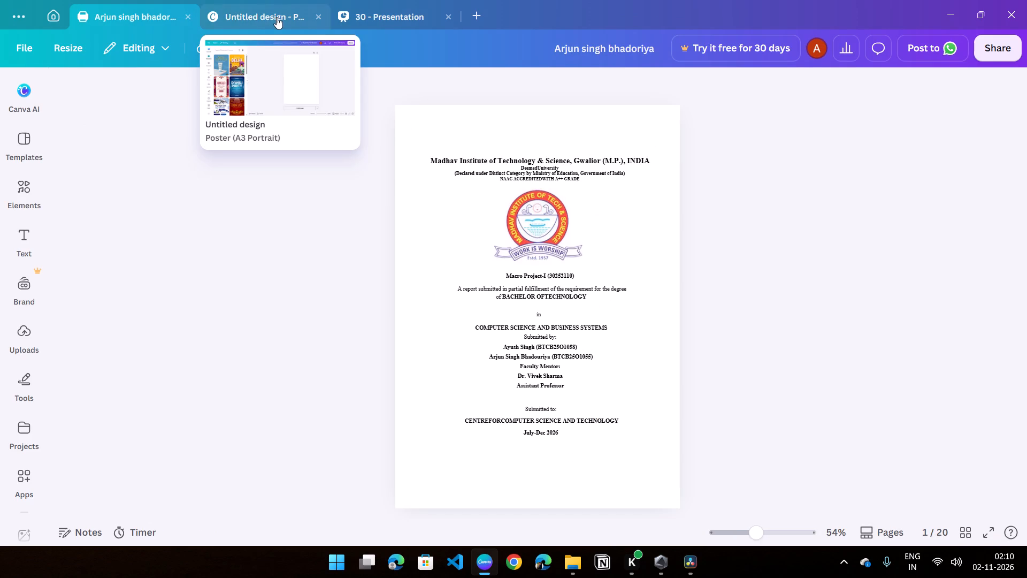
click(366, 6)
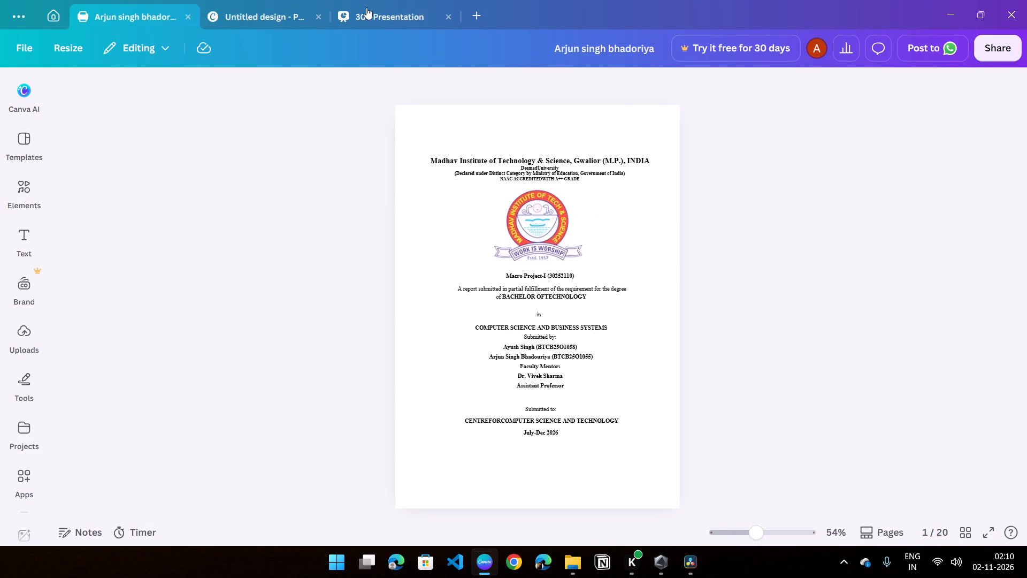
click(286, 18)
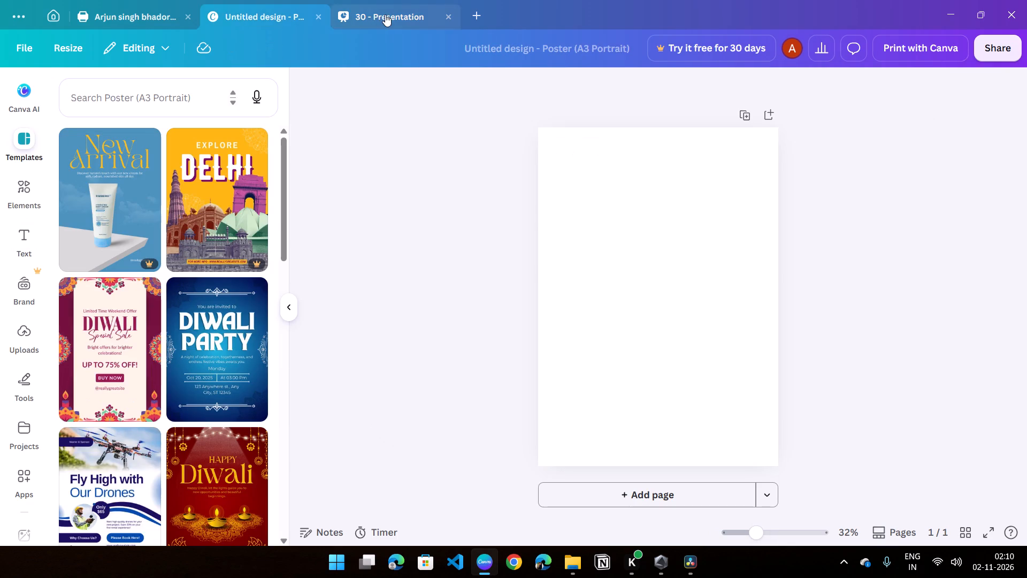
click(385, 14)
click(713, 182)
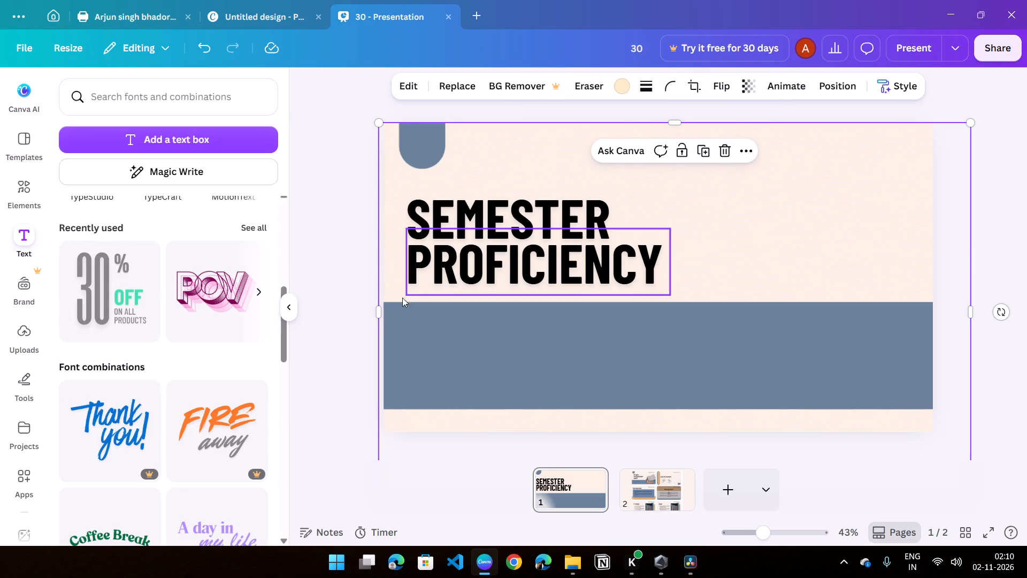
Find the Data-Structure (1).pptx presentation among the recent designs on the home page and open it.
click(55, 19)
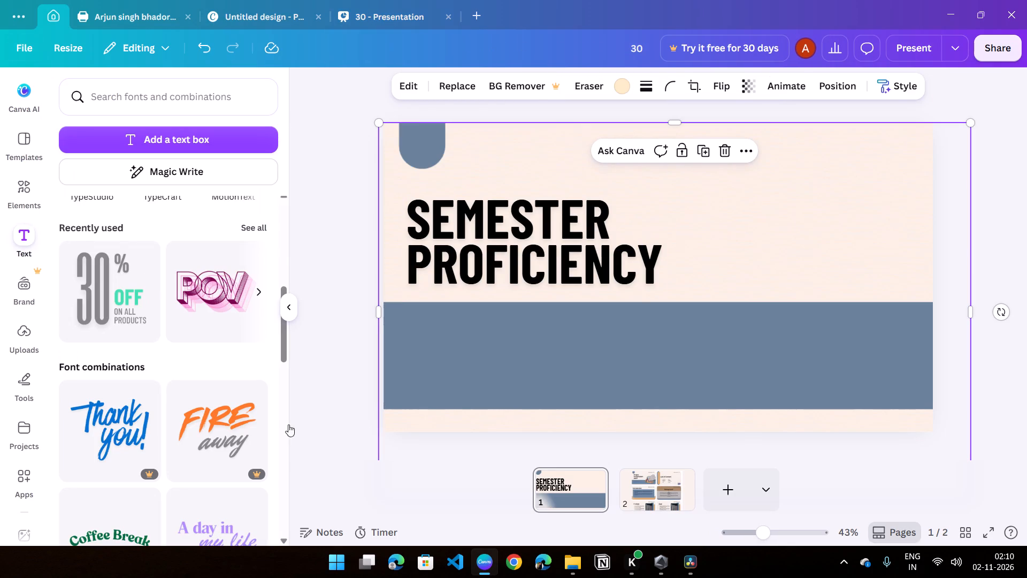
scroll(662, 389, down, 3)
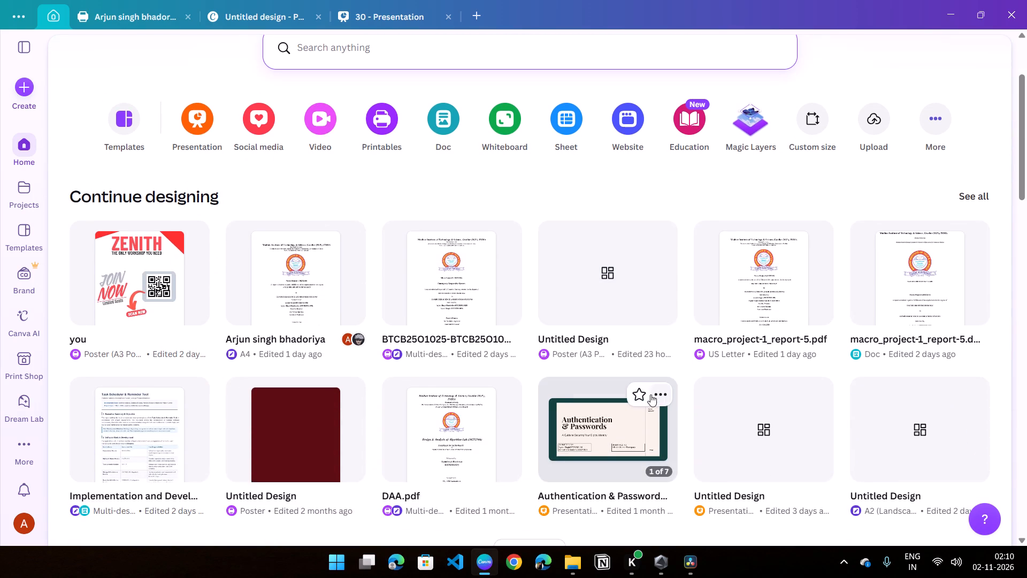
scroll(650, 394, down, 2)
click(556, 349)
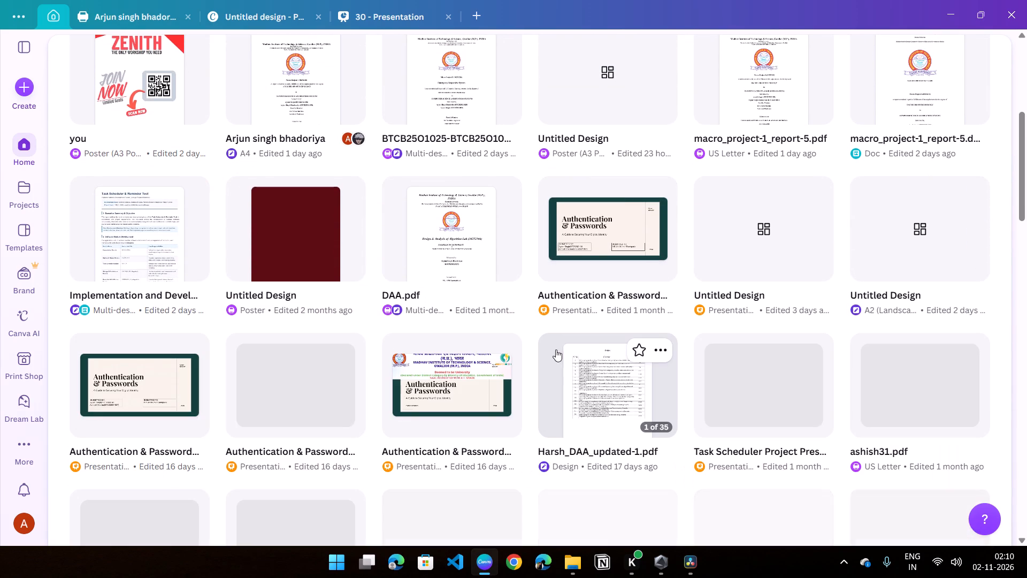
scroll(585, 407, down, 3)
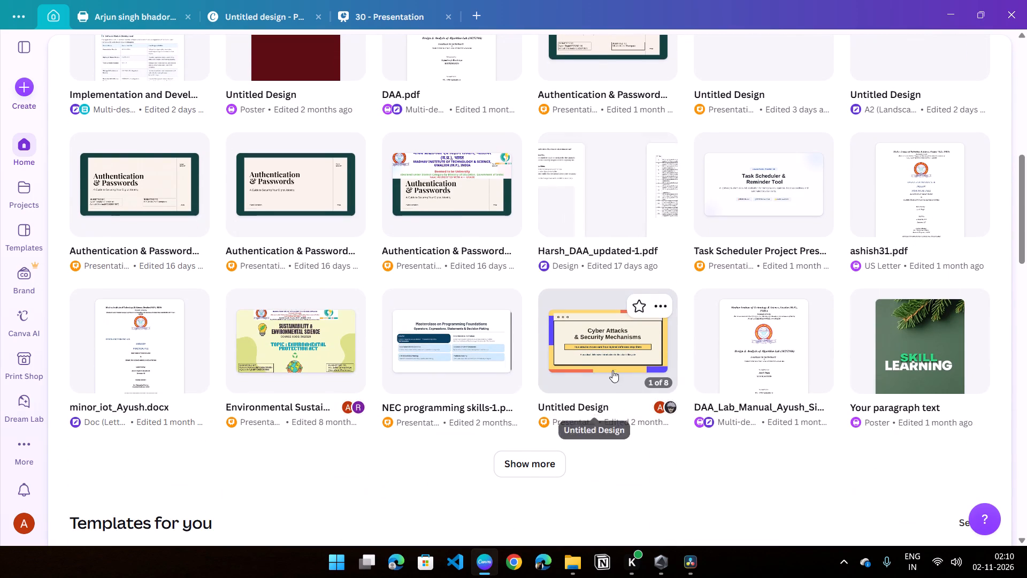
scroll(821, 371, down, 1)
click(544, 405)
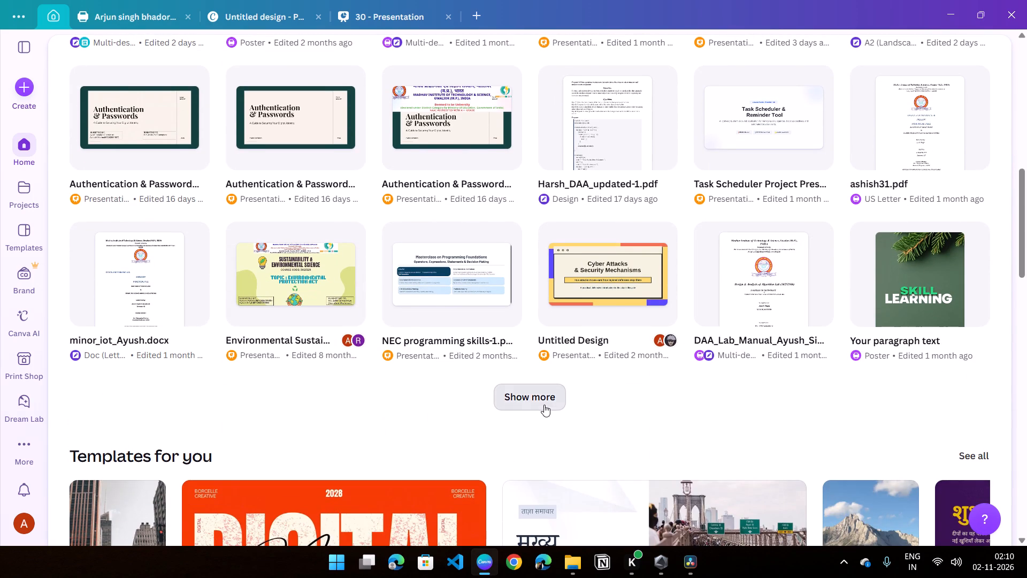
scroll(546, 438, down, 2)
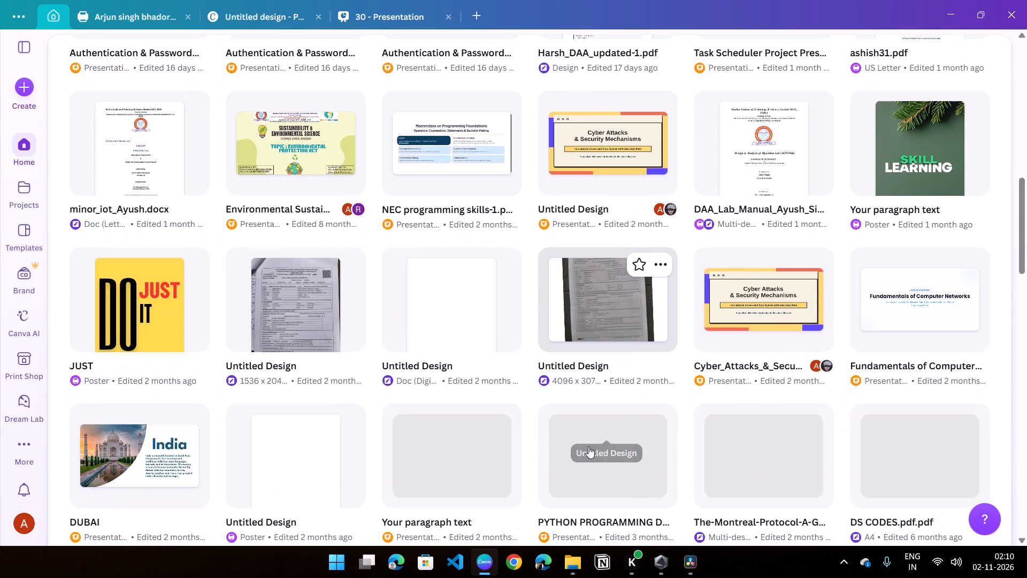
scroll(647, 427, down, 2)
scroll(603, 433, down, 1)
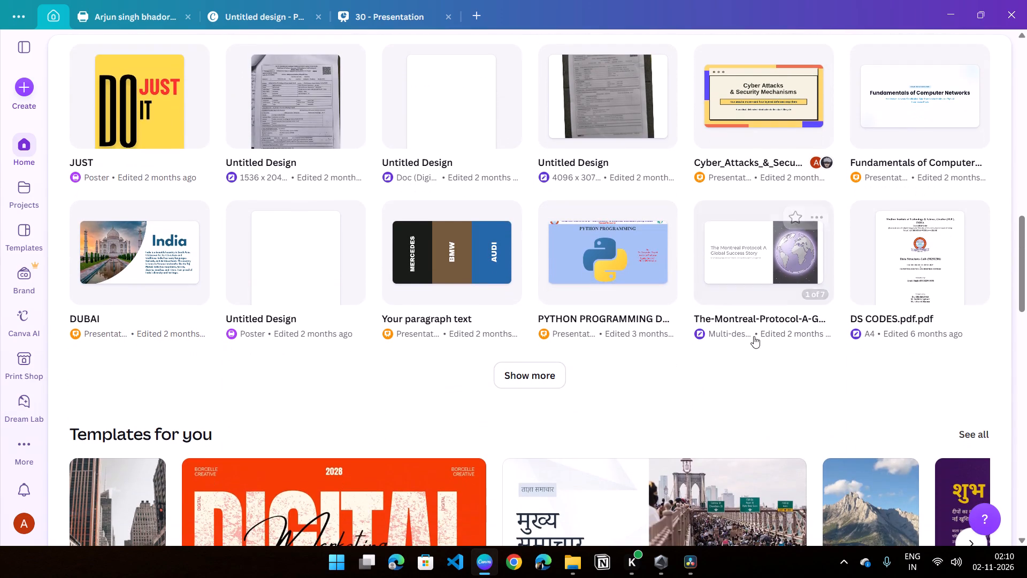
click(569, 378)
click(546, 380)
scroll(551, 375, down, 2)
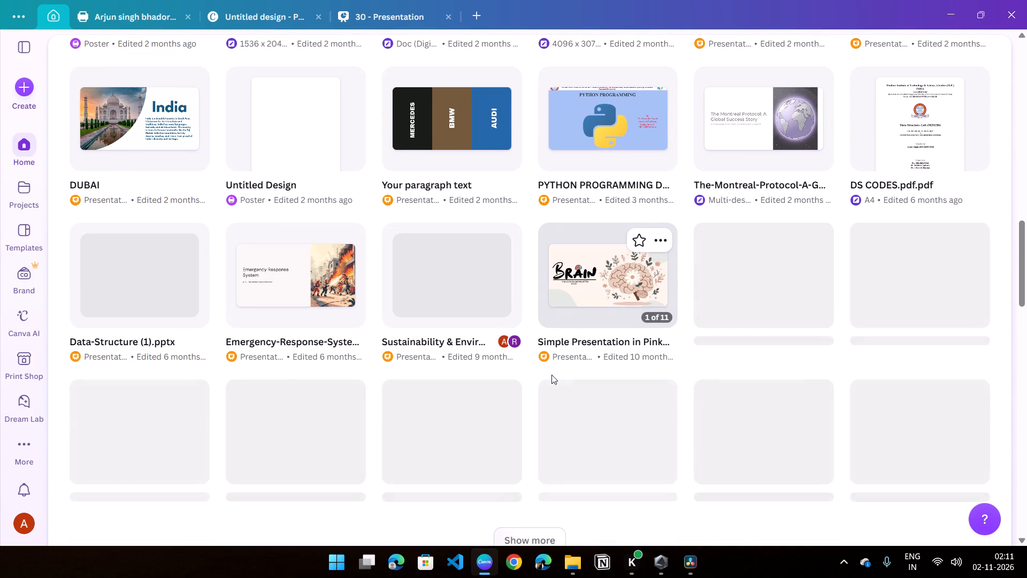
double_click(124, 294)
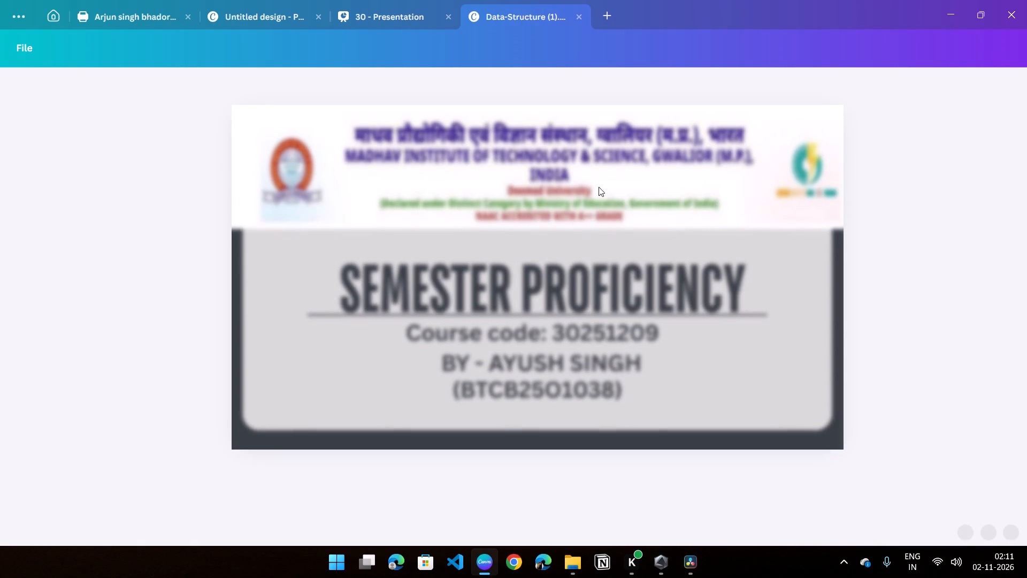
Copy the cover image with the institute header from page 1 of Data-Structure (1).pptx and paste it onto page 1 of the "30" presentation.
click(924, 187)
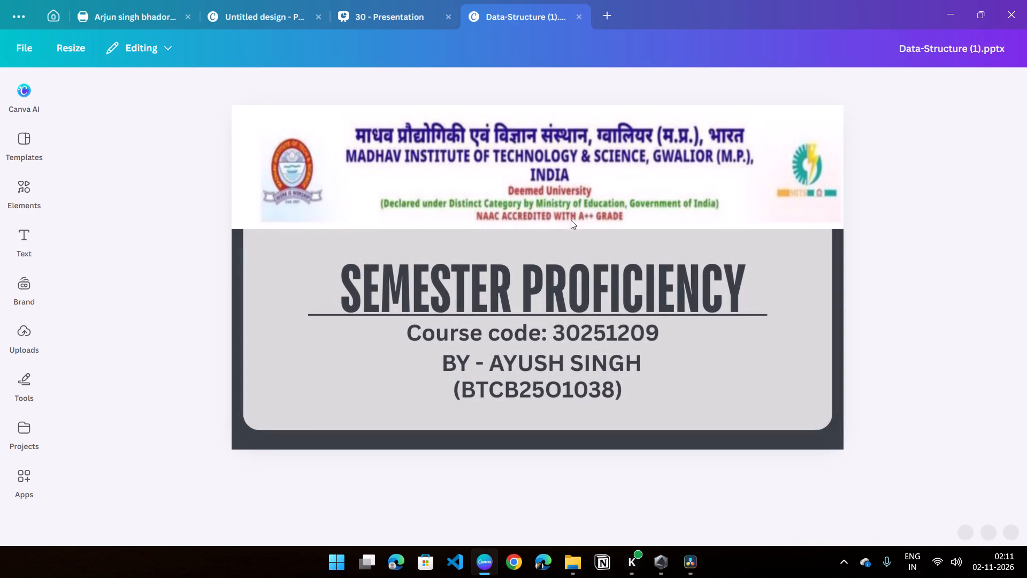
click(533, 180)
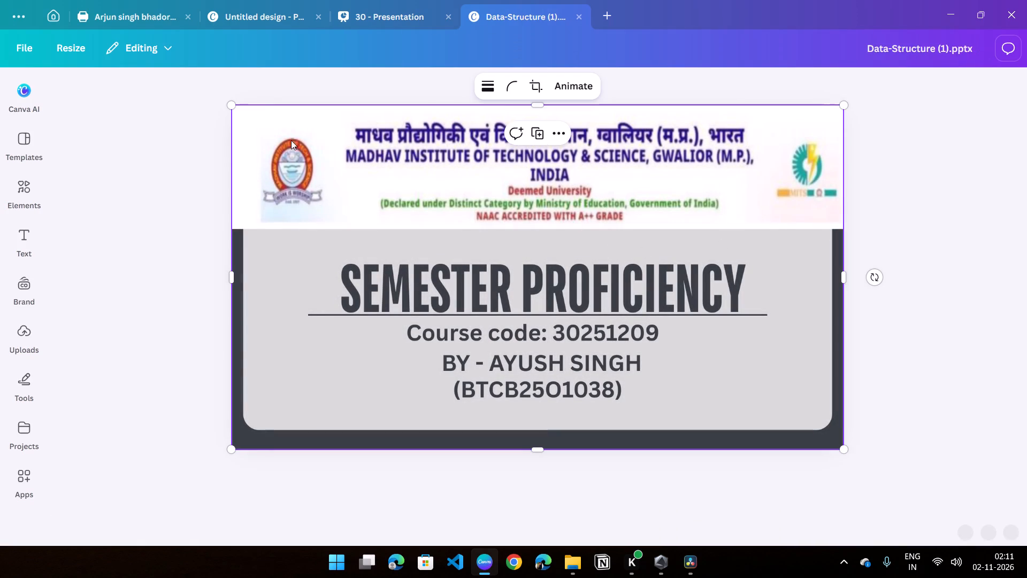
click(887, 224)
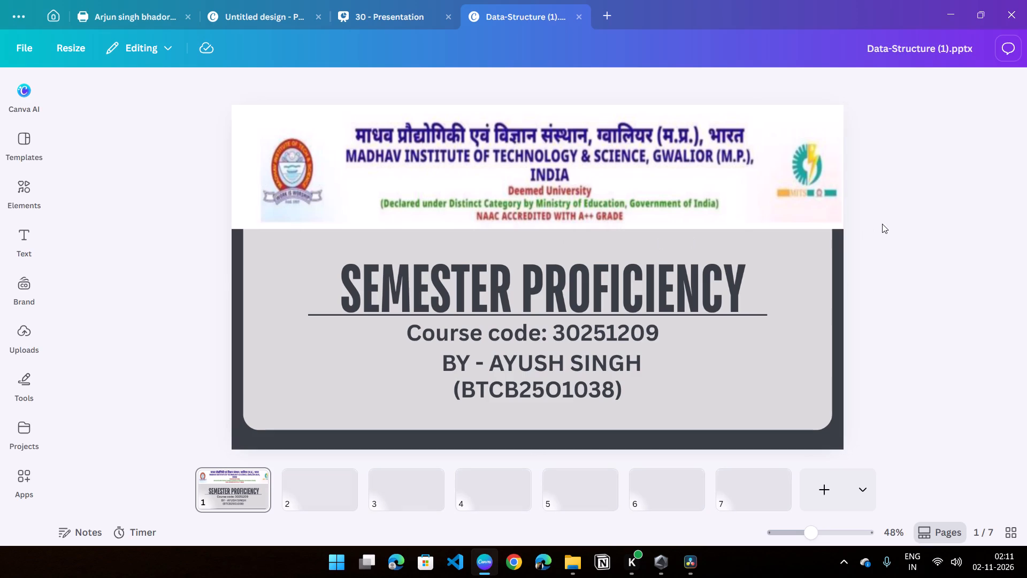
click(522, 193)
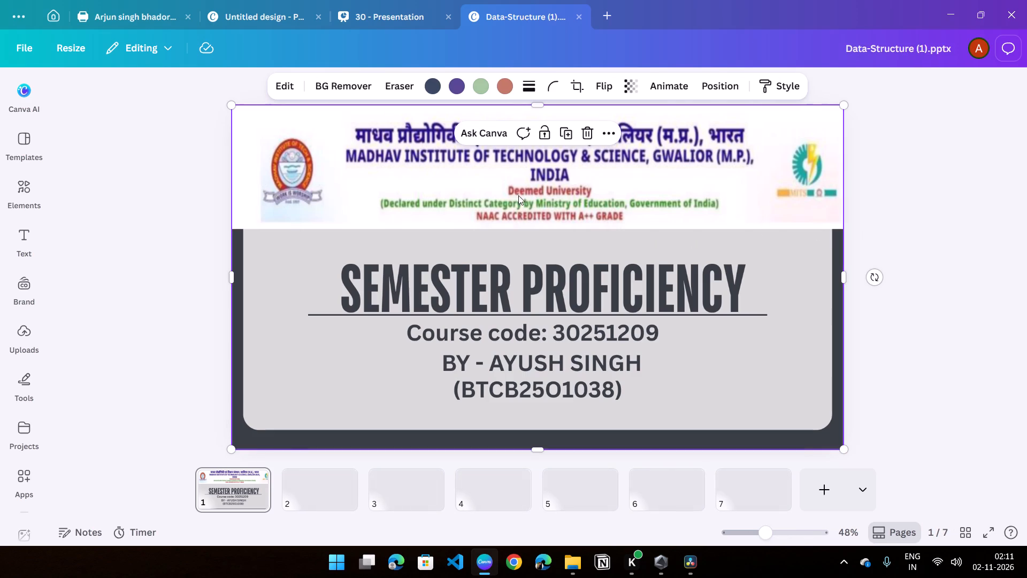
click(891, 185)
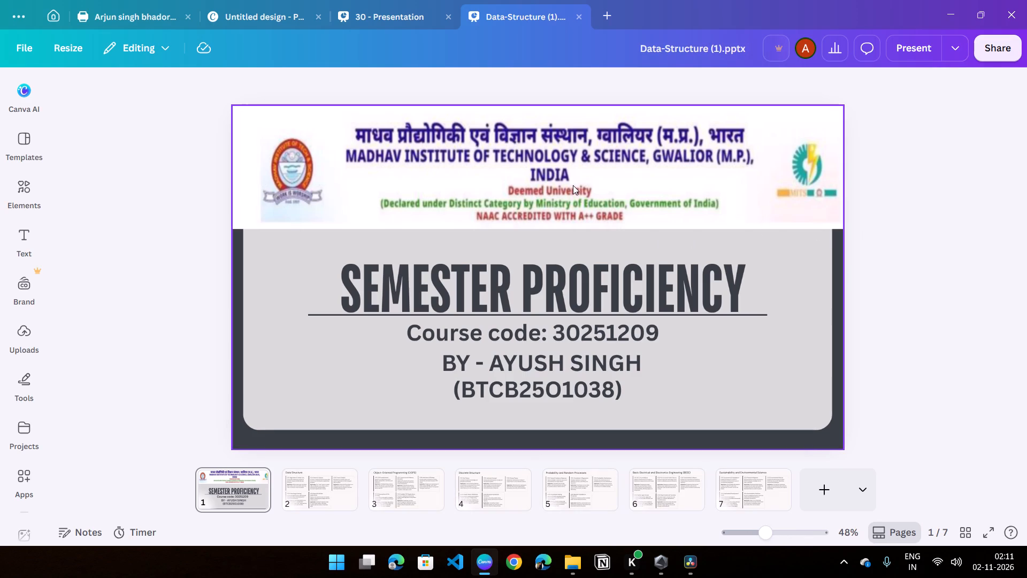
click(573, 185)
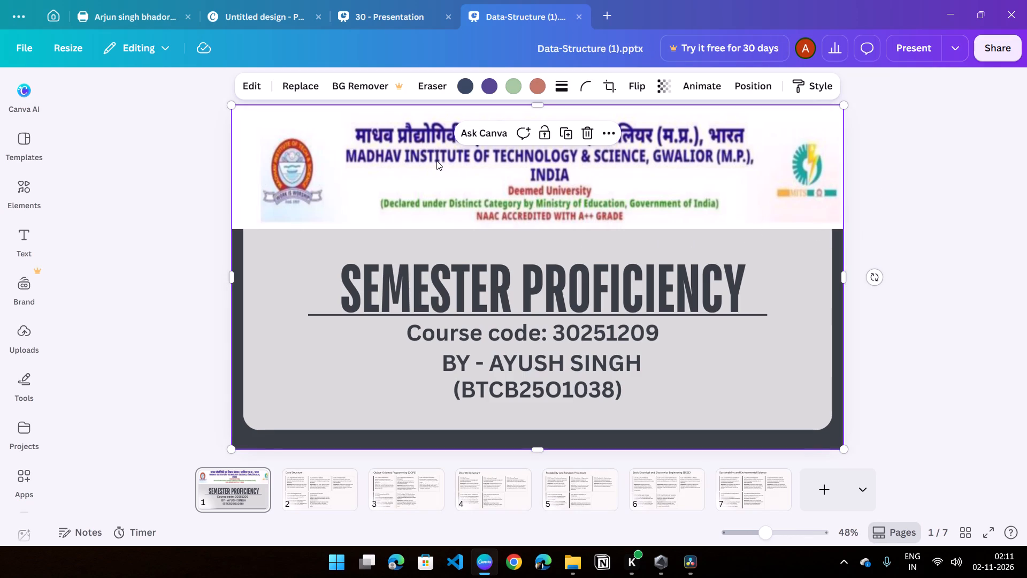
click(603, 133)
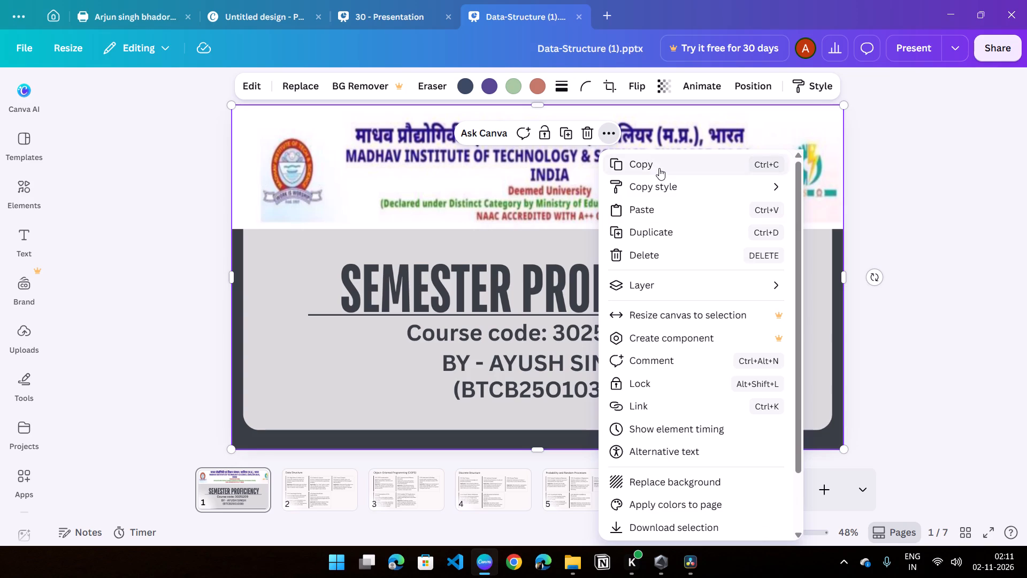
click(659, 168)
click(382, 20)
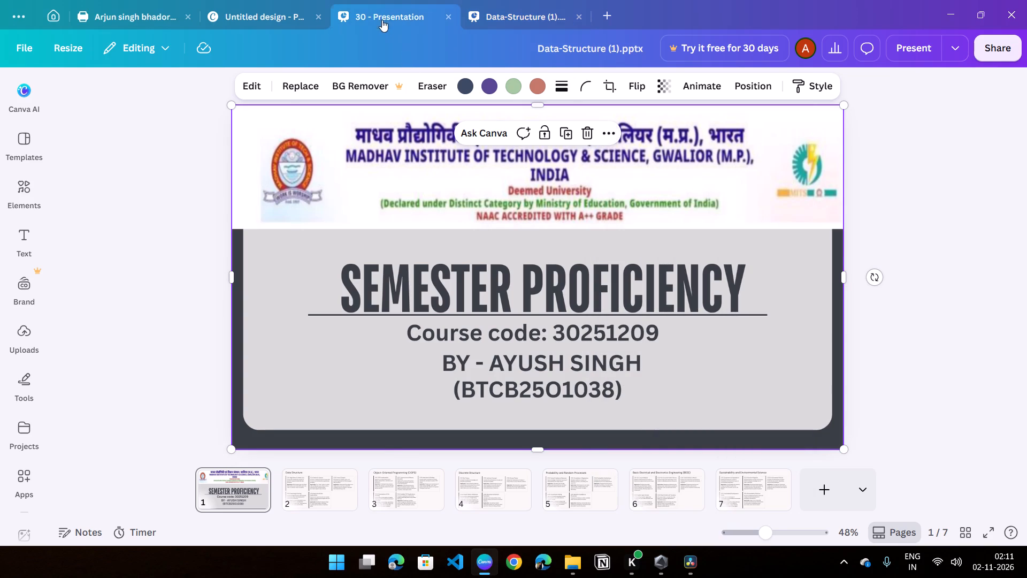
click(702, 194)
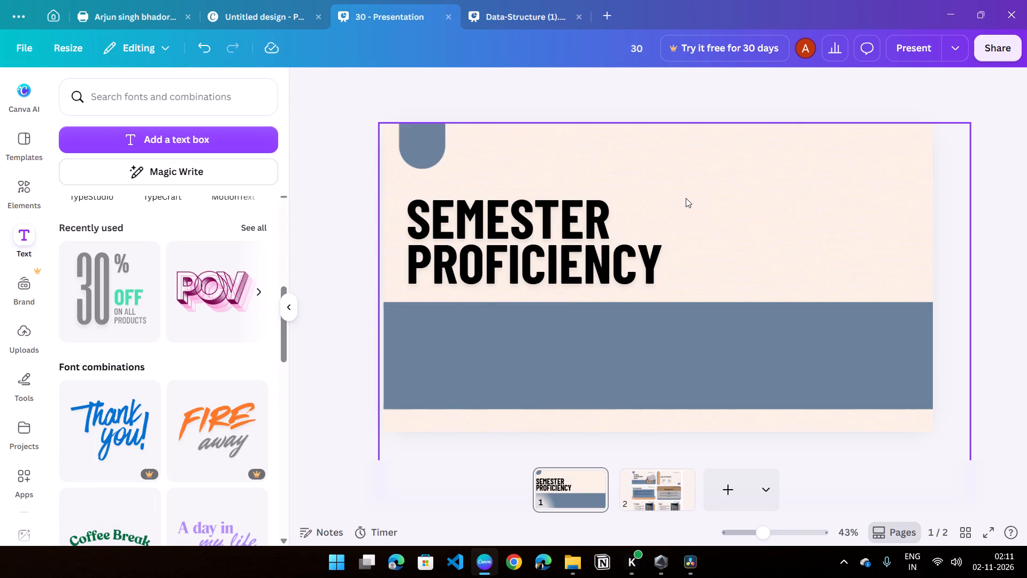
key(ctrl+v)
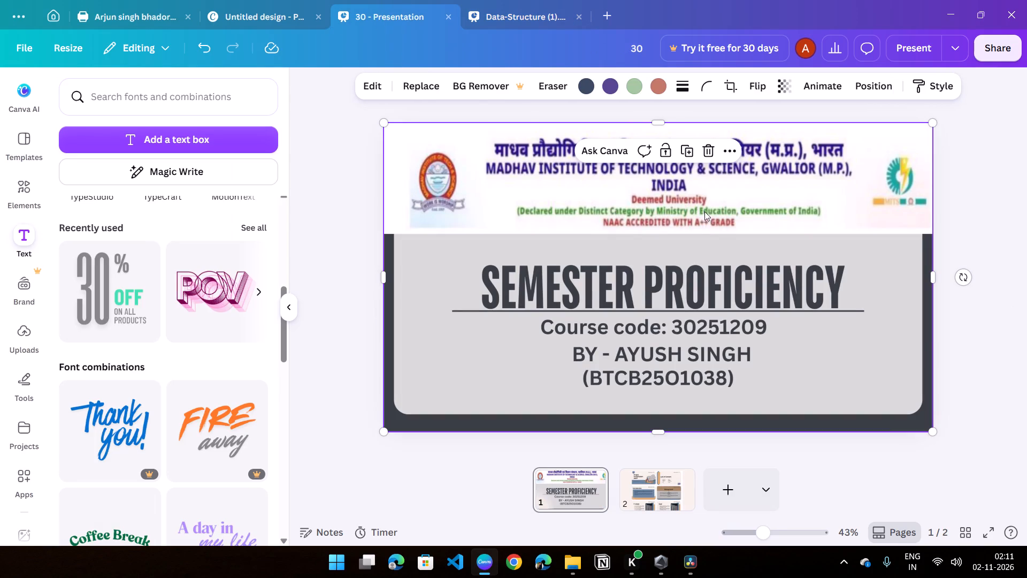
click(748, 176)
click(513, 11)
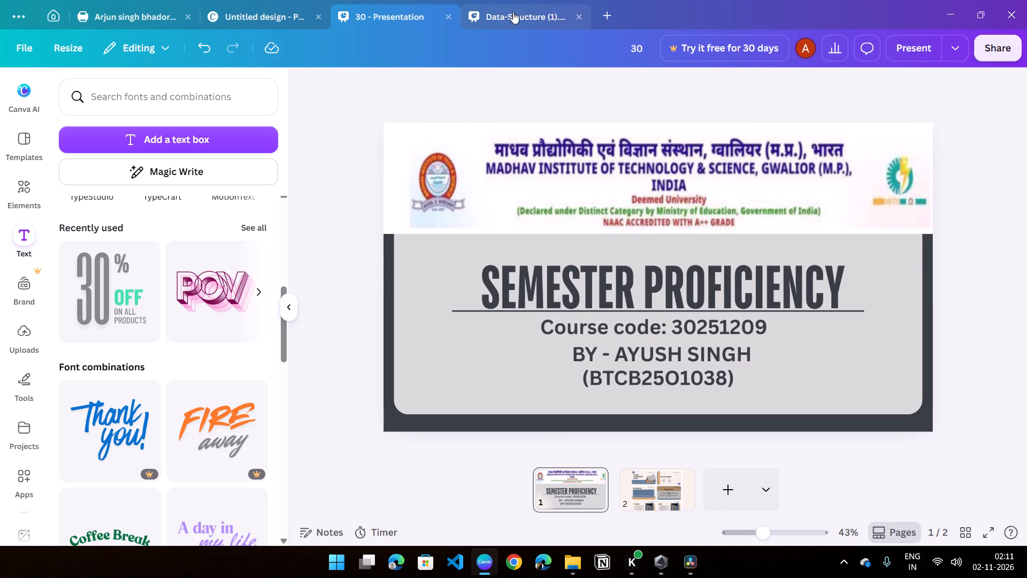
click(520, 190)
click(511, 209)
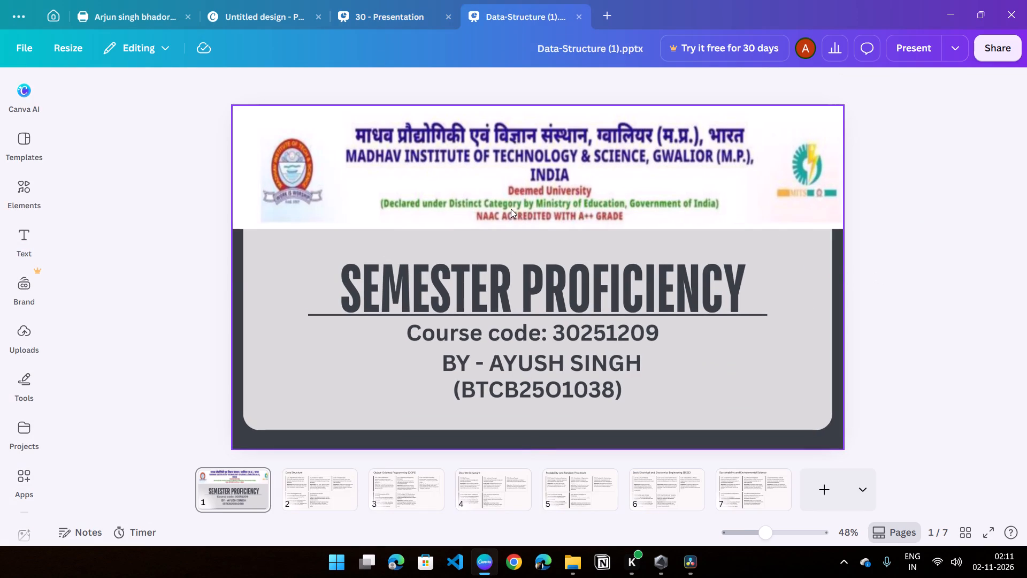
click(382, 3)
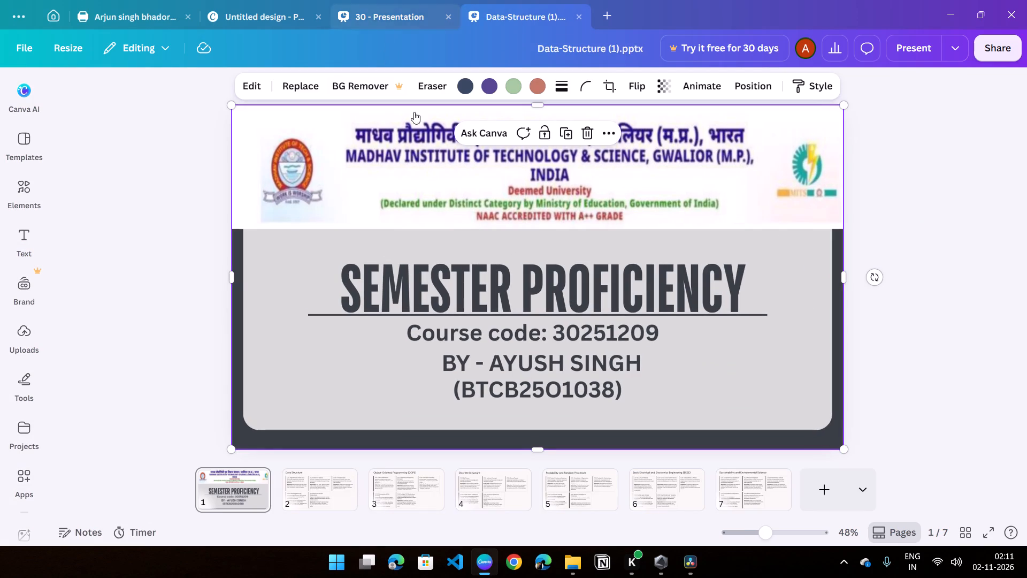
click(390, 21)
Crop the pasted cover image to the institute header banner, removing the Semester Proficiency section below and the blank strip above.
click(634, 396)
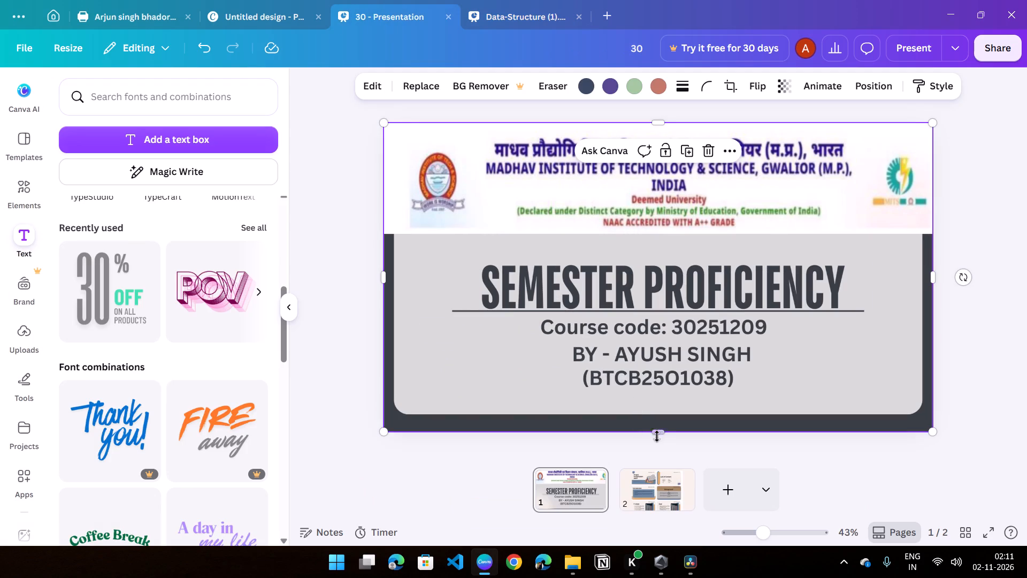
drag(662, 436, 682, 238)
drag(937, 238, 848, 230)
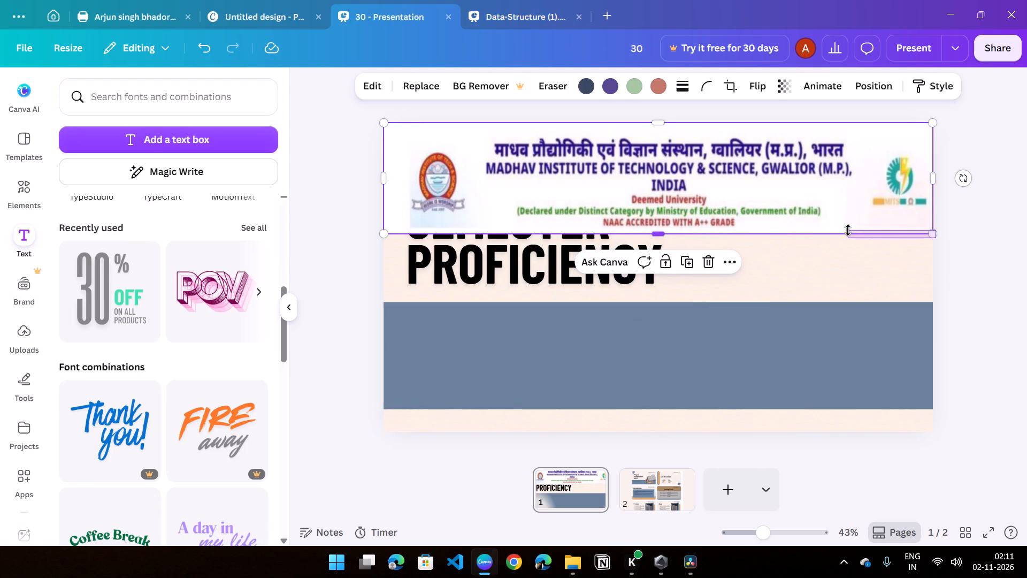
drag(848, 230, 870, 237)
drag(765, 202, 775, 139)
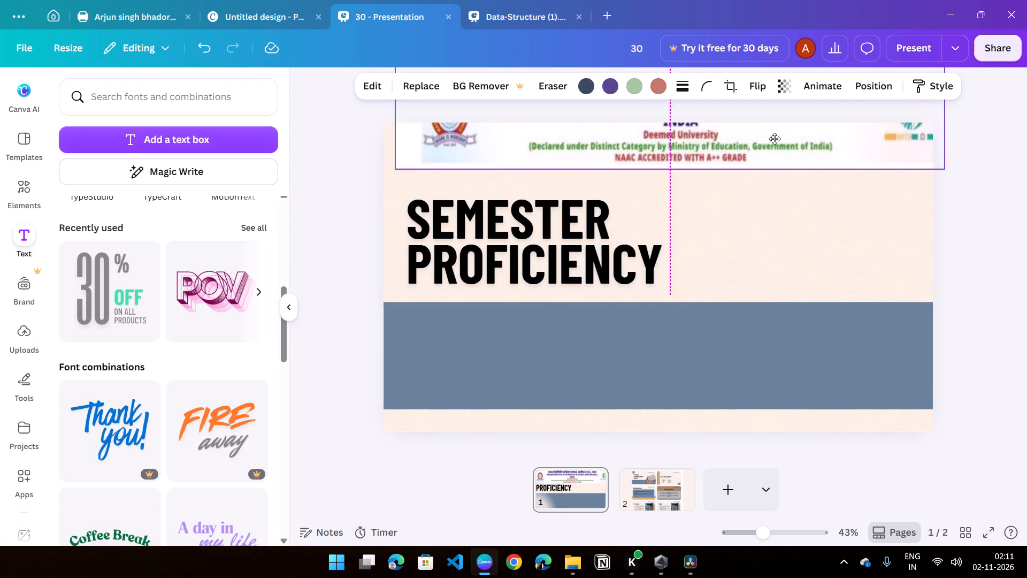
drag(775, 139, 762, 151)
drag(834, 158, 828, 172)
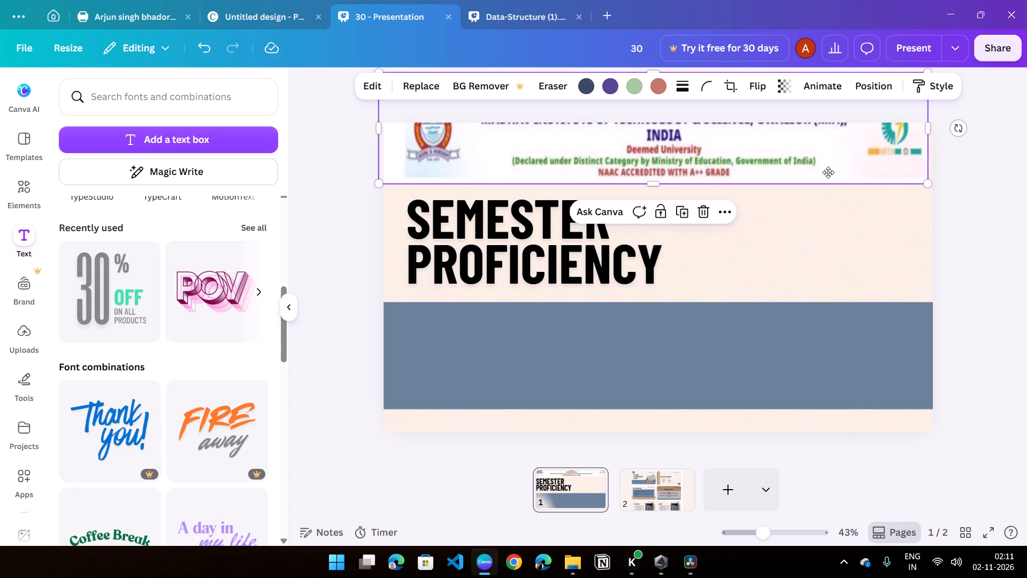
drag(828, 172, 827, 219)
drag(650, 136, 650, 146)
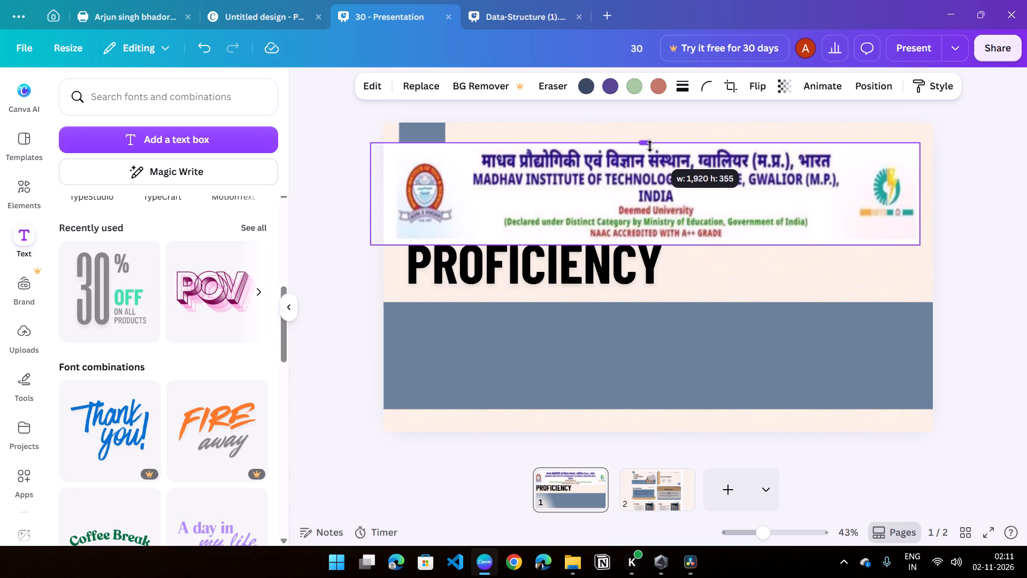
drag(650, 146, 650, 149)
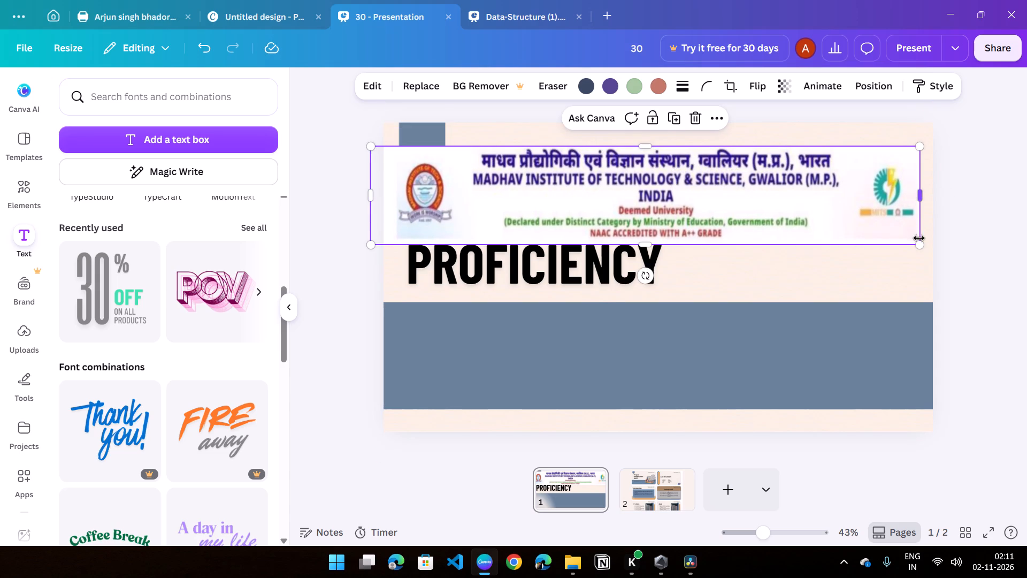
Shrink the institute header banner and place it horizontally centred against the top edge of page 1, above the Semester Proficiency title.
drag(917, 247, 778, 215)
drag(626, 209, 706, 173)
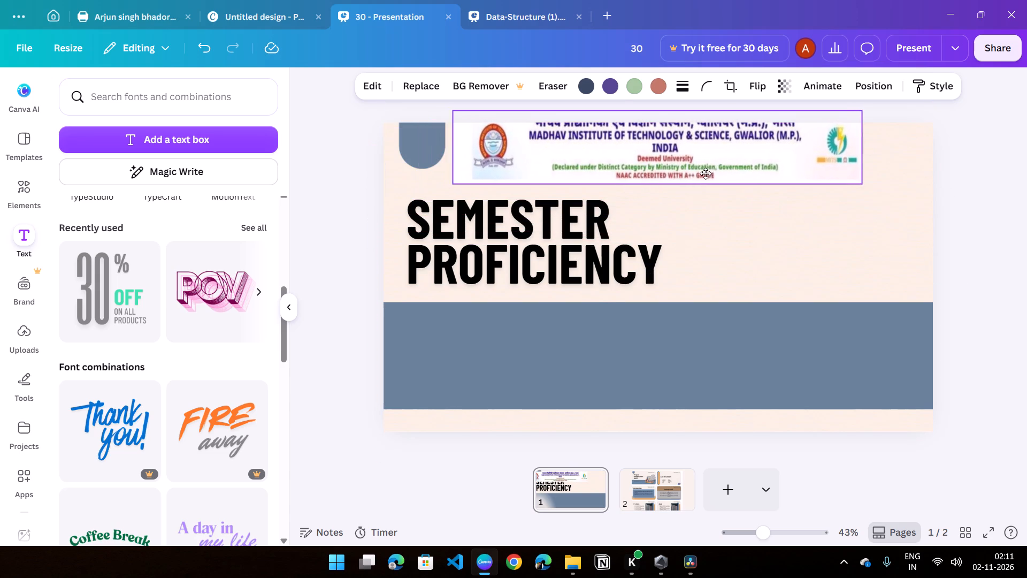
drag(706, 173, 713, 181)
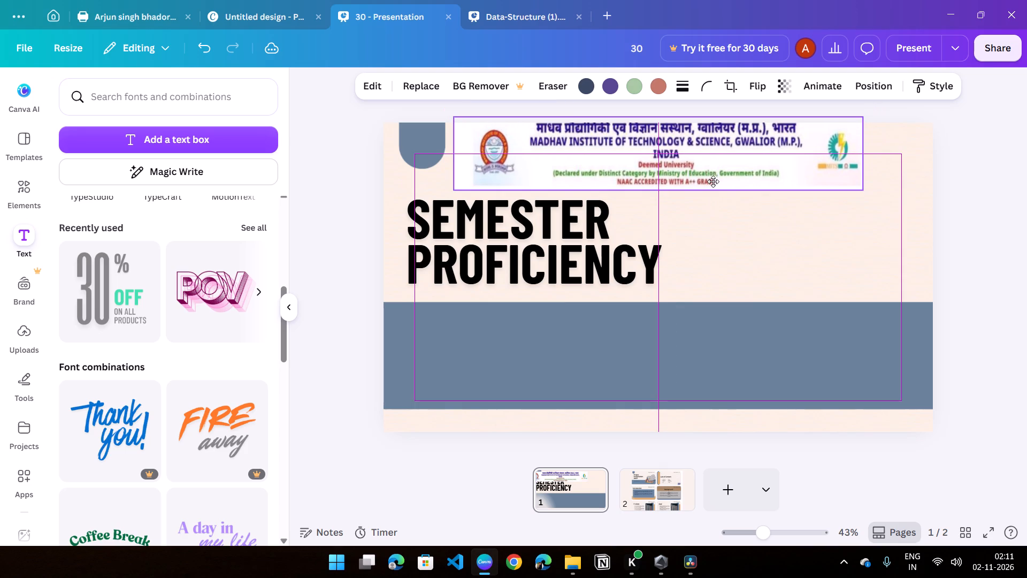
drag(713, 181, 713, 185)
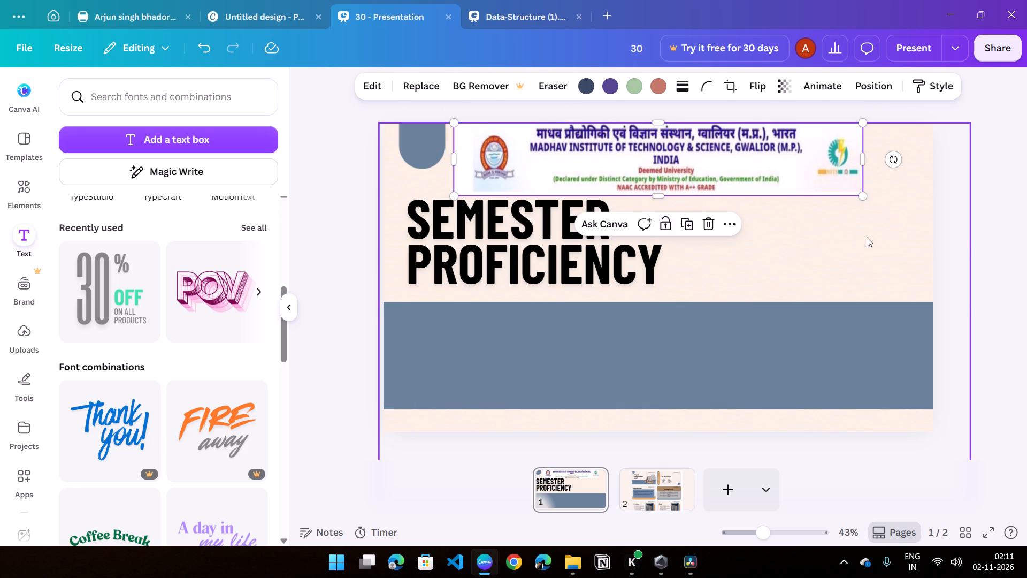
click(867, 237)
click(1011, 182)
Trim the left, bottom and right edges of the header banner, leaving it about 1,360 wide and 240 high.
click(596, 191)
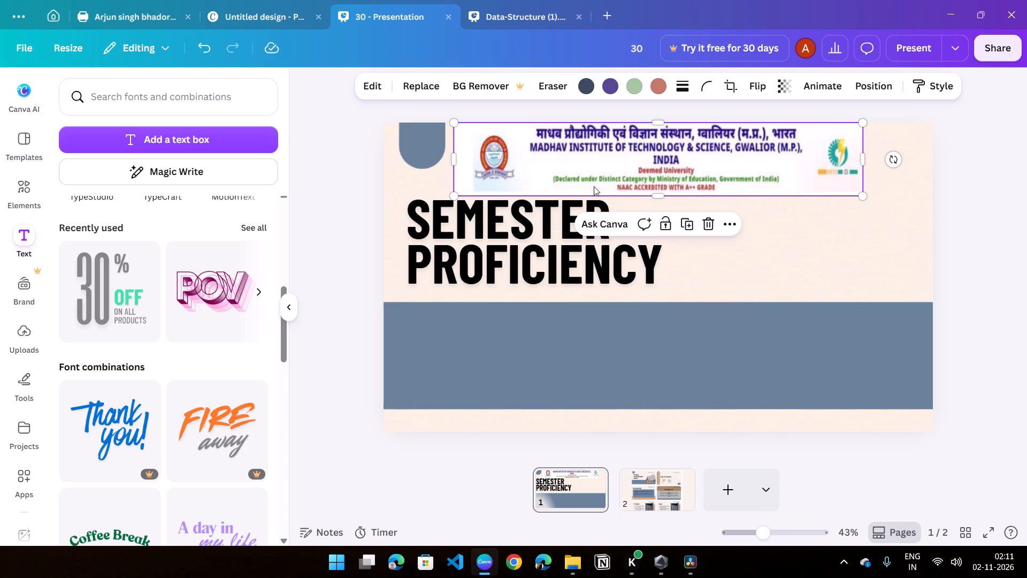
drag(451, 158, 470, 162)
click(667, 199)
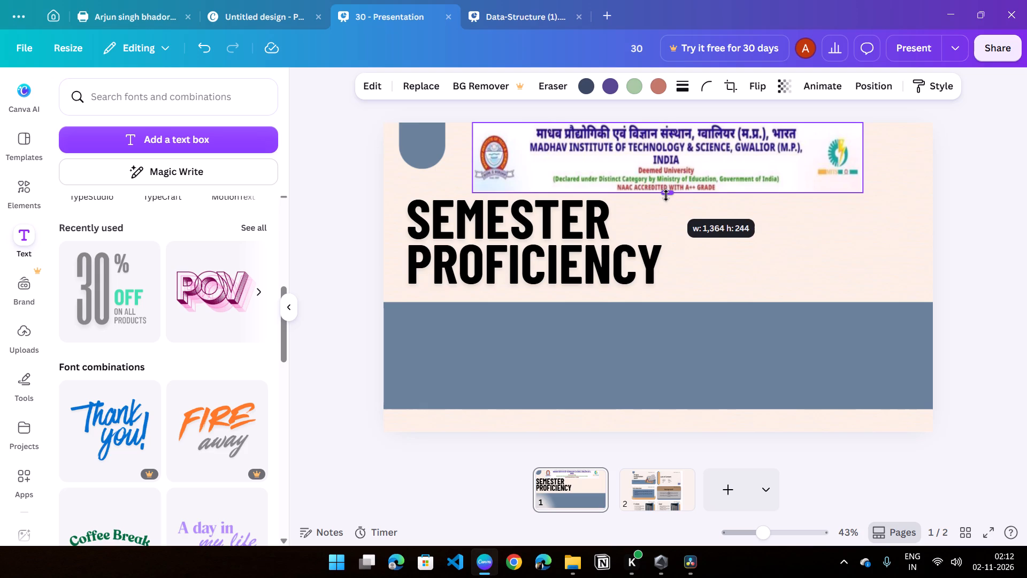
click(1002, 154)
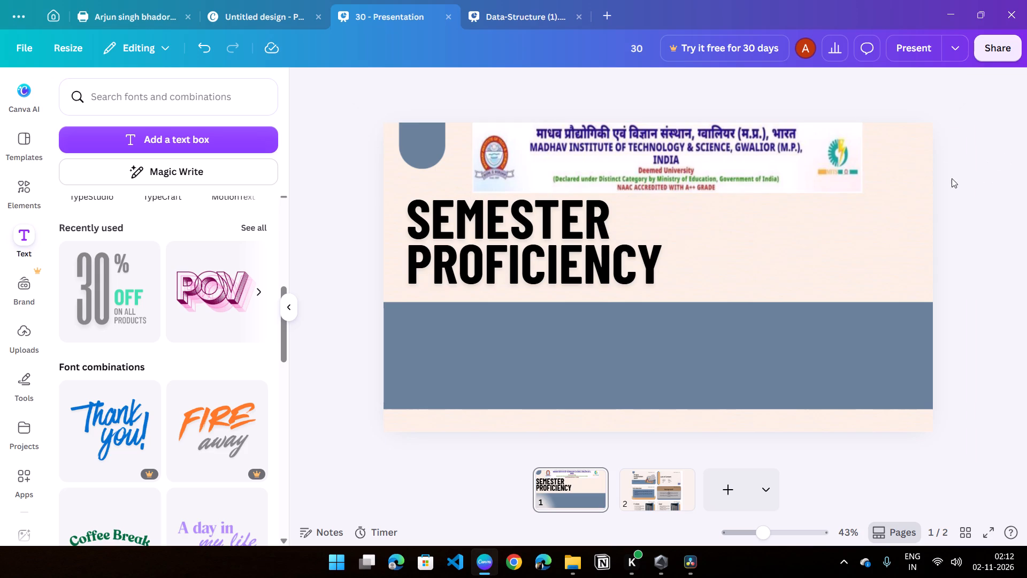
click(669, 147)
click(675, 192)
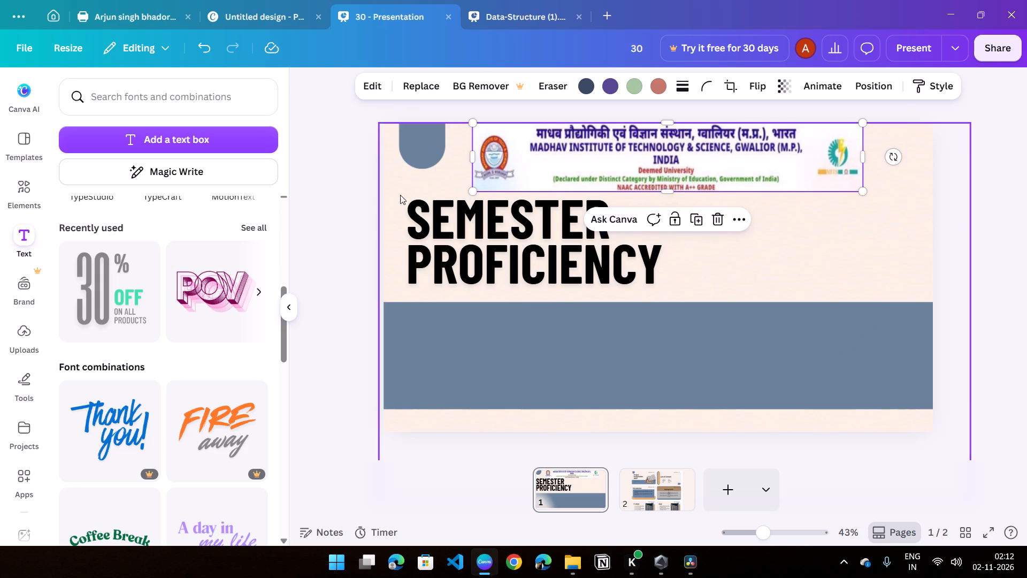
click(374, 193)
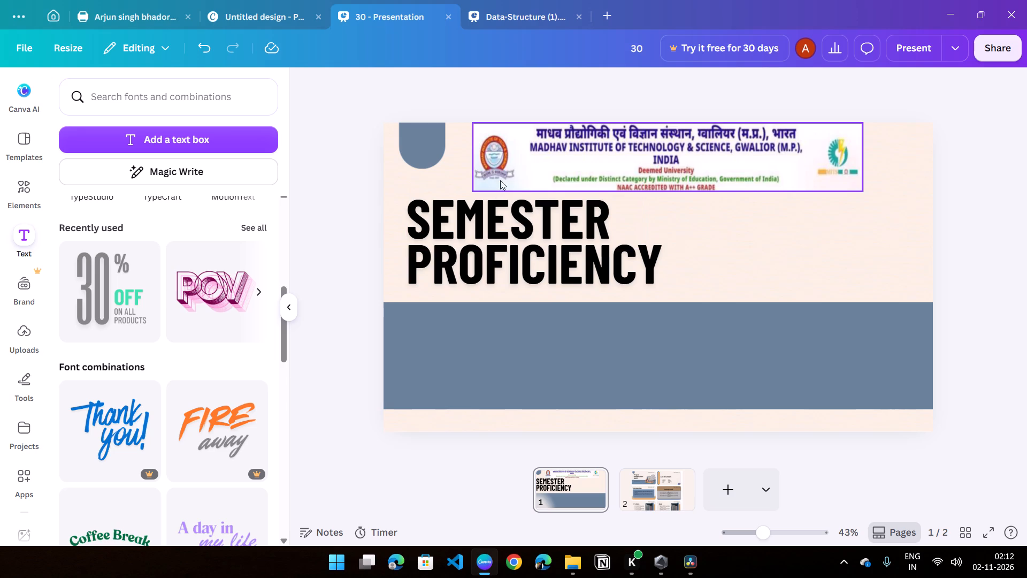
click(837, 156)
click(860, 156)
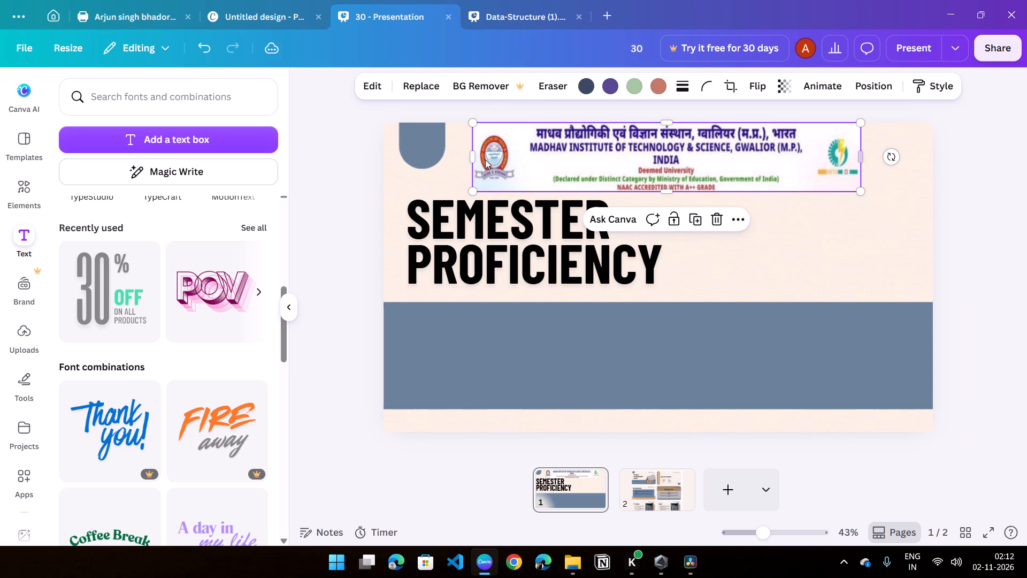
click(471, 160)
click(333, 230)
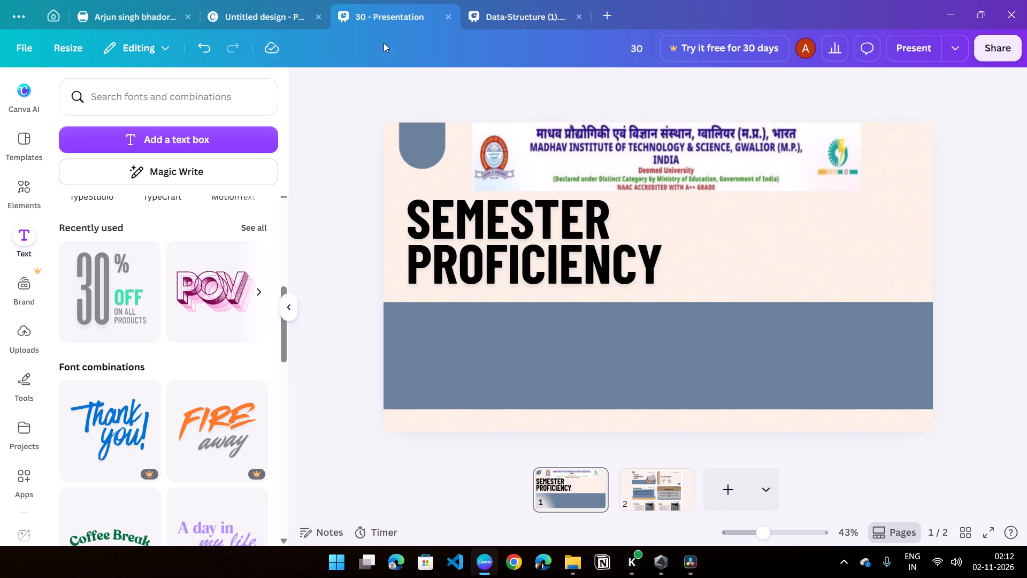
Switch to Chrome, search for MITS Gwalior and open the institute's website, dismissing the Recruitment 2026 pop-up.
click(520, 562)
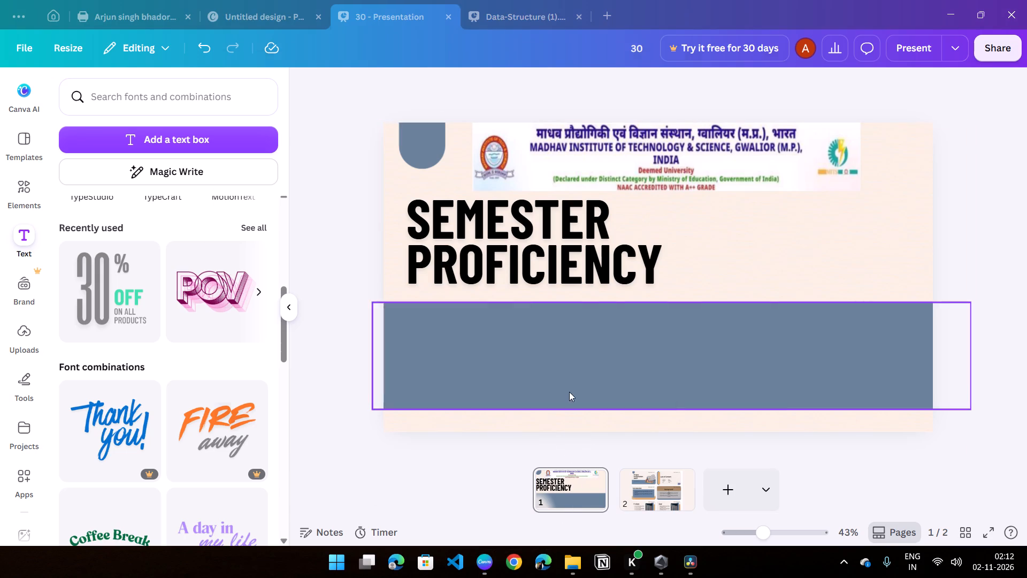
click(467, 284)
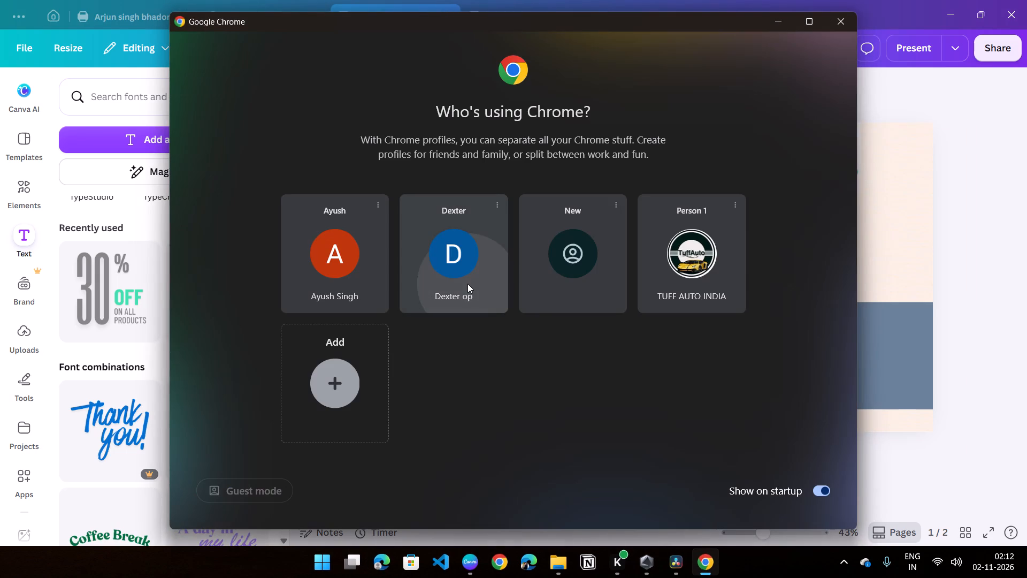
click(599, 53)
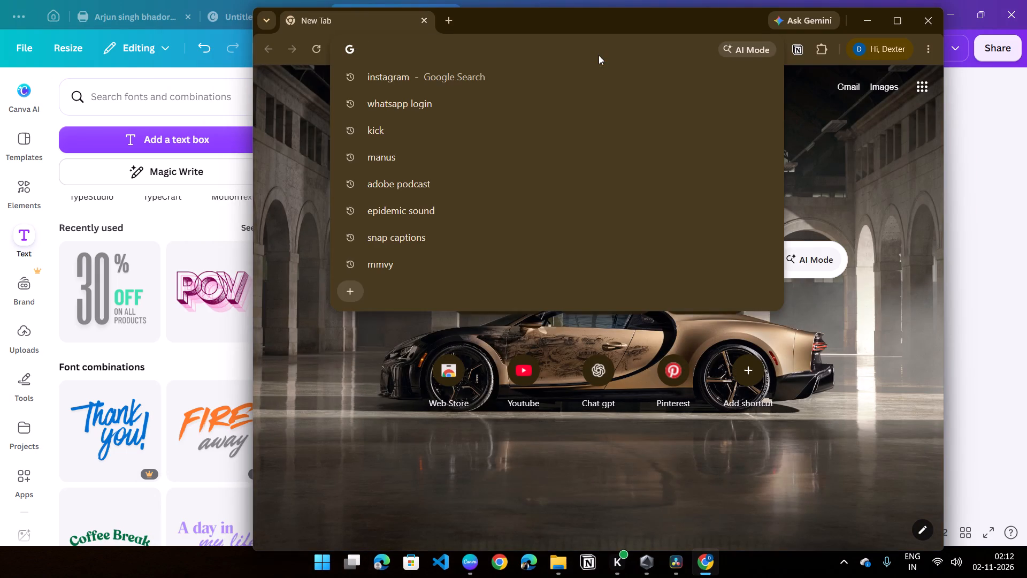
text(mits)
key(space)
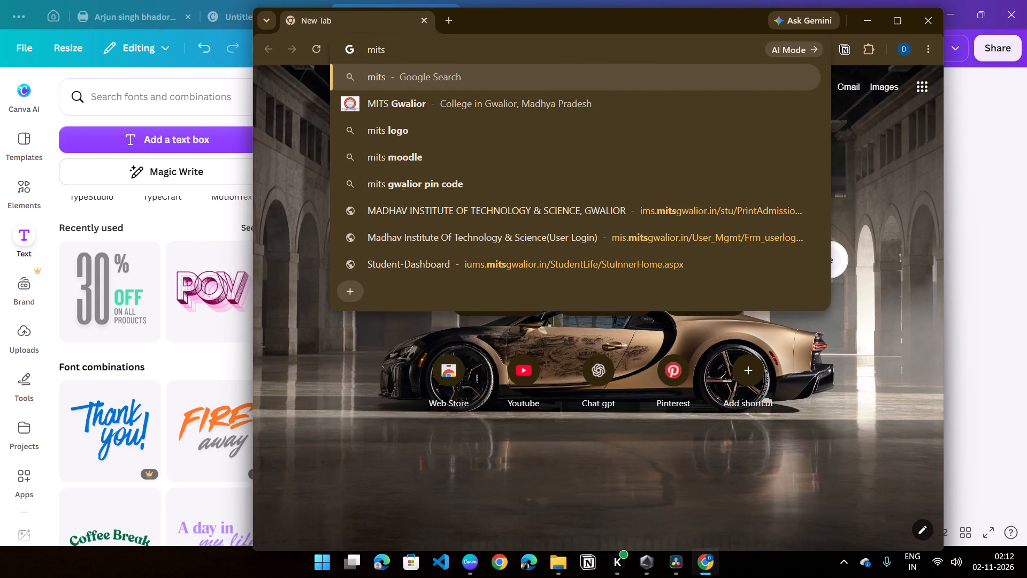
click(577, 111)
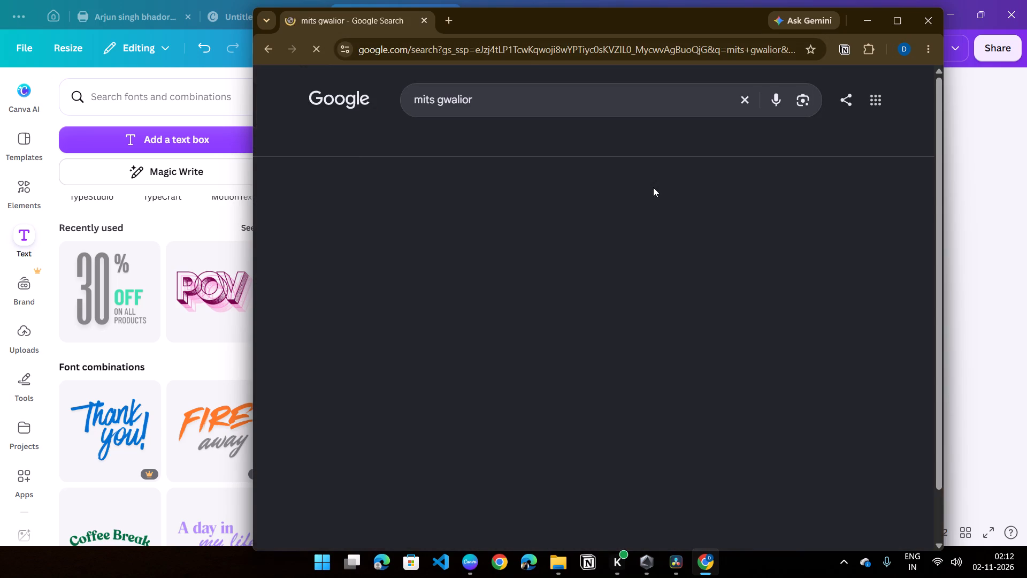
click(393, 210)
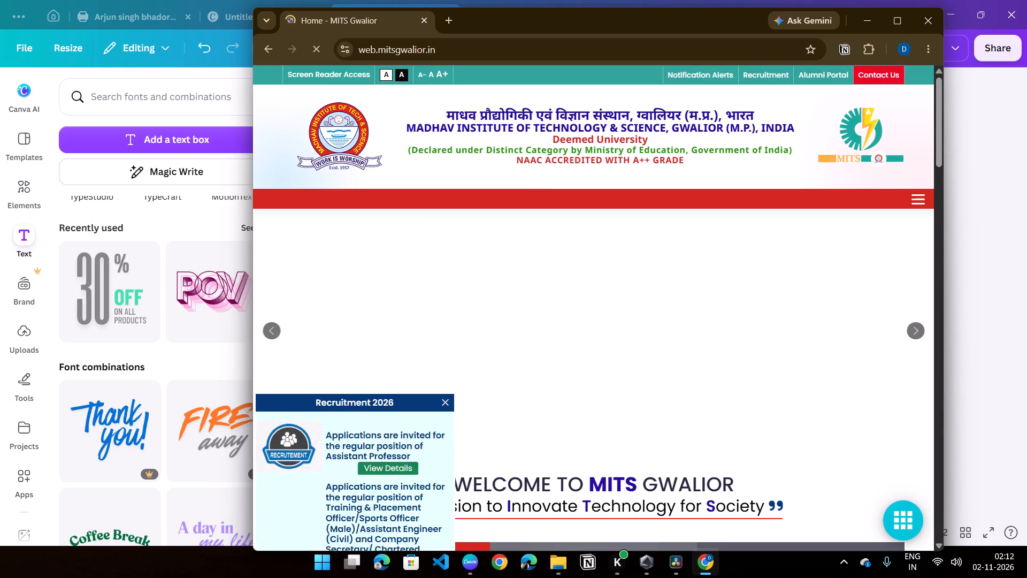
click(442, 331)
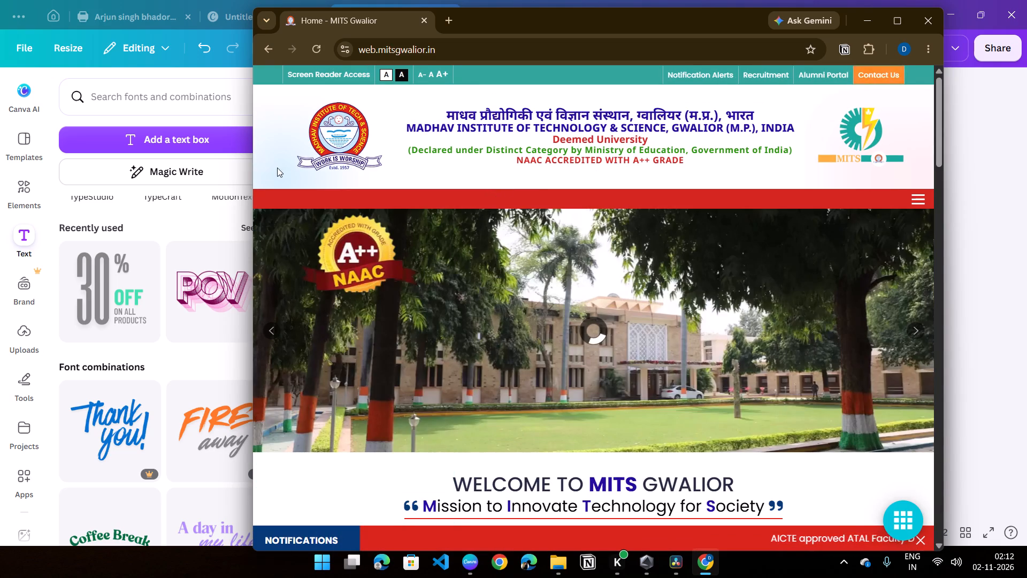
Capture a screenshot of the institute header banner on the MITS Gwalior home page and close the browser window.
key(shift+super+s)
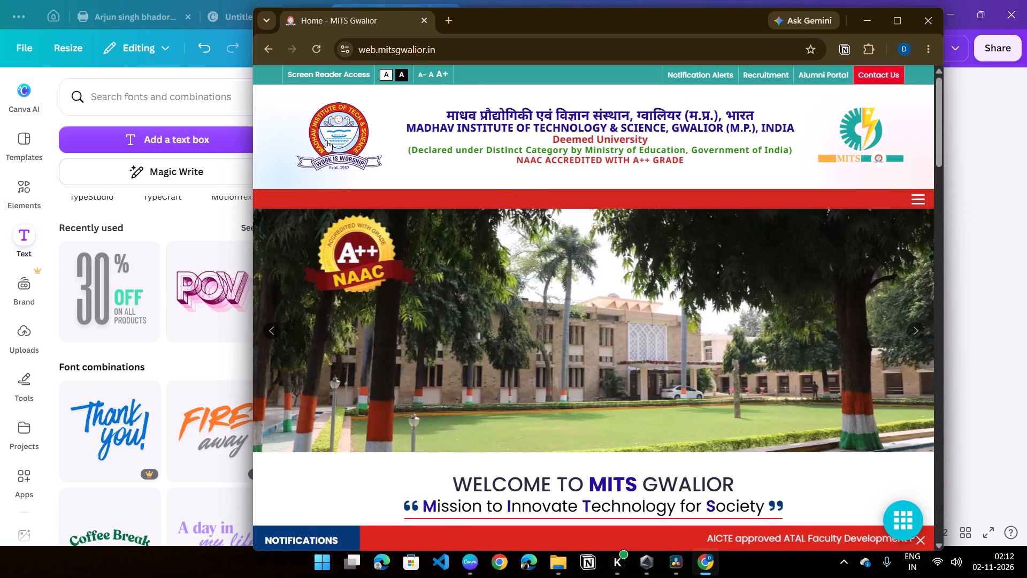
drag(259, 89, 376, 115)
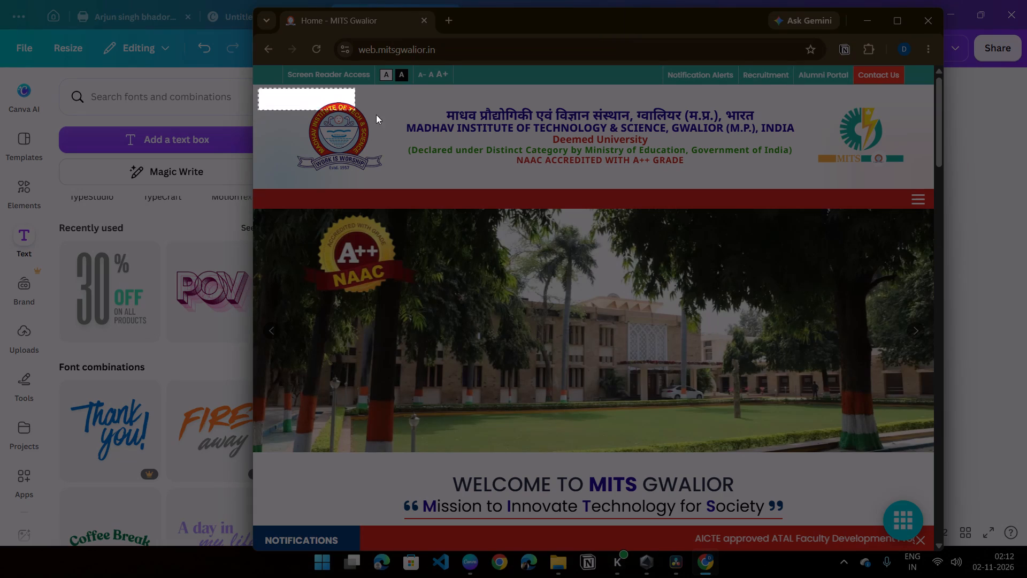
drag(376, 115, 914, 177)
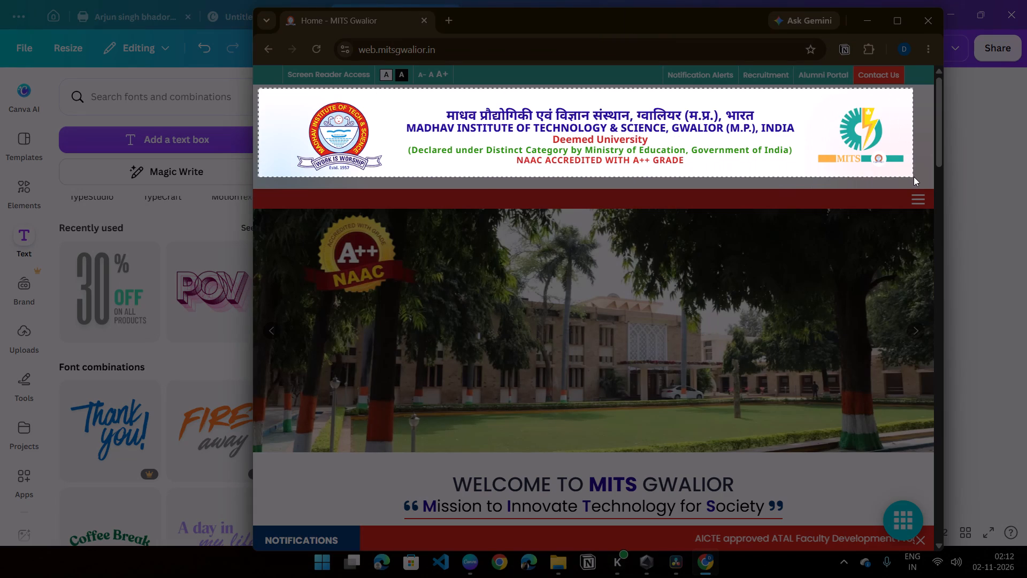
drag(914, 177, 923, 178)
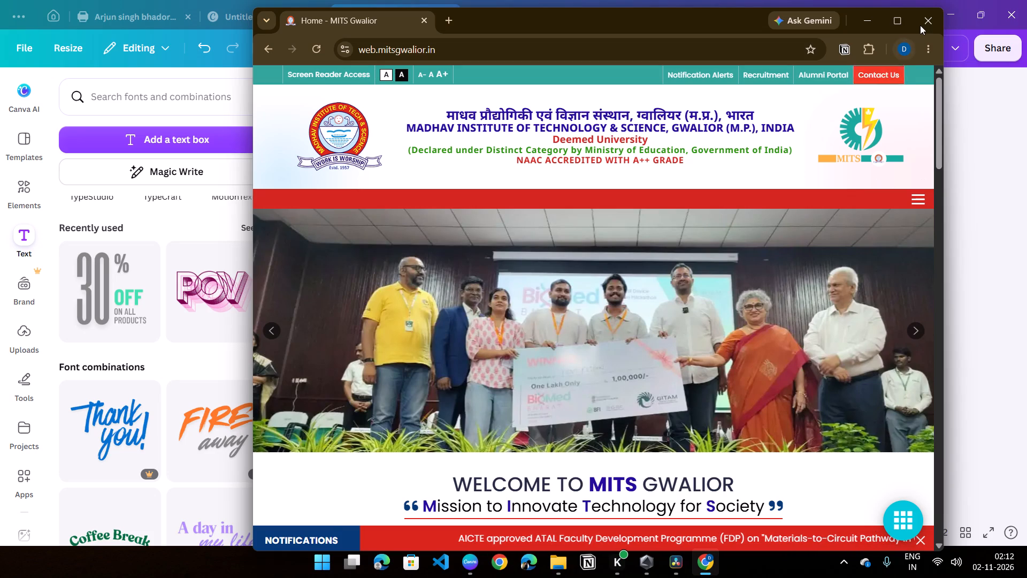
click(920, 25)
Look through the Gallery in File Explorer for the captured header banner screenshot and close the window.
click(559, 577)
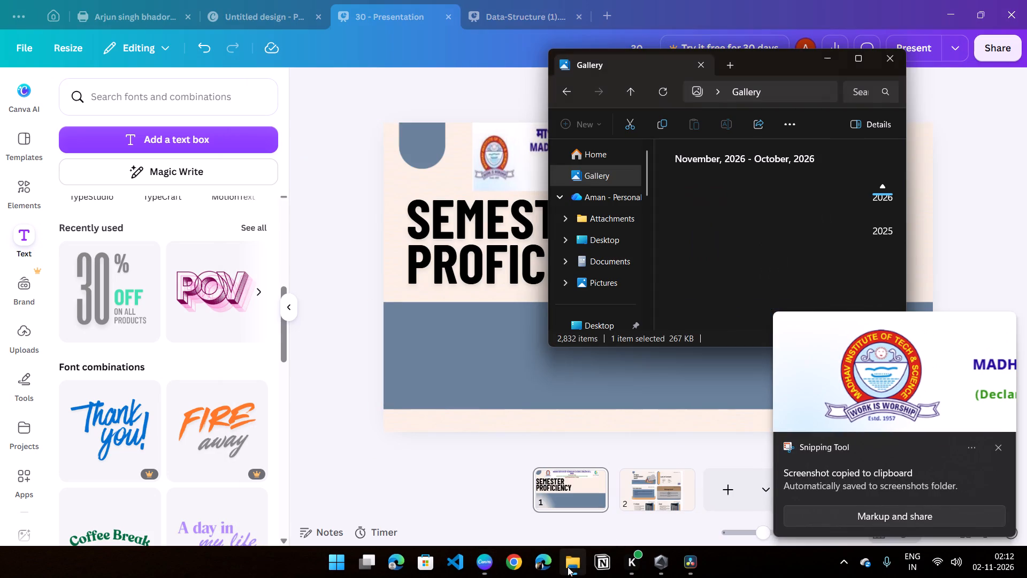
click(998, 444)
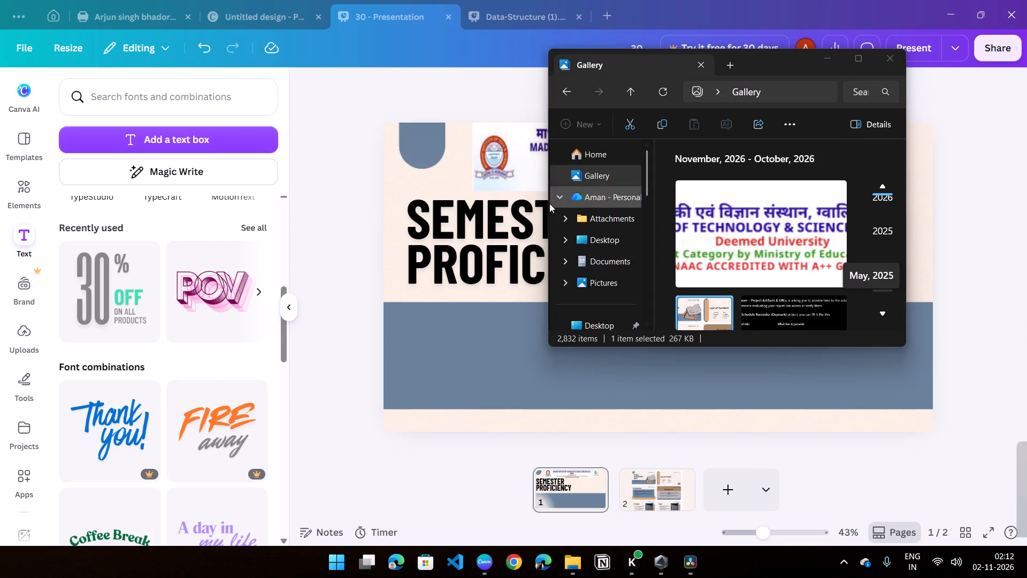
click(596, 176)
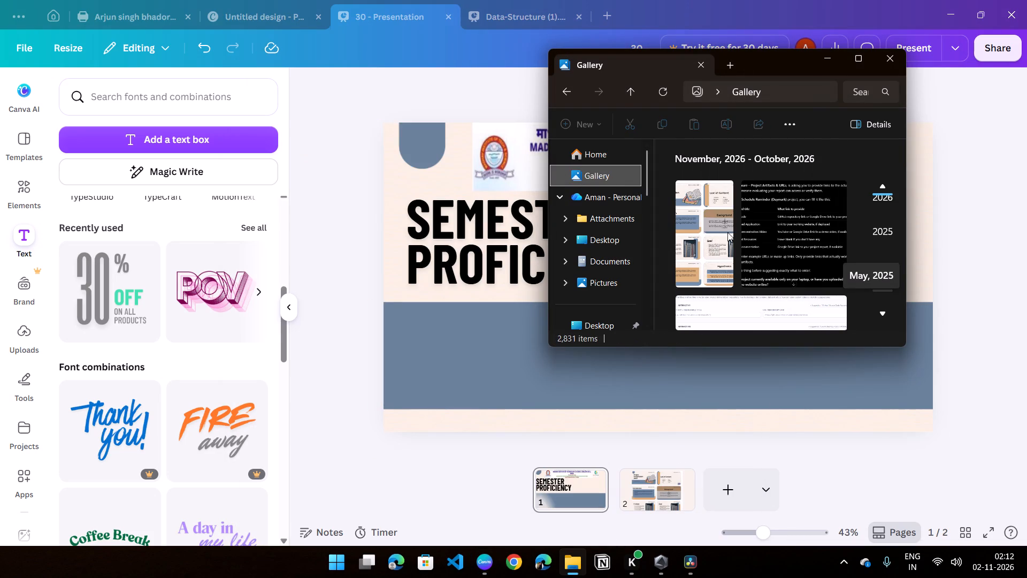
scroll(723, 231, up, 3)
scroll(720, 231, down, 3)
scroll(720, 231, up, 4)
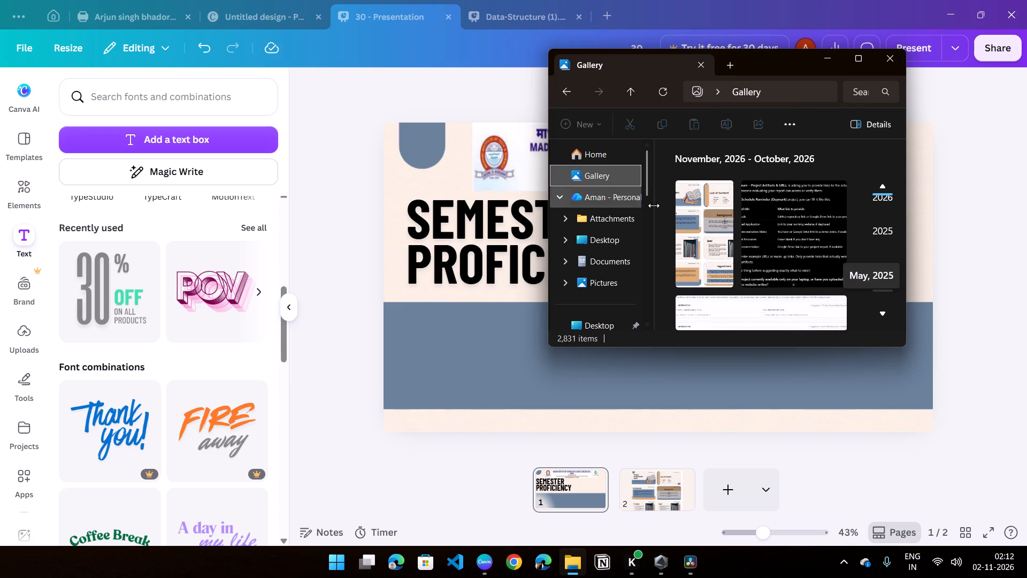
scroll(709, 206, up, 3)
click(611, 174)
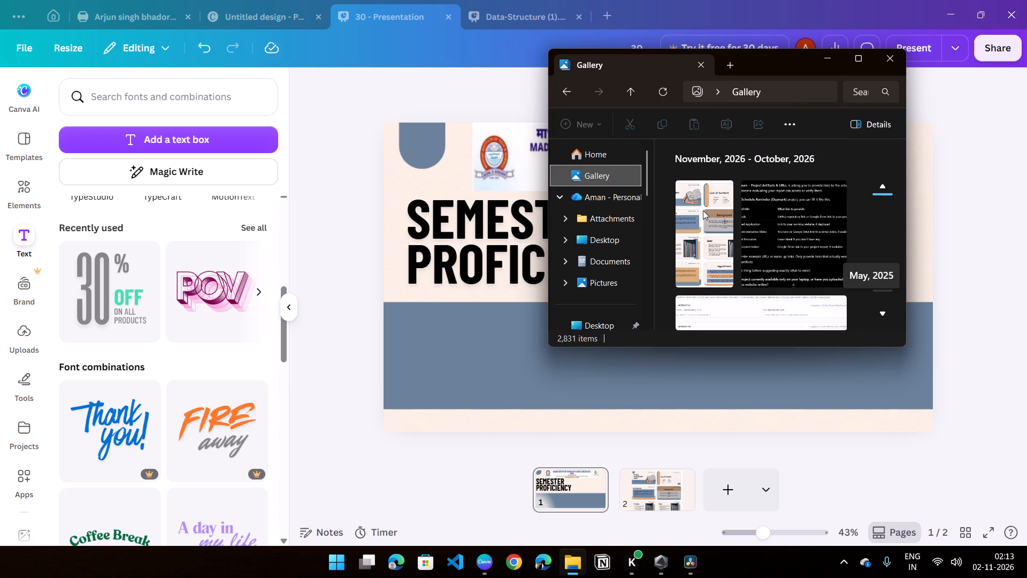
scroll(767, 214, up, 2)
scroll(767, 214, down, 6)
scroll(768, 214, up, 2)
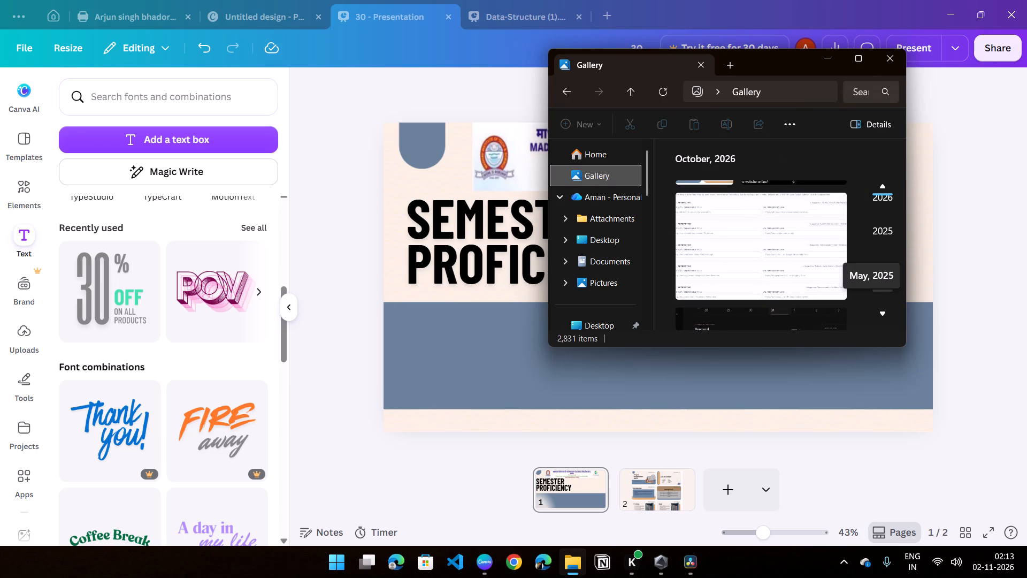
click(869, 63)
scroll(305, 224, up, 8)
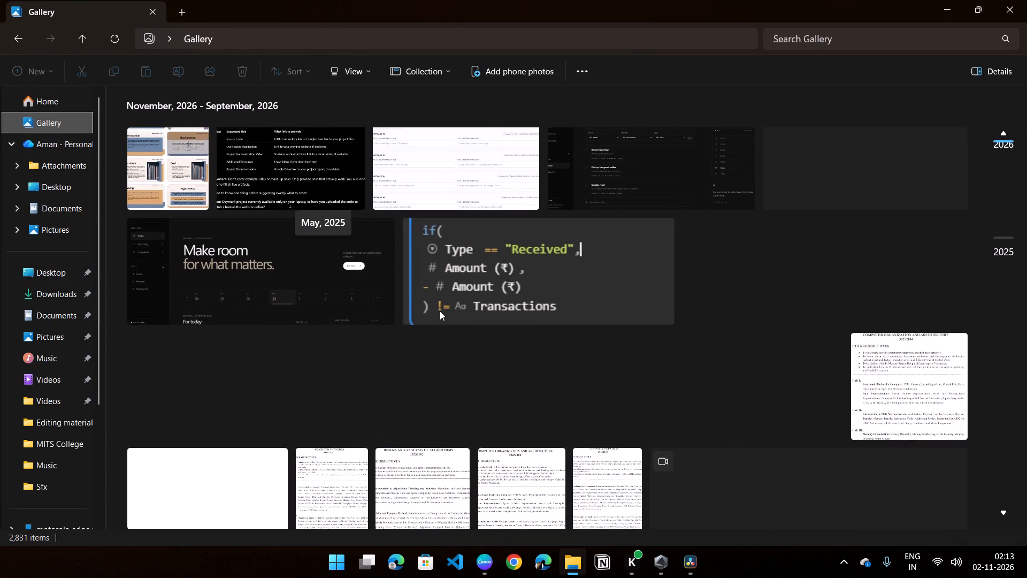
scroll(440, 311, up, 6)
click(50, 125)
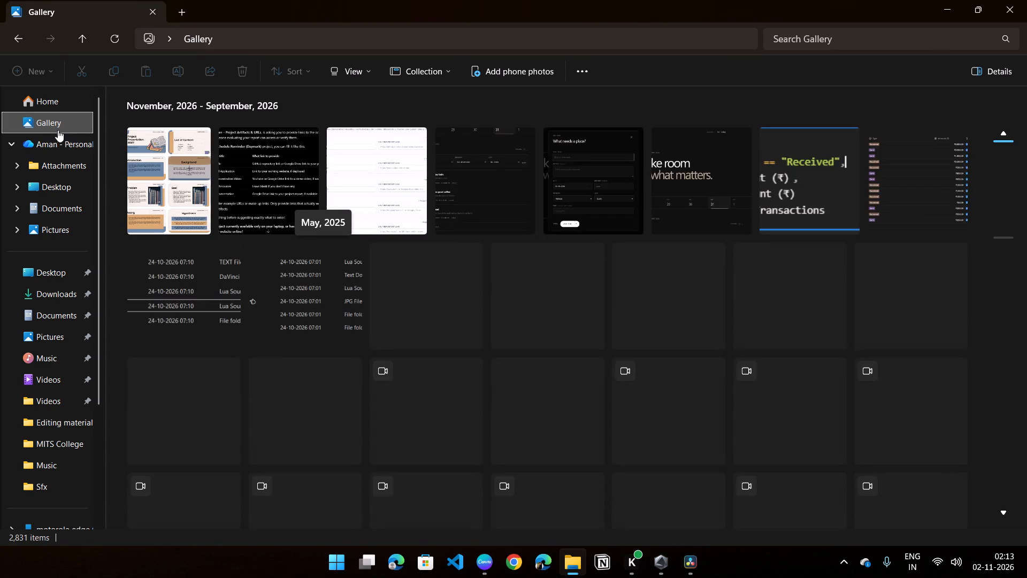
scroll(448, 334, up, 2)
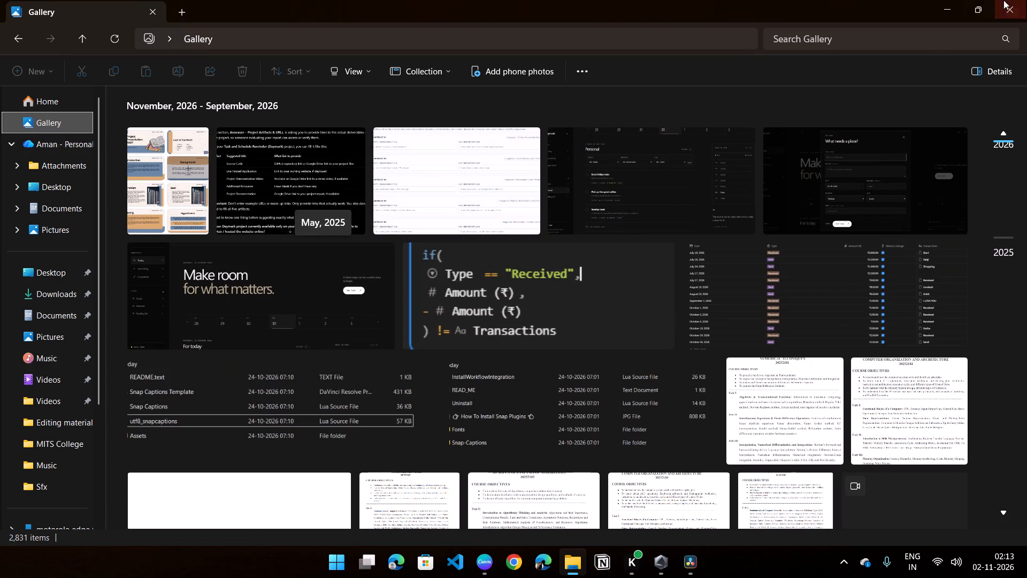
click(1010, 0)
Find the captured institute header banner in File Explorer's Gallery, place it on Canva's page 1 slide and close File Explorer.
click(564, 561)
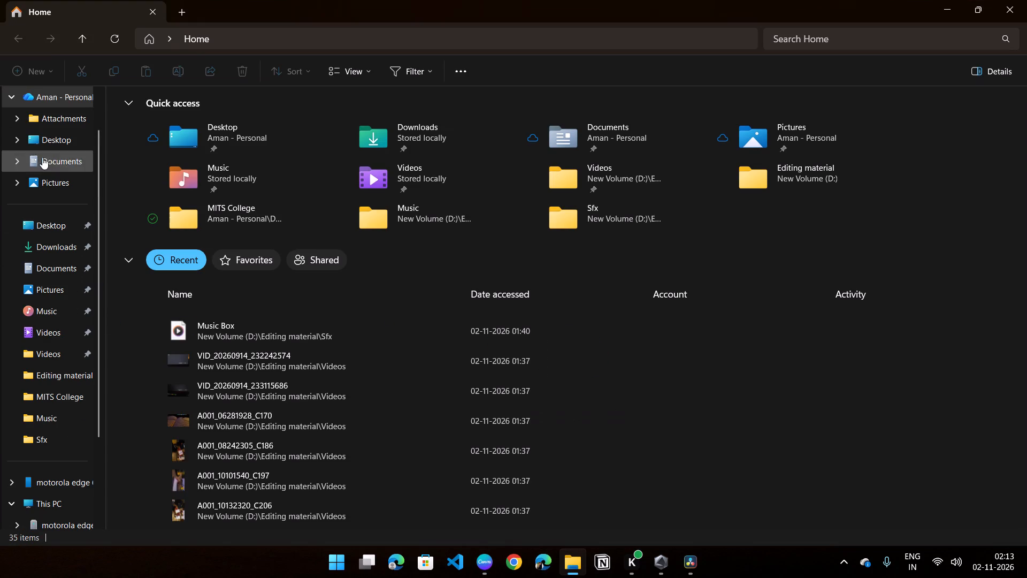
scroll(46, 143, up, 1)
click(46, 119)
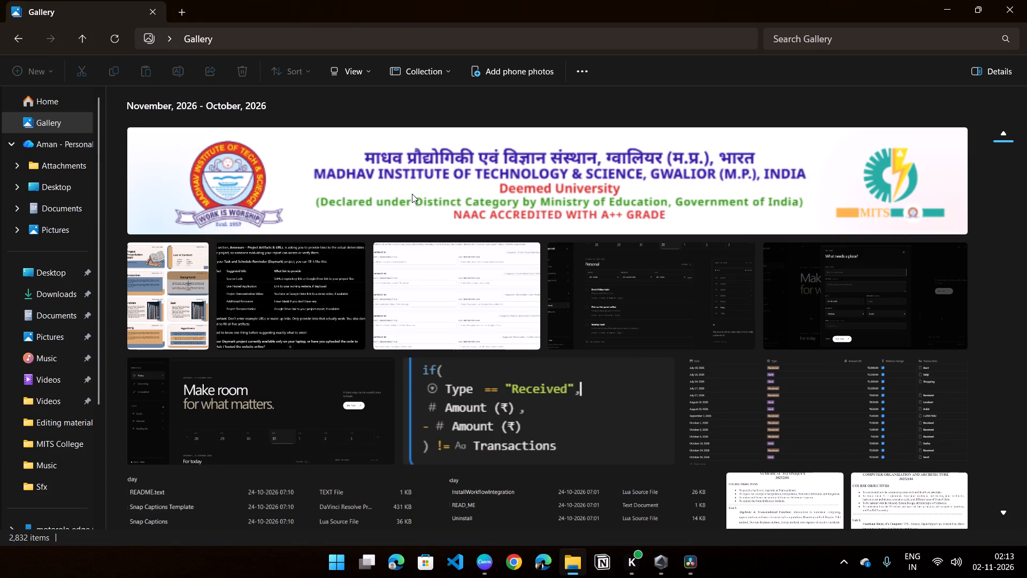
double_click(516, 175)
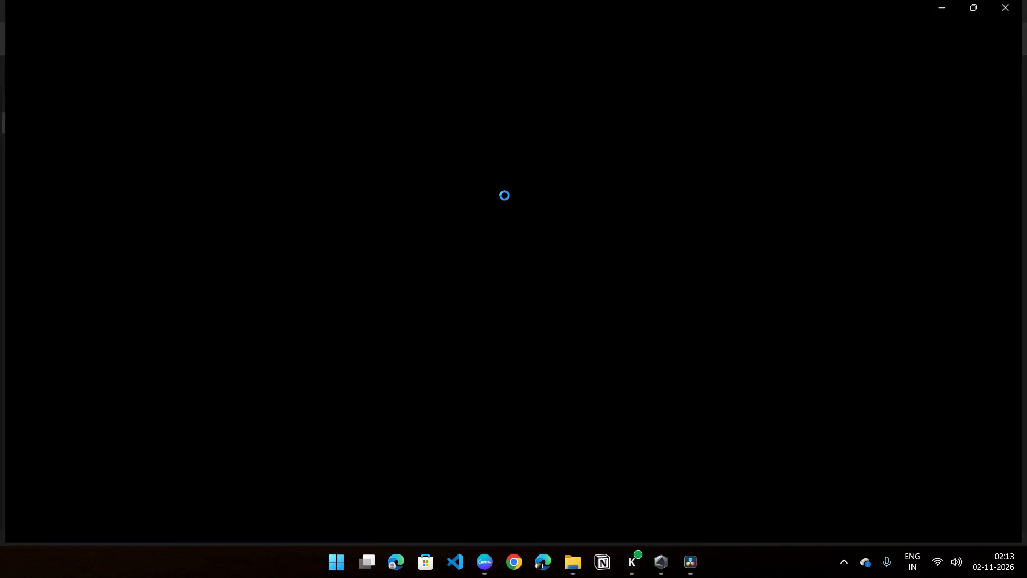
click(999, 18)
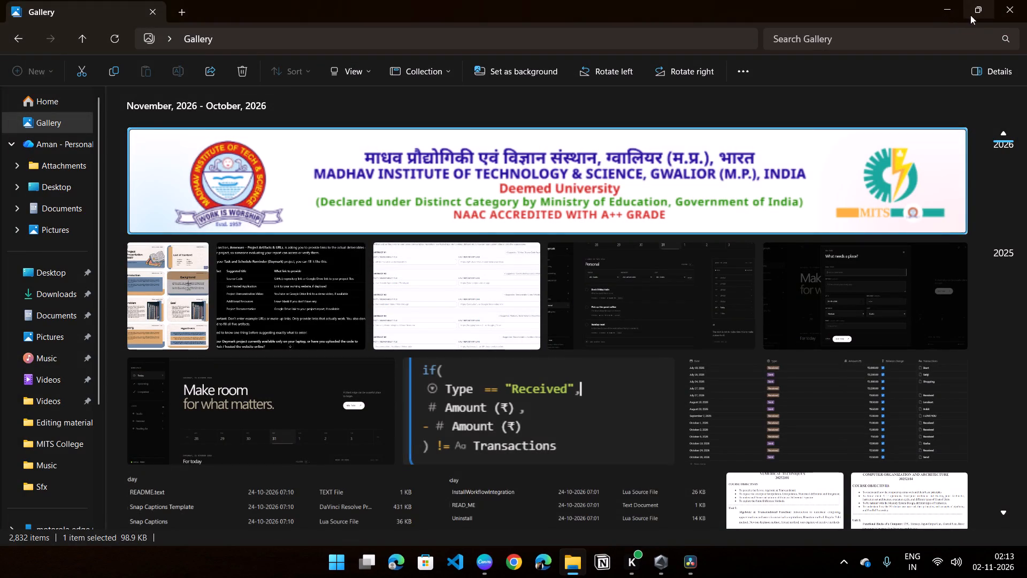
click(975, 12)
drag(745, 235, 543, 338)
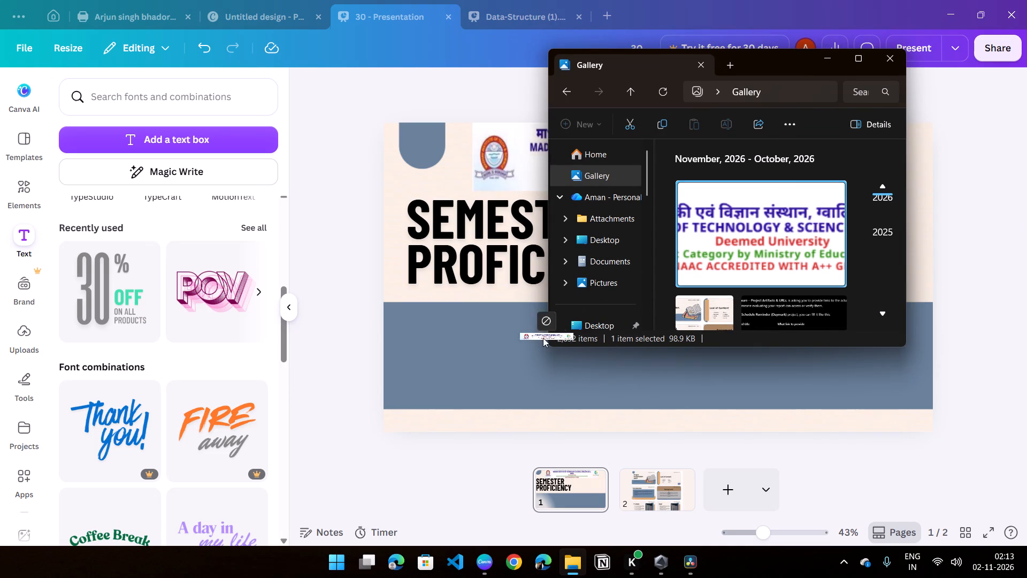
drag(543, 338, 511, 346)
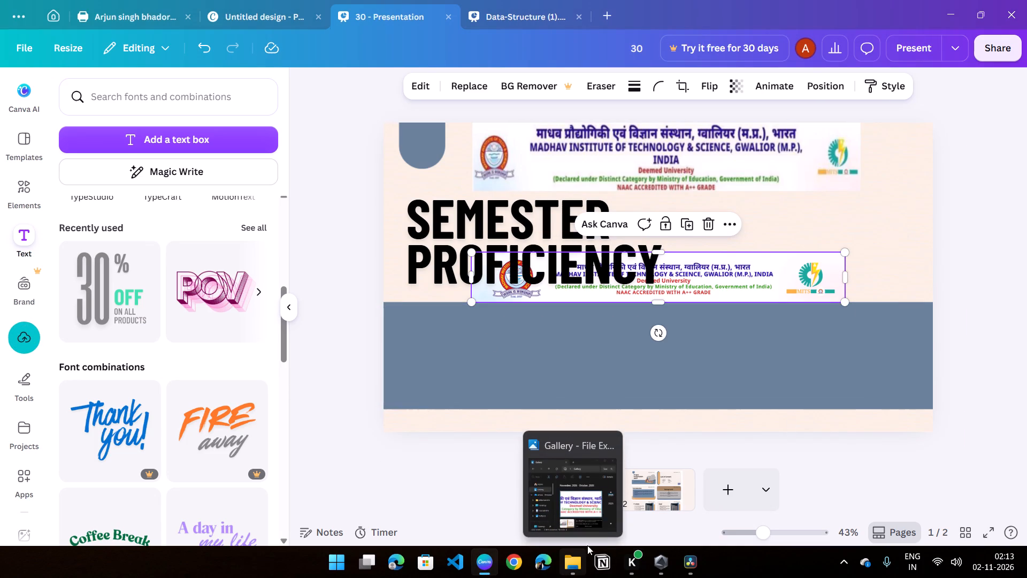
click(617, 447)
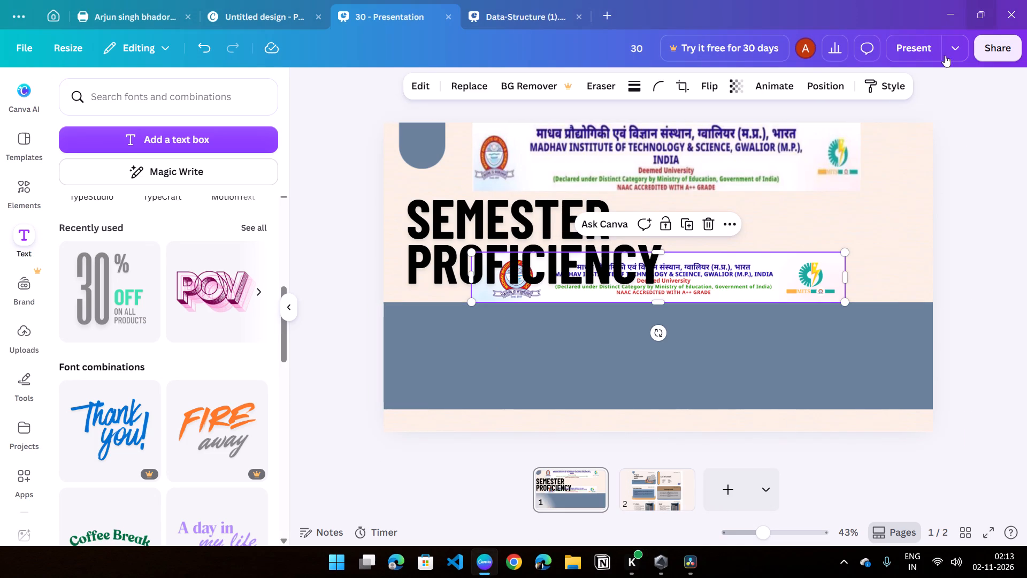
Delete the old header banner at the top of the Semester Proficiency slide.
click(651, 128)
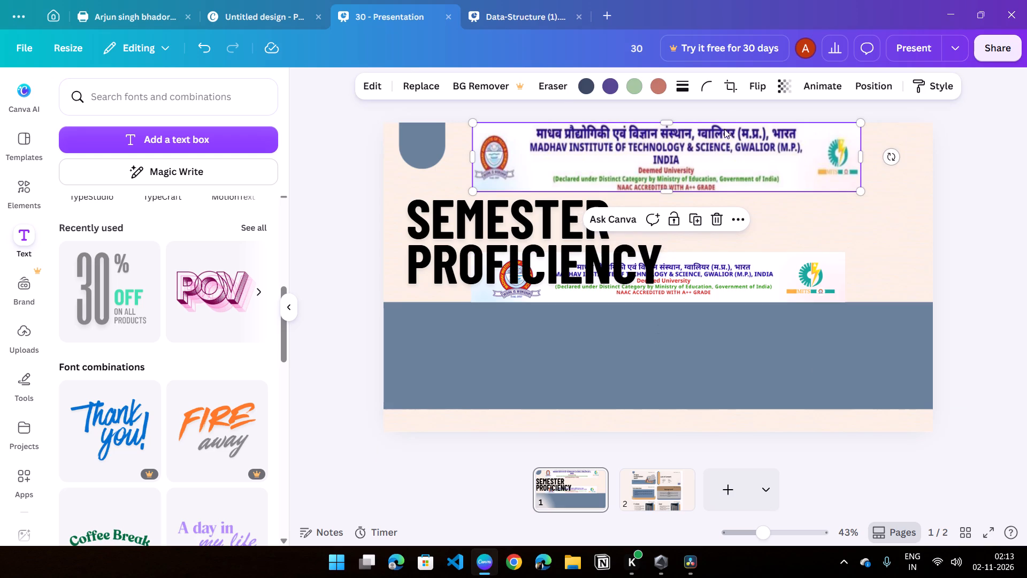
click(717, 219)
Move the new header banner to the slide's top edge, enlarge it slightly and position it beside the blue rounded shape.
drag(702, 292, 702, 291)
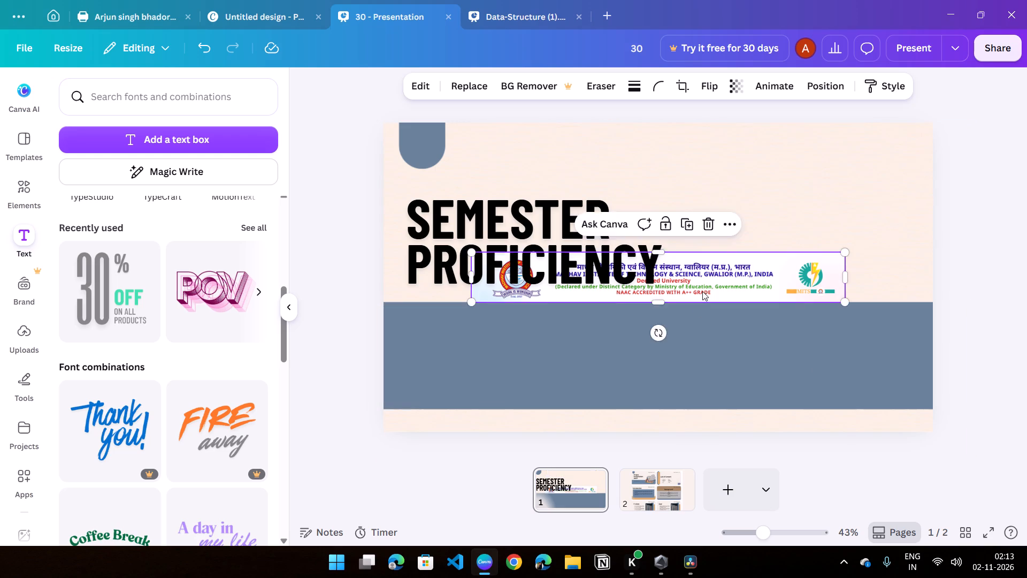
drag(702, 291, 704, 158)
click(340, 206)
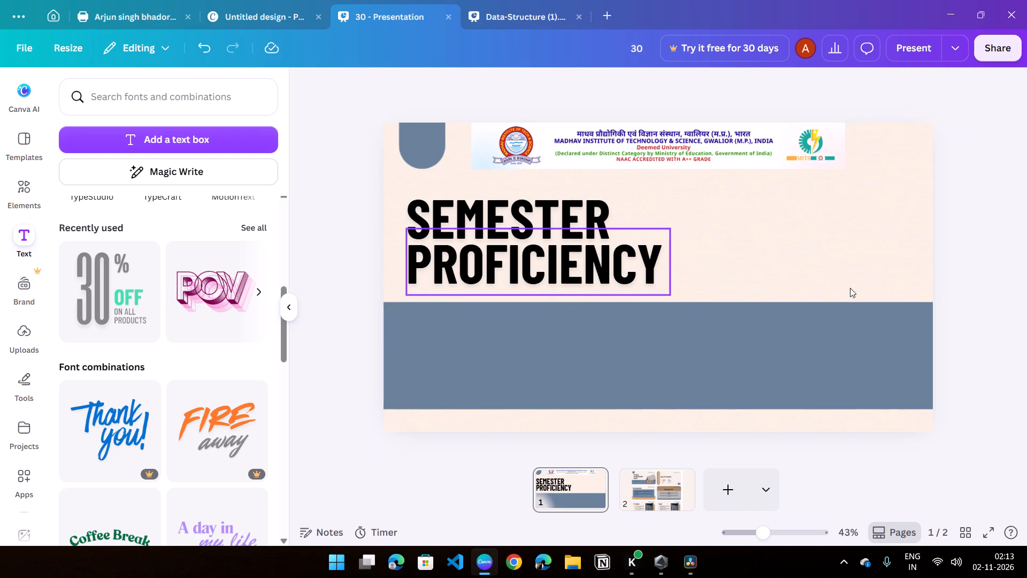
click(649, 163)
drag(844, 172, 868, 185)
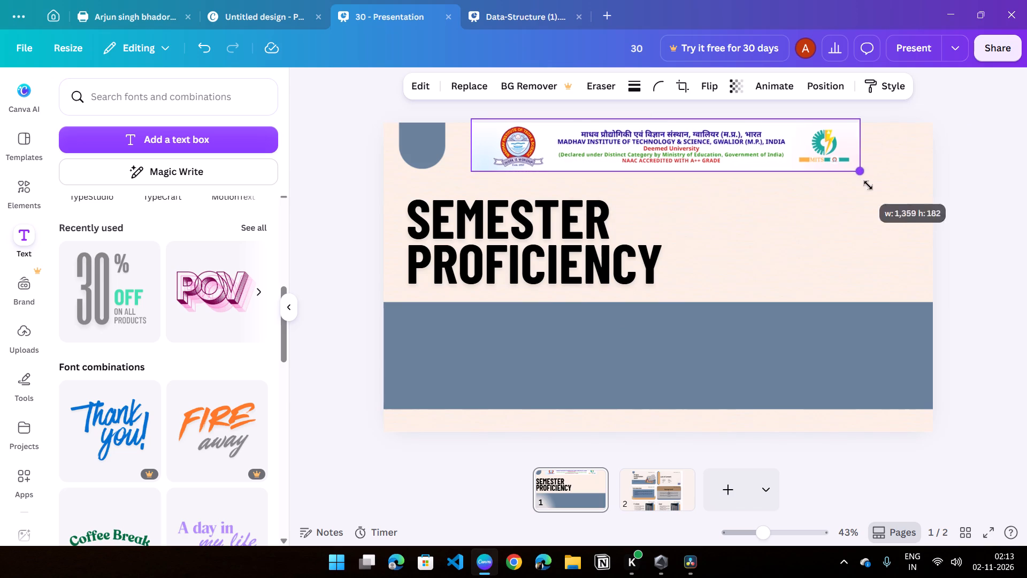
drag(868, 185, 882, 191)
drag(765, 156, 756, 162)
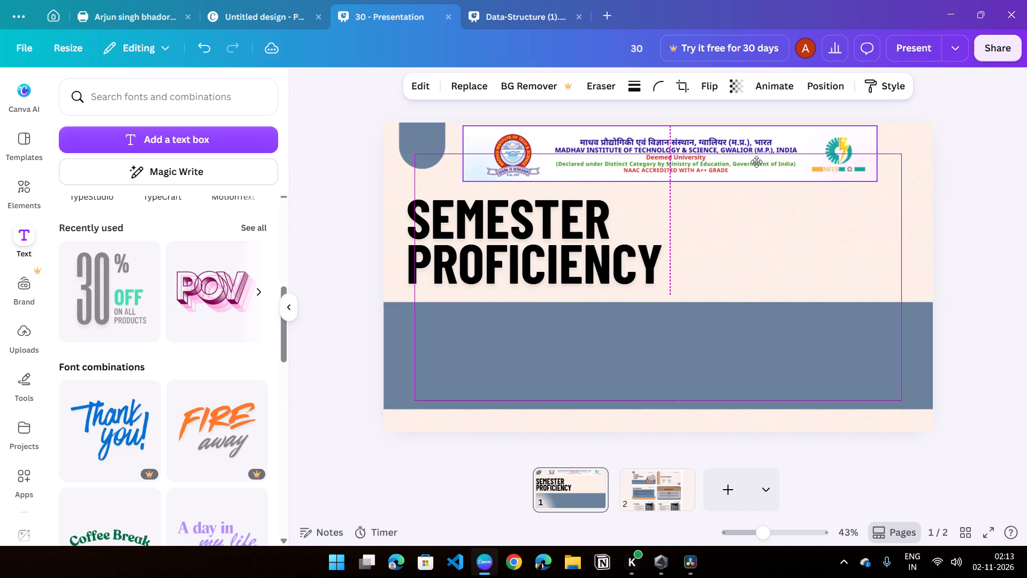
drag(756, 162, 756, 159)
click(643, 158)
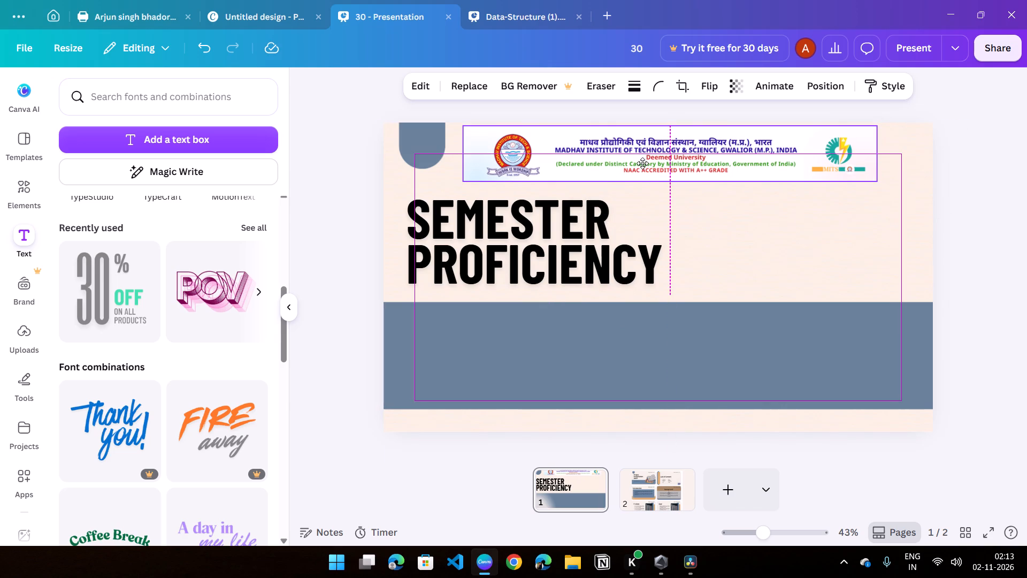
click(353, 242)
click(995, 227)
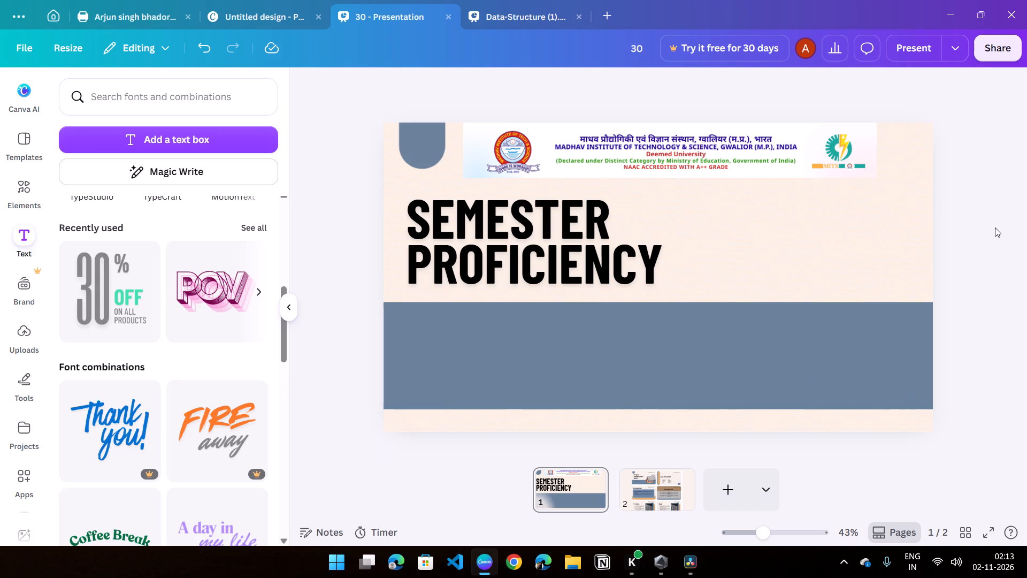
Reduce the font size of the title lines, "SEMESTER" to 130 and "PROFICIENCY" to 140.
click(555, 232)
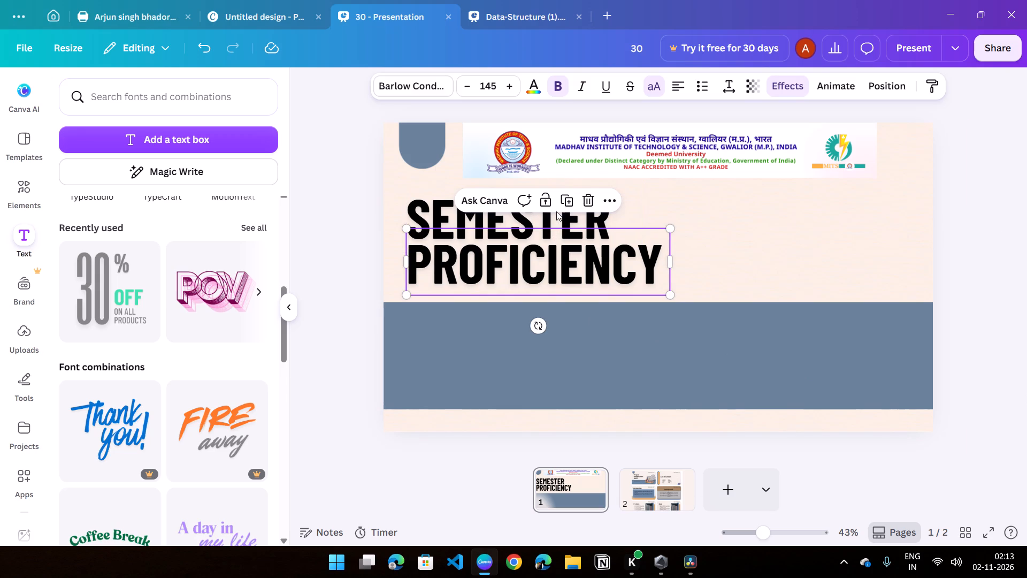
click(668, 208)
click(578, 211)
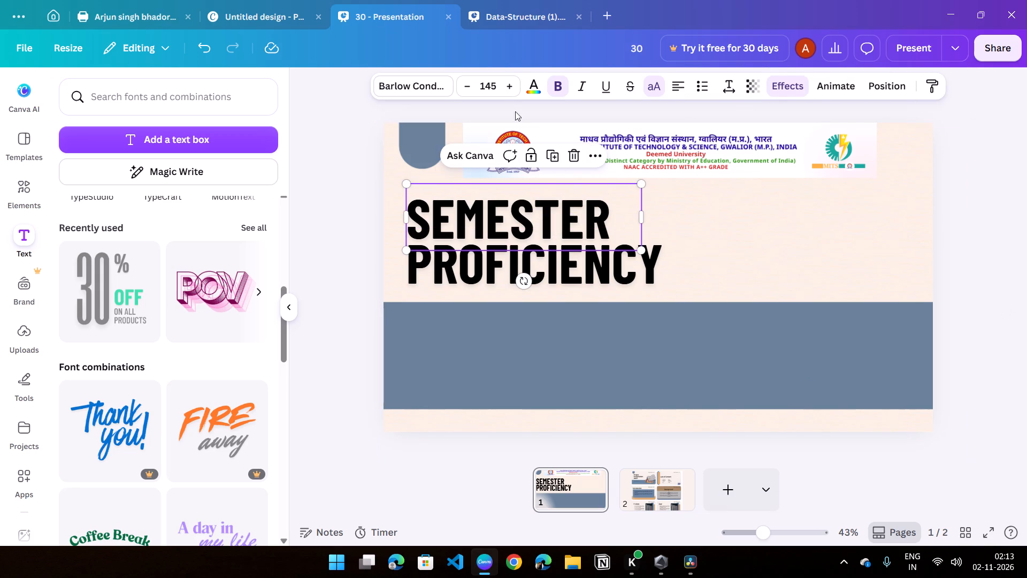
triple_click(469, 89)
triple_click(469, 89)
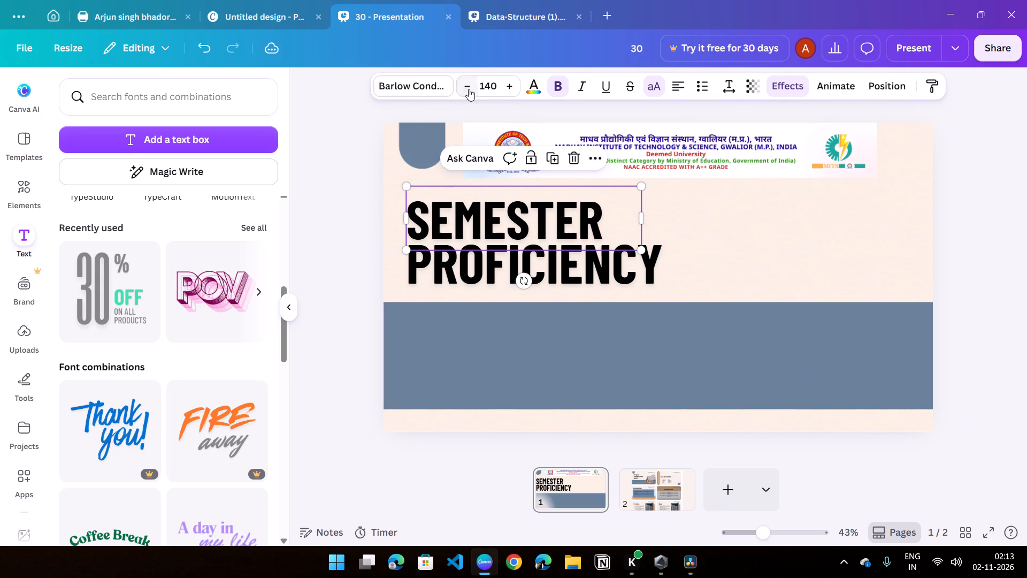
triple_click(469, 89)
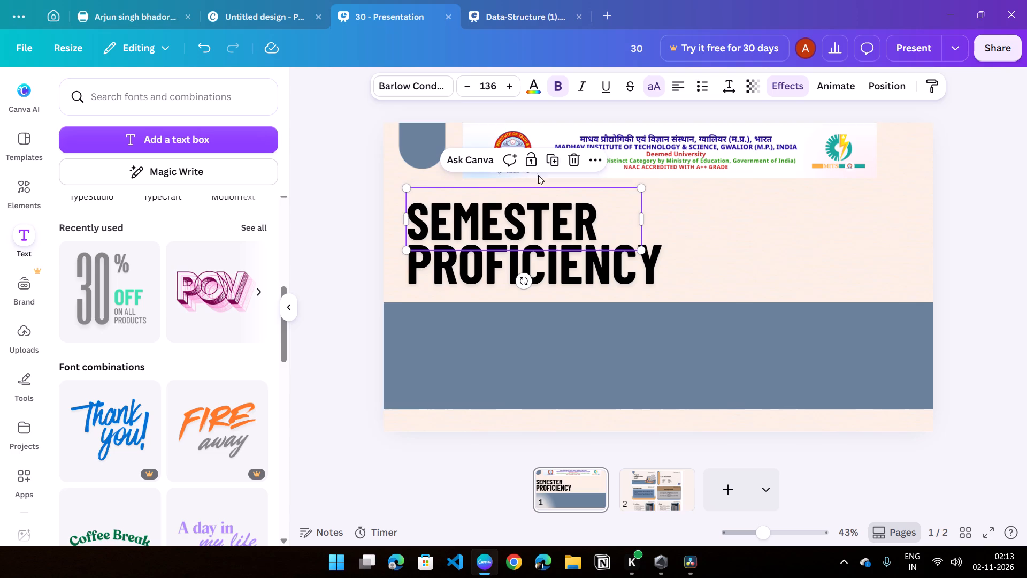
click(630, 283)
triple_click(467, 94)
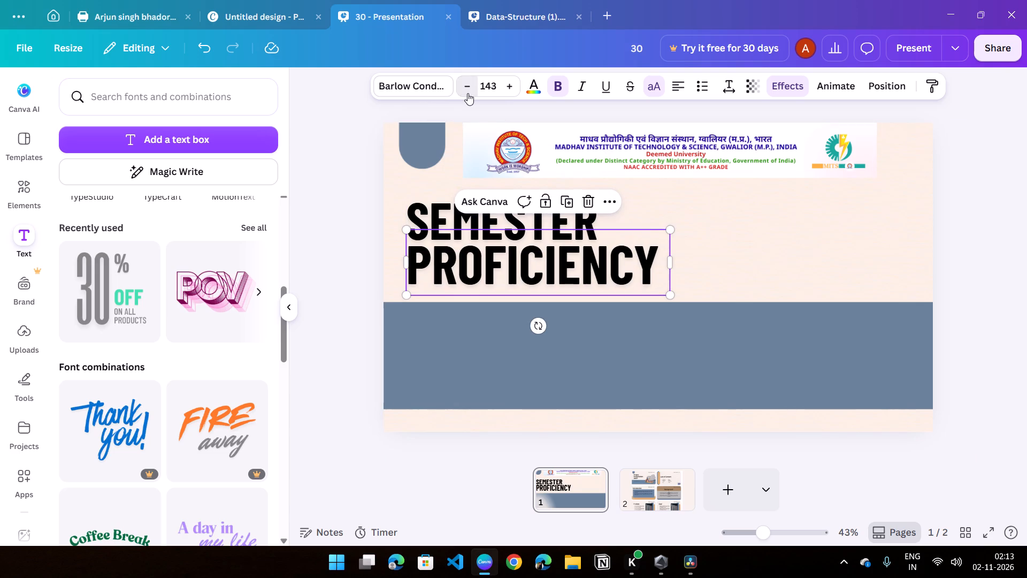
double_click(467, 93)
click(352, 229)
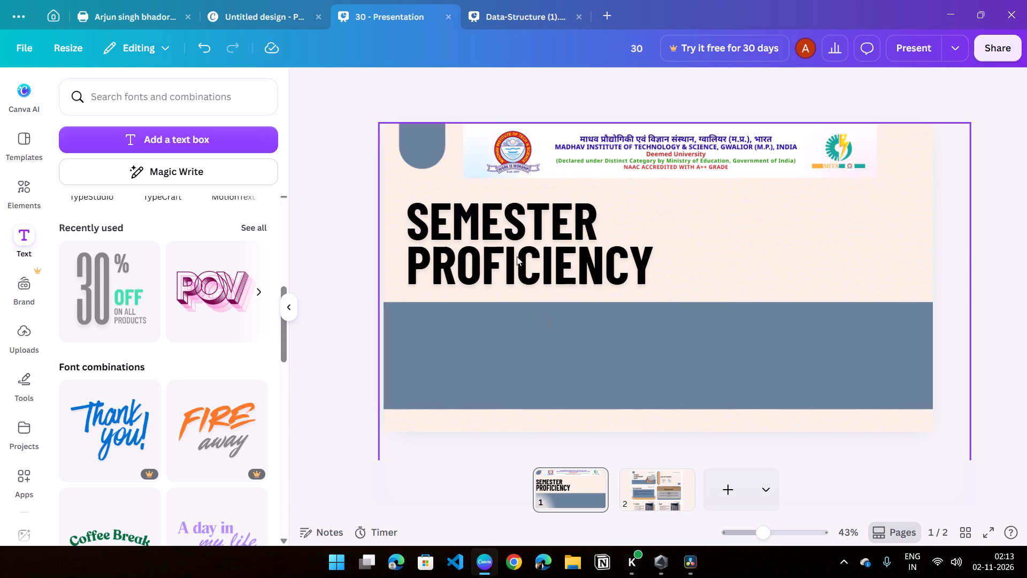
click(555, 216)
triple_click(465, 83)
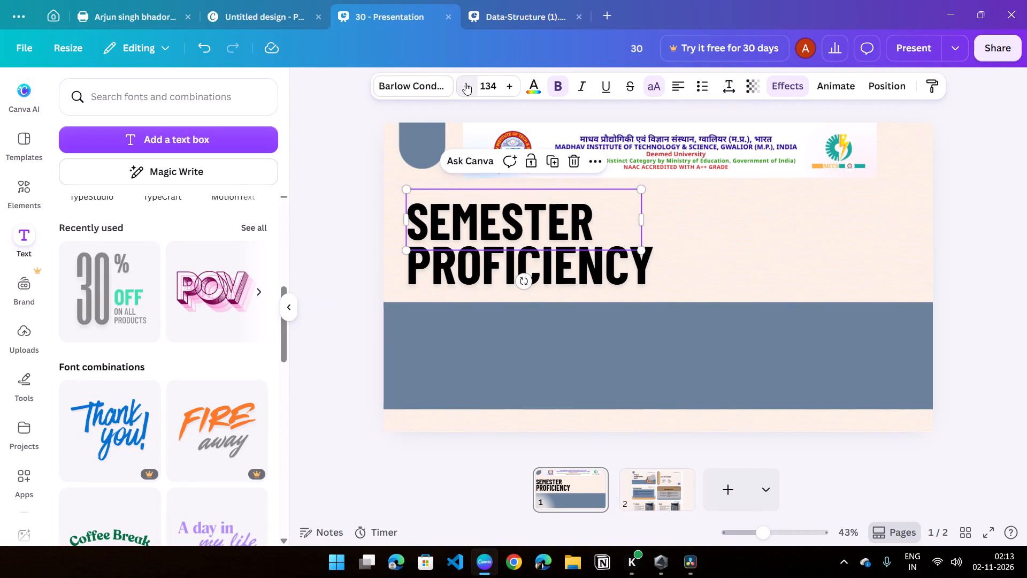
triple_click(465, 83)
Reduce the font size of the "PROFICIENCY" title line to 130.
click(587, 276)
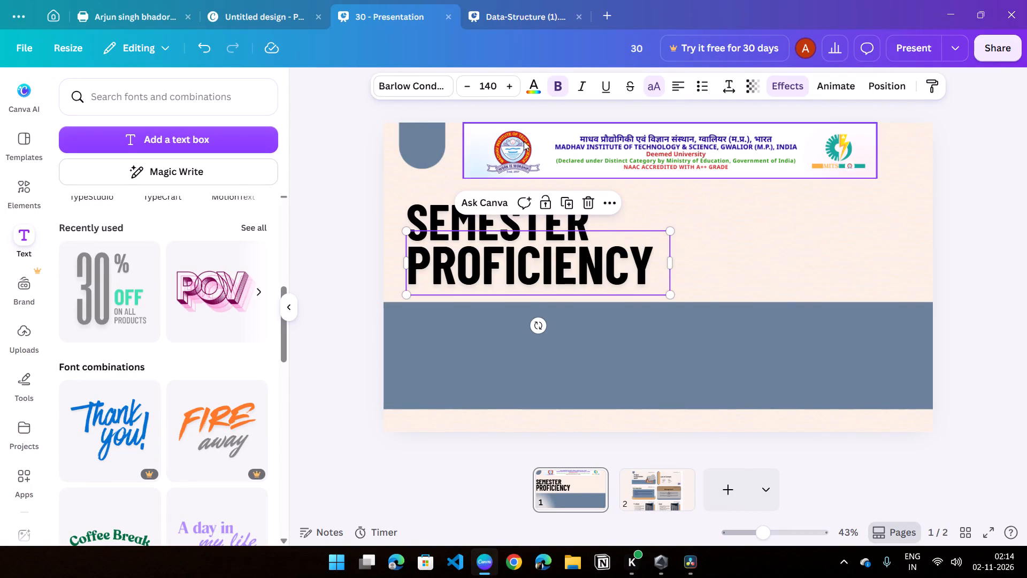
triple_click(469, 92)
click(469, 92)
click(469, 92)
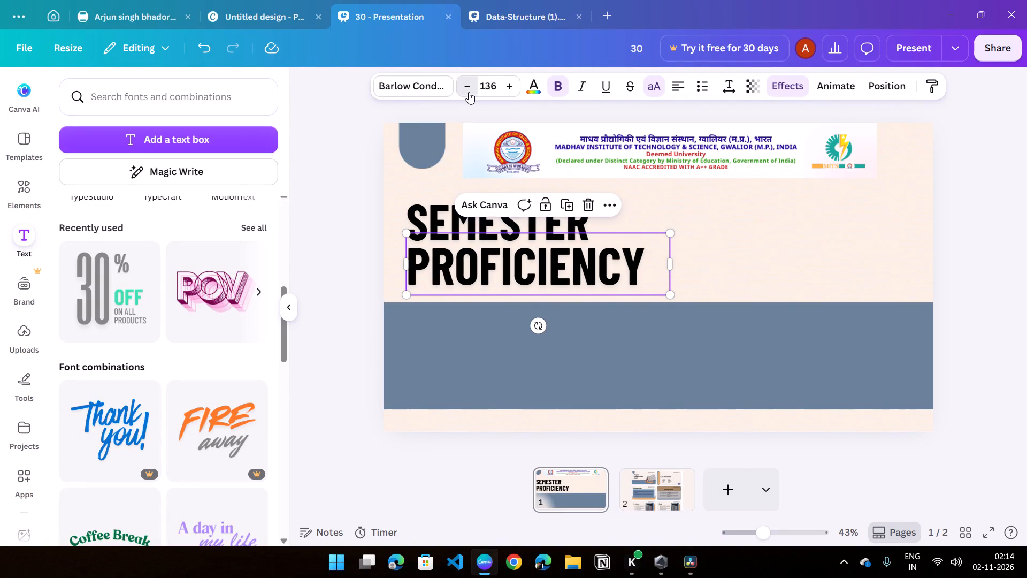
click(322, 235)
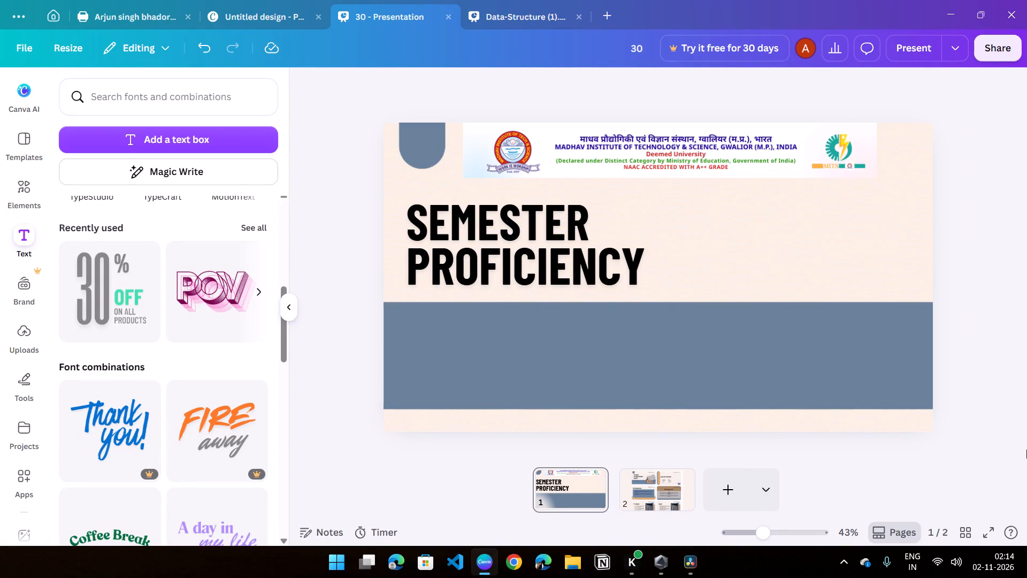
click(511, 269)
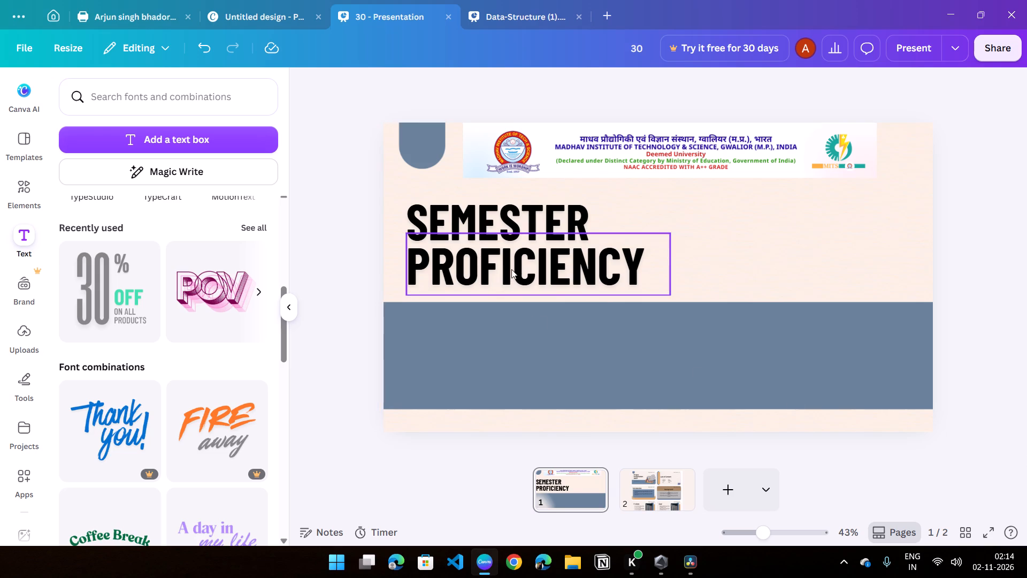
triple_click(470, 92)
click(470, 92)
click(470, 92)
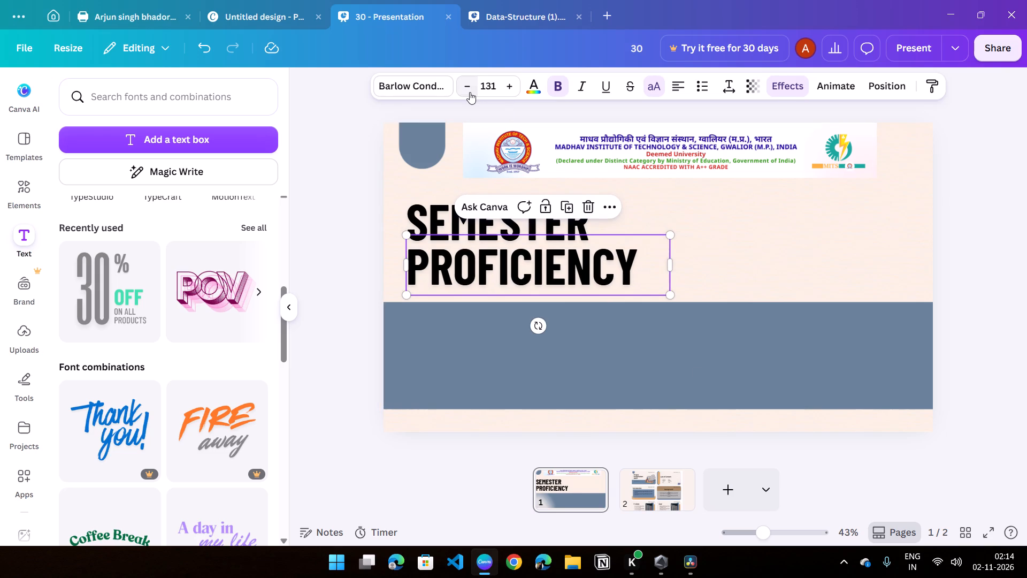
click(313, 259)
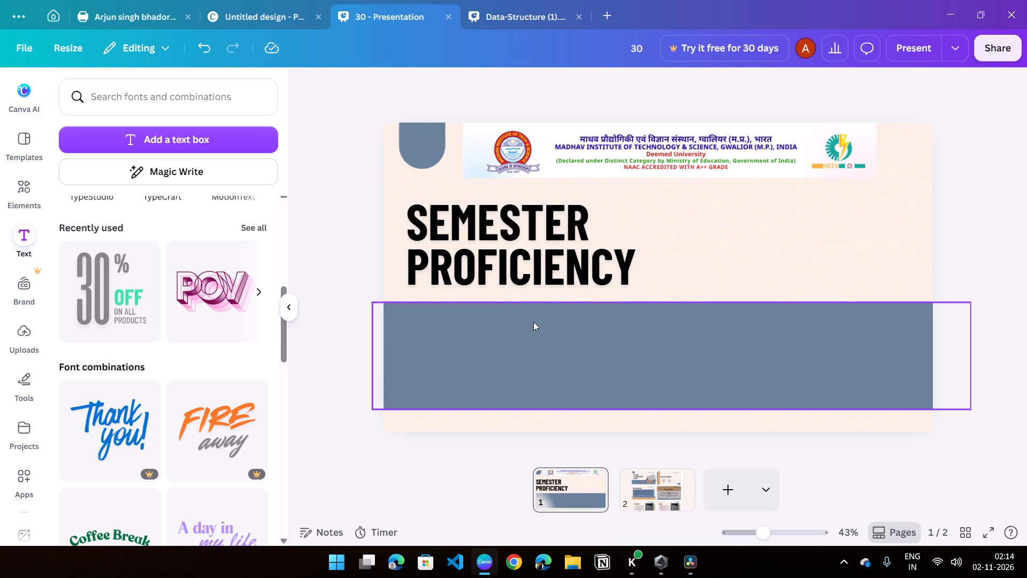
Check the title slide of the Data-Structure (1).pptx design for reference and return to the 30 - Presentation design.
click(555, 18)
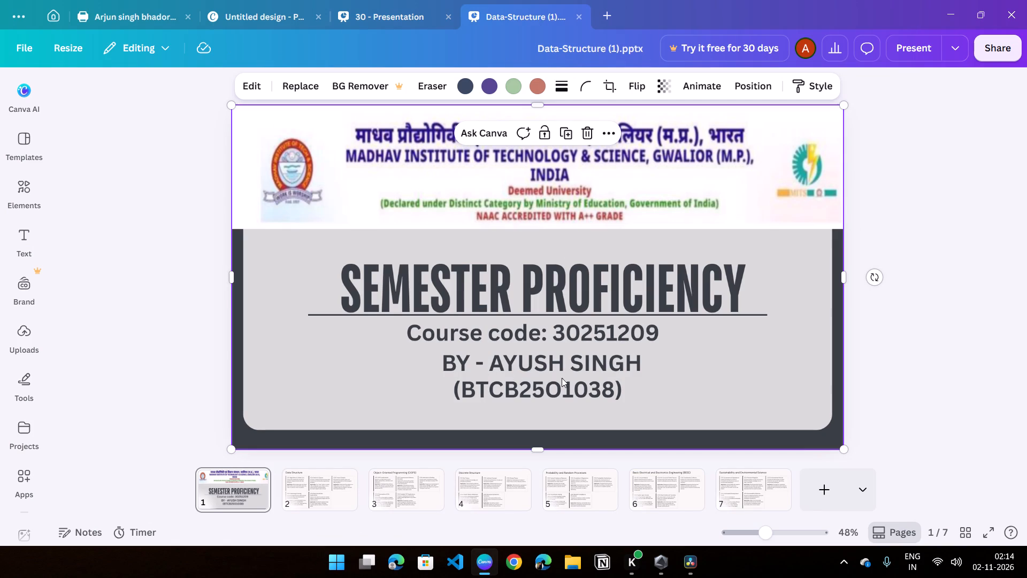
click(404, 22)
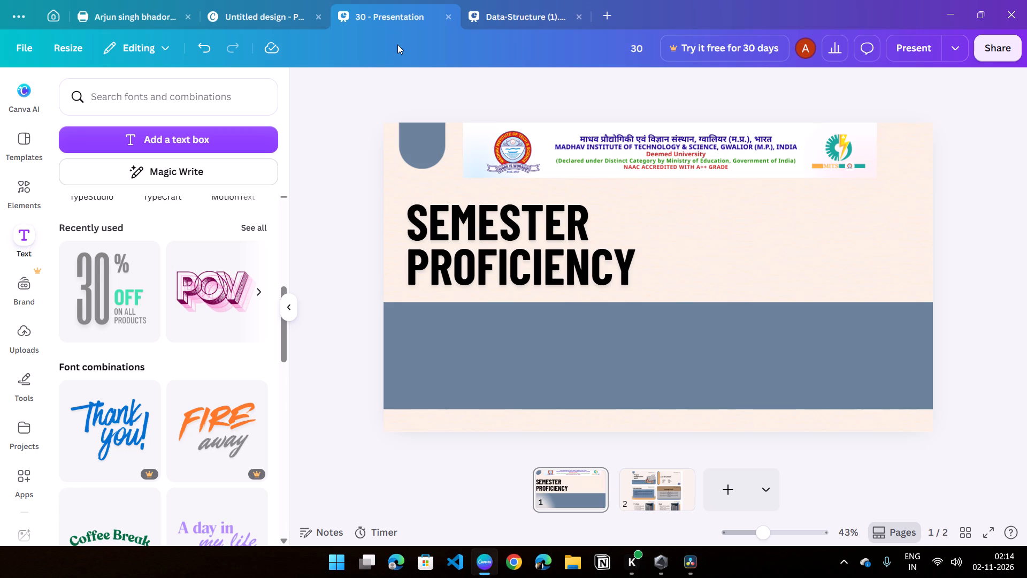
click(528, 12)
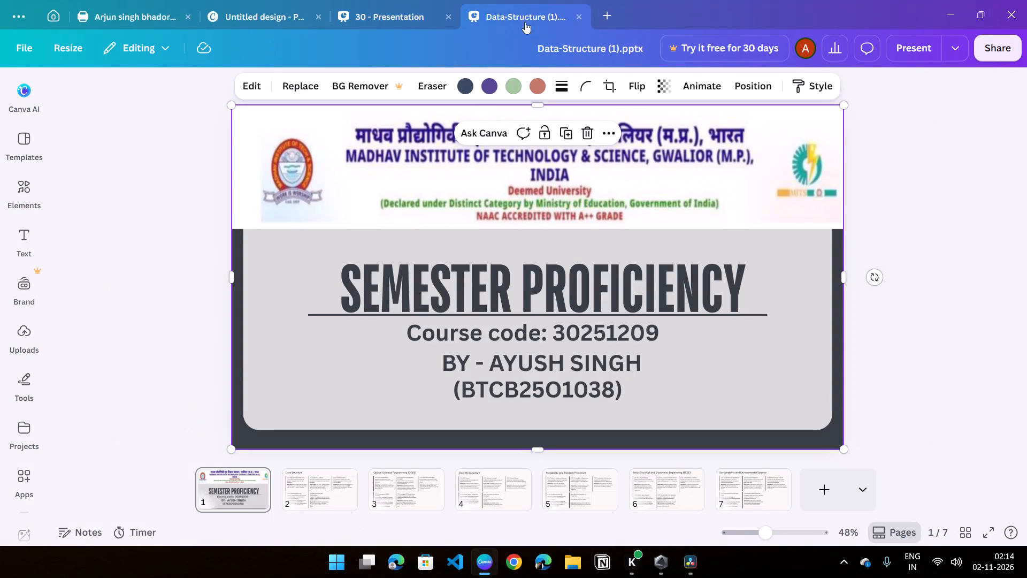
click(379, 14)
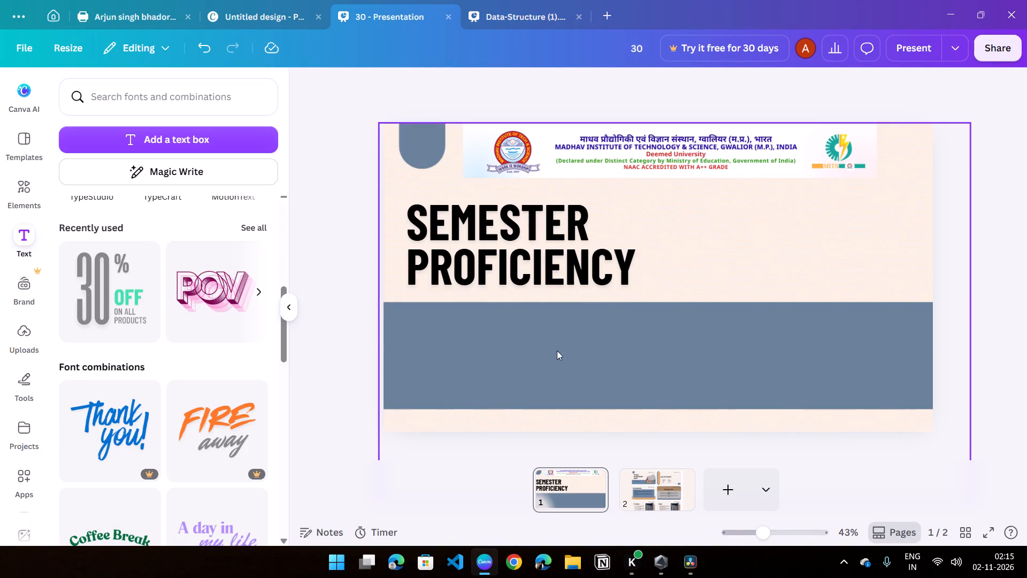
Nudge the "SEMESTER" title line upward toward the header banner to widen the gap above "PROFICIENCY".
click(532, 226)
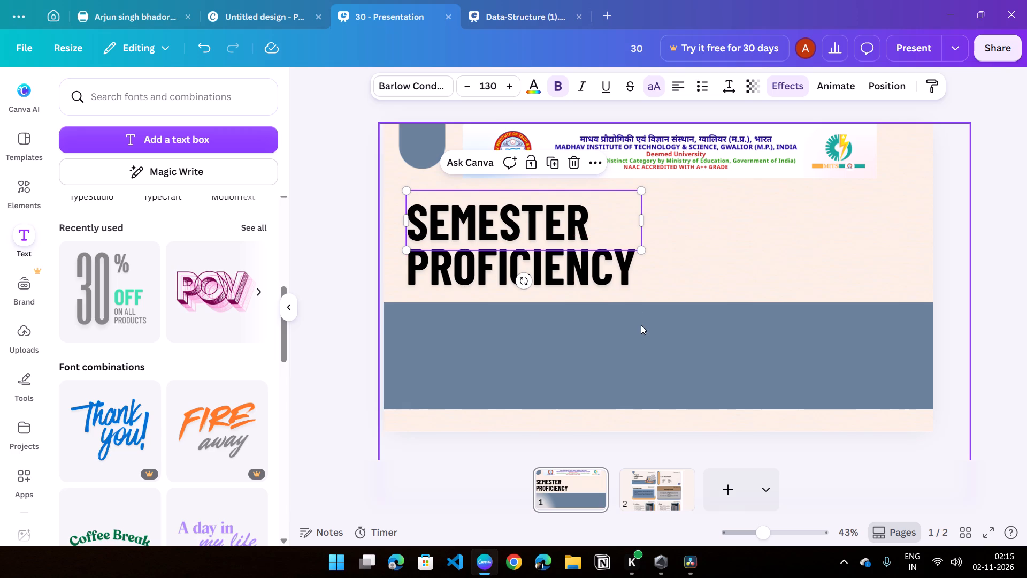
key(Up)
key(Up)
key(Up)
key(Up)
key(Up)
key(Up)
key(Up)
key(Up)
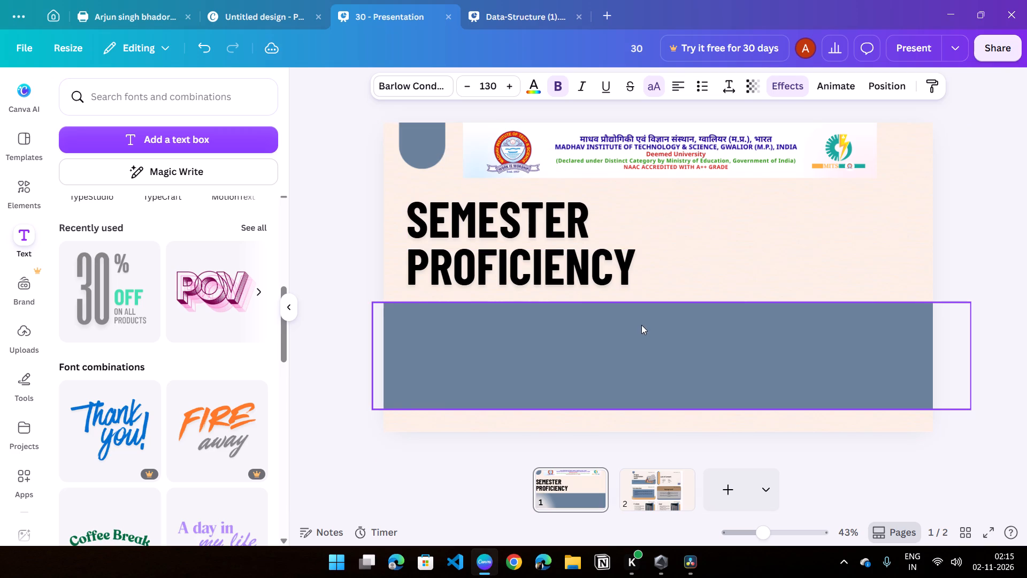
key(Up)
key(Up)
key(Up)
key(Up)
key(Up)
key(Up)
key(Up)
key(Up)
key(Up)
key(Up)
key(Up)
key(Up)
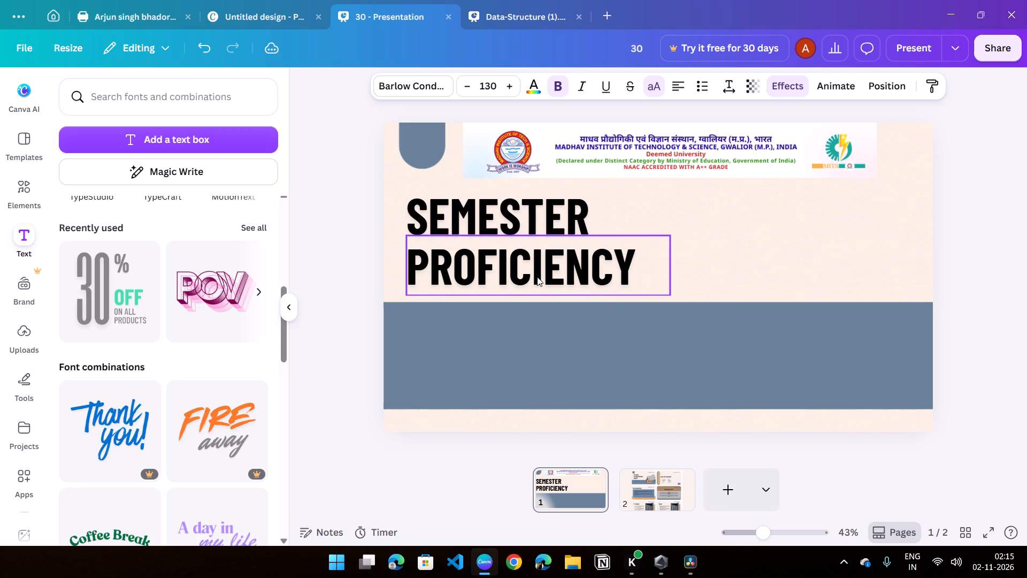
key(Up)
key(Up)
key(Up)
key(Up)
Nudge the "PROFICIENCY" title line upward to close the gap beneath "SEMESTER".
click(518, 273)
key(Up)
key(Up)
key(Up)
key(Up)
key(Up)
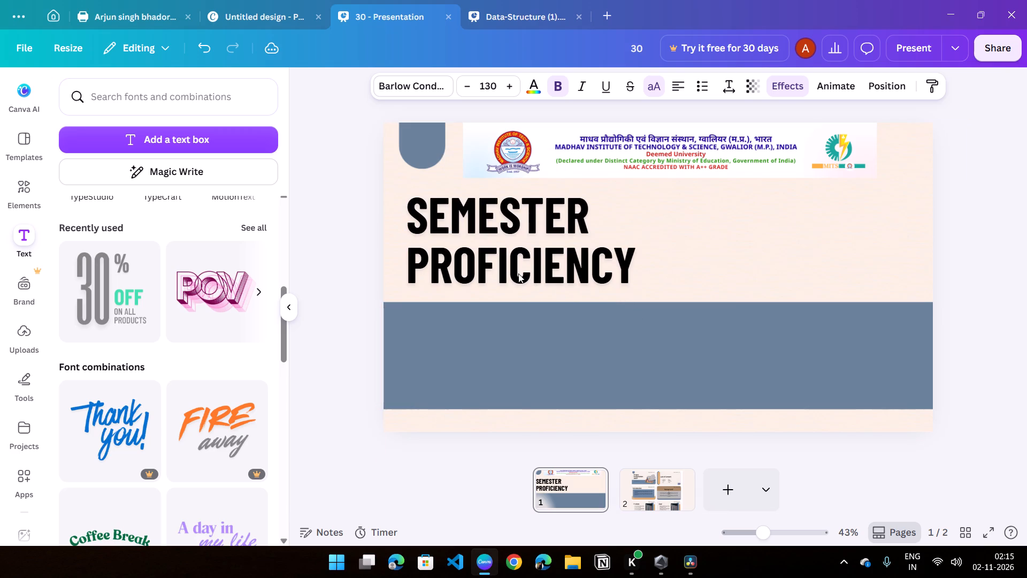
key(Up)
key(Up)
key(Up)
key(Up)
key(Up)
key(Up)
key(Up)
key(Up)
key(Up)
key(Up)
key(Up)
key(Up)
key(Up)
key(Up)
key(Up)
key(Up)
key(Up)
key(Up)
key(Up)
key(Up)
key(Up)
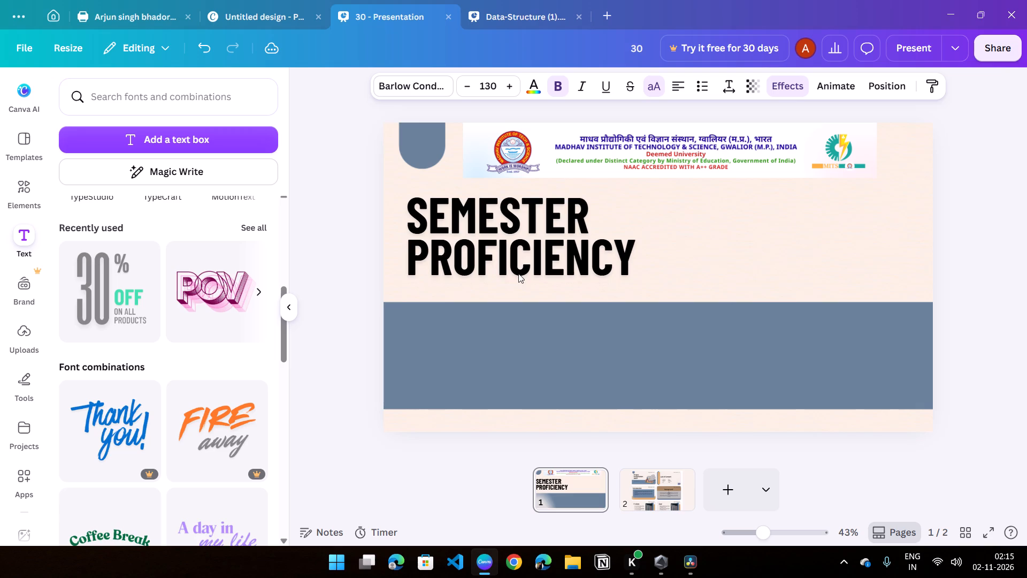
click(761, 246)
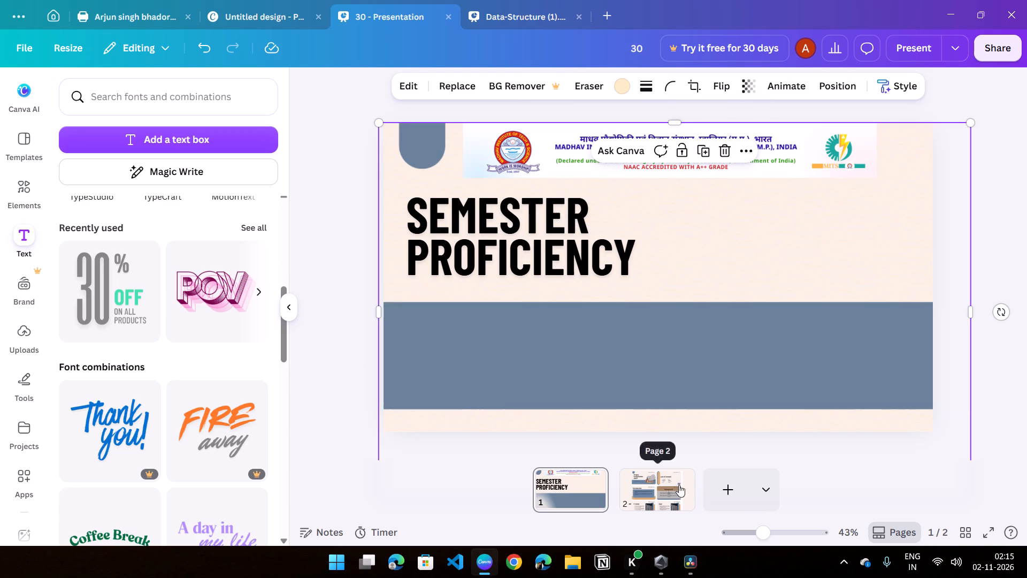
Examine the text below the title on the Data-Structure (1).pptx title slide and return to the 30 - Presentation design.
click(505, 26)
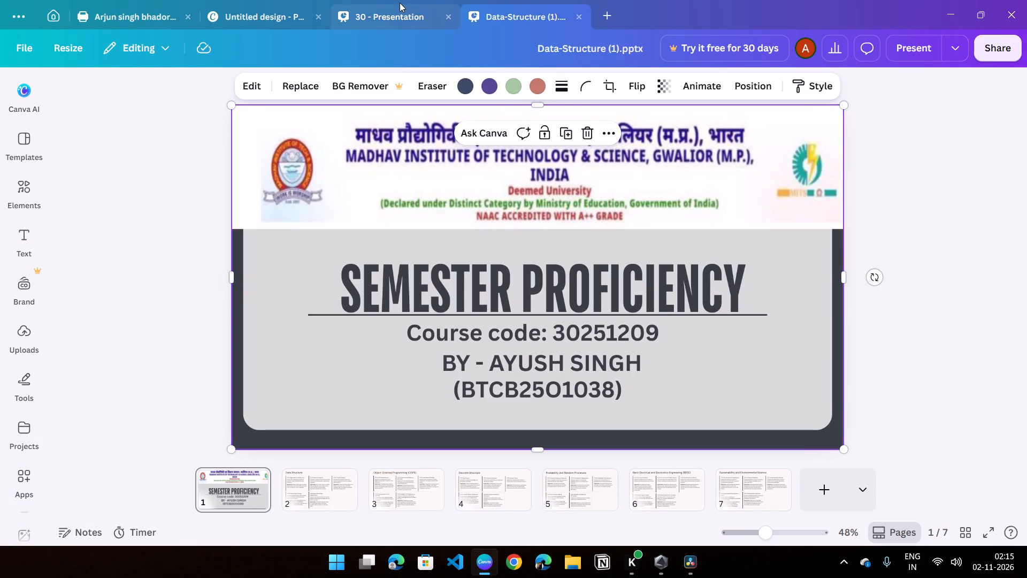
click(539, 331)
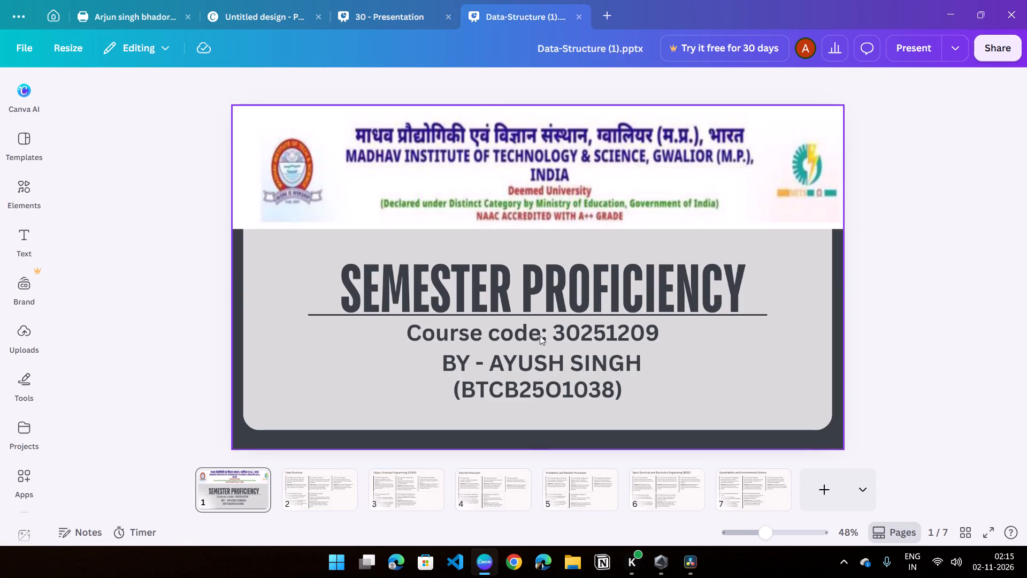
click(540, 338)
click(492, 326)
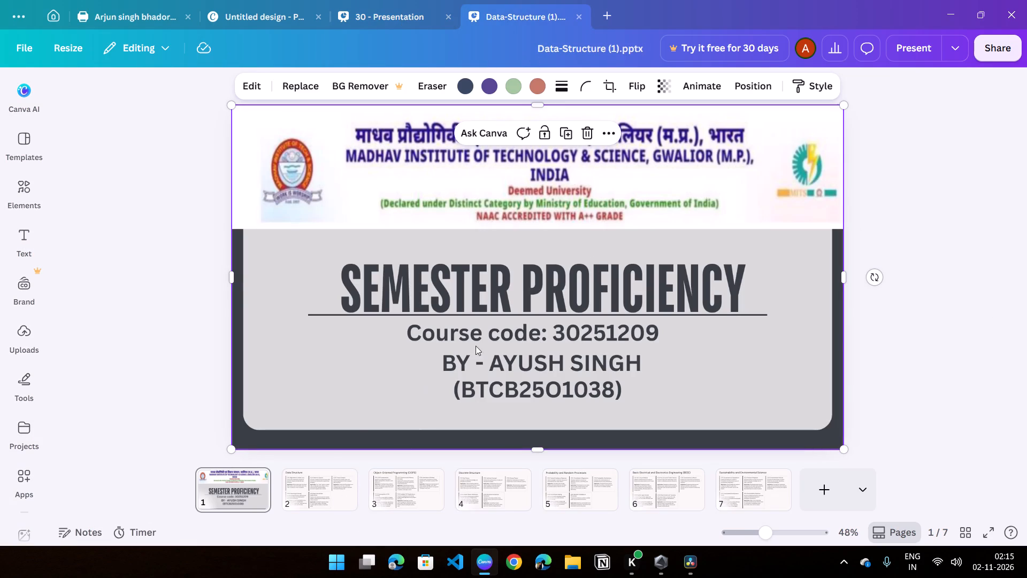
click(314, 481)
click(478, 348)
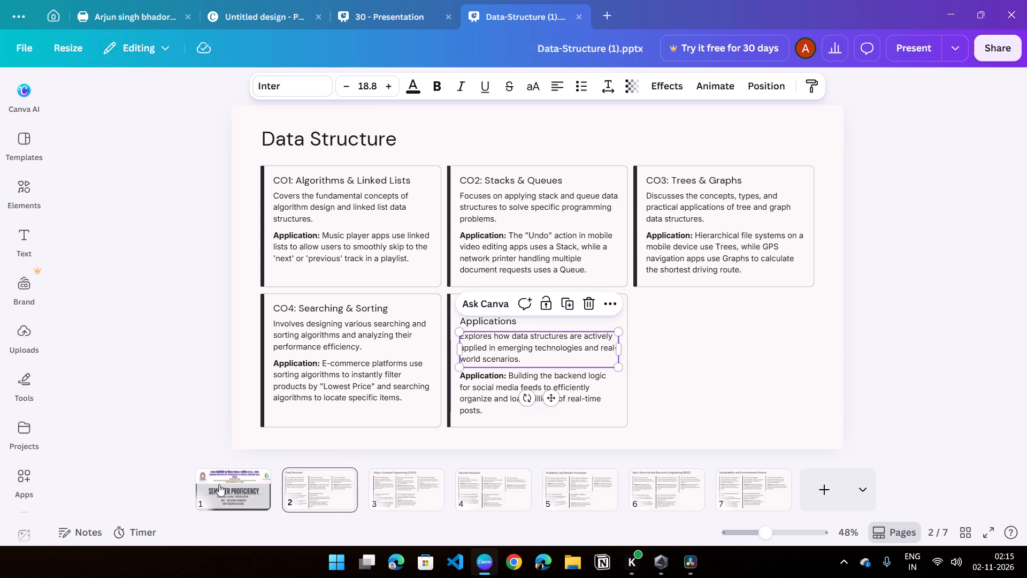
click(219, 485)
click(528, 363)
double_click(512, 381)
click(513, 282)
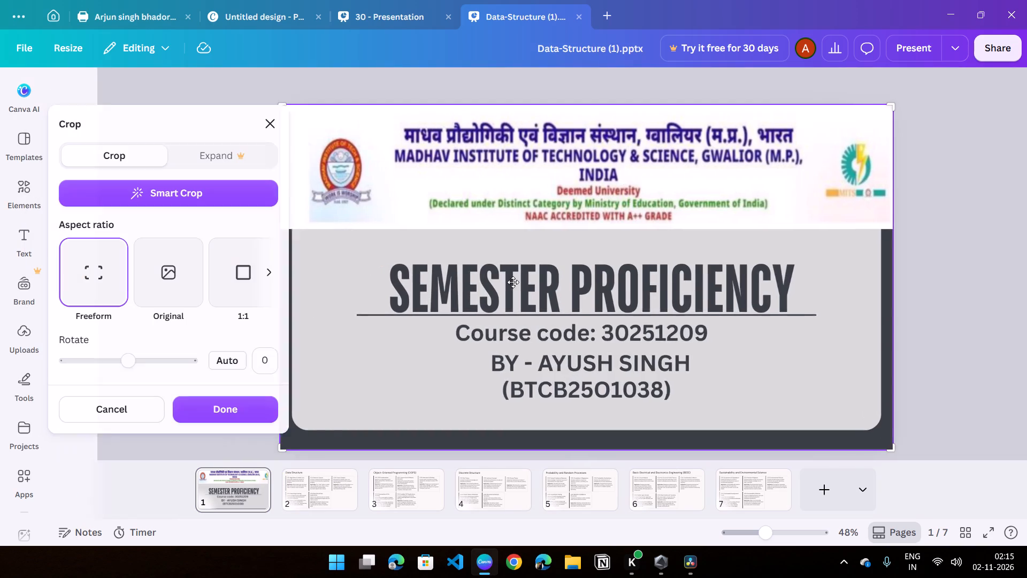
click(265, 129)
click(409, 21)
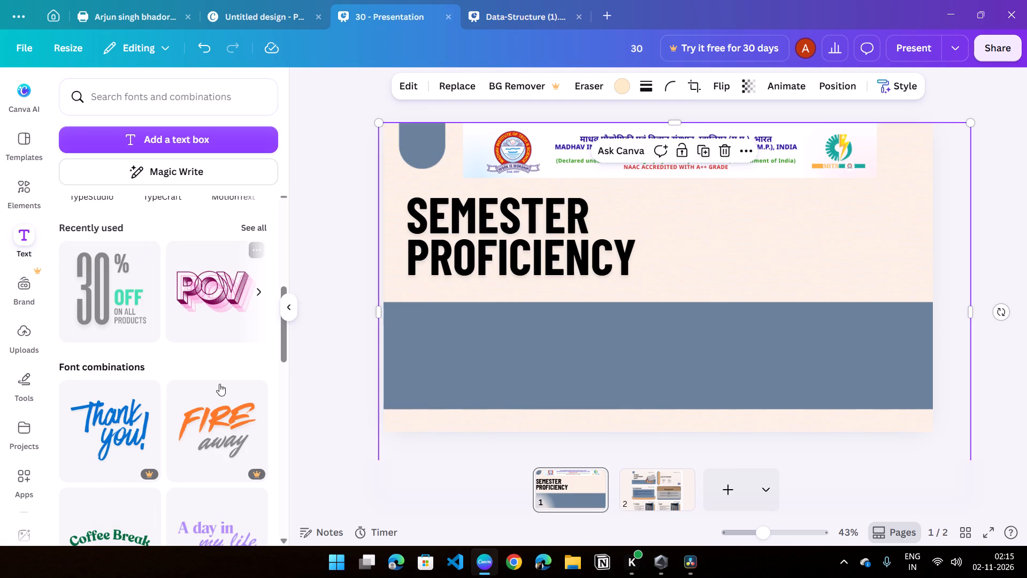
Insert the recently used "30% OFF ON ALL PRODUCTS" text combination on page 1.
click(127, 321)
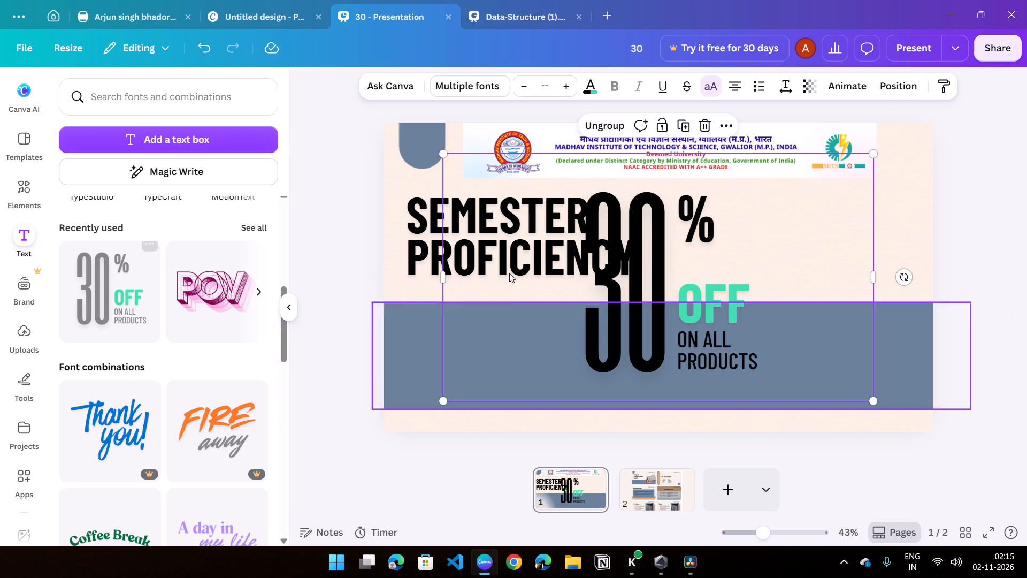
click(583, 270)
click(637, 265)
click(637, 265)
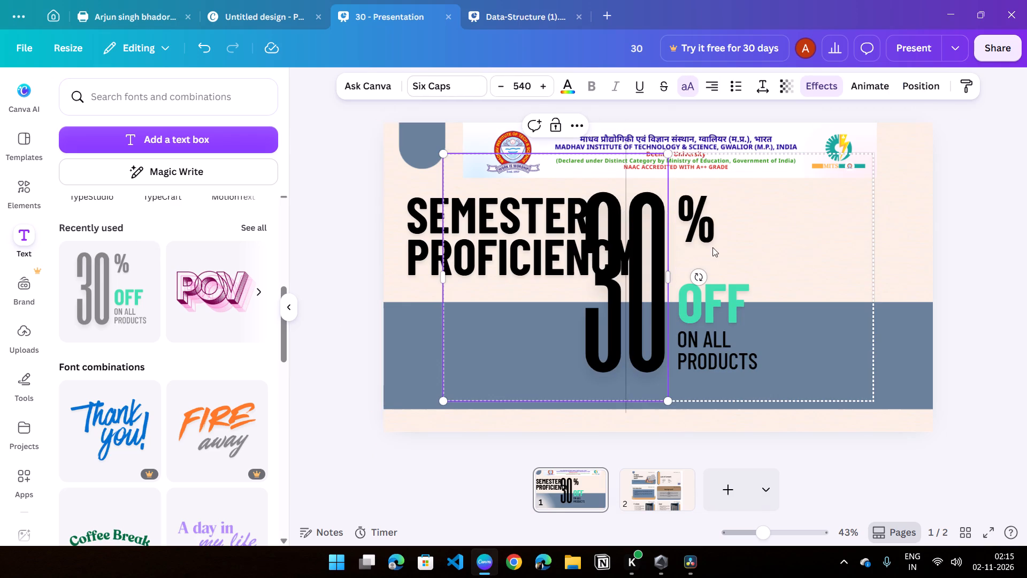
click(963, 206)
Delete the "30", "%" and "OFF" parts of the inserted combination, keeping only the "ON ALL PRODUCTS" text.
click(618, 274)
click(633, 263)
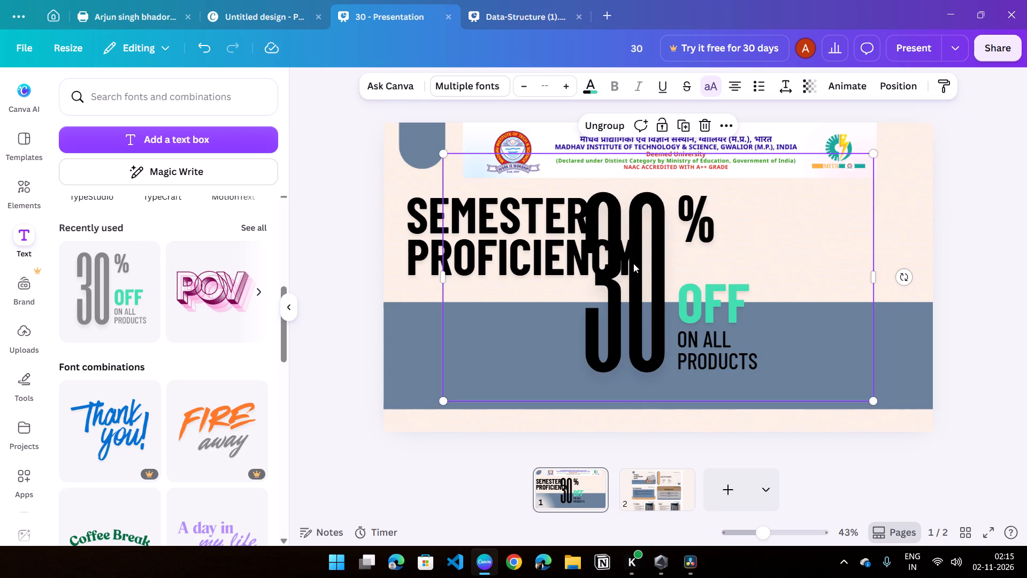
click(593, 131)
click(704, 226)
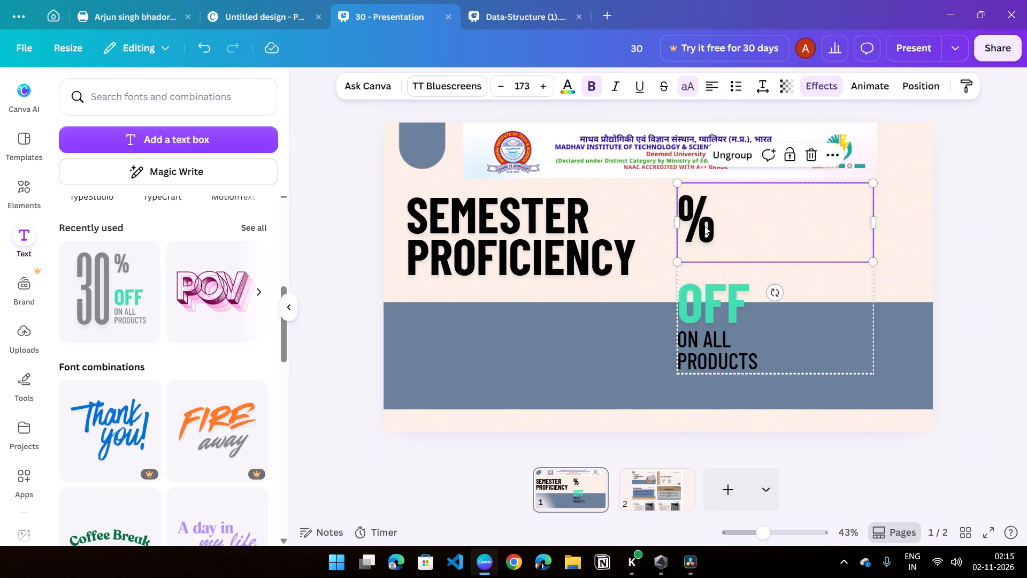
click(815, 155)
click(711, 305)
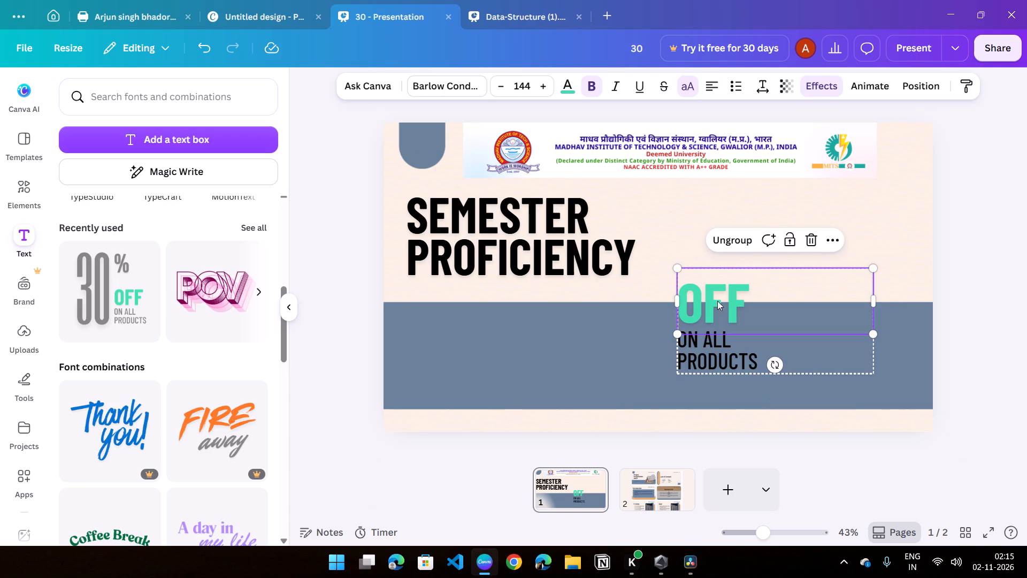
click(813, 230)
Shift the "ON ALL PRODUCTS" text box slightly within the blue band and narrow it to fit closely around its text.
click(717, 346)
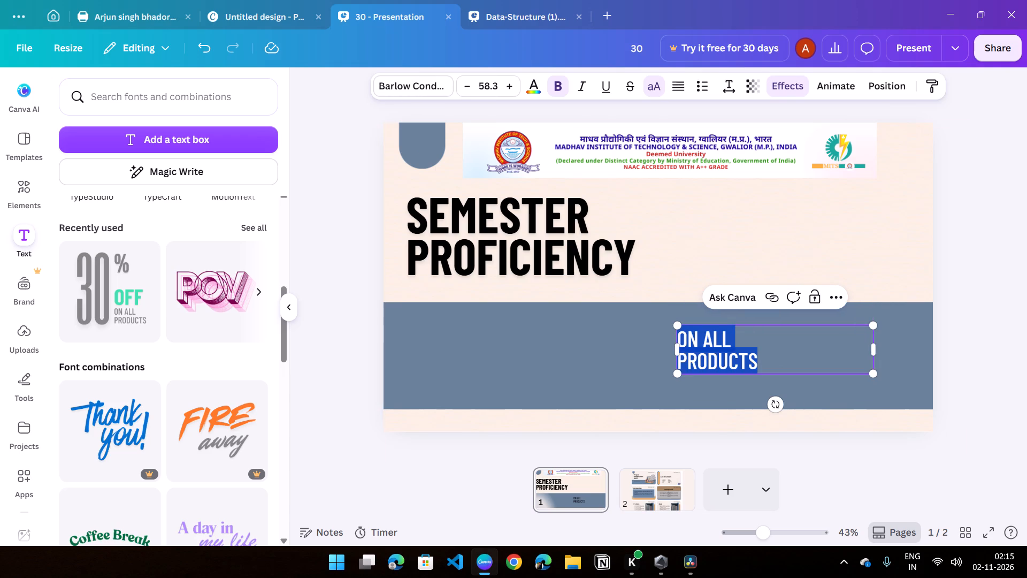
drag(876, 351, 911, 352)
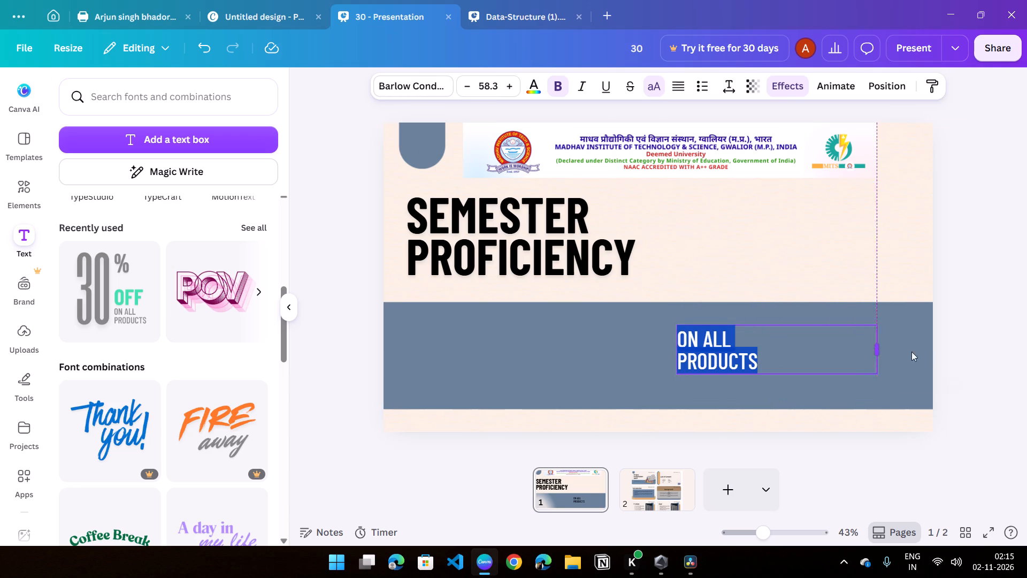
drag(911, 352, 925, 352)
click(816, 258)
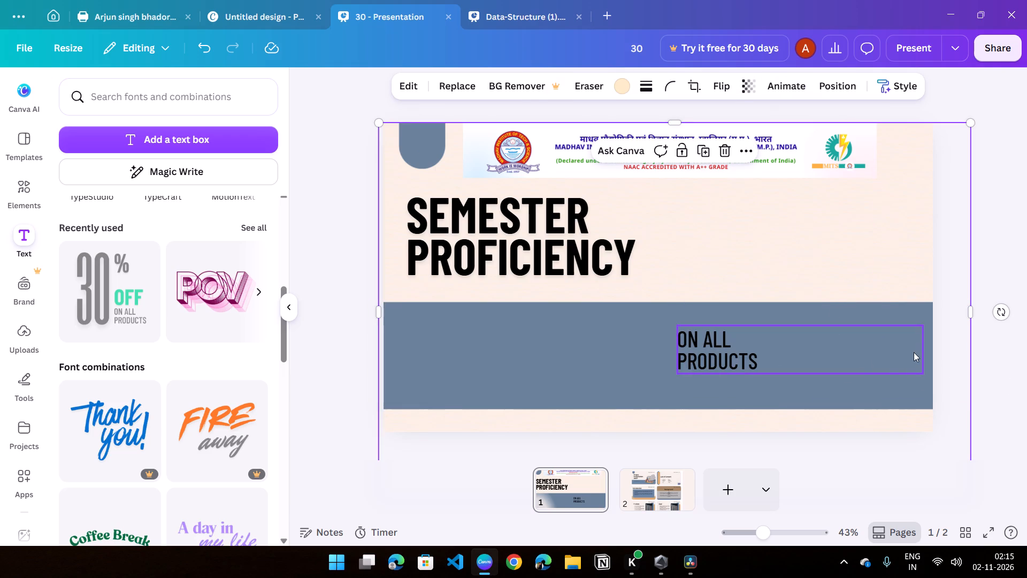
click(906, 349)
drag(922, 345, 907, 350)
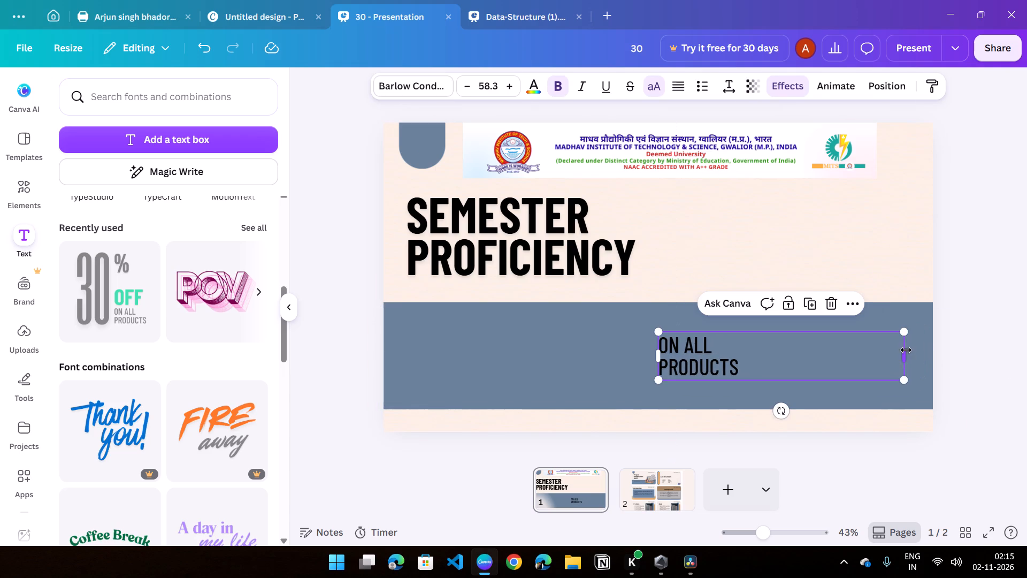
click(902, 358)
drag(904, 352, 823, 362)
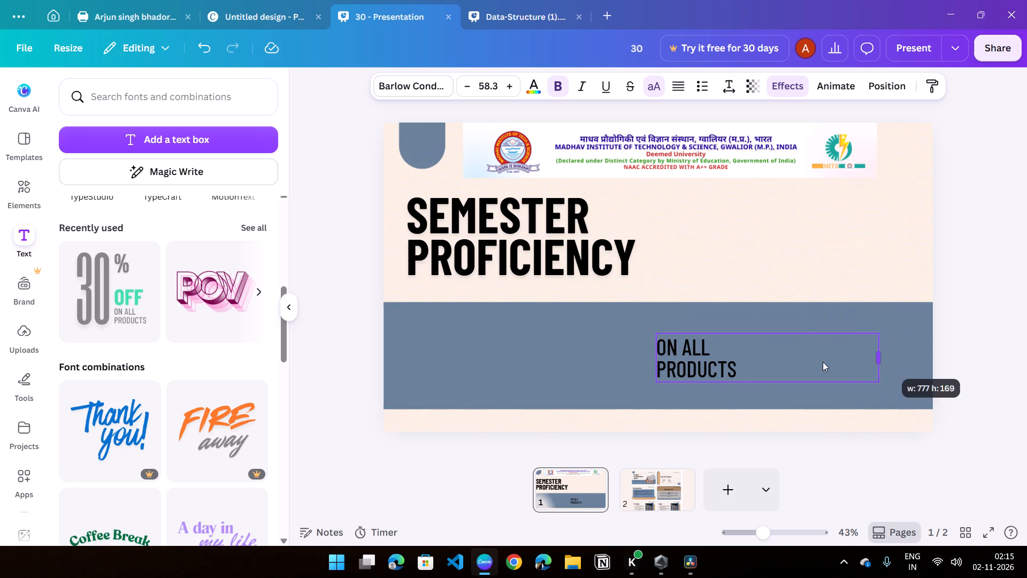
drag(823, 362, 751, 358)
Replace the "ON ALL PRODUCTS" text with "Course code" and widen the box to hold it on one line.
click(740, 370)
click(740, 370)
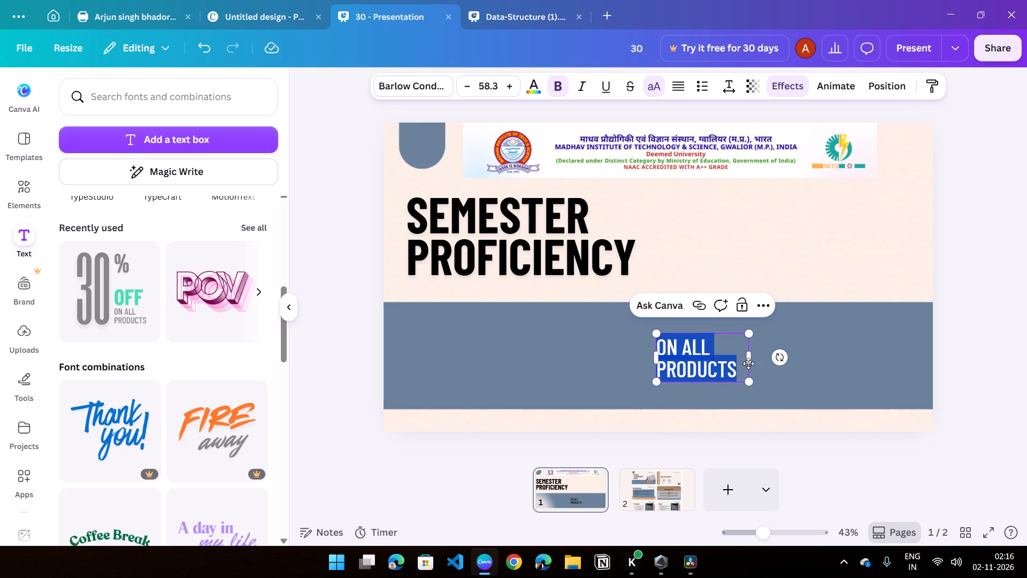
click(743, 368)
key(BackSpace)
key(BackSpace)
key(BackSpace)
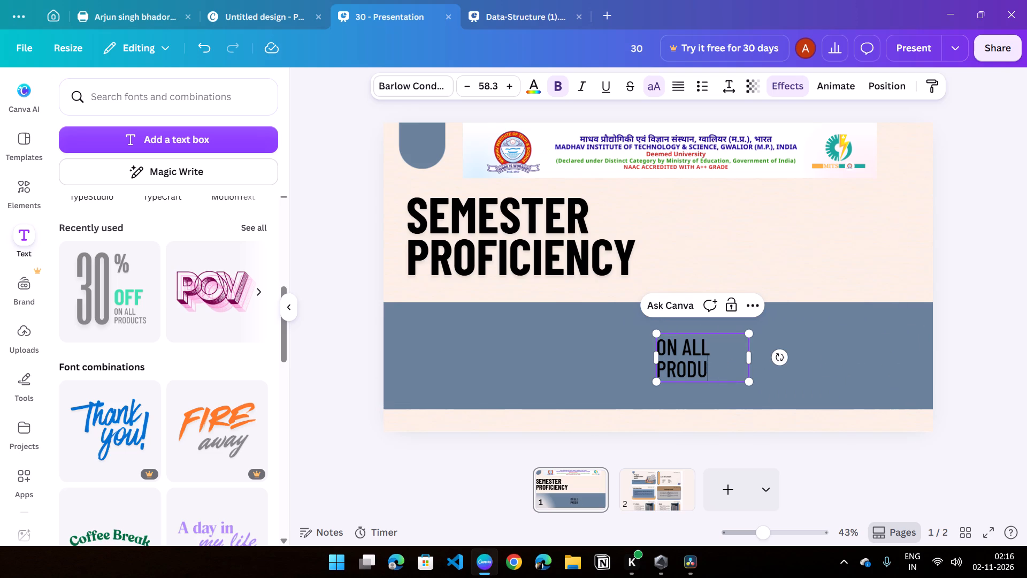
key(BackSpace)
key(BackSpace)
key(BackSpace)
key(BackSpace)
key(BackSpace)
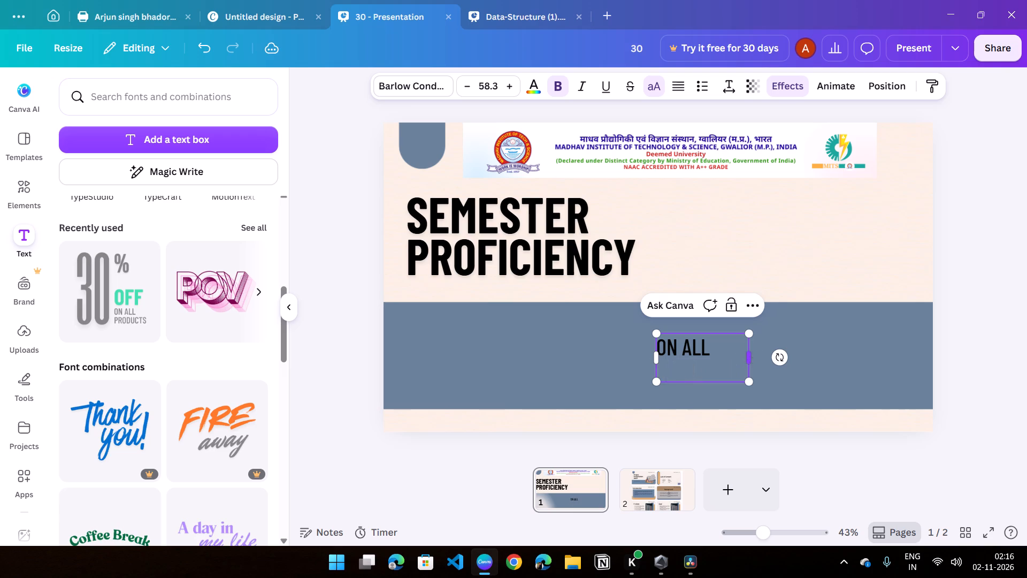
key(BackSpace)
click(712, 352)
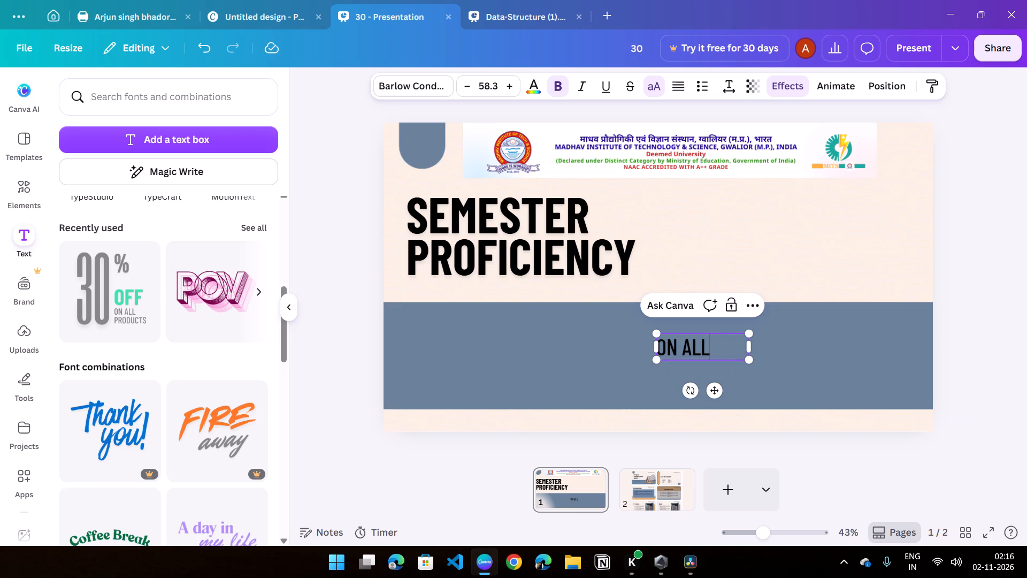
key(BackSpace)
key(BackSpace)
key(BackSpace)
key(BackSpace)
key(BackSpace)
key(BackSpace)
key(BackSpace)
key(BackSpace)
key(BackSpace)
key(BackSpace)
key(BackSpace)
key(BackSpace)
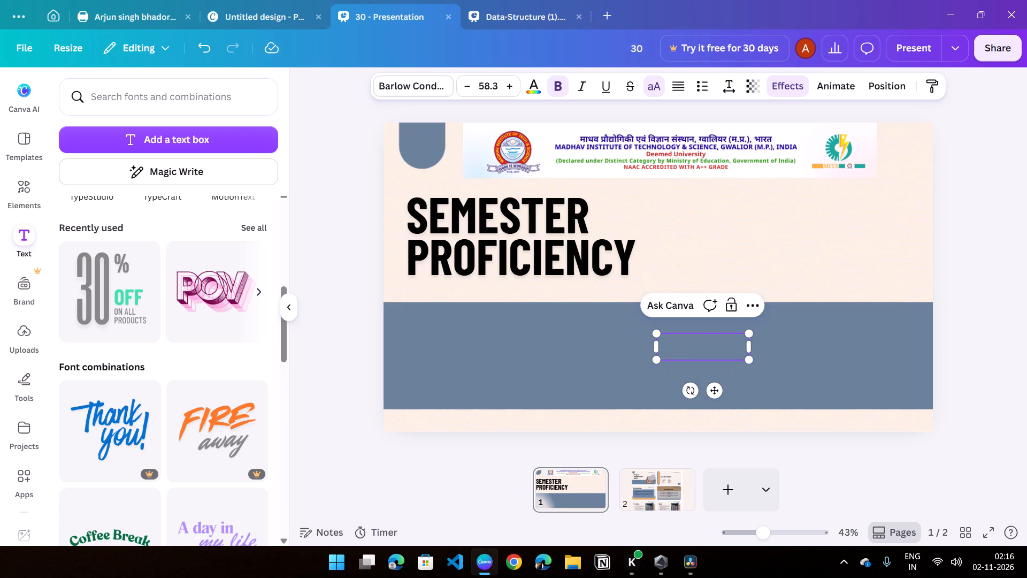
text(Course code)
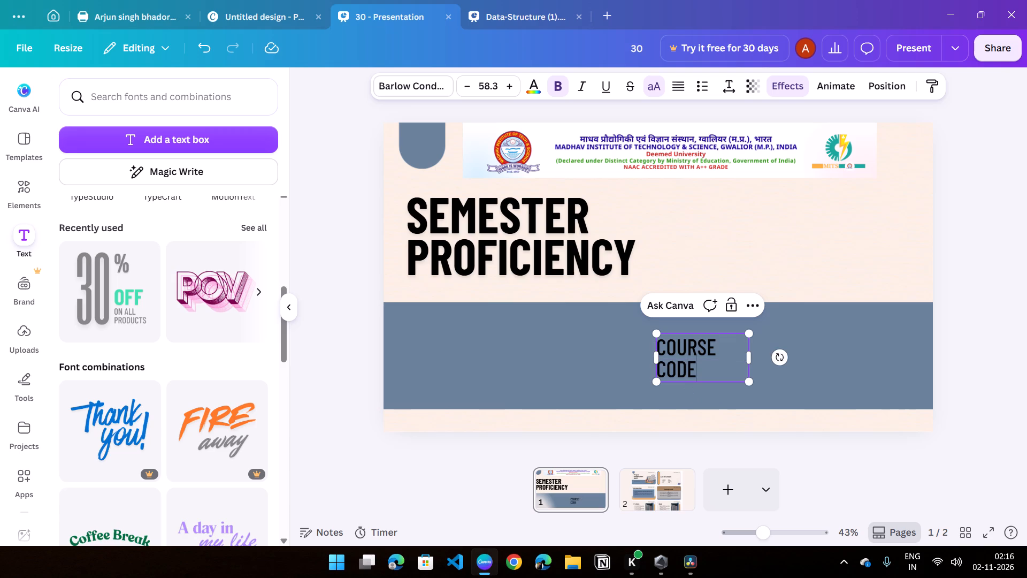
drag(750, 357, 789, 359)
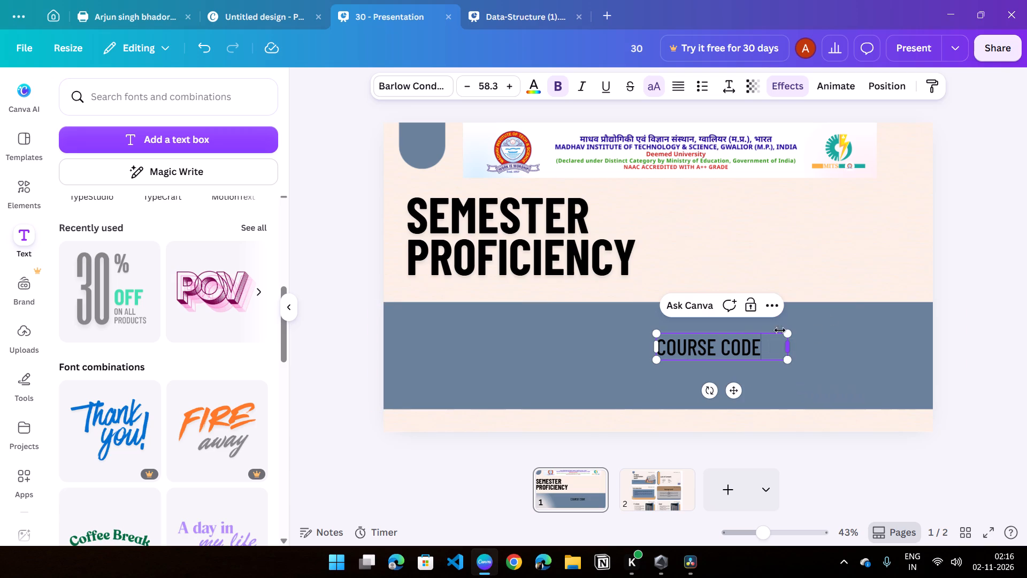
Append a colon to "COURSE CODE" and tighten its box, checking the wording against the Data-Structure (1).pptx title slide.
click(553, 17)
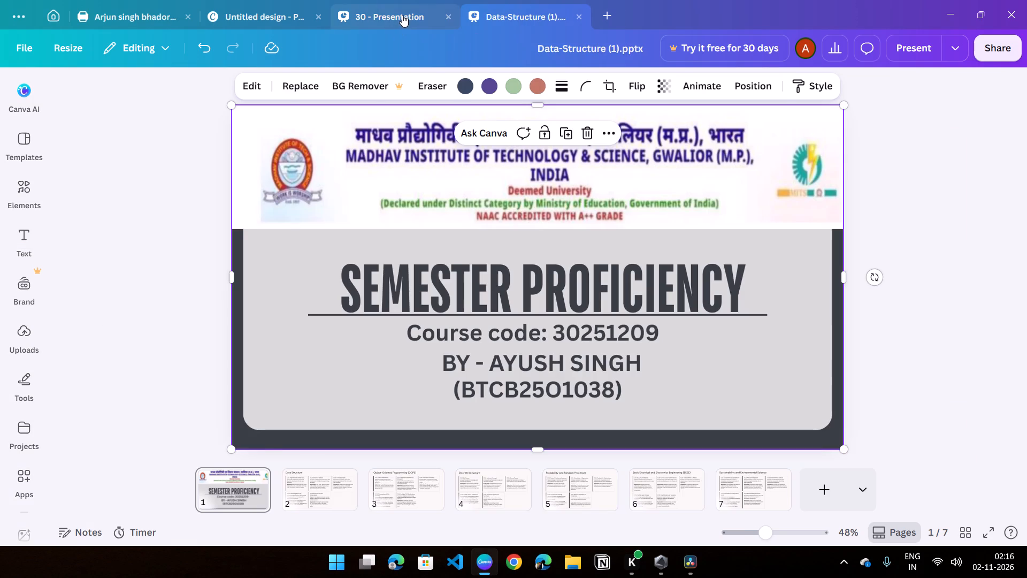
click(402, 15)
drag(745, 343, 692, 341)
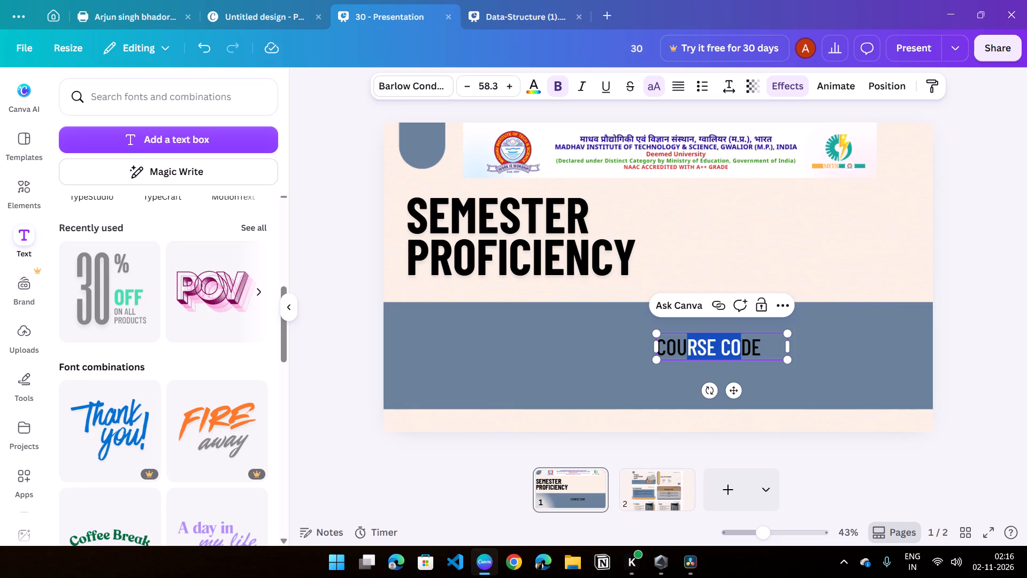
click(760, 346)
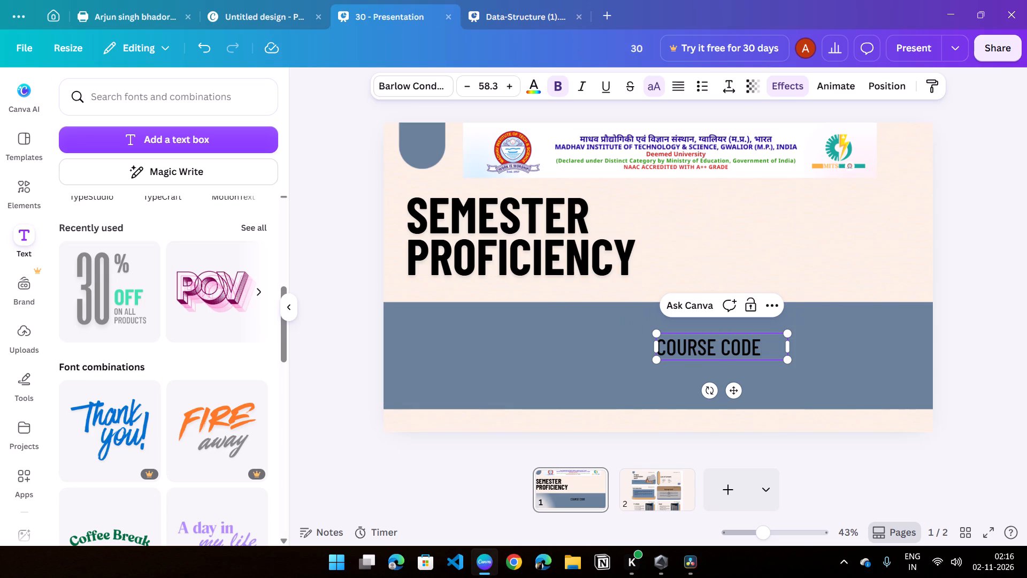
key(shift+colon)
drag(793, 349, 786, 351)
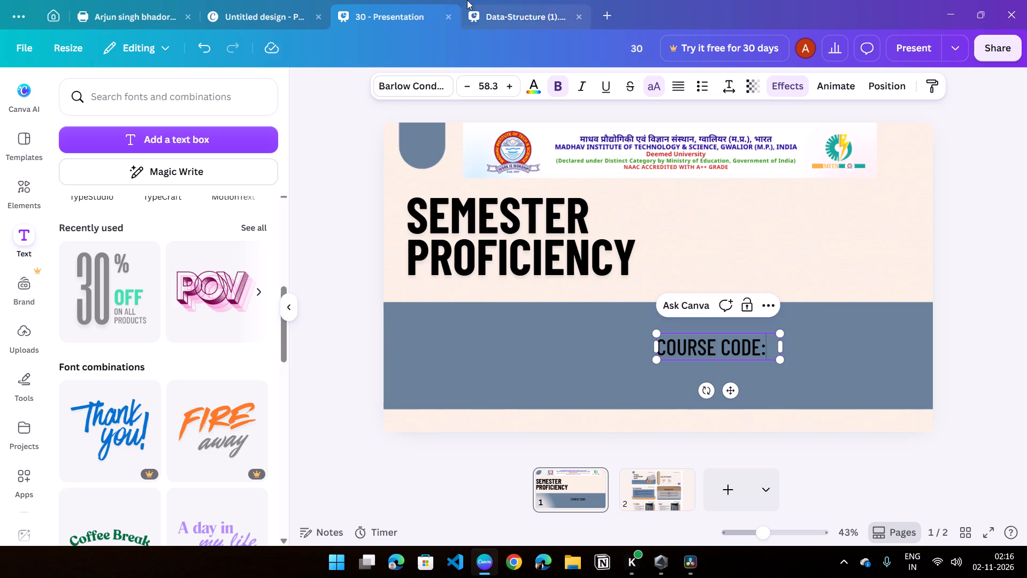
click(490, 12)
click(426, 27)
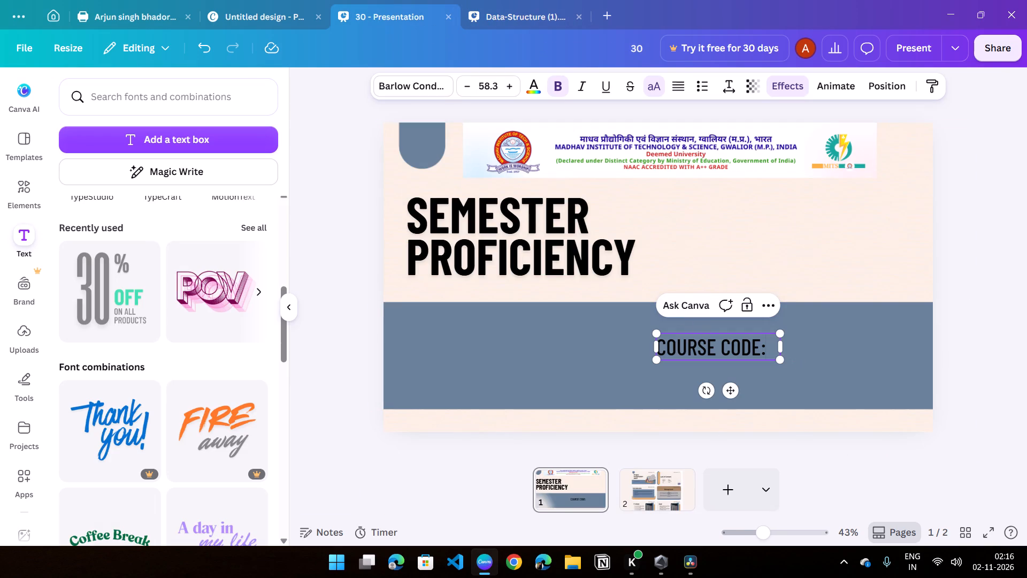
Move the "COURSE CODE:" text box to the upper-left corner of the slide's blue band.
click(765, 345)
click(964, 290)
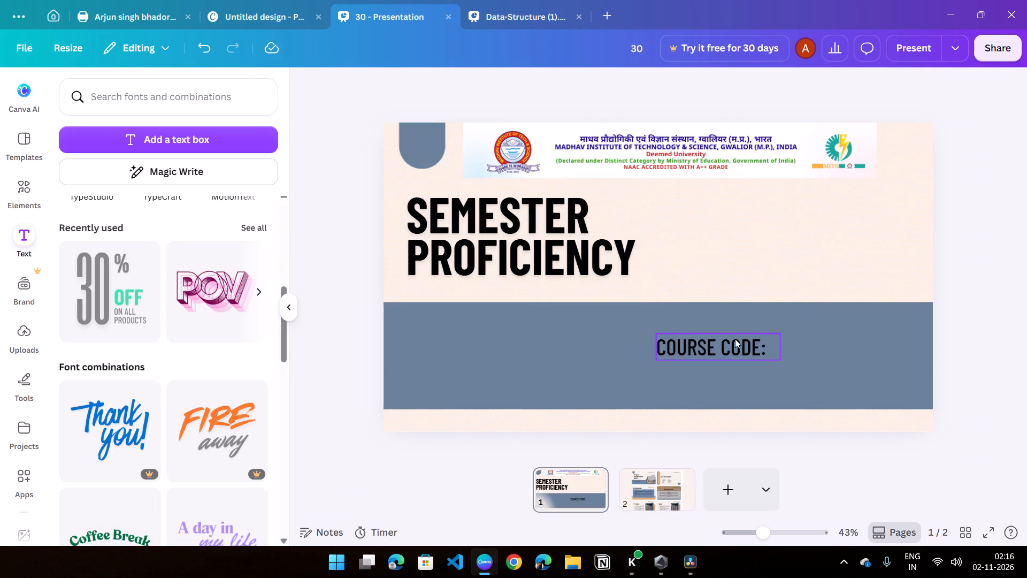
click(735, 339)
drag(733, 342, 470, 314)
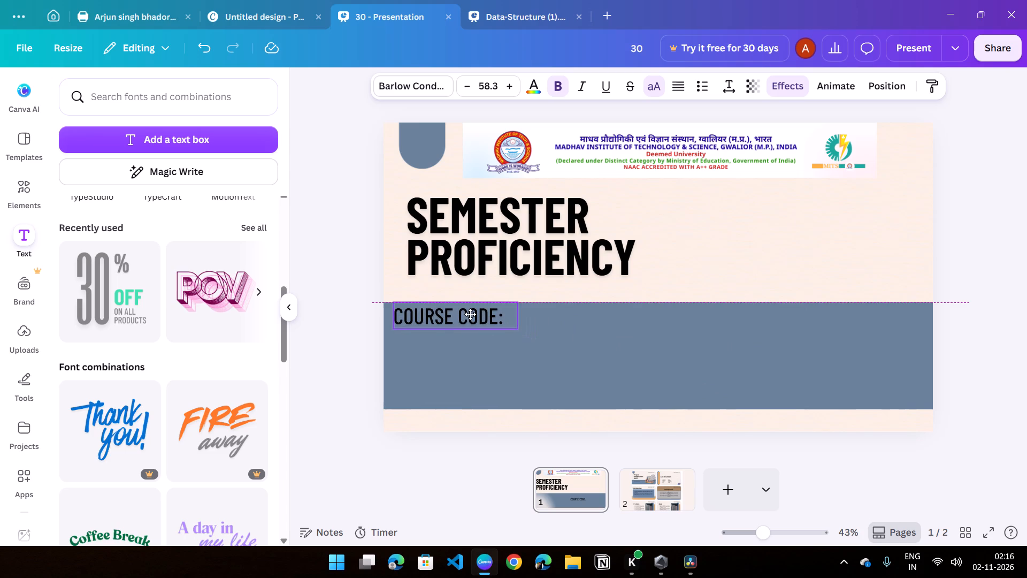
drag(470, 314, 466, 314)
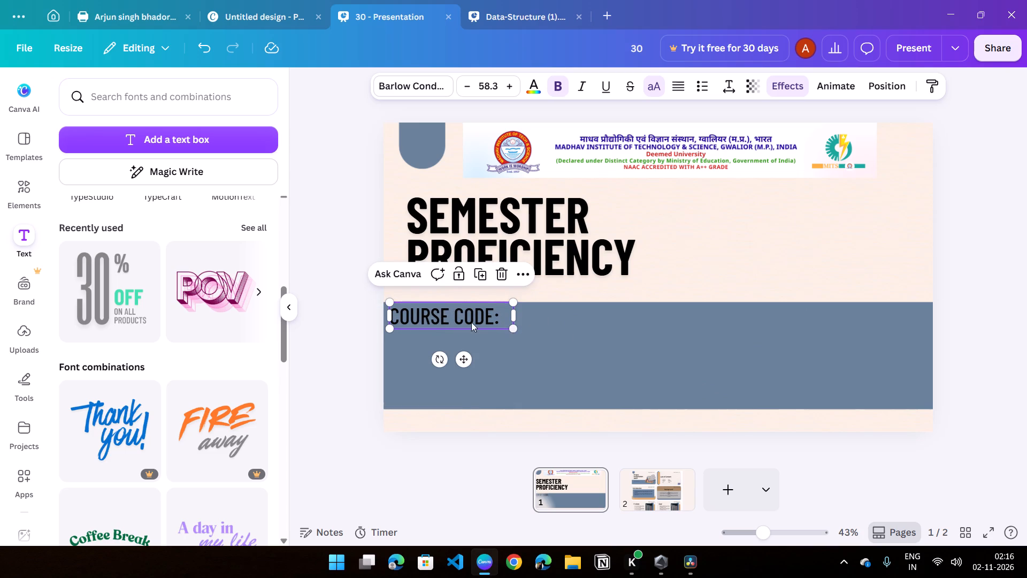
Delete the "COURSE CODE:" text box from the slide.
drag(471, 322, 481, 295)
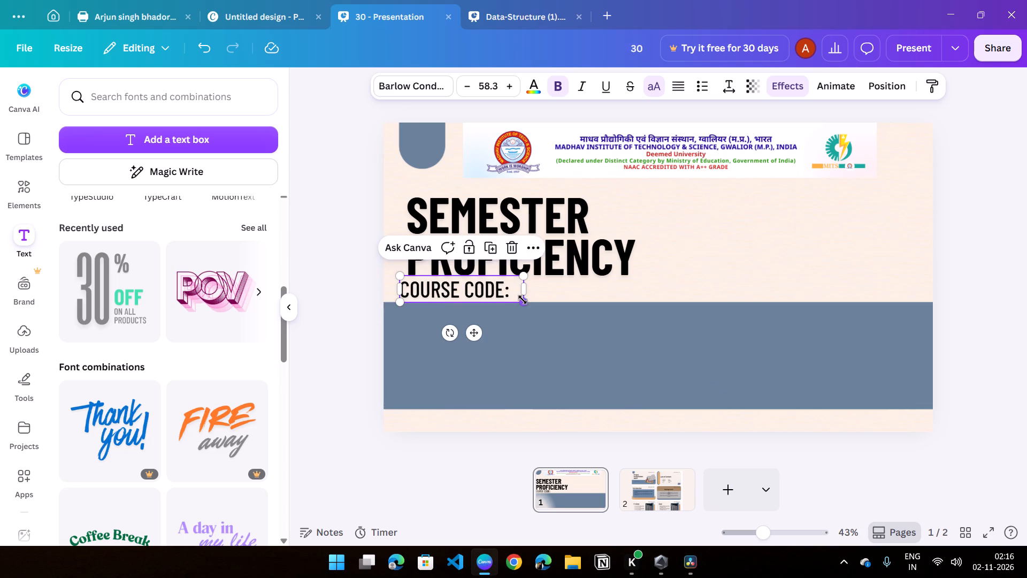
drag(523, 300, 503, 299)
drag(468, 291, 475, 290)
click(508, 244)
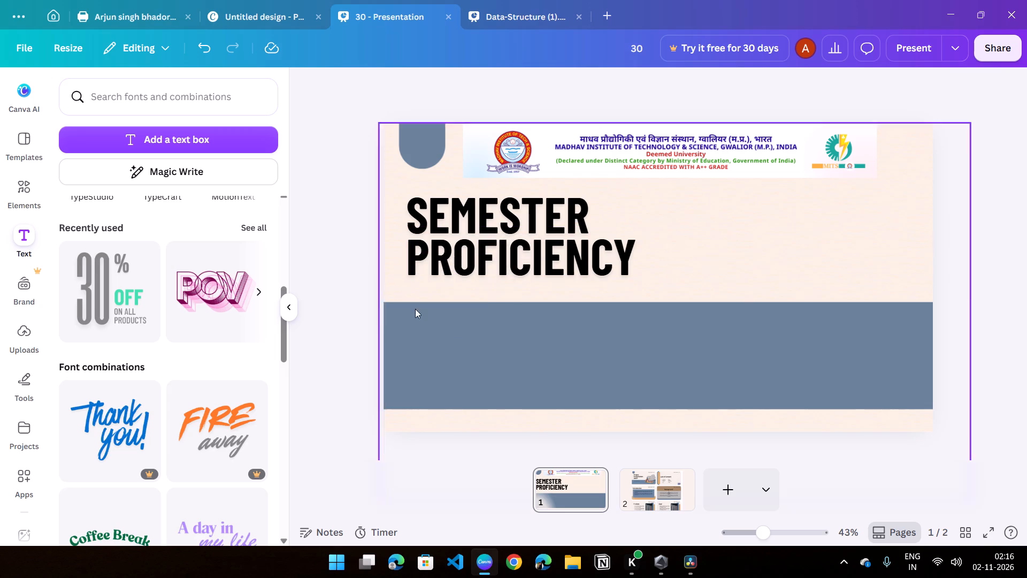
Add a new text box to the slide and cut its placeholder text down to "YOUR".
scroll(167, 410, down, 7)
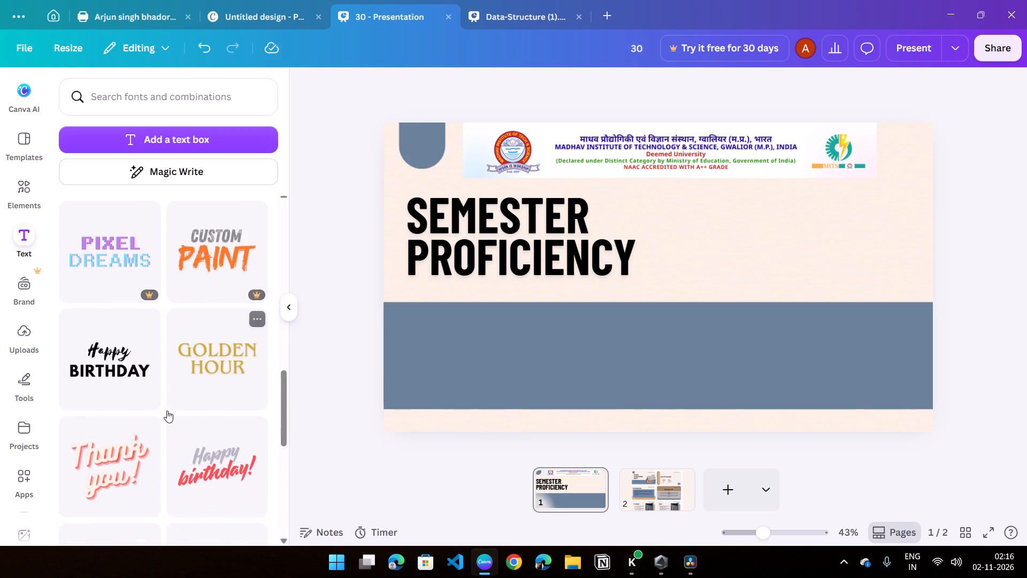
scroll(167, 410, down, 1)
click(33, 238)
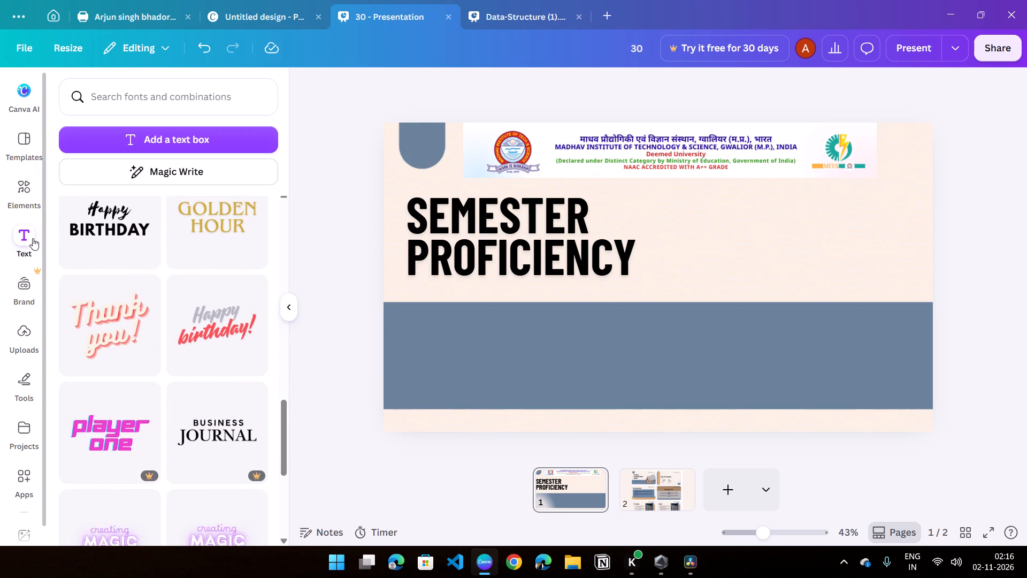
click(29, 243)
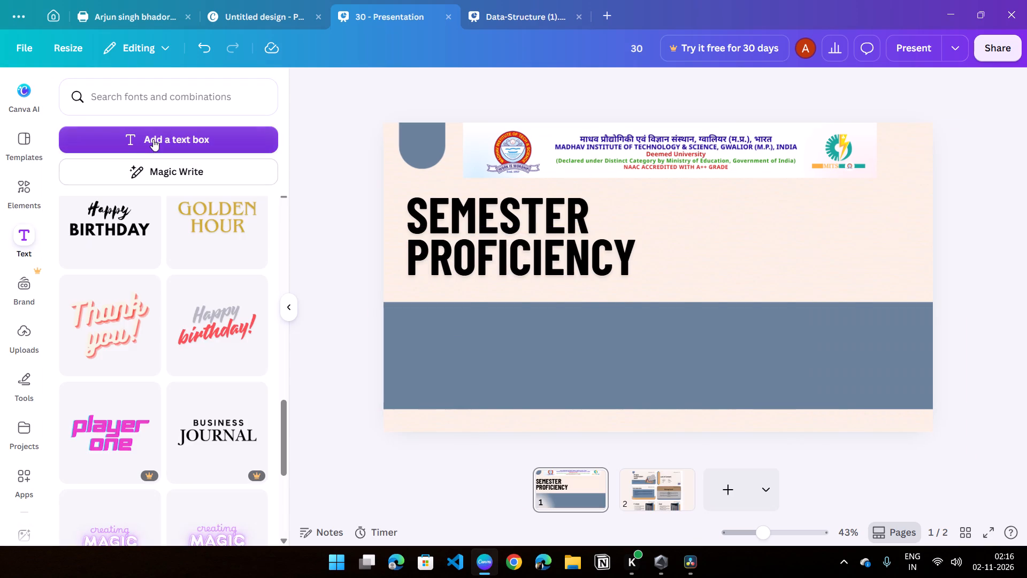
click(153, 139)
drag(777, 286, 762, 321)
click(785, 286)
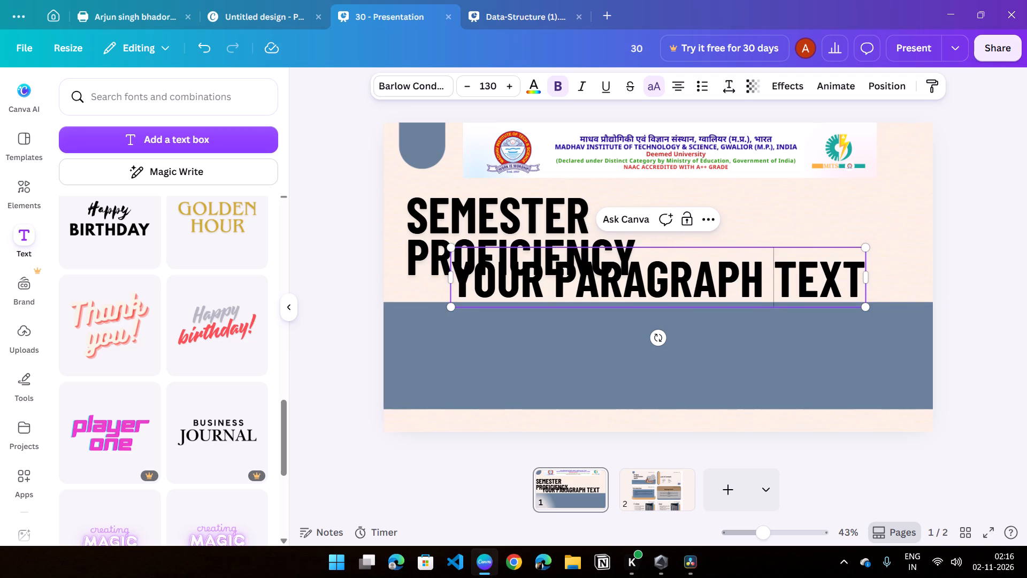
click(855, 276)
drag(859, 276, 578, 295)
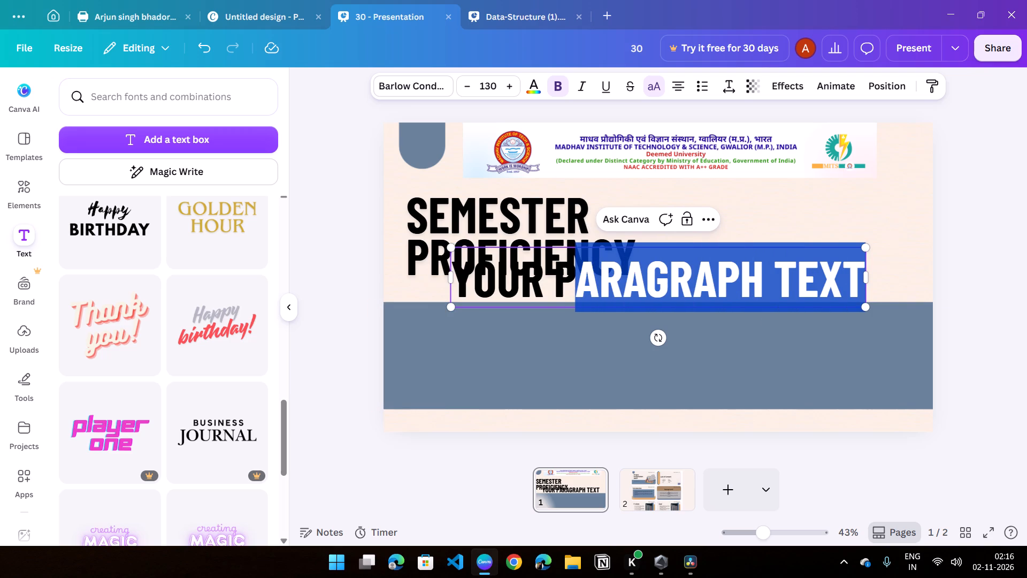
drag(578, 295, 563, 296)
key(BackSpace)
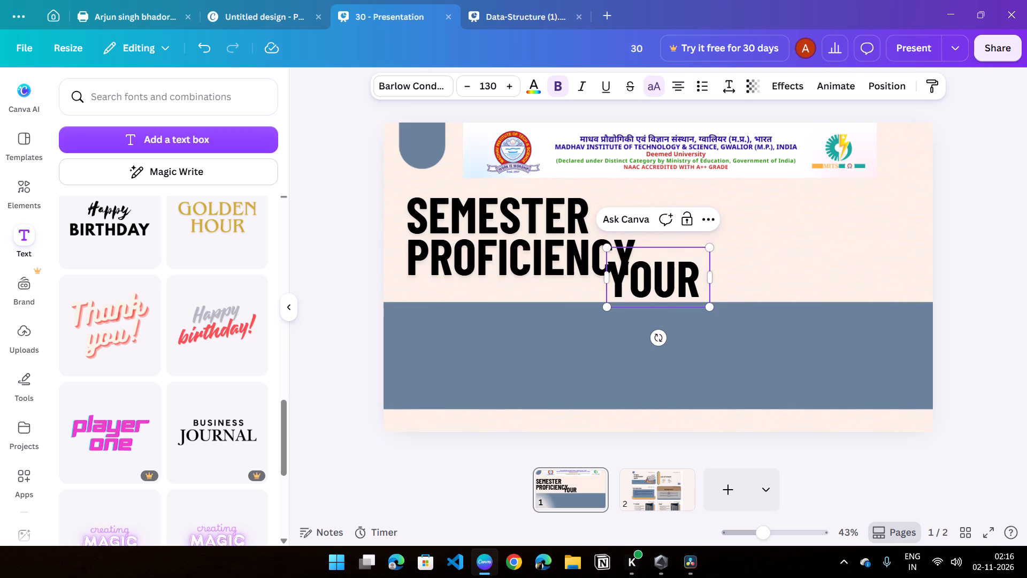
Move the "YOUR" text box below the title, onto the left part of the blue band.
drag(689, 278, 670, 307)
click(788, 255)
drag(658, 279, 470, 324)
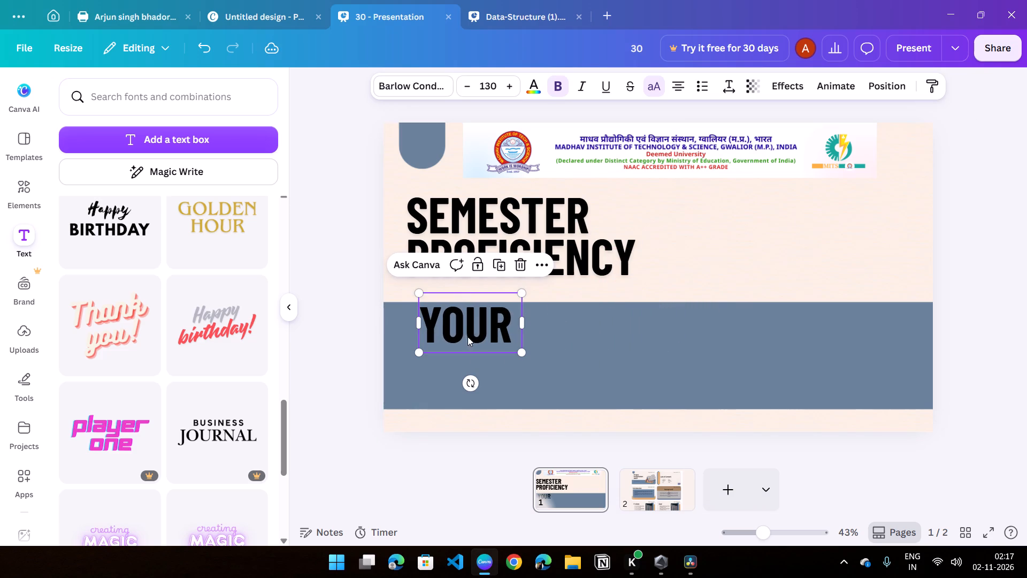
Change the font of the "YOUR" text box to DM Sans, keeping it bold.
scroll(201, 296, up, 3)
scroll(181, 225, up, 12)
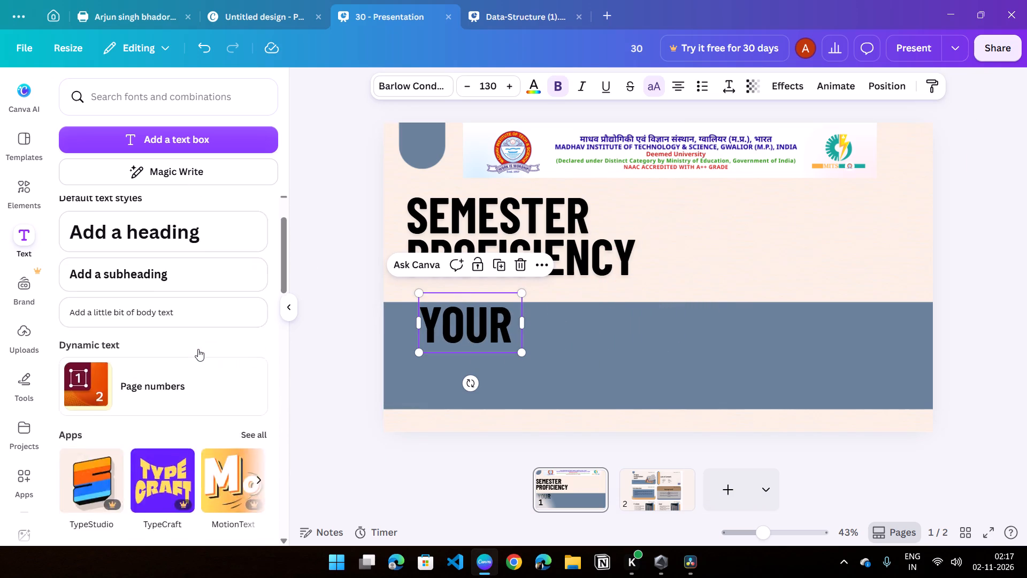
scroll(198, 349, up, 6)
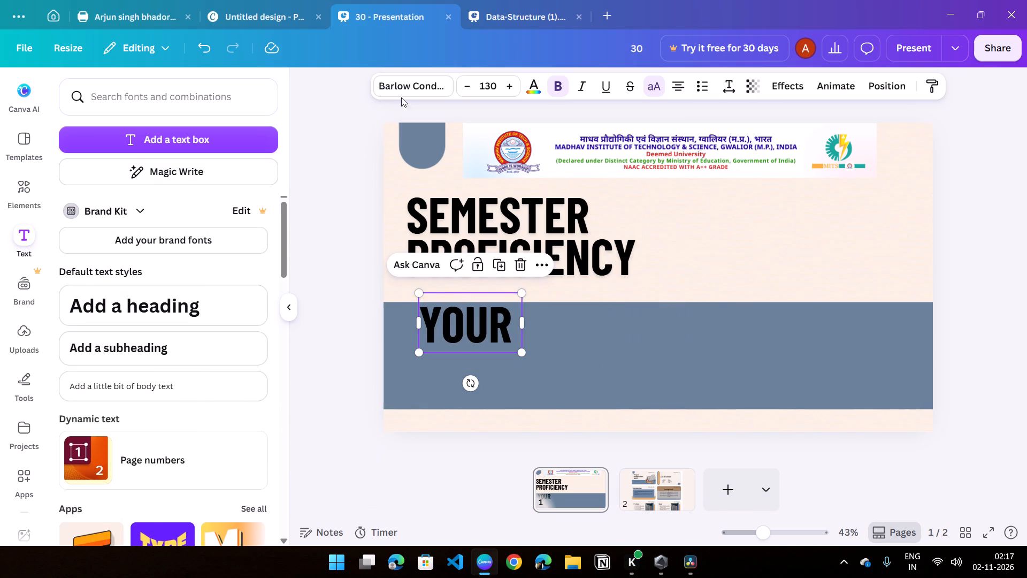
click(412, 85)
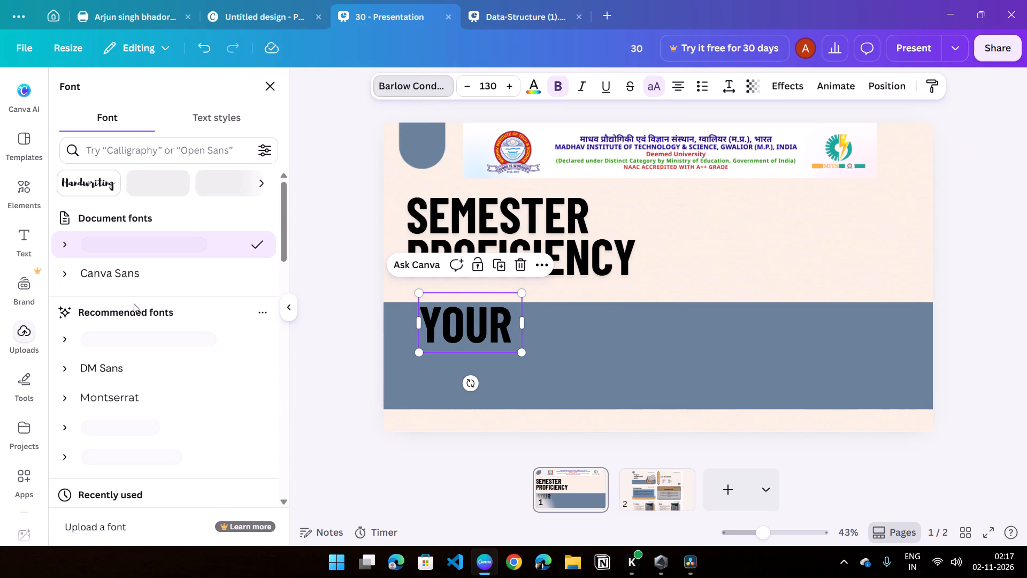
scroll(143, 305, down, 1)
click(126, 307)
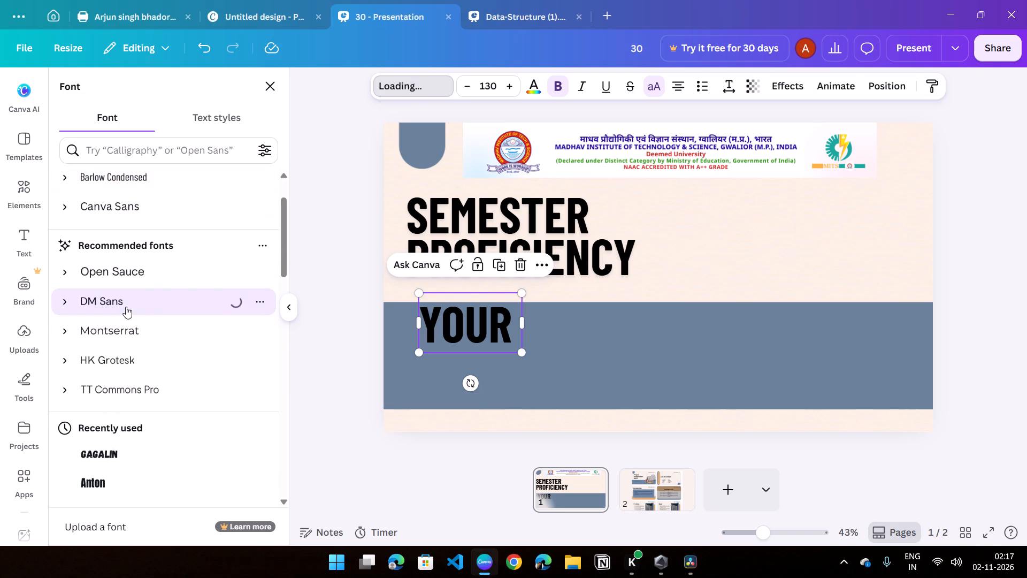
click(560, 85)
click(560, 85)
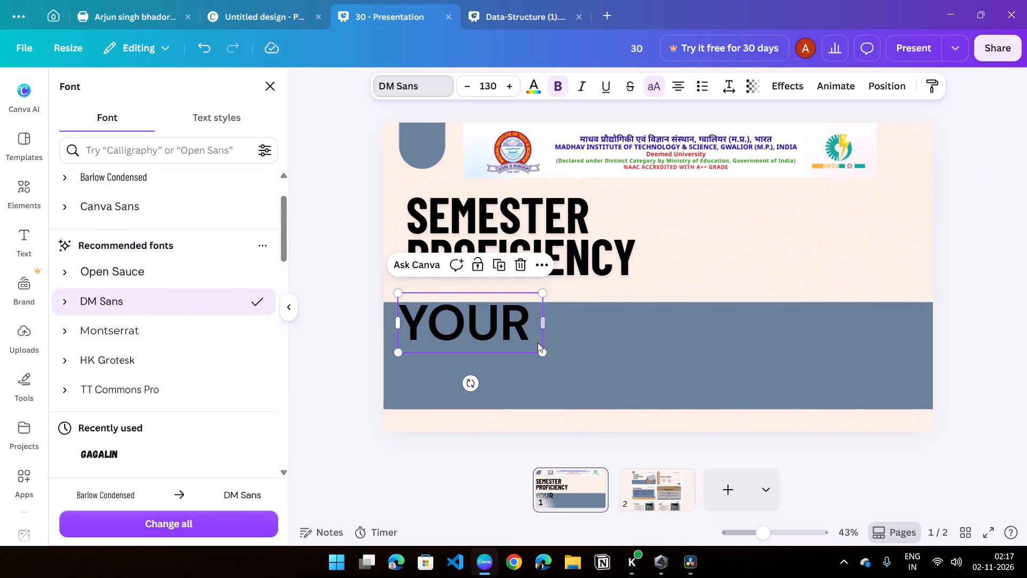
Turn off uppercase for the text box, replace "Your" with "Course code", and widen the box to hold it on one line.
click(525, 323)
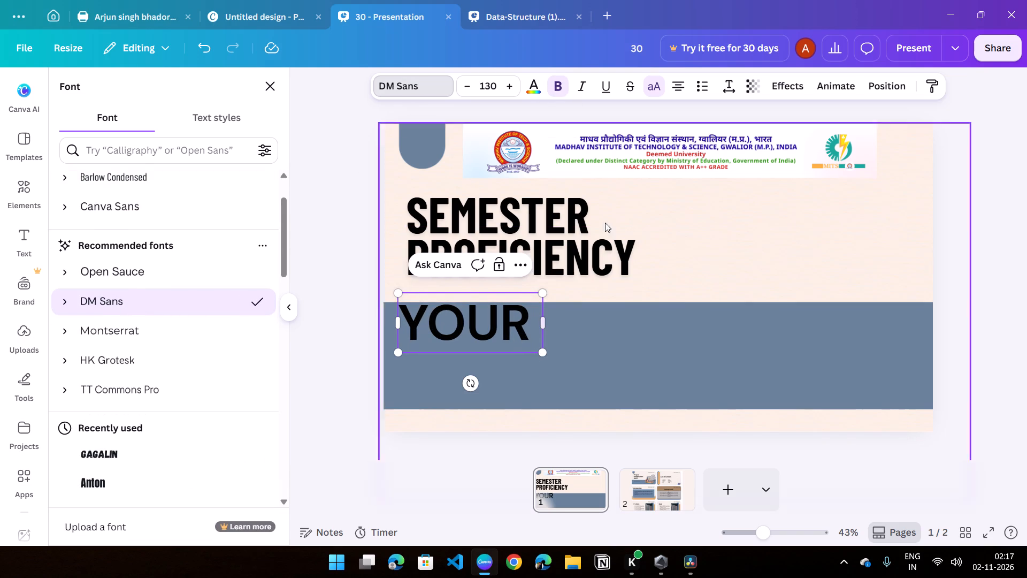
click(658, 88)
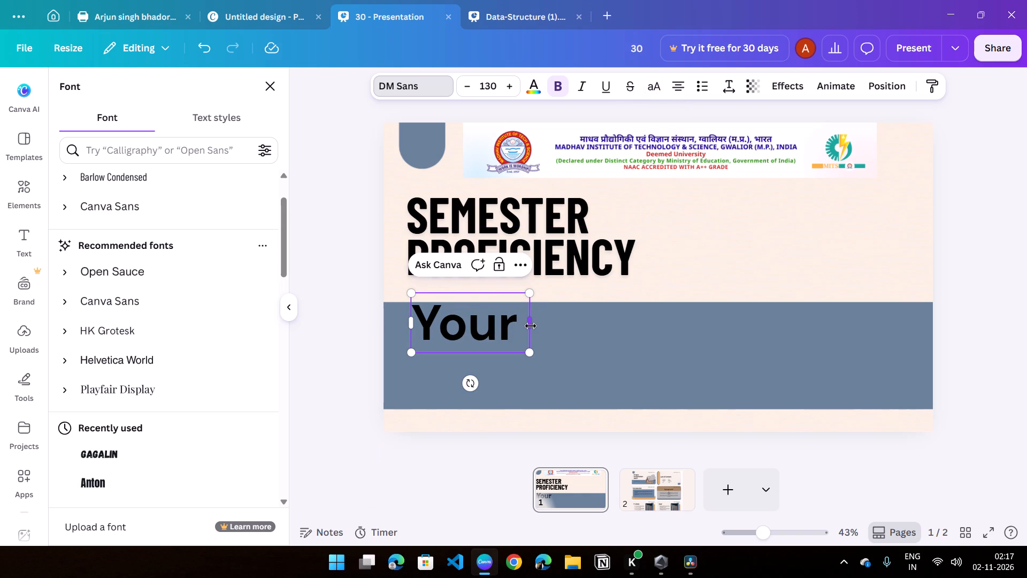
key(BackSpace)
key(BackSpace)
key(BackSpace)
key(BackSpace)
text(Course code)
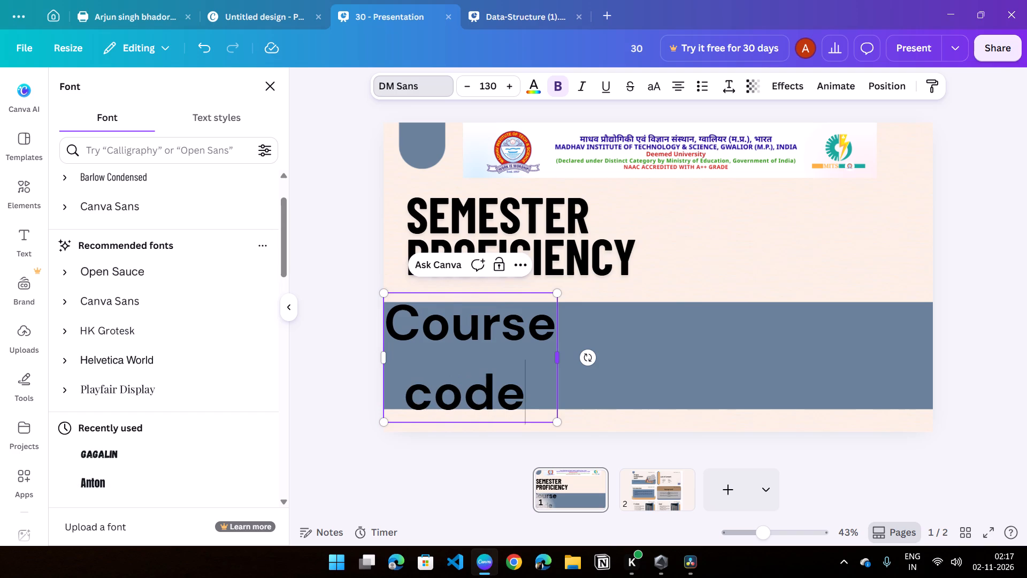
click(554, 359)
drag(561, 356, 782, 338)
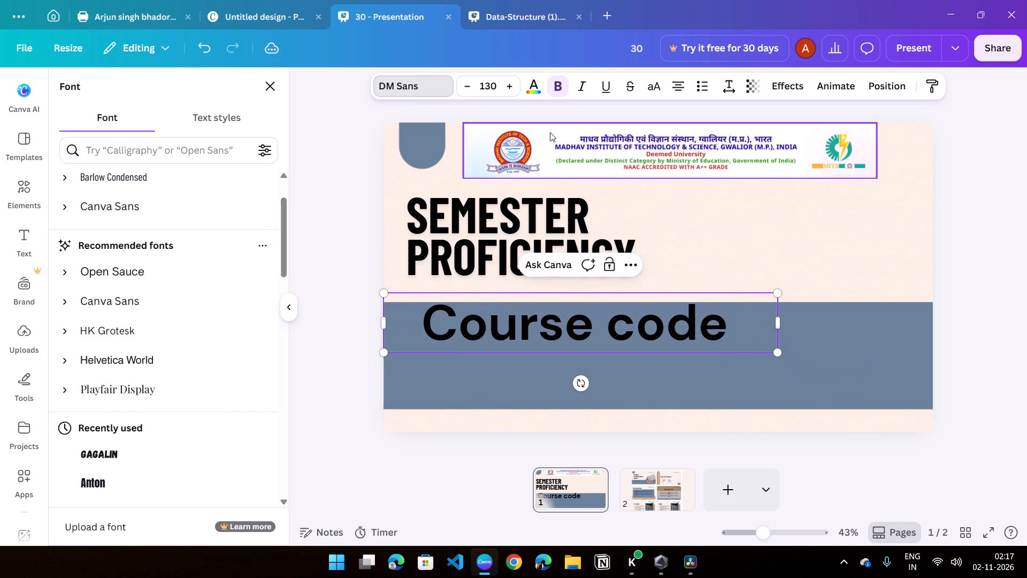
Reduce the "Course code" text to font size 50.
click(466, 83)
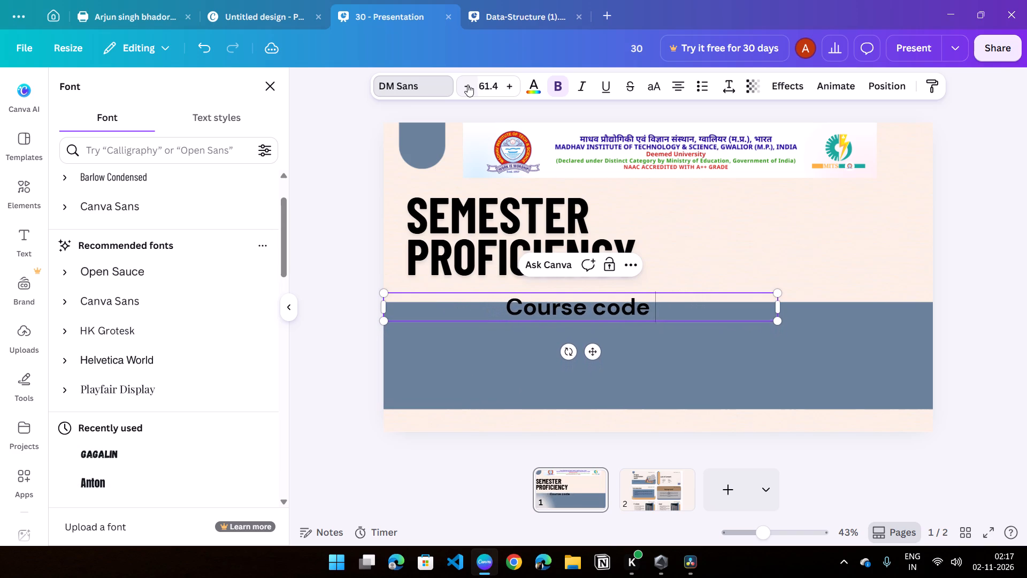
double_click(467, 85)
triple_click(467, 85)
double_click(467, 85)
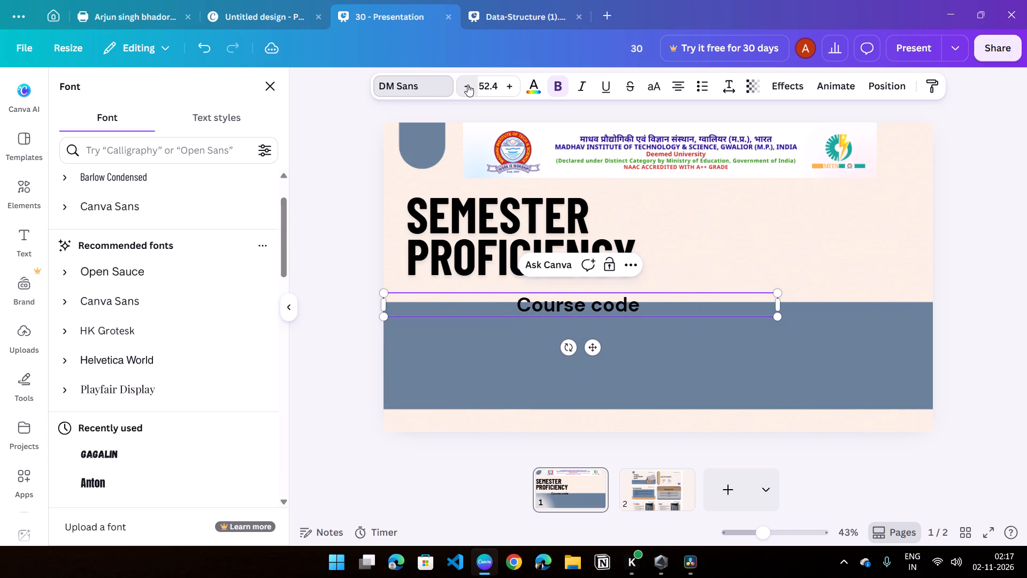
click(491, 88)
click(495, 88)
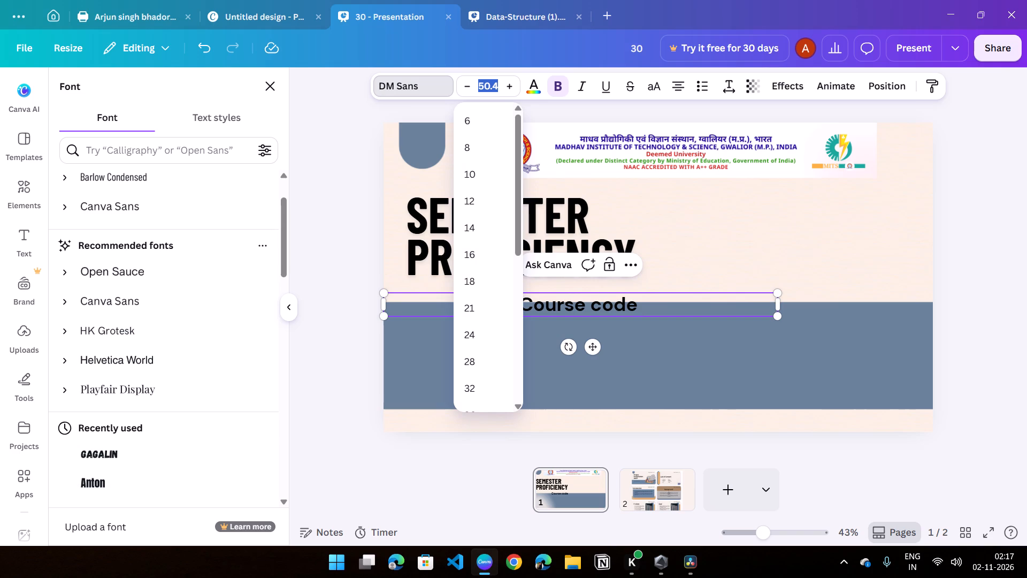
click(497, 88)
key(BackSpace)
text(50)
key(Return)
click(754, 266)
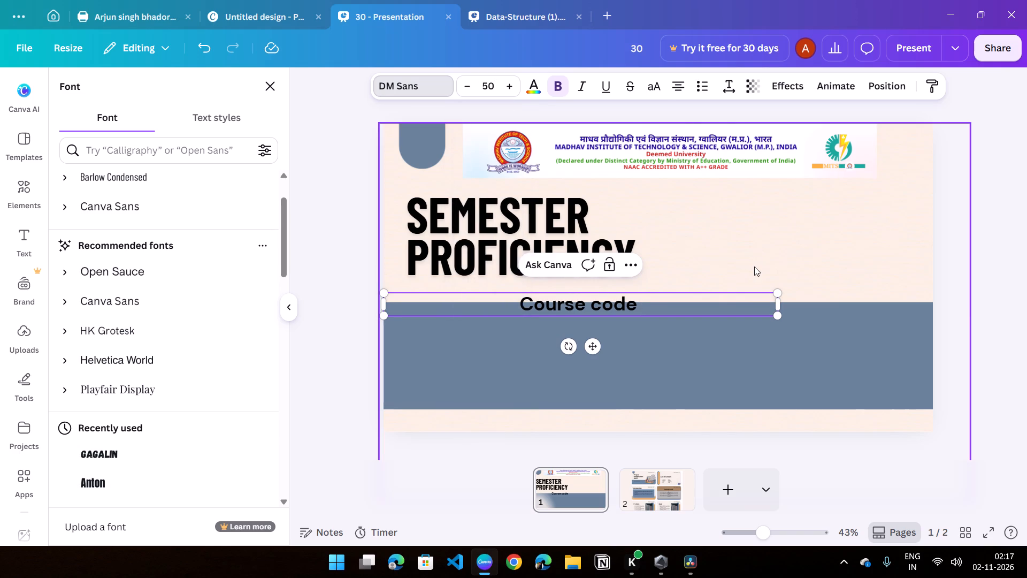
Narrow the "Course code" box to fit closely around its text and append a colon.
click(655, 308)
drag(779, 305, 780, 304)
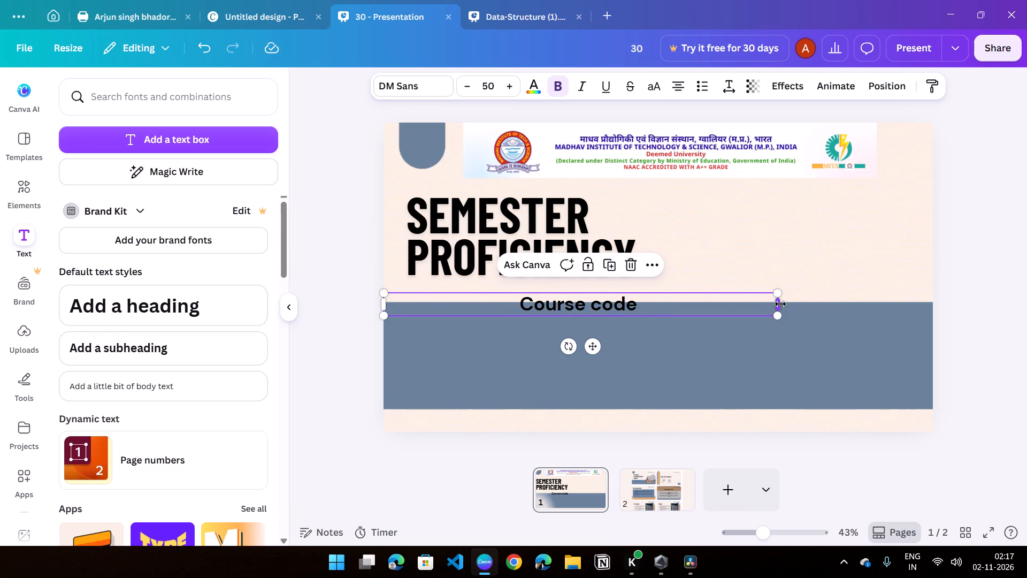
drag(780, 304, 510, 313)
click(500, 305)
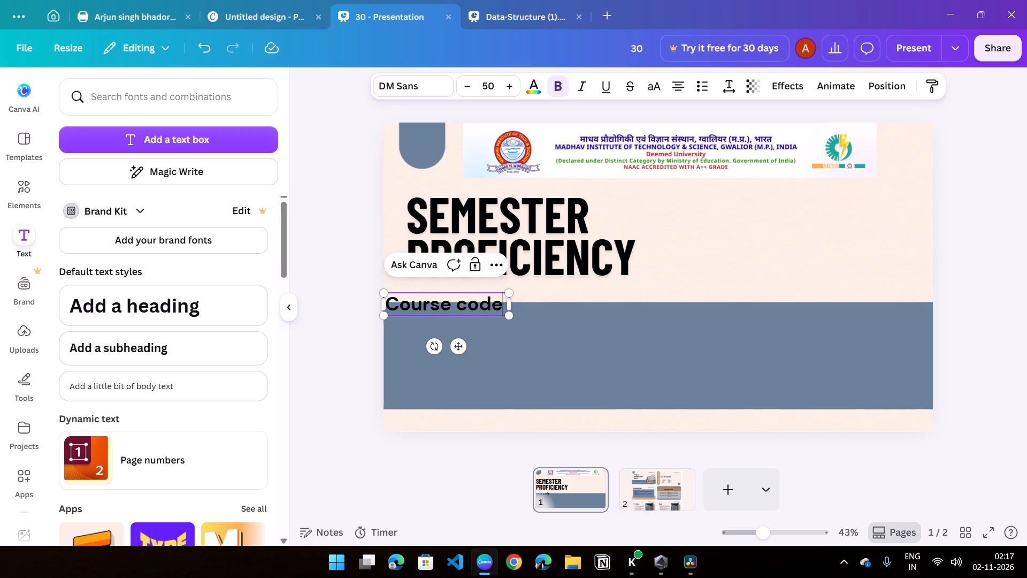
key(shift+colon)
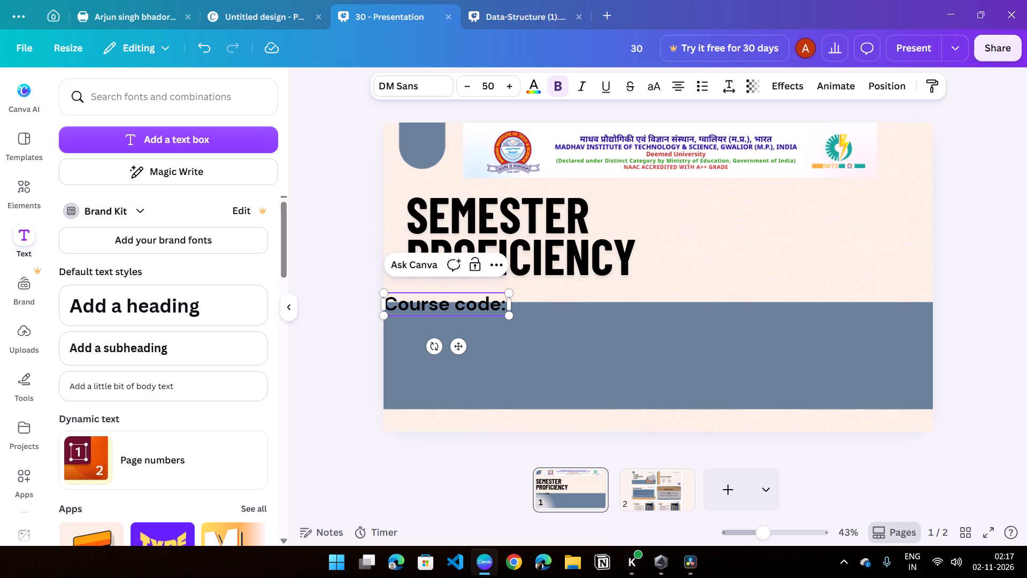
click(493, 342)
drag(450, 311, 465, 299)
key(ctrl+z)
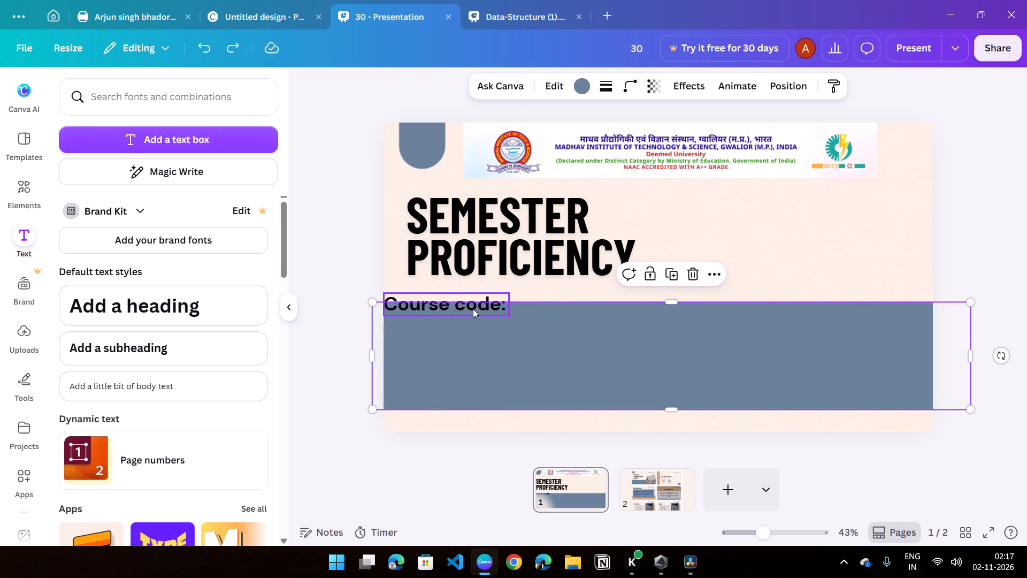
Move the "Course code:" text box into the upper-left corner of the blue band.
click(473, 306)
click(473, 312)
drag(457, 347, 465, 326)
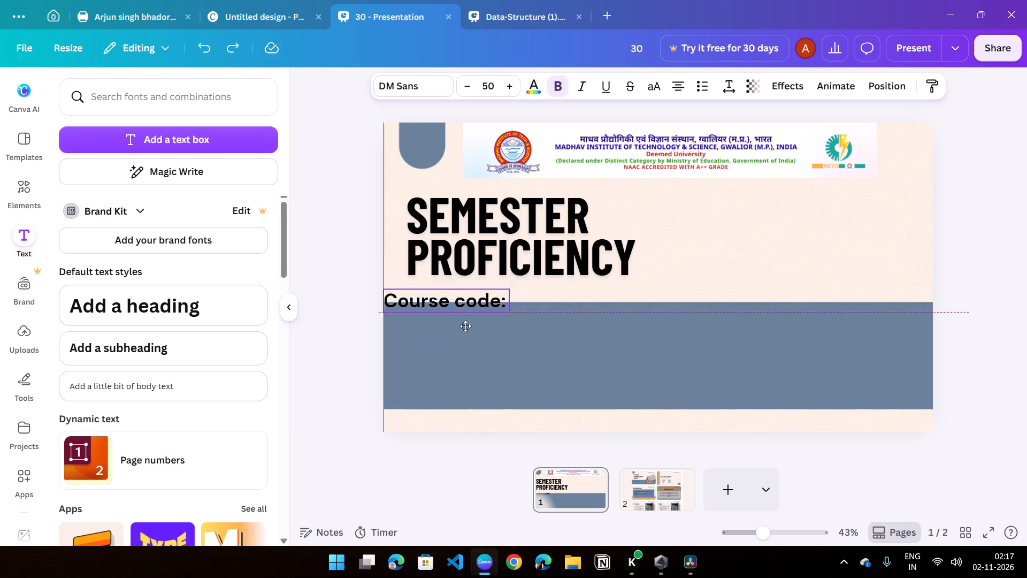
drag(465, 326, 480, 329)
click(679, 271)
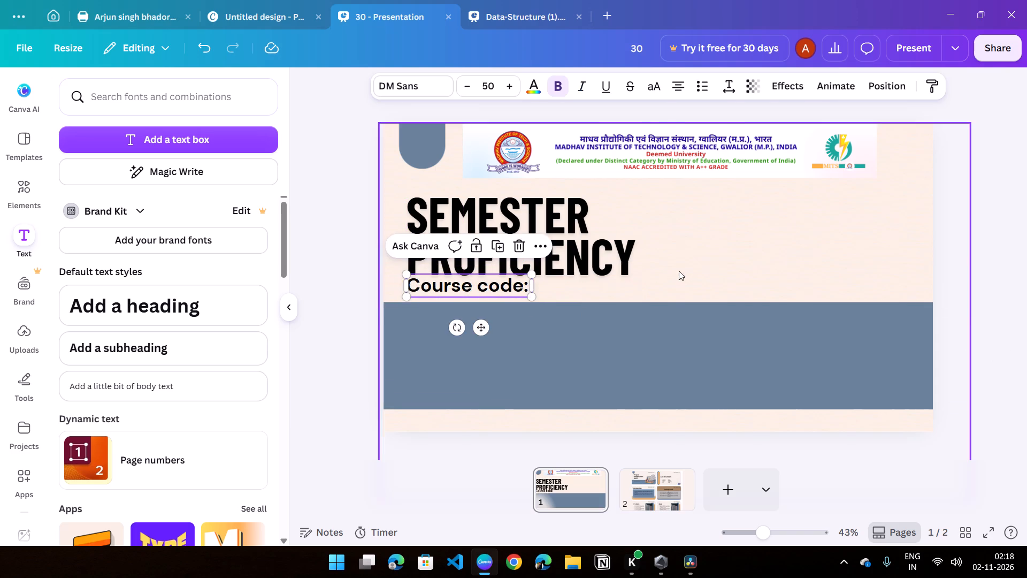
click(487, 291)
drag(487, 290, 474, 323)
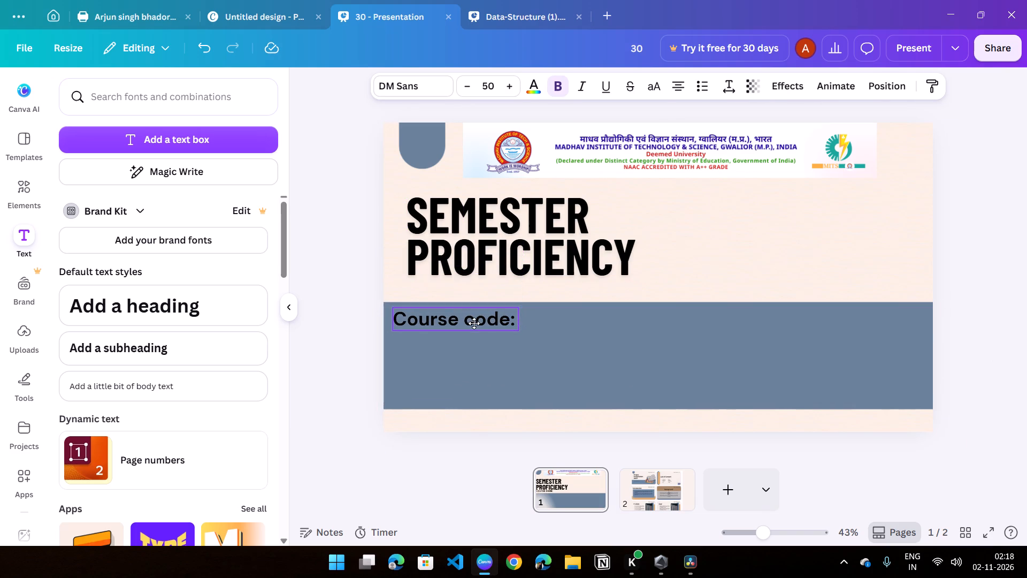
drag(474, 323, 473, 321)
Shift the title lines "PROFICIENCY" and "SEMESTER" slightly down, closer to the blue band and still left-aligned.
click(560, 237)
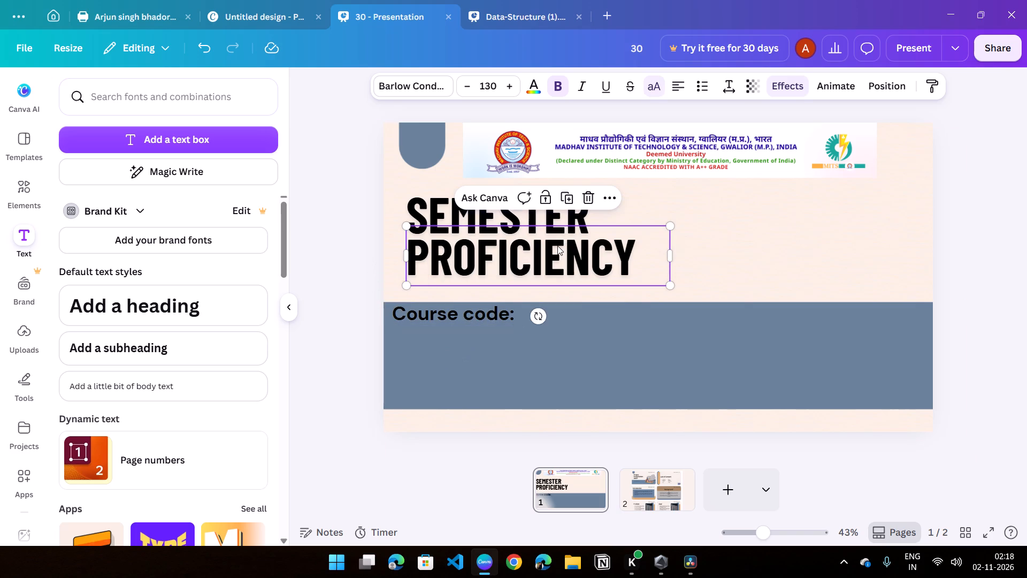
drag(557, 248, 557, 259)
click(550, 220)
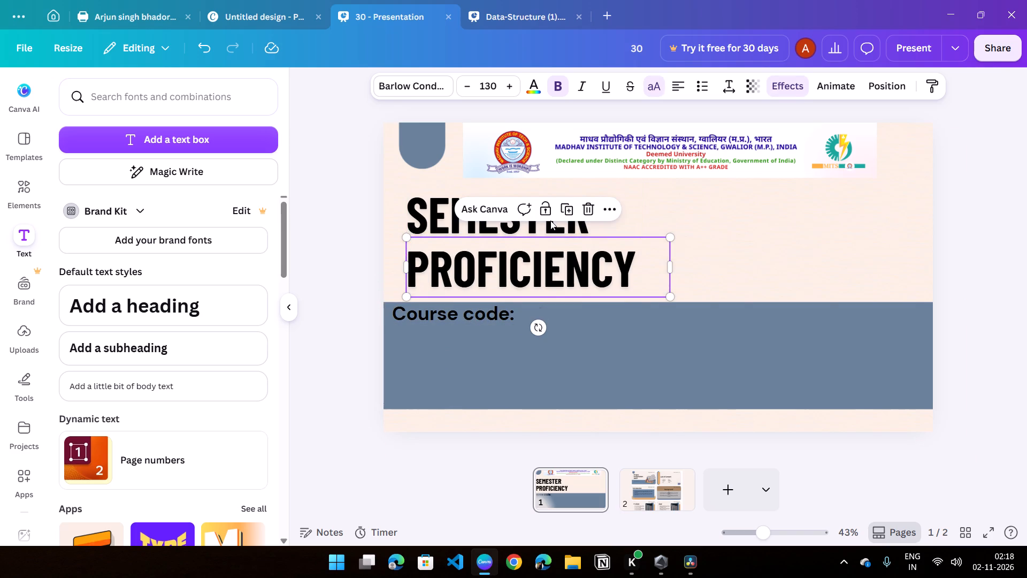
click(550, 226)
drag(550, 226, 550, 234)
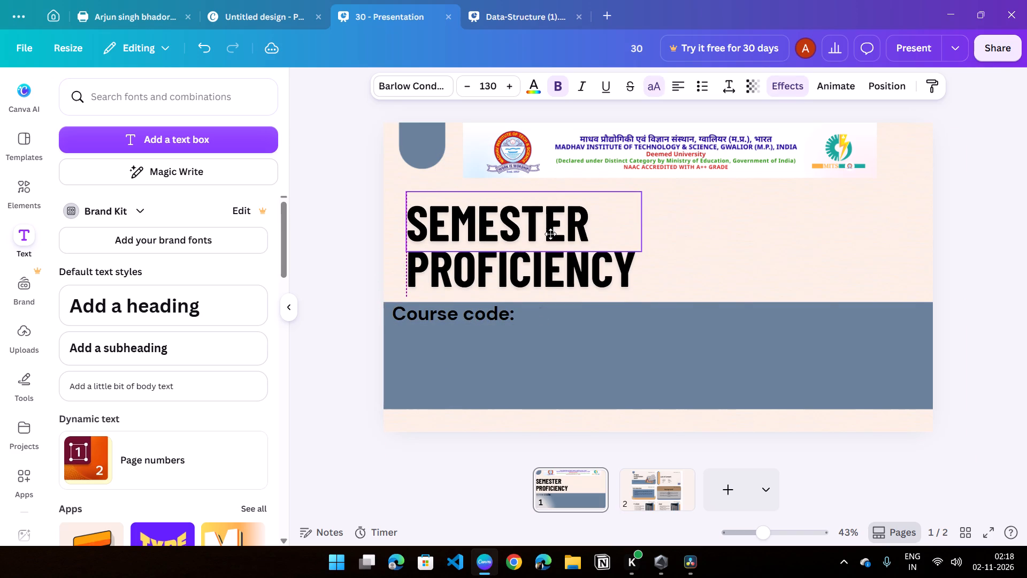
drag(550, 234, 550, 238)
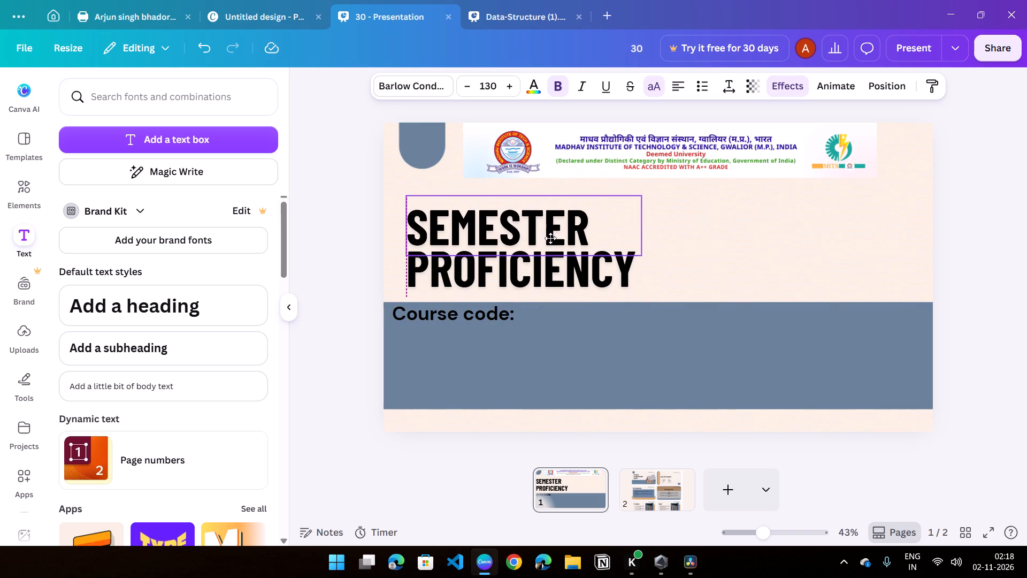
Nudge the "SEMESTER" title line slightly down, keeping it left-aligned with "PROFICIENCY".
drag(550, 238, 550, 239)
click(325, 254)
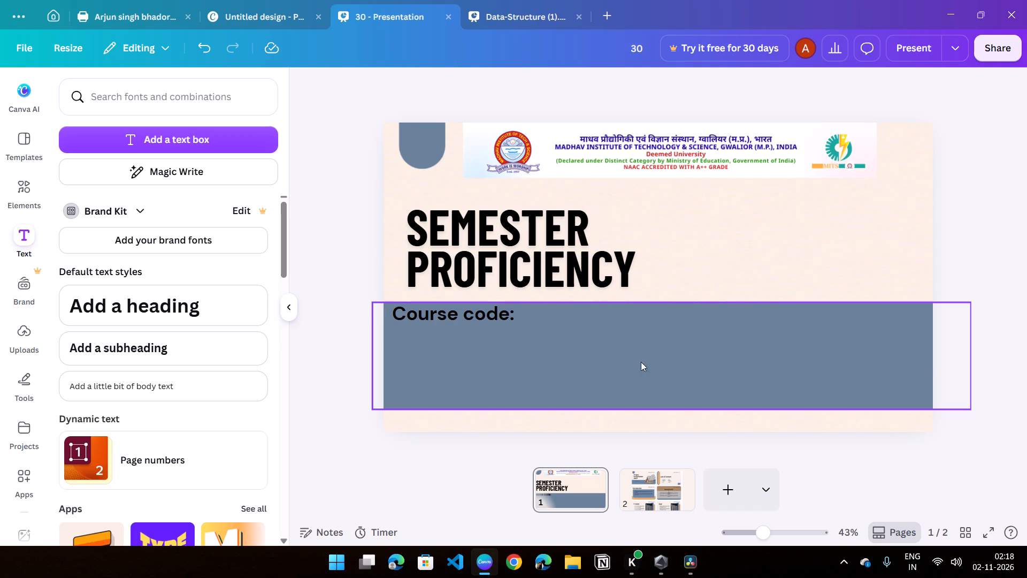
Reduce the "PROFICIENCY" title line to font size 128.
click(546, 280)
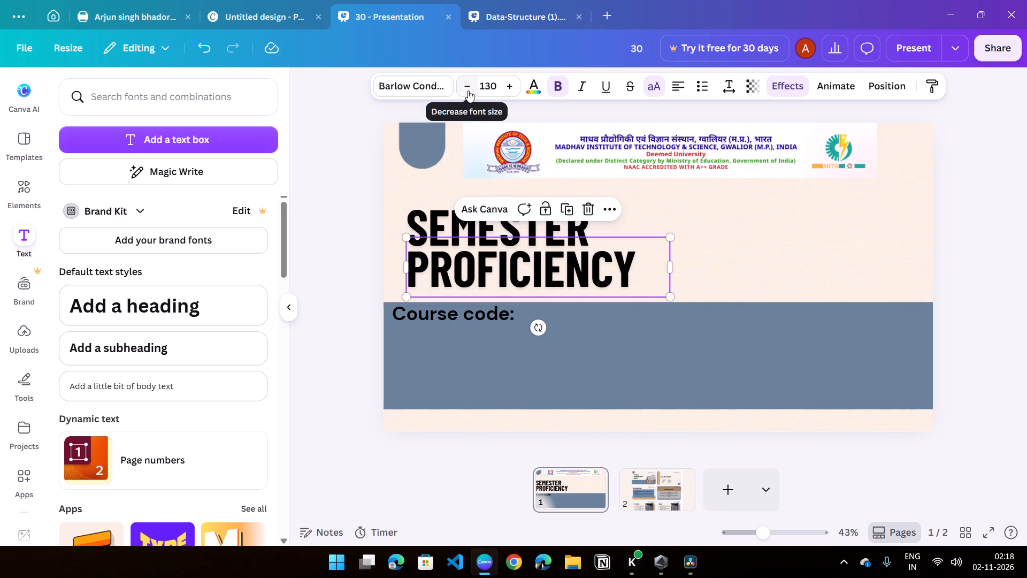
double_click(468, 90)
click(309, 243)
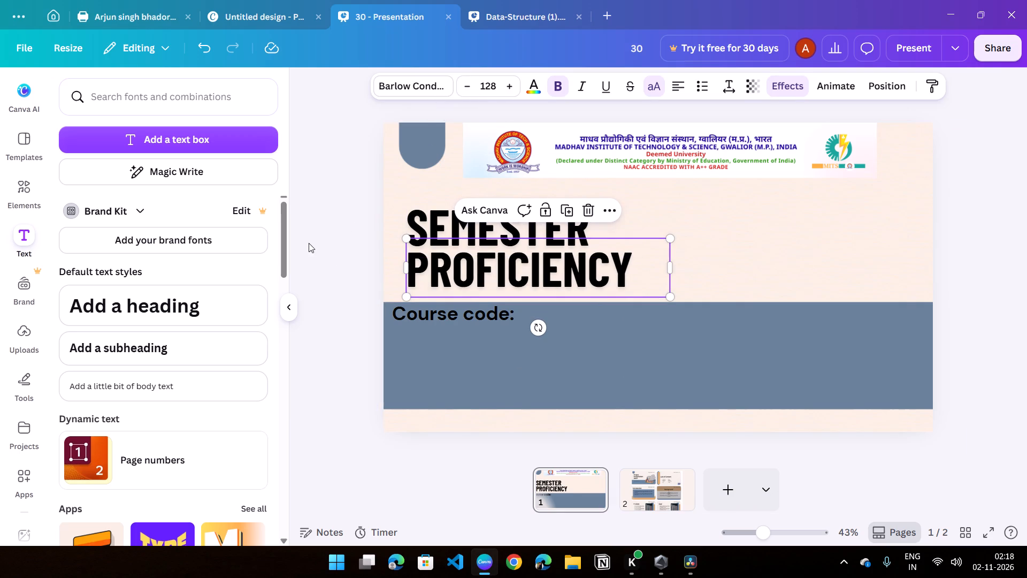
Nudge the "Course code:" text box slightly down inside the upper-left corner of the blue band.
click(466, 317)
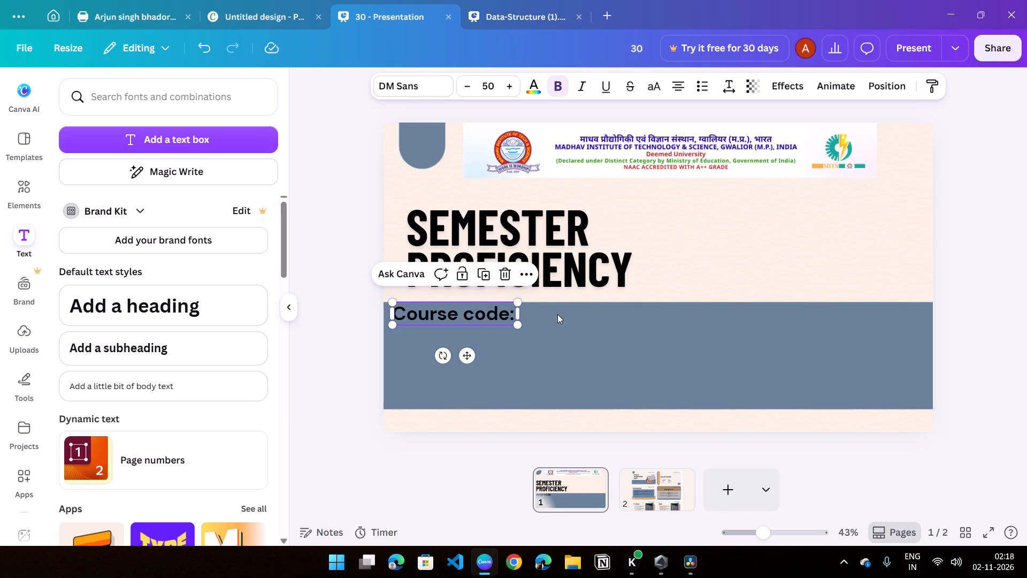
click(470, 319)
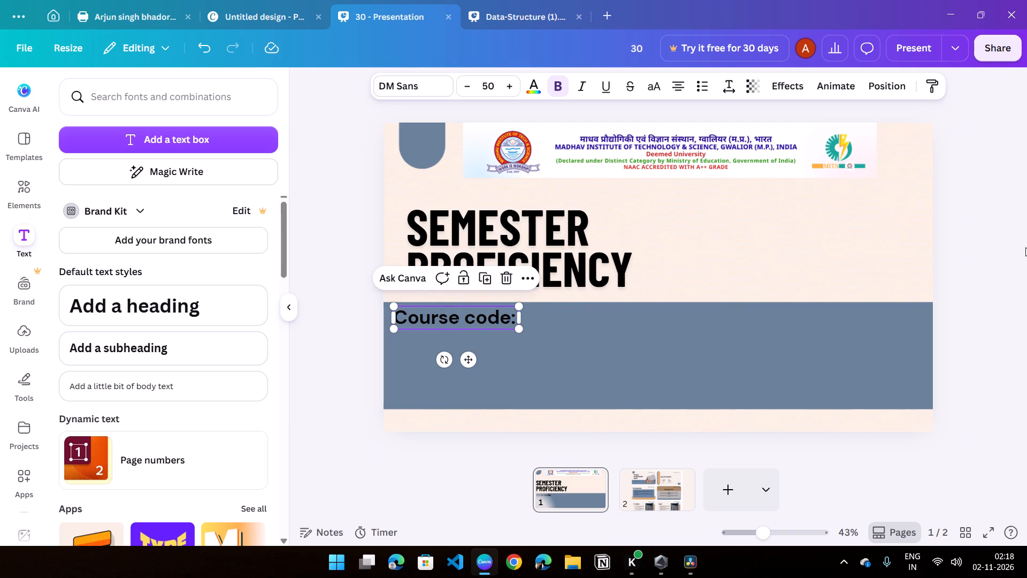
click(995, 254)
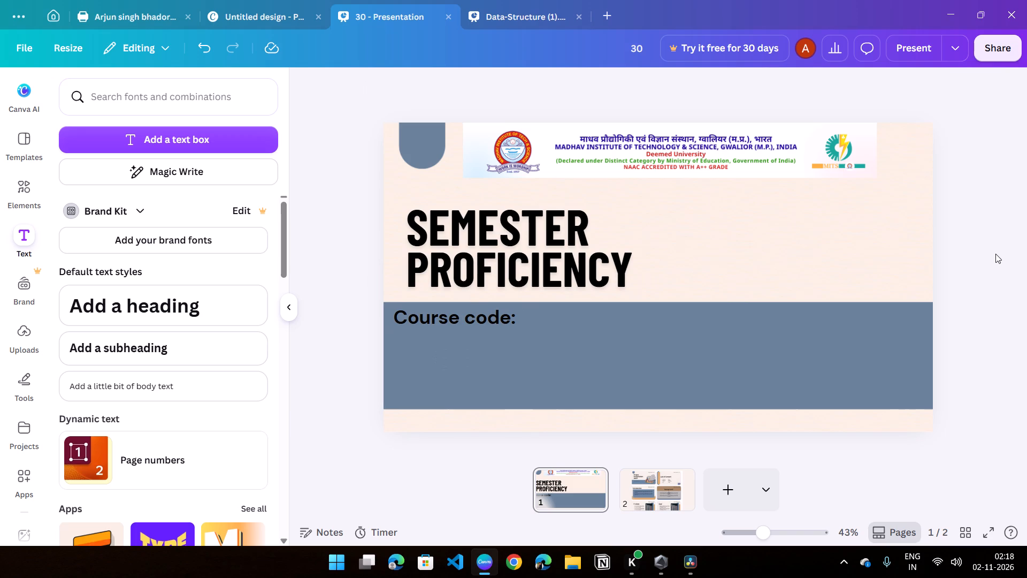
Append 30252109 after "Course code:" and widen the text box so the line stays on one row.
click(475, 313)
click(517, 317)
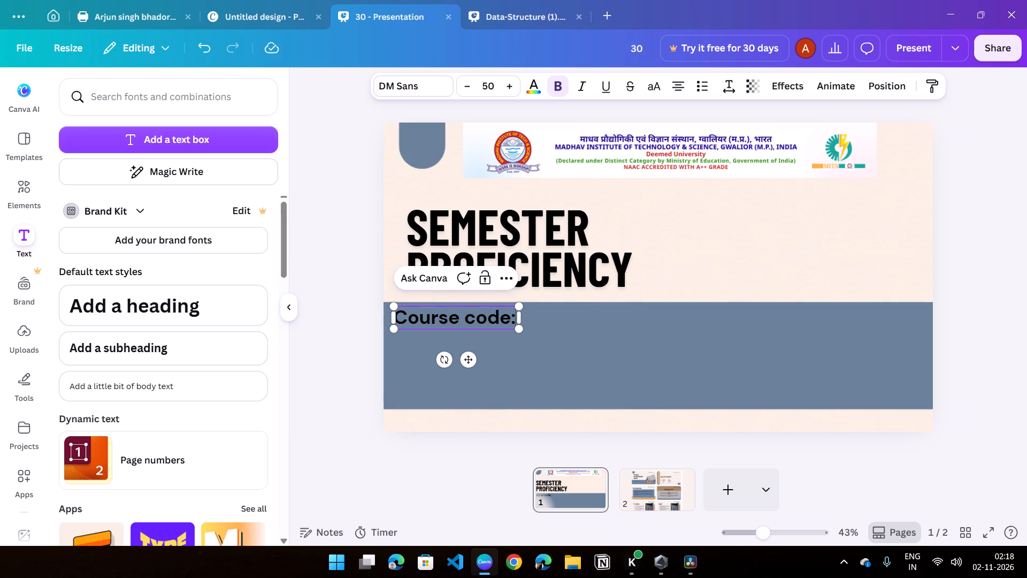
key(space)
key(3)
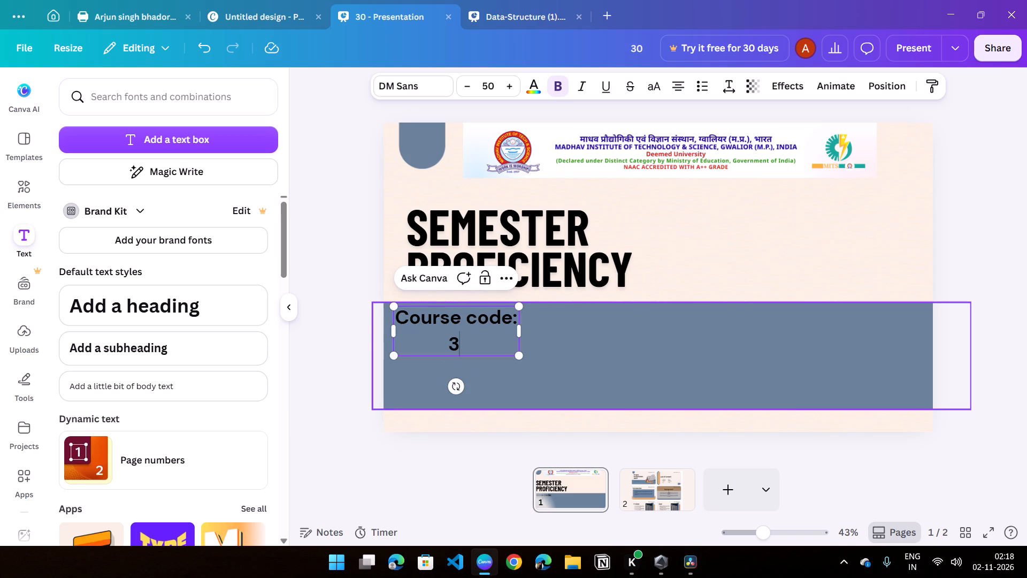
click(515, 332)
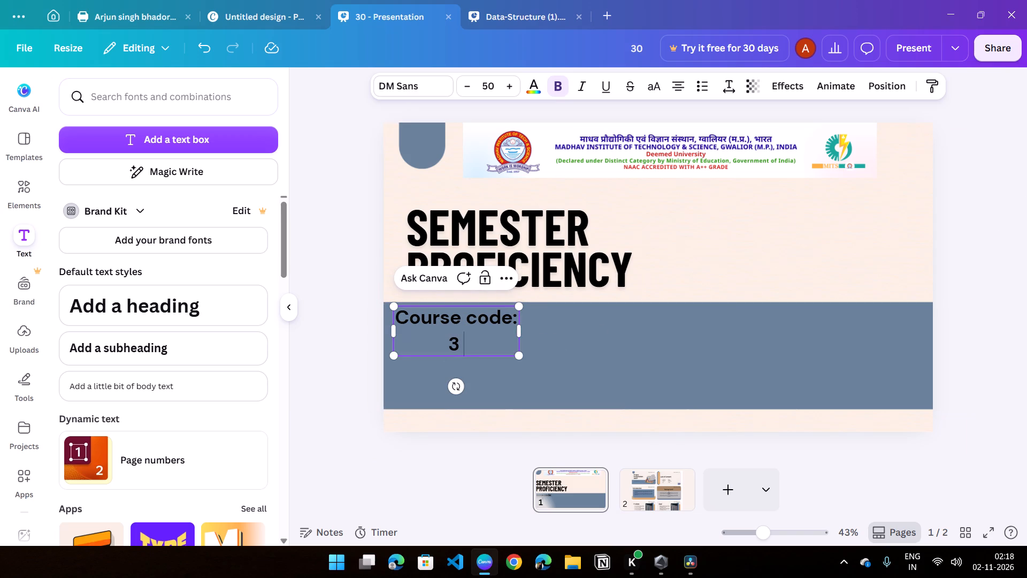
drag(522, 331, 614, 328)
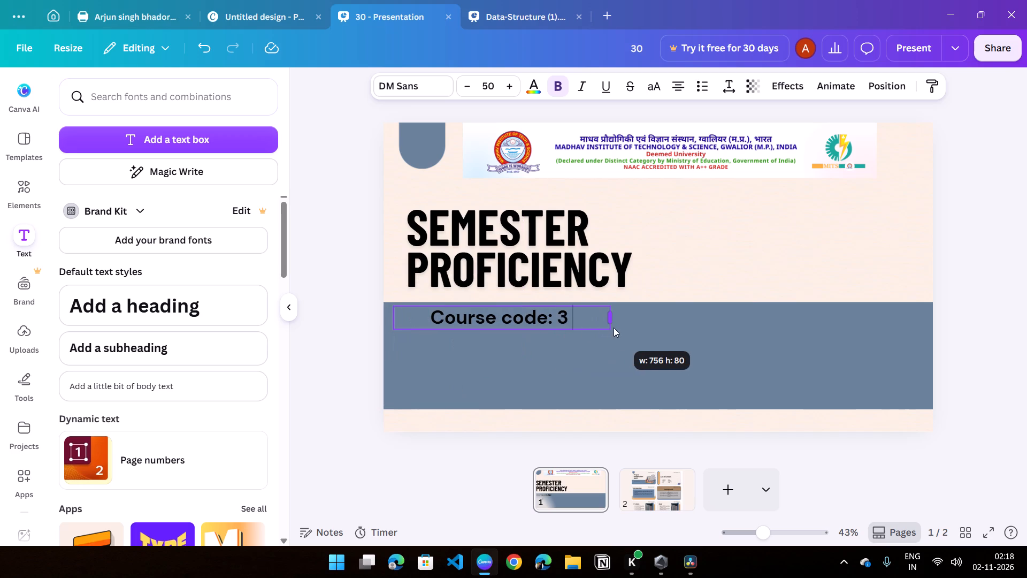
drag(614, 328, 614, 328)
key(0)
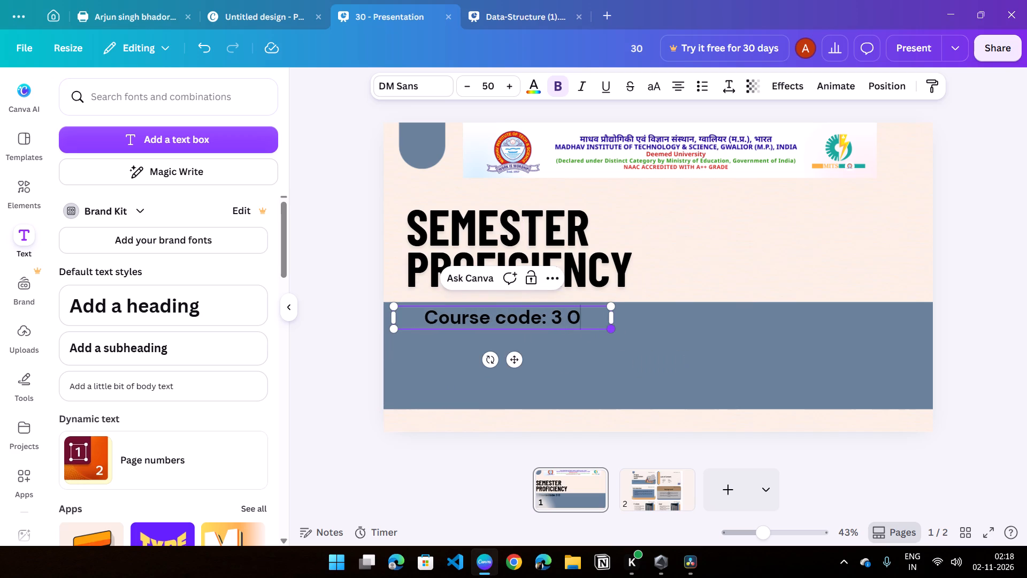
key(BackSpace)
key(BackSpace)
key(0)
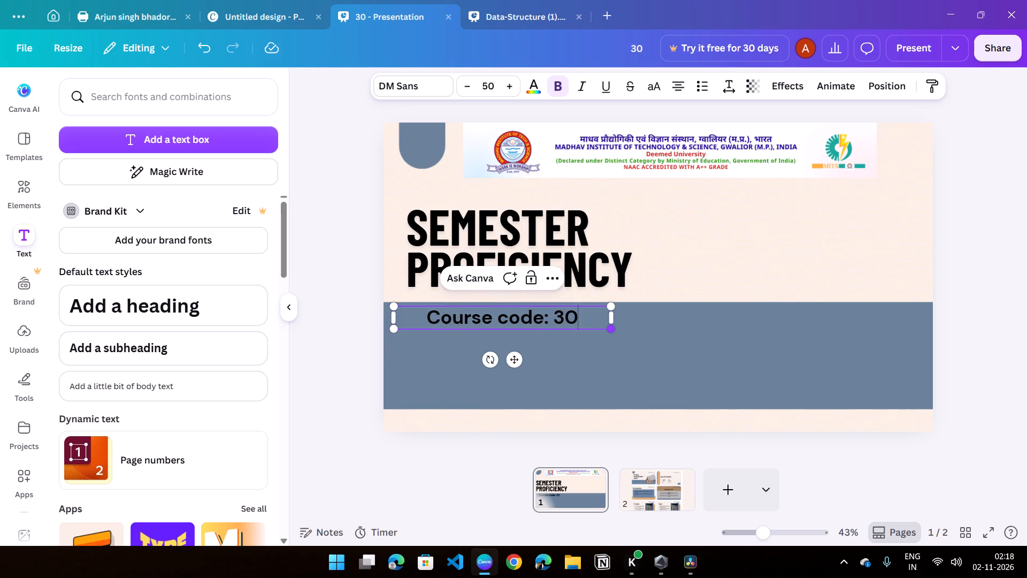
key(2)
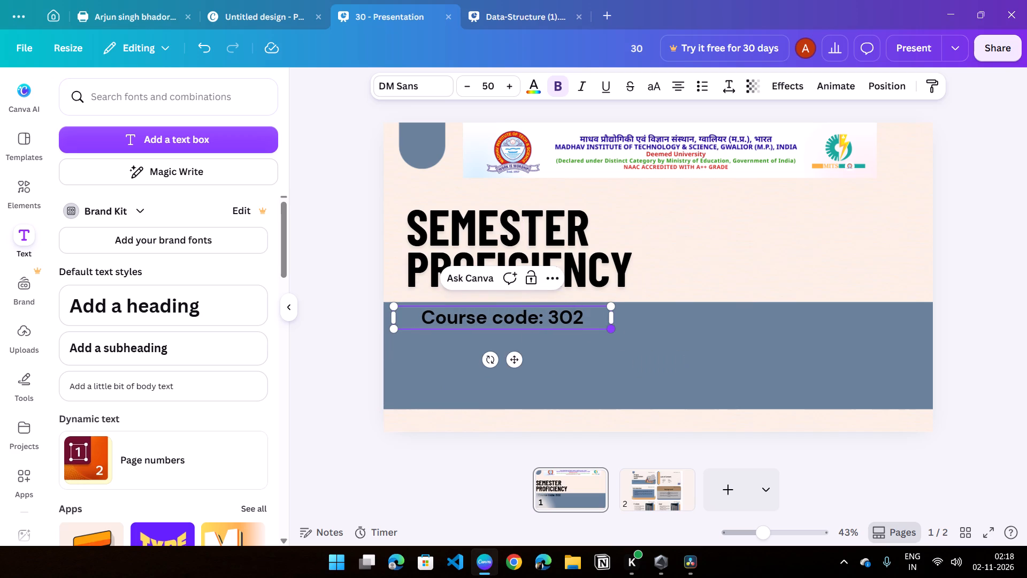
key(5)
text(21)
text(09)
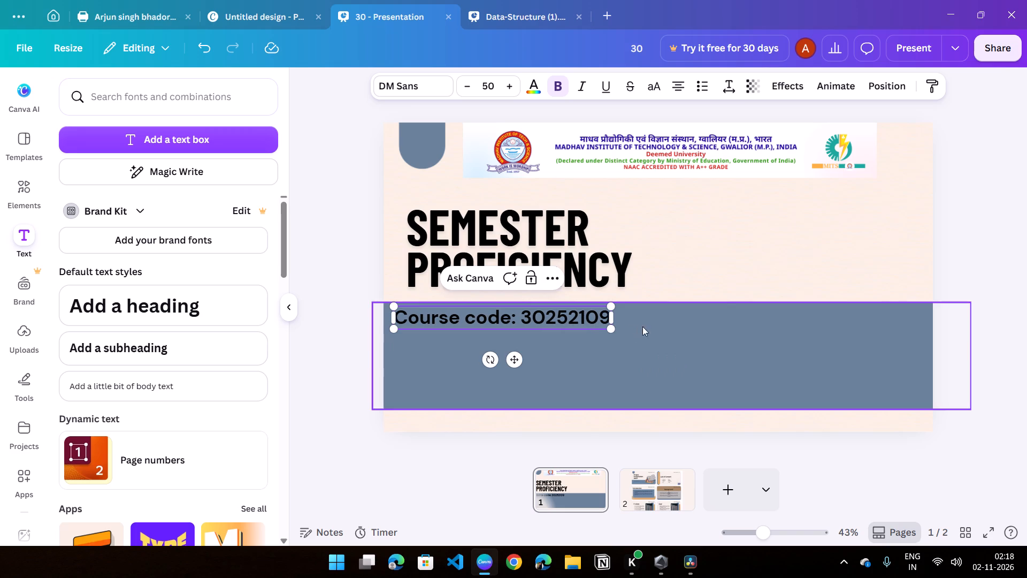
click(726, 271)
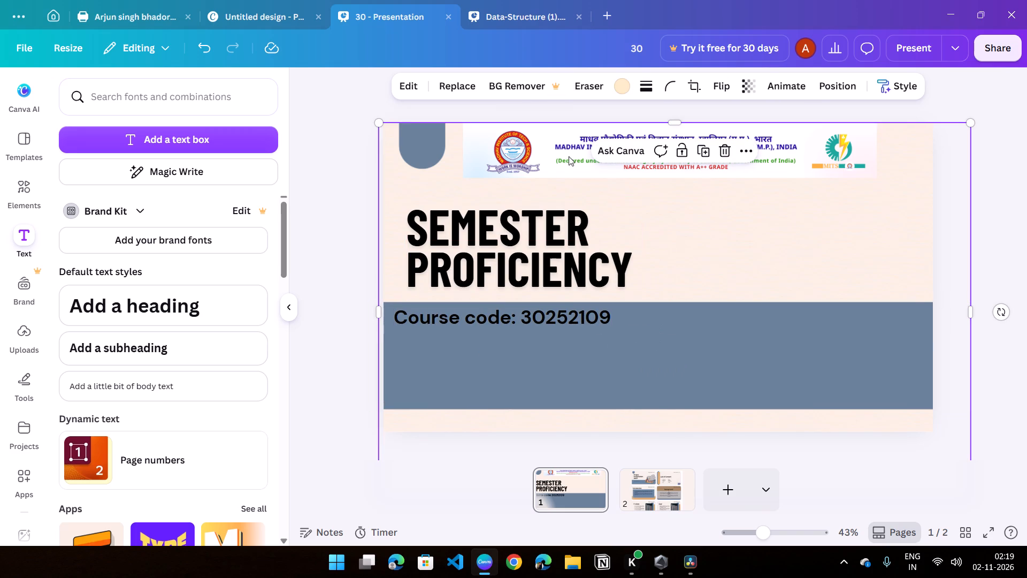
Check the reference deck's cover, change the course code line's font to League Spartan, and widen its box to fit one row.
click(538, 21)
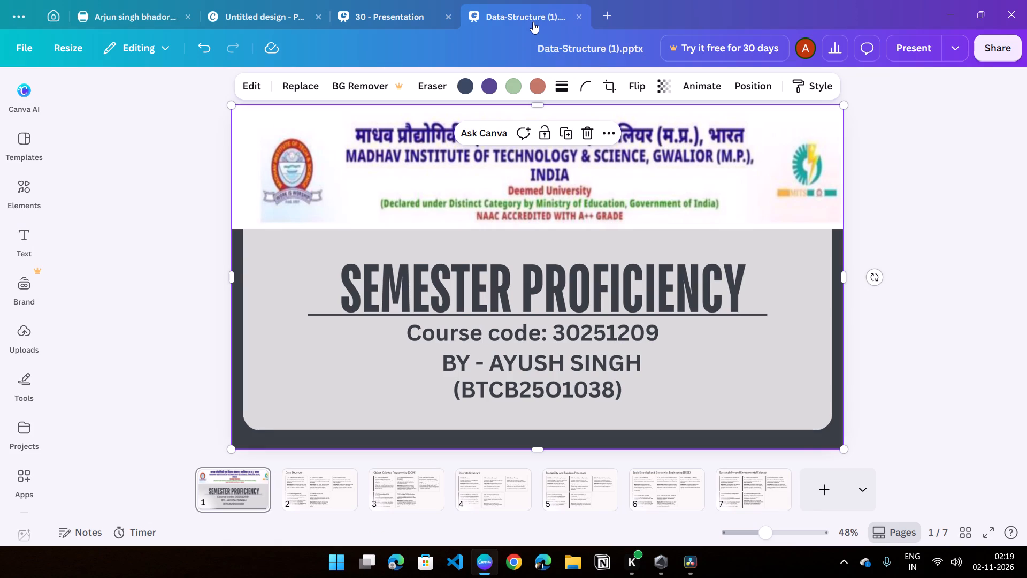
click(410, 10)
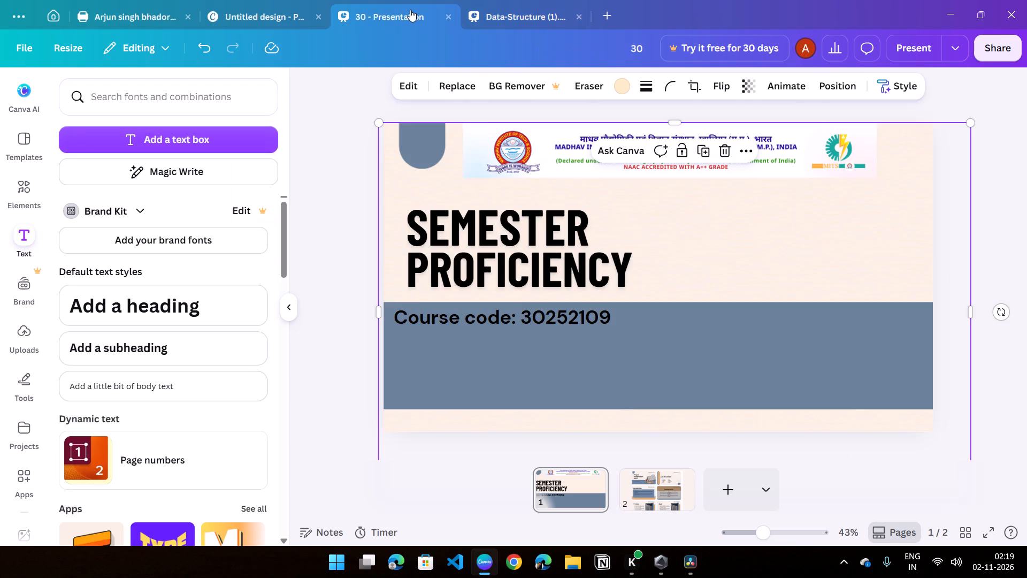
click(593, 328)
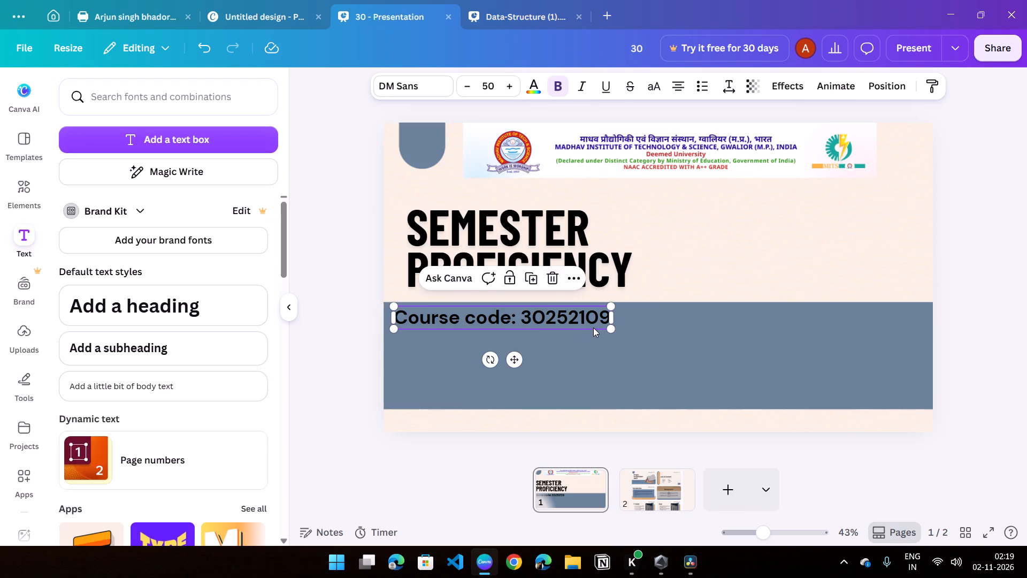
click(405, 80)
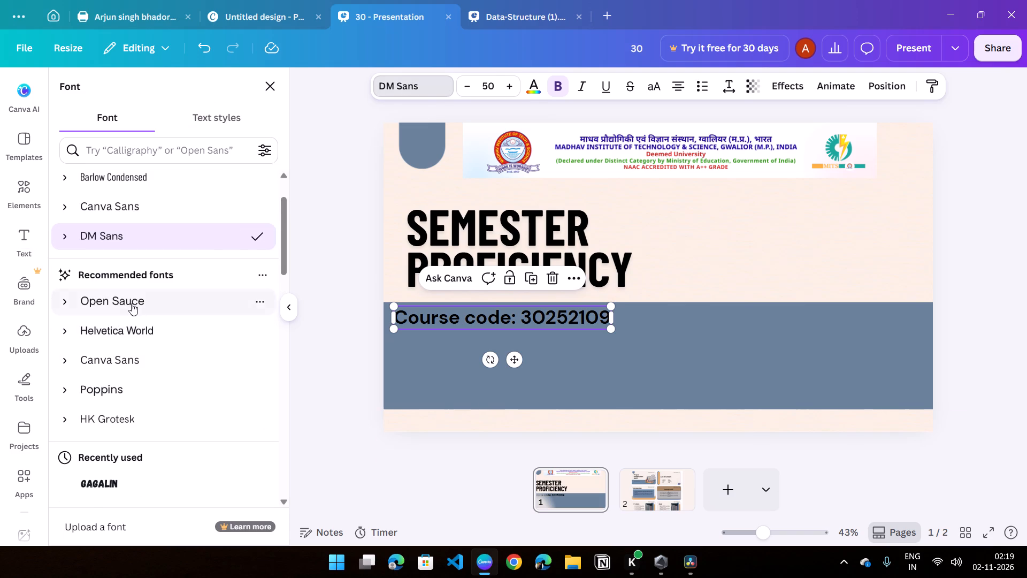
scroll(134, 331, down, 1)
scroll(204, 347, up, 1)
scroll(208, 338, down, 3)
click(120, 339)
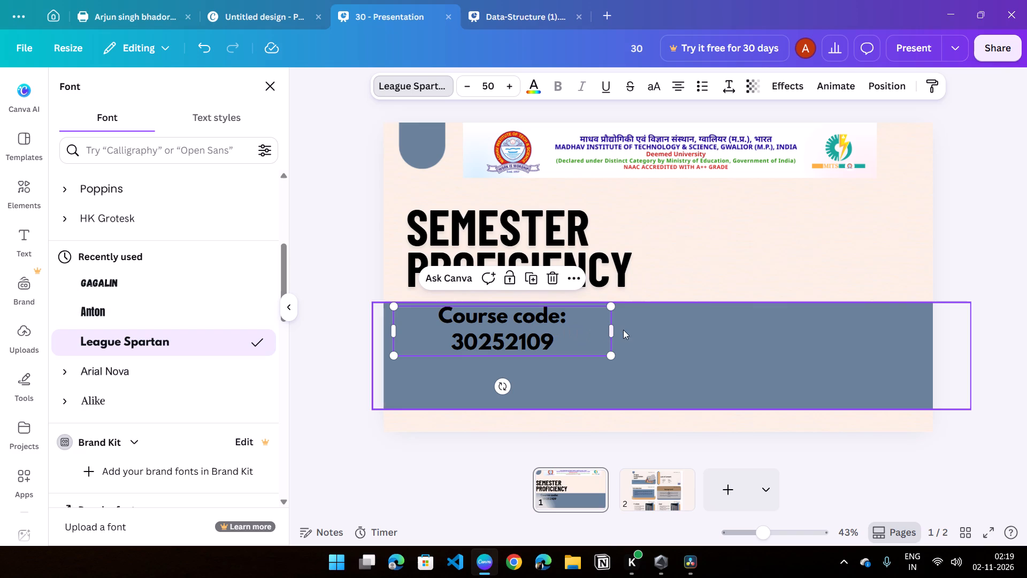
drag(611, 331, 639, 324)
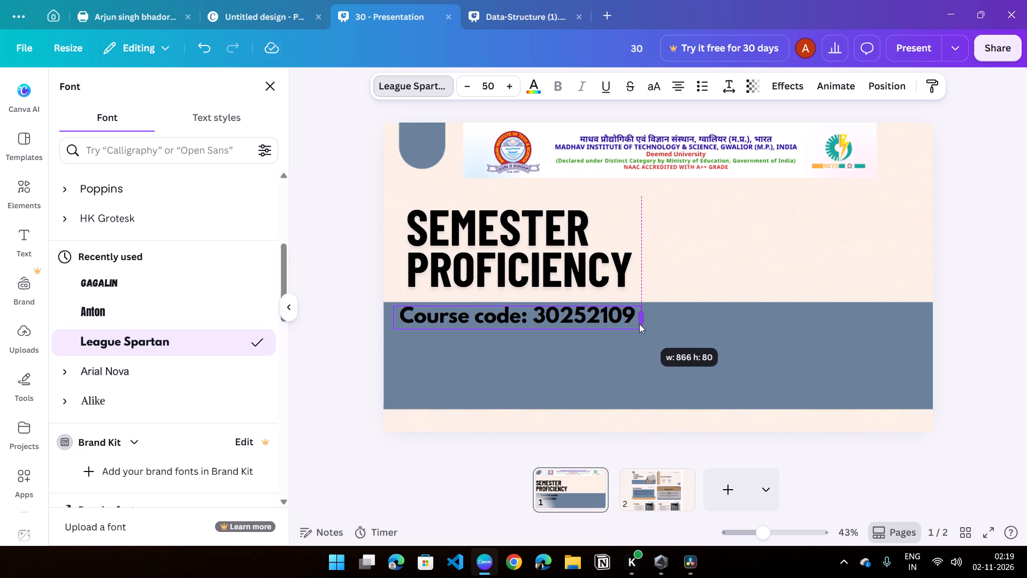
drag(639, 324, 639, 323)
After comparing with the reference deck's cover, recolor the "SEMESTER" title line on page 1 to dark grey #232323.
click(526, 24)
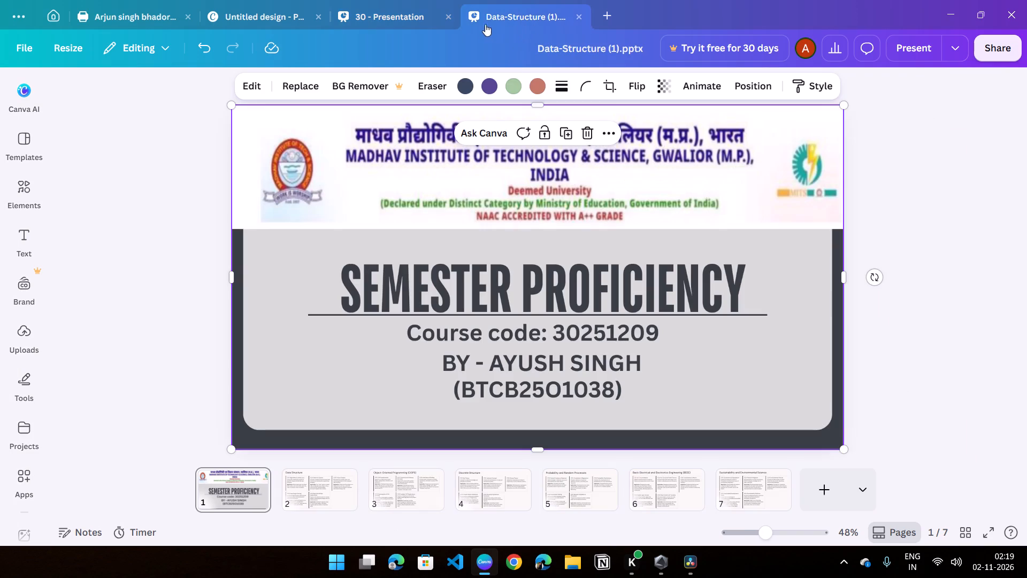
click(386, 16)
click(650, 494)
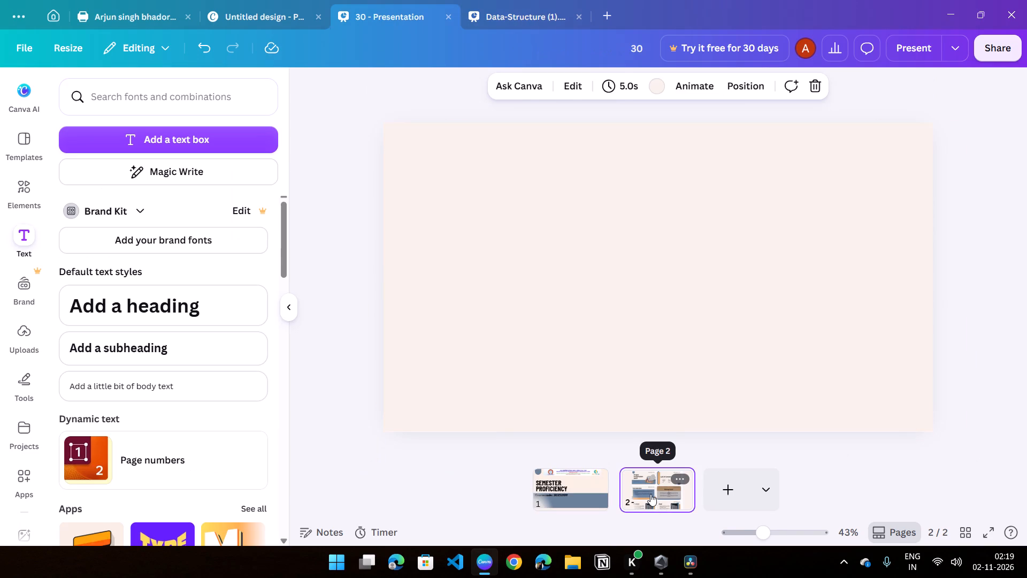
click(579, 490)
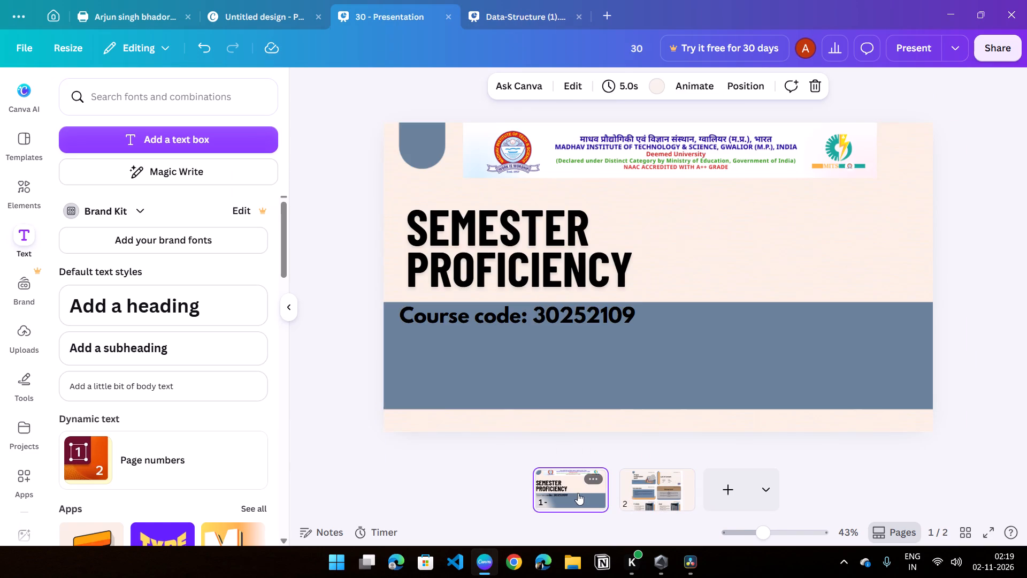
click(478, 224)
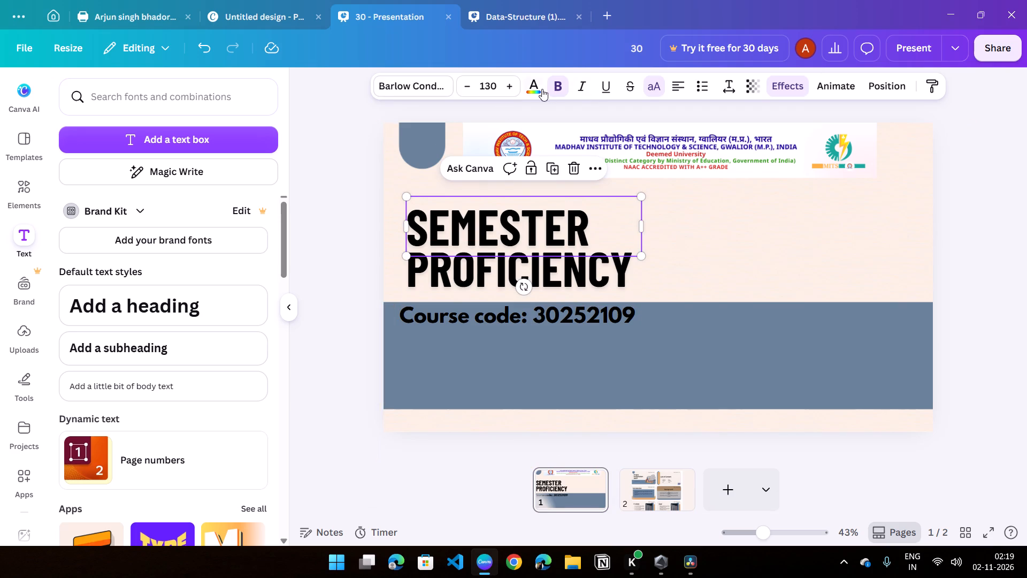
click(535, 89)
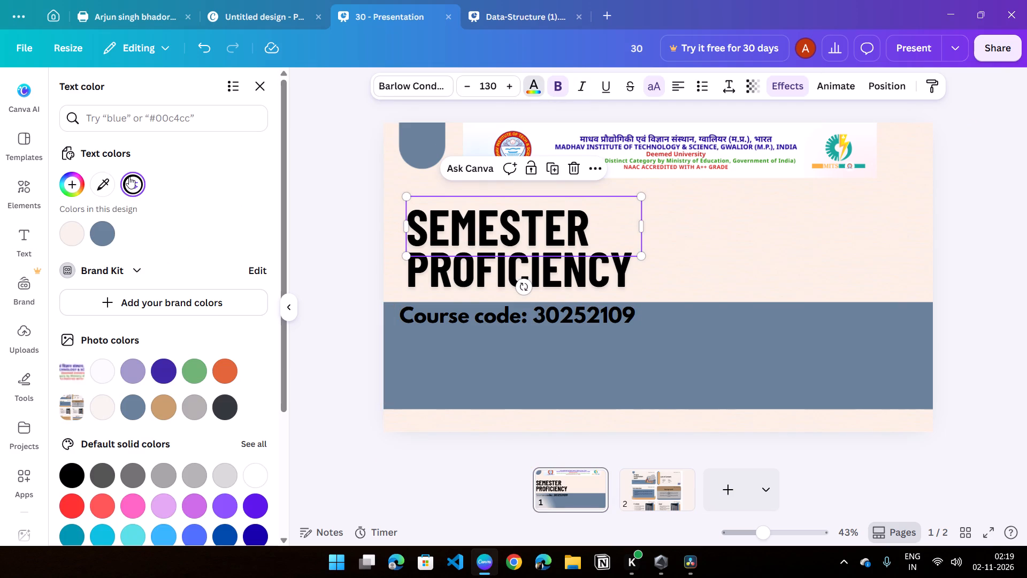
click(129, 177)
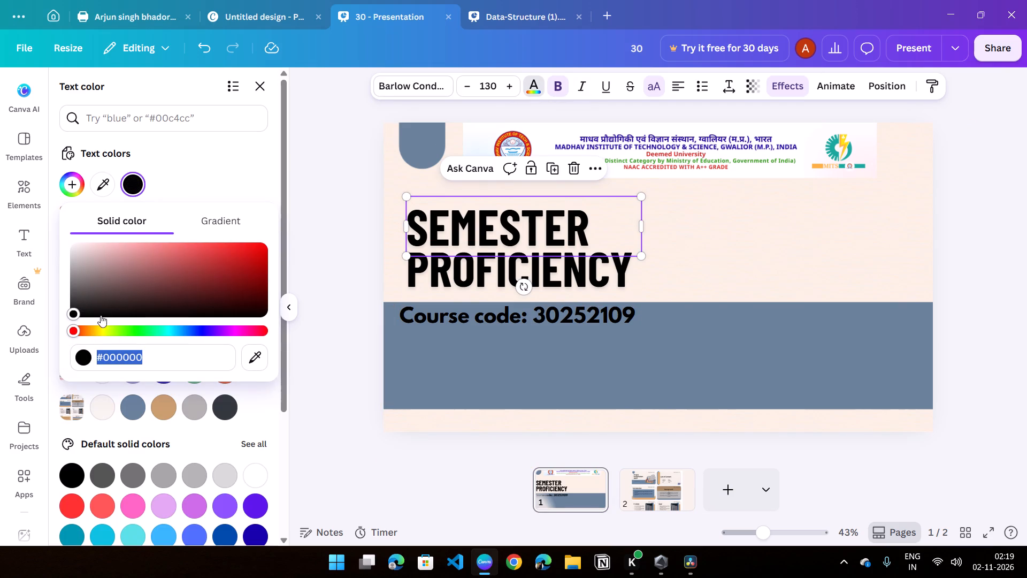
drag(74, 314, 72, 298)
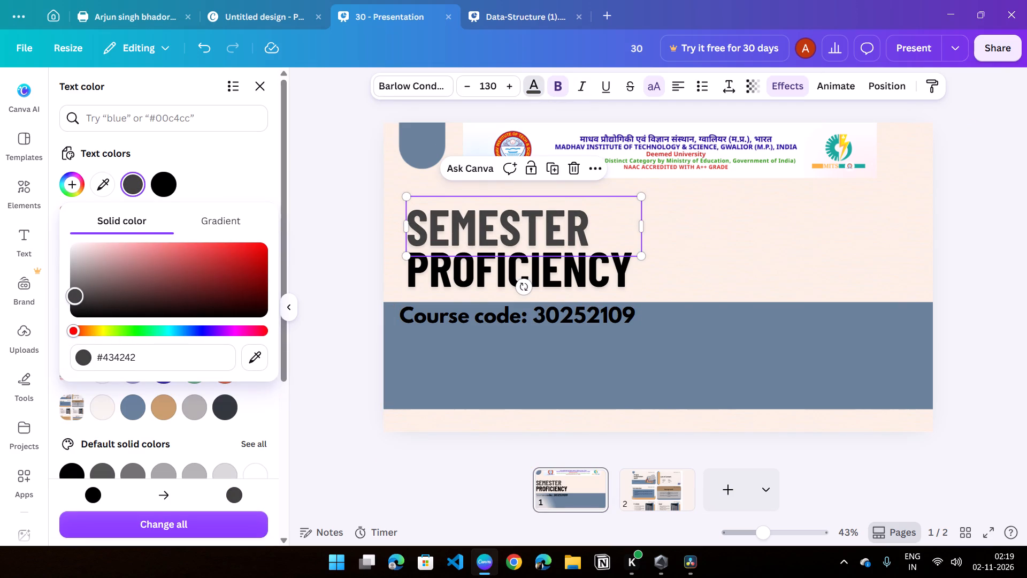
drag(72, 298, 74, 307)
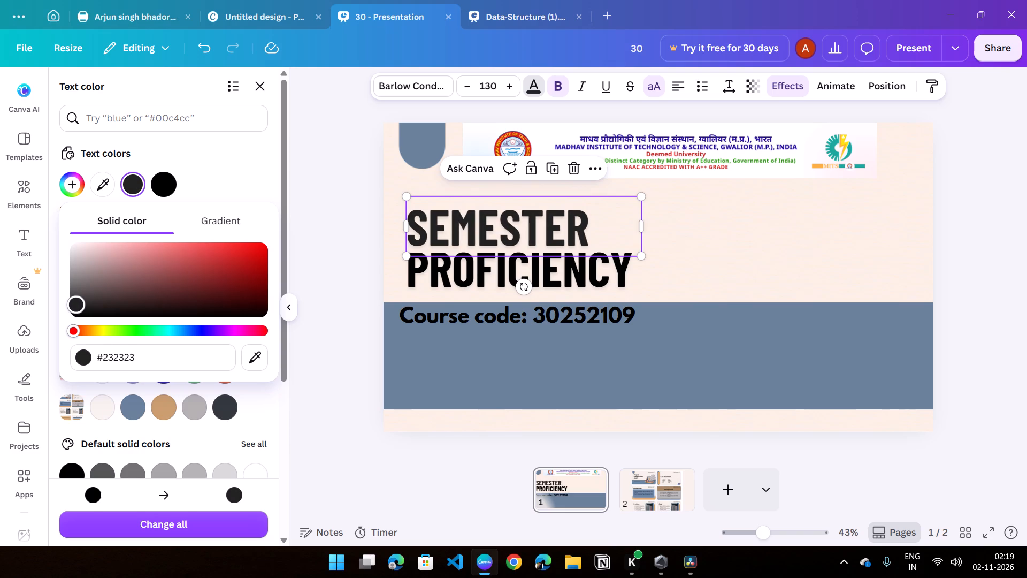
drag(74, 307, 72, 311)
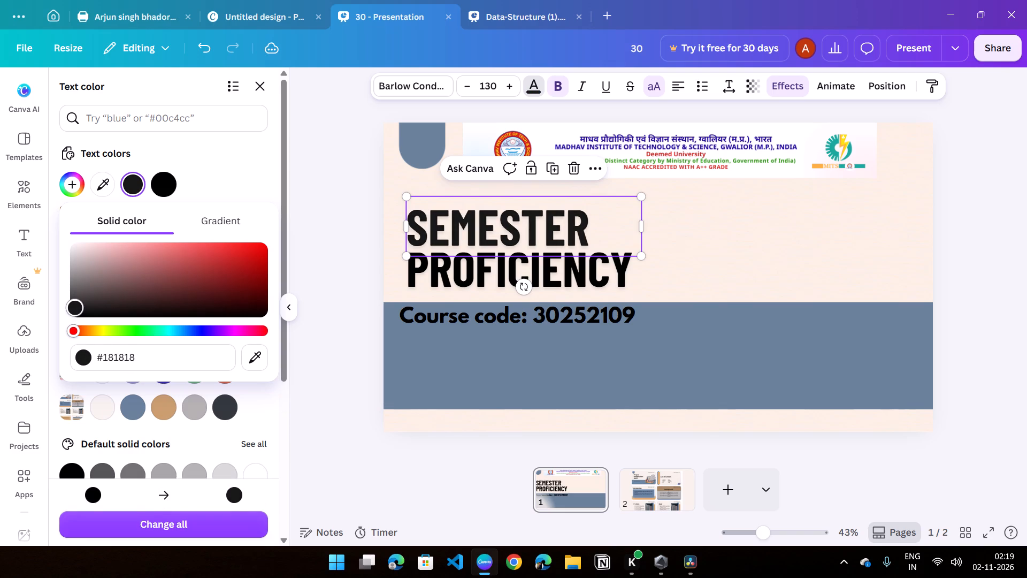
drag(72, 311, 67, 310)
drag(67, 310, 65, 301)
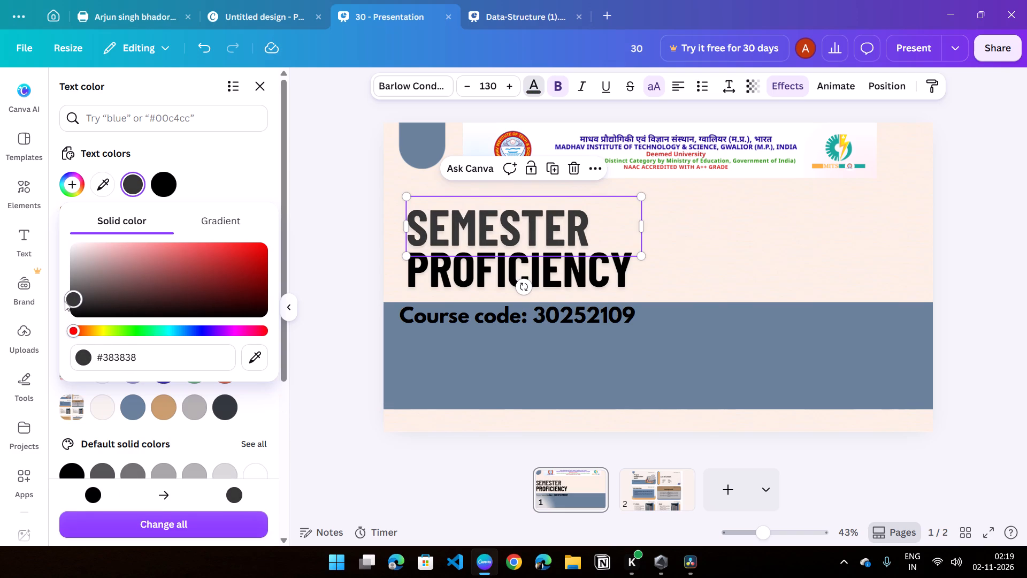
drag(65, 301, 63, 305)
drag(63, 305, 62, 307)
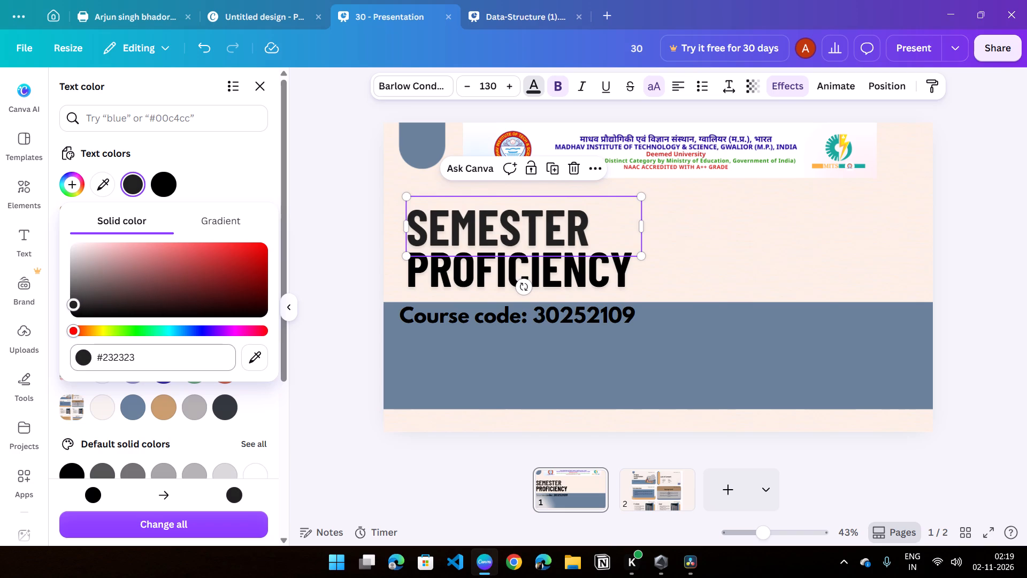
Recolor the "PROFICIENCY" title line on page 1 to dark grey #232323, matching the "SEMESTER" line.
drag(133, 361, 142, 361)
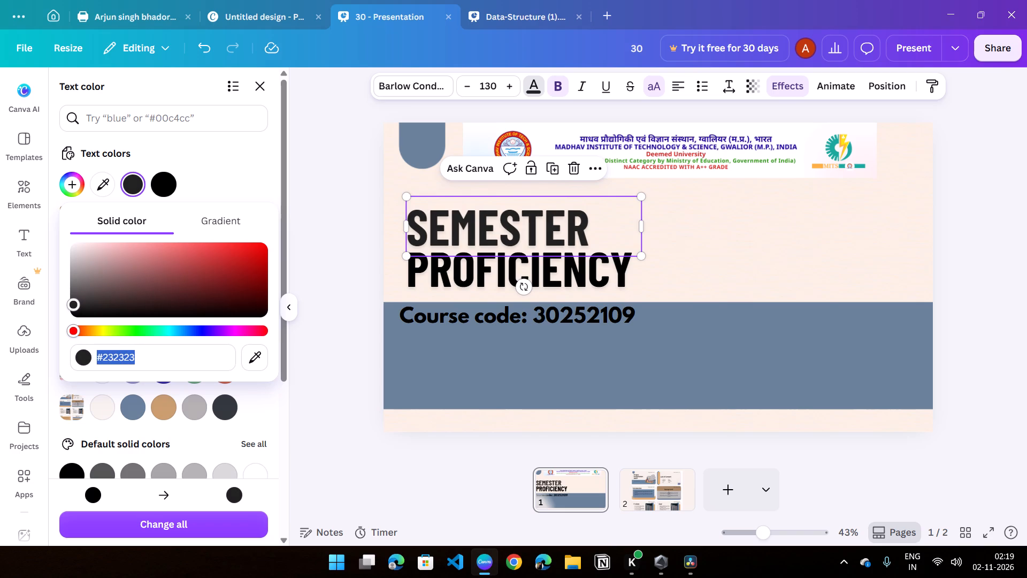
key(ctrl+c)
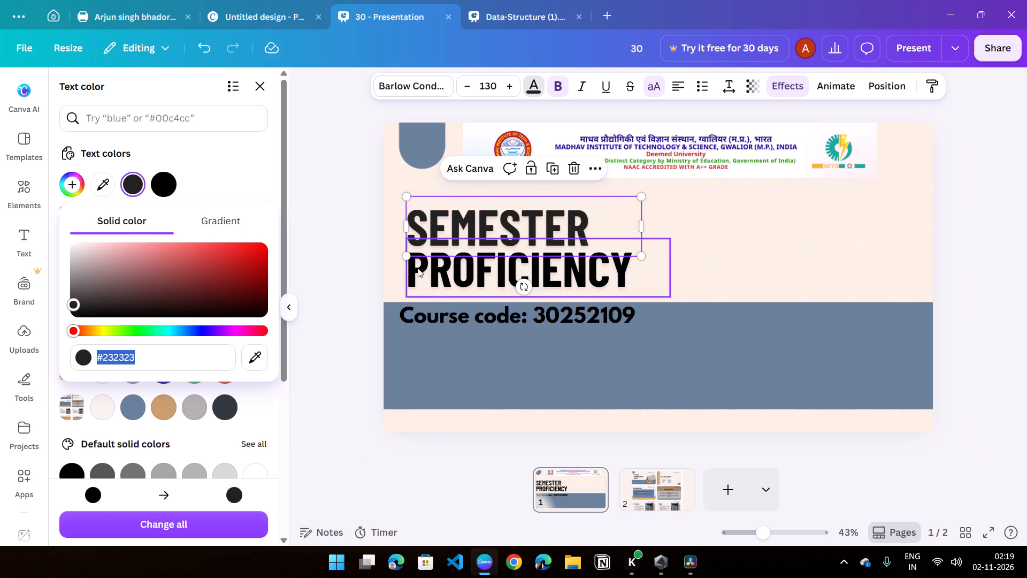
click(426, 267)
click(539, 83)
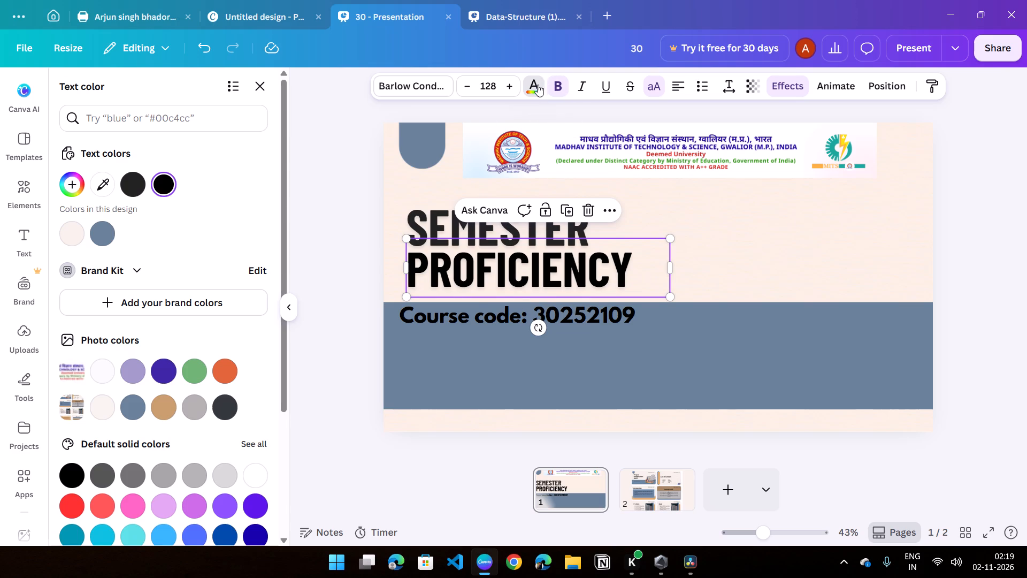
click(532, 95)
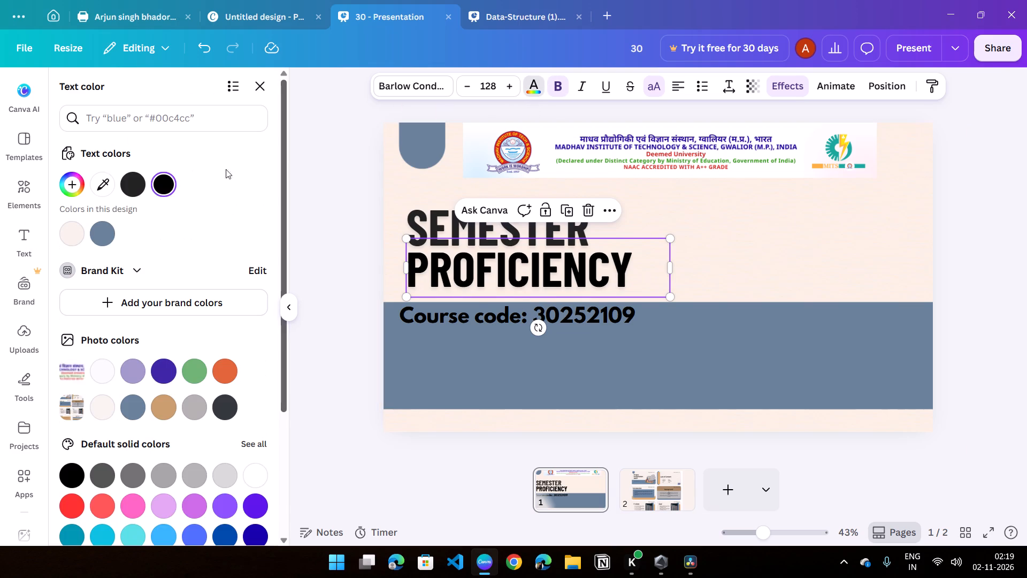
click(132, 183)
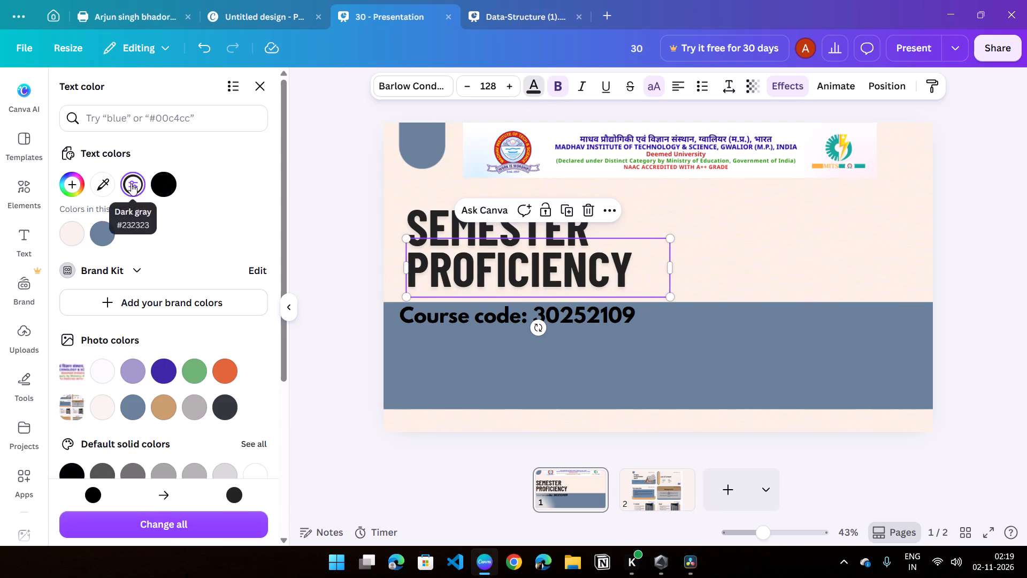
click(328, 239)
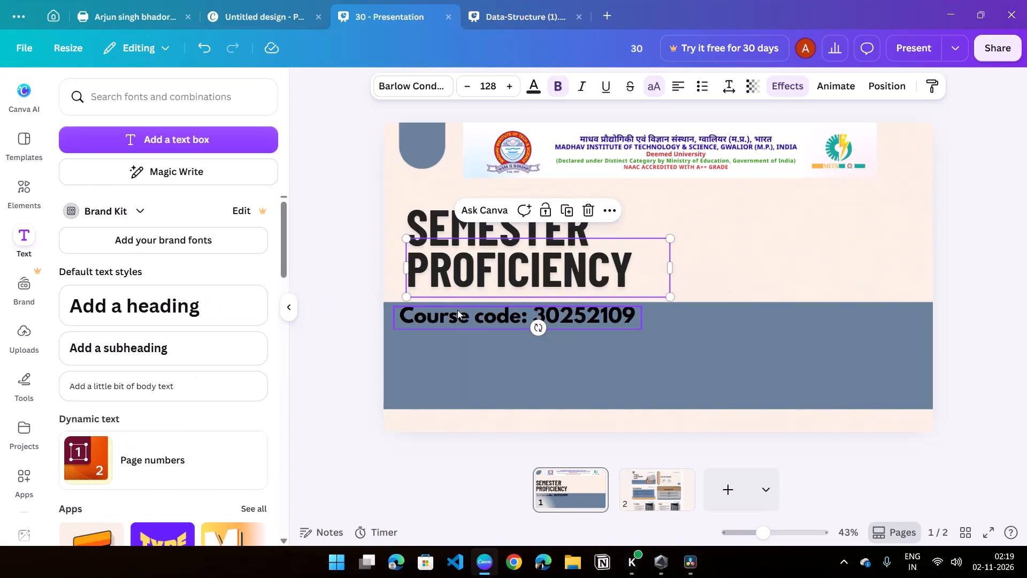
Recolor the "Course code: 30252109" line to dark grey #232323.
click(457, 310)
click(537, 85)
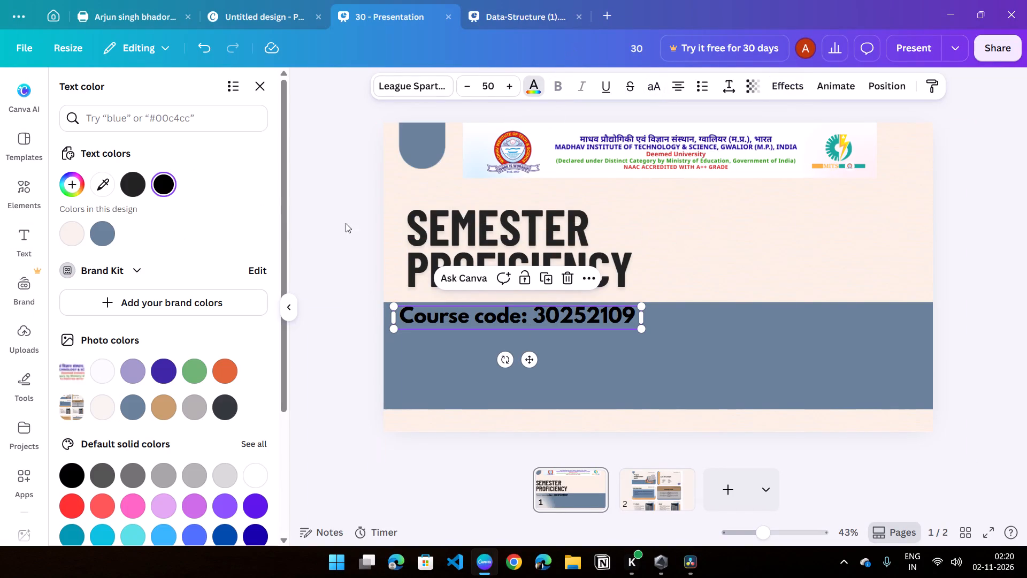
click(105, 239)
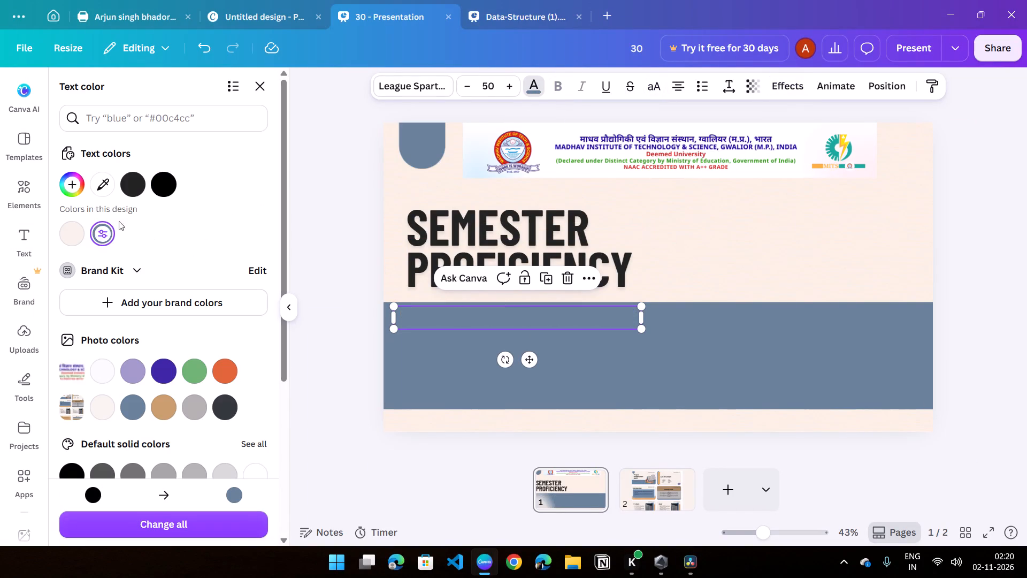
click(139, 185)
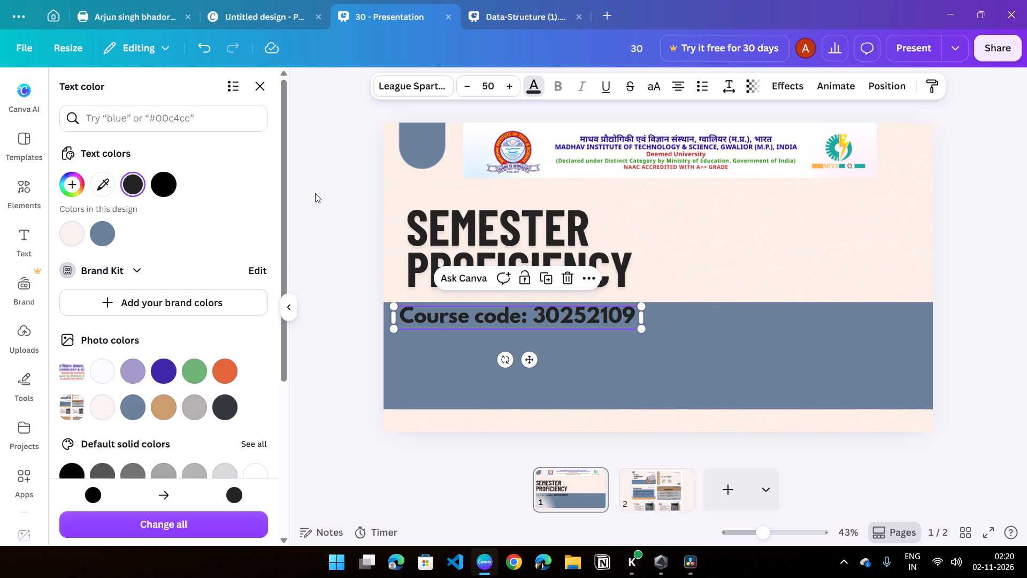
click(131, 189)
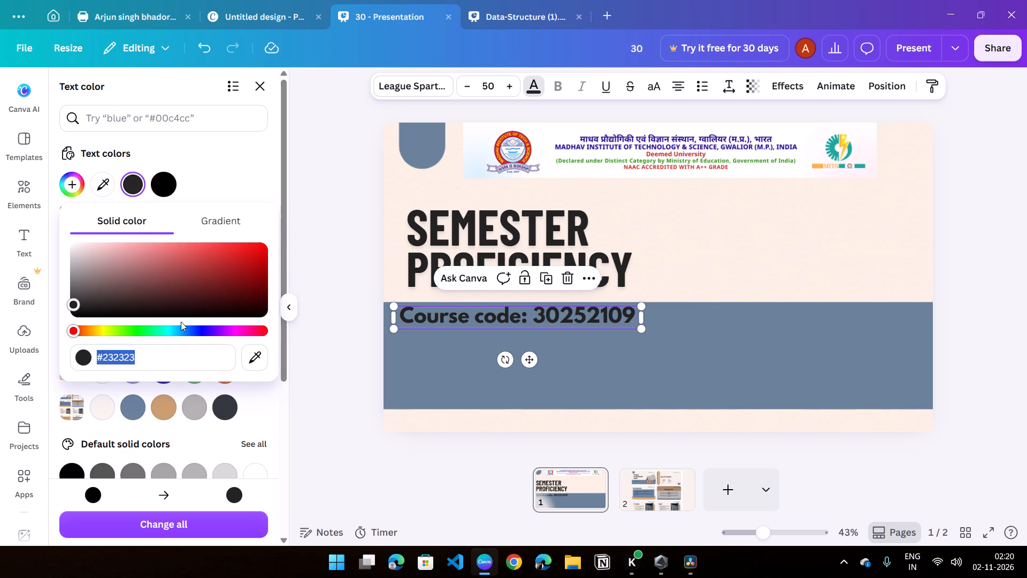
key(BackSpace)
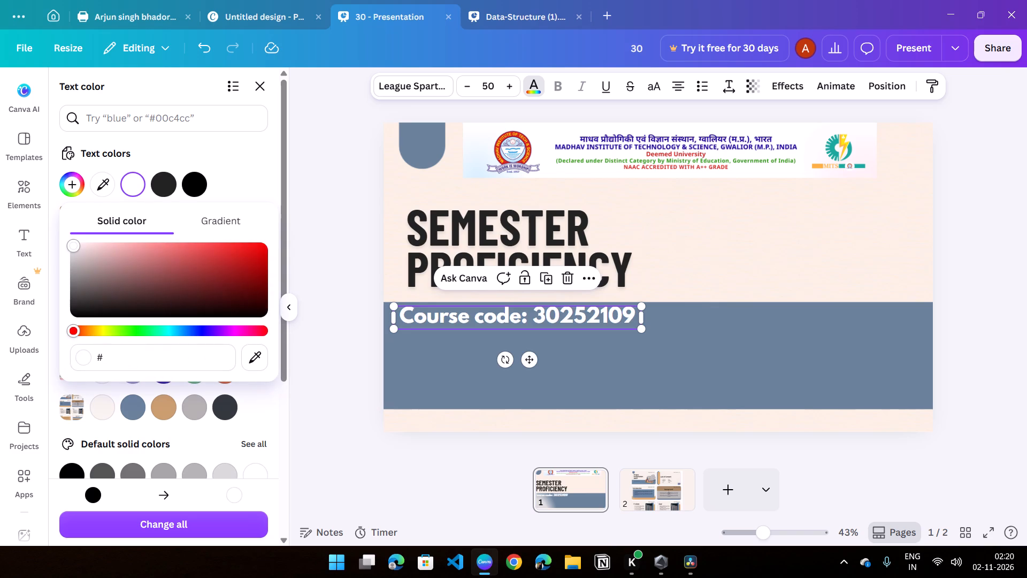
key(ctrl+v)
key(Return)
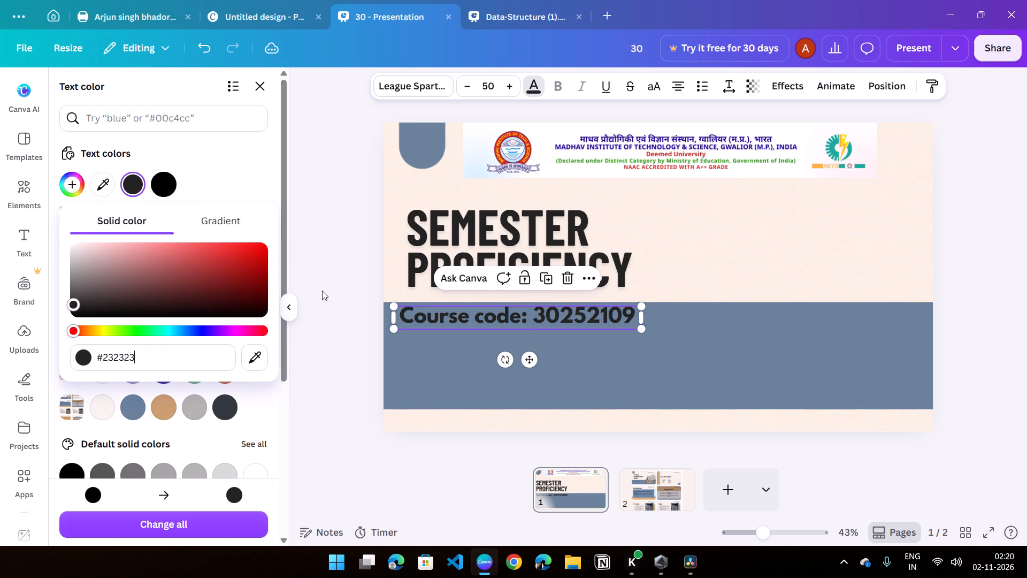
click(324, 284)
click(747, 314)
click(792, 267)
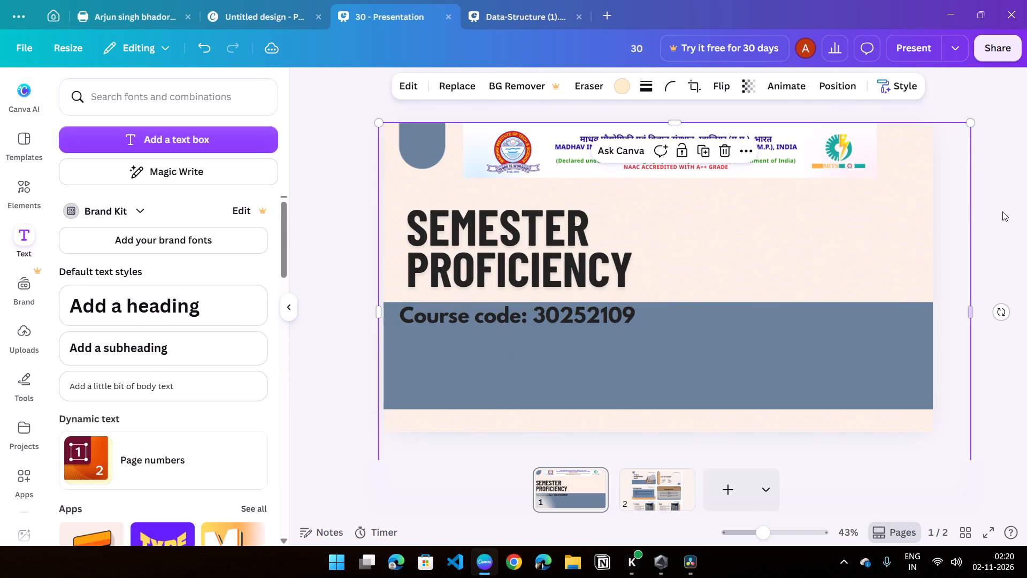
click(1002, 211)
Set the "Course code: 30252109" line's text color to black.
click(557, 316)
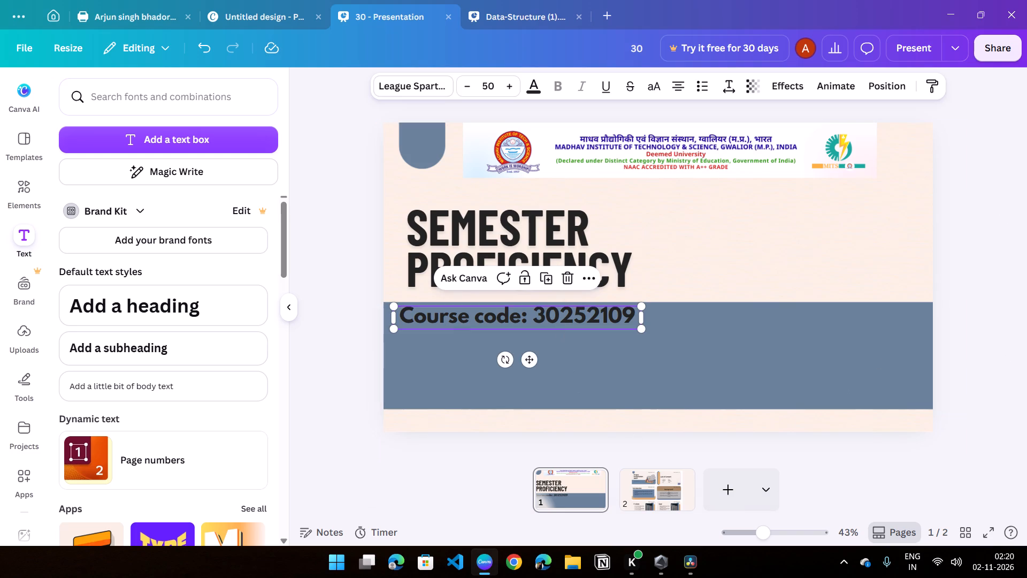
click(530, 83)
click(163, 187)
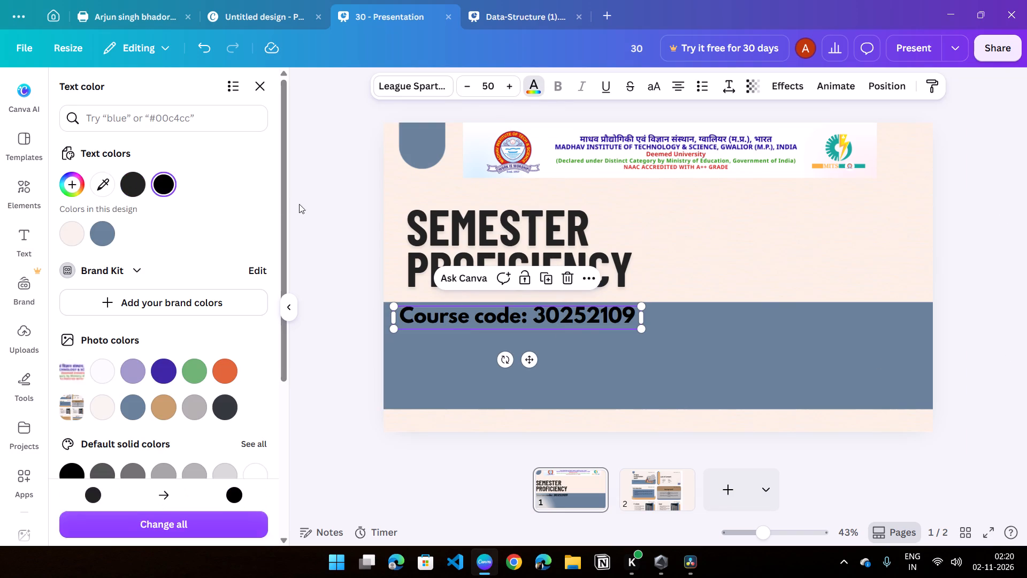
click(303, 207)
click(669, 232)
click(338, 337)
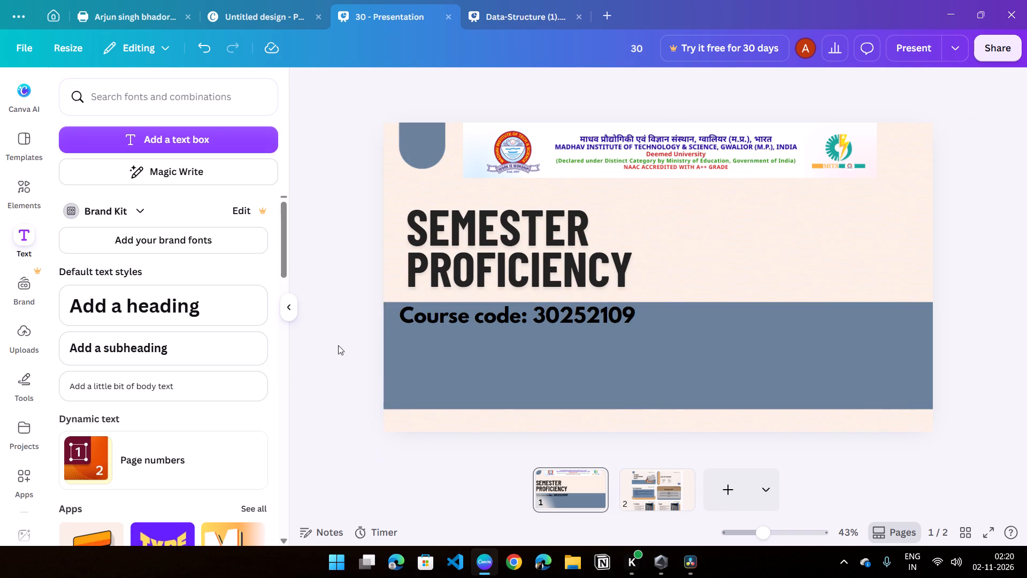
Darken the "PROFICIENCY" title line's color slightly to #212121 and copy that color code.
click(508, 263)
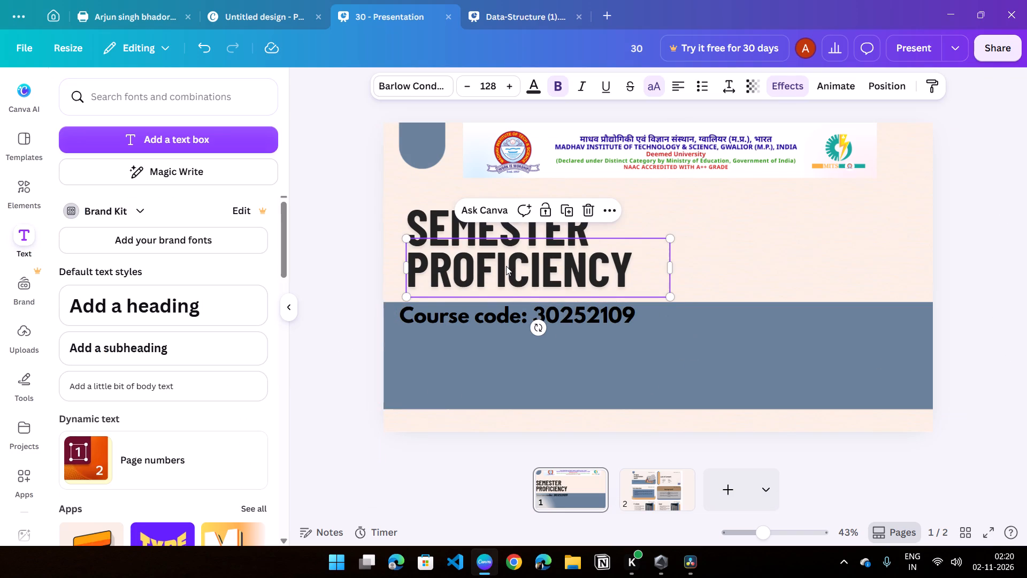
click(537, 86)
click(124, 182)
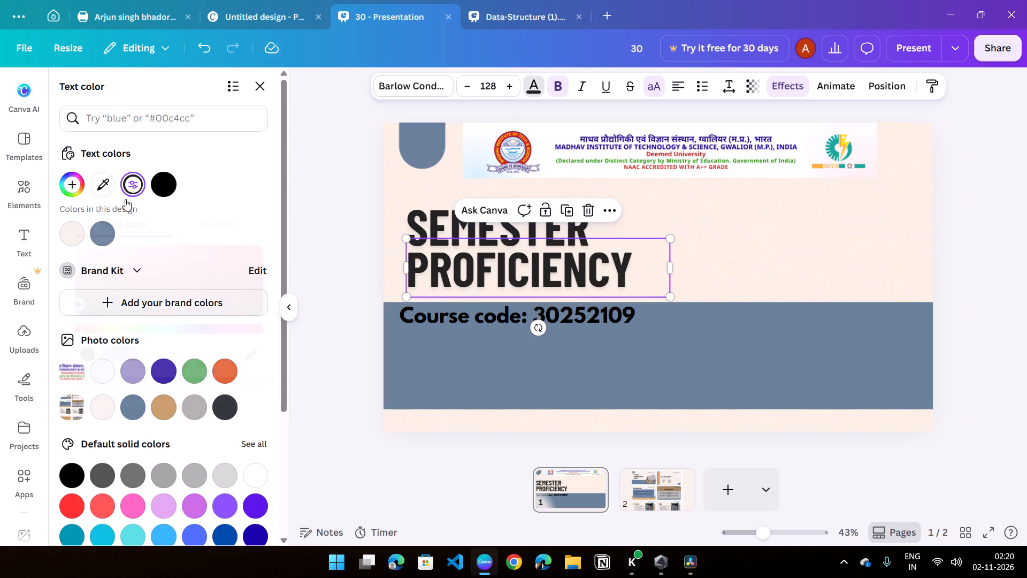
drag(72, 299, 70, 309)
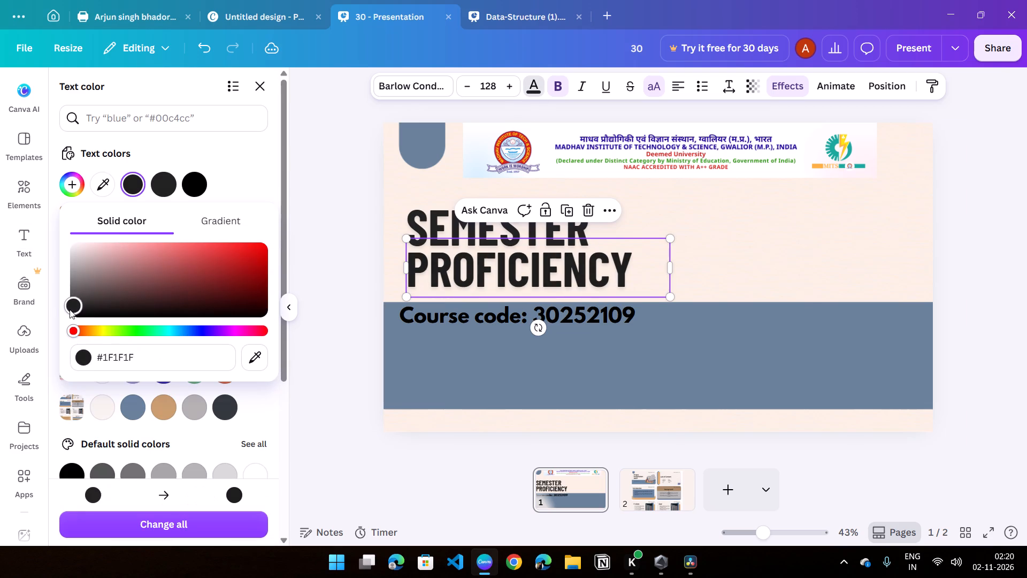
drag(70, 309, 70, 310)
drag(70, 310, 63, 312)
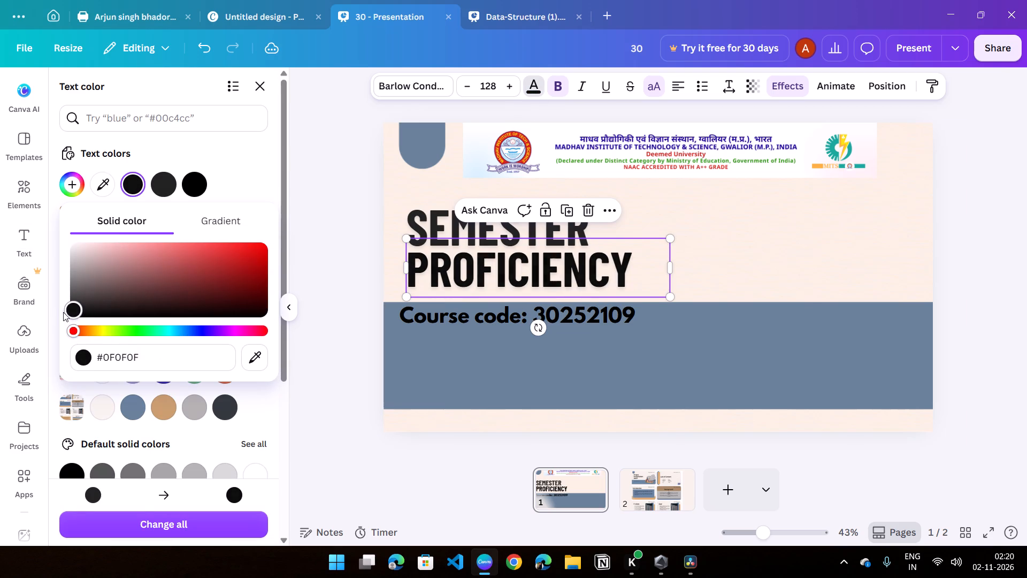
drag(63, 312, 63, 308)
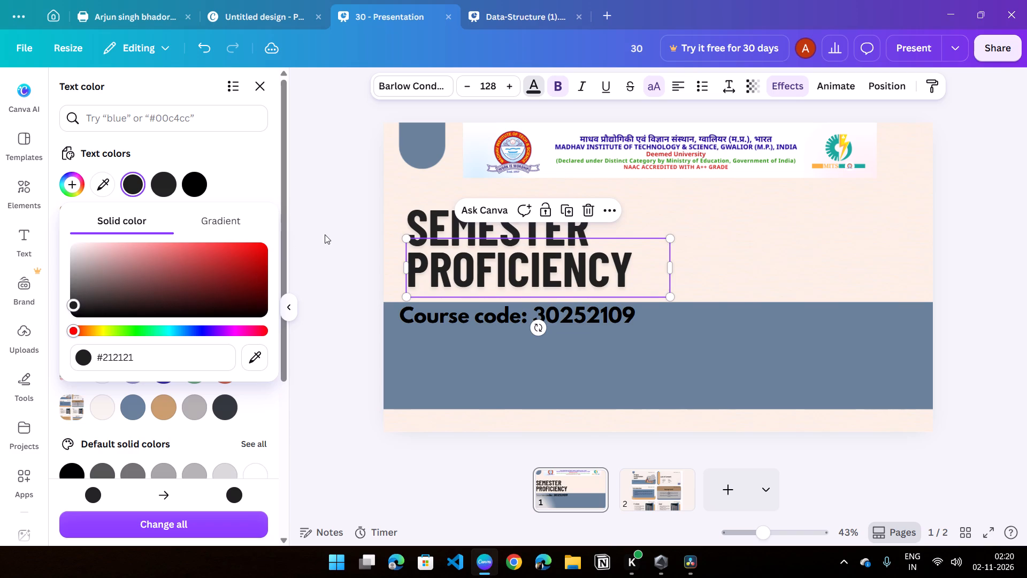
click(184, 354)
key(ctrl+c)
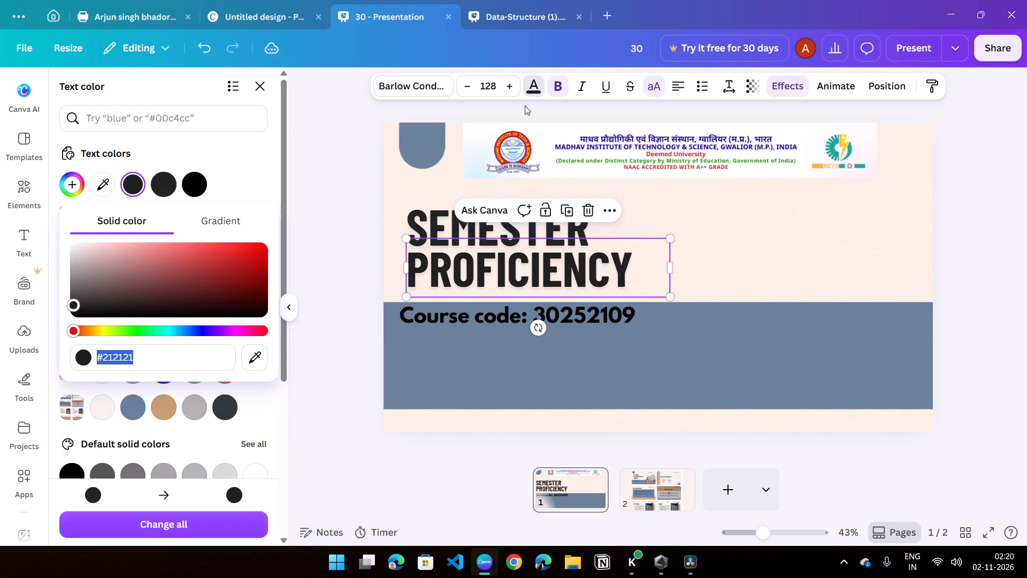
Recolor the "SEMESTER" title line to the same dark grey #212121.
click(432, 235)
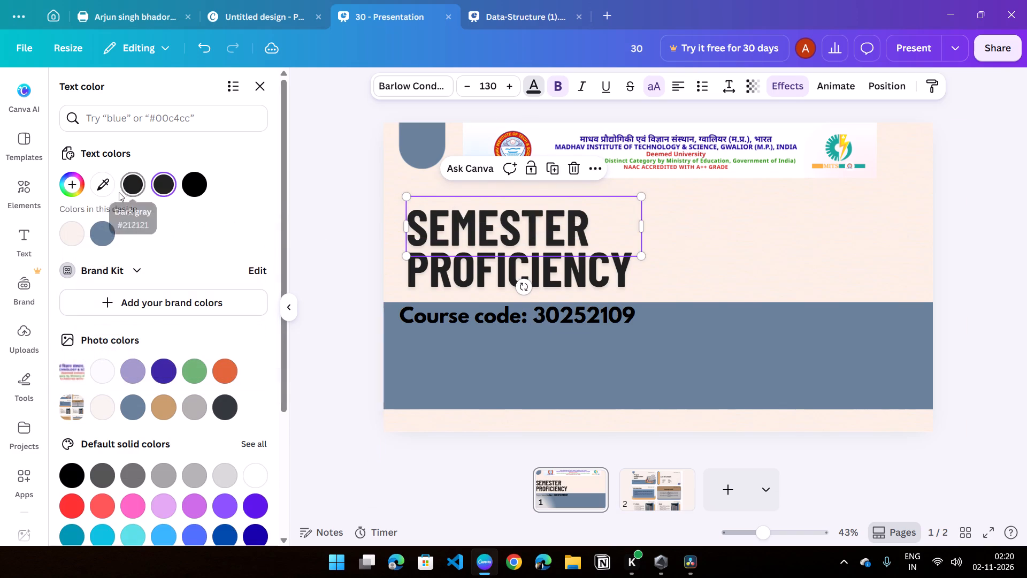
click(127, 188)
click(127, 188)
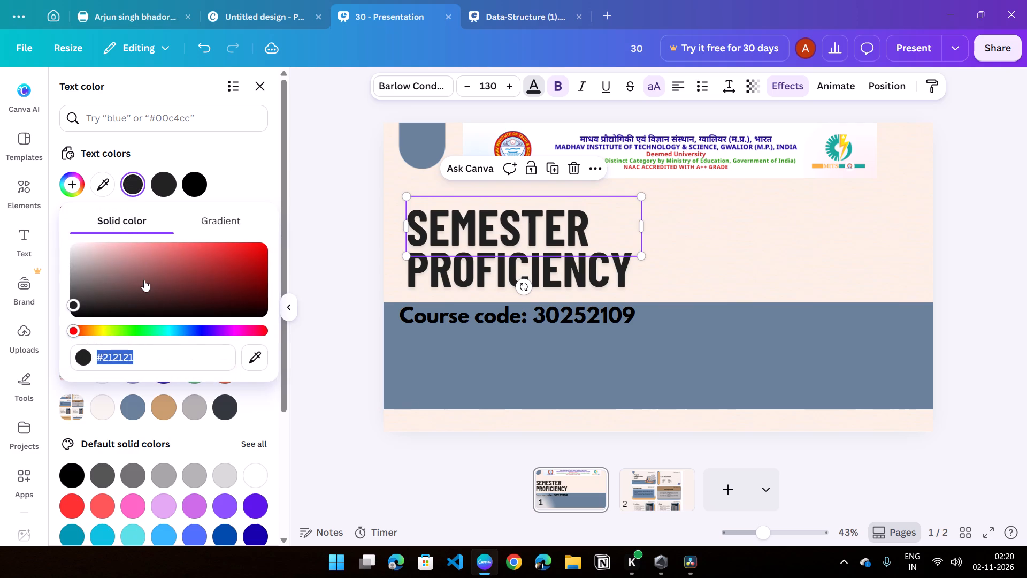
click(327, 170)
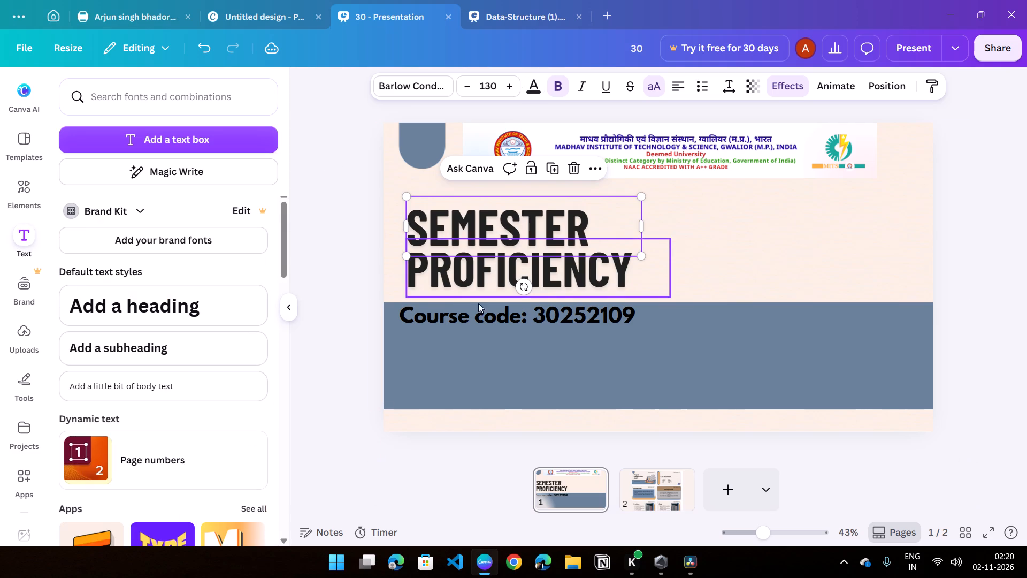
Move the "Course code: 30252109" text box slightly so its text lines up with the title's left edge.
click(473, 316)
click(679, 223)
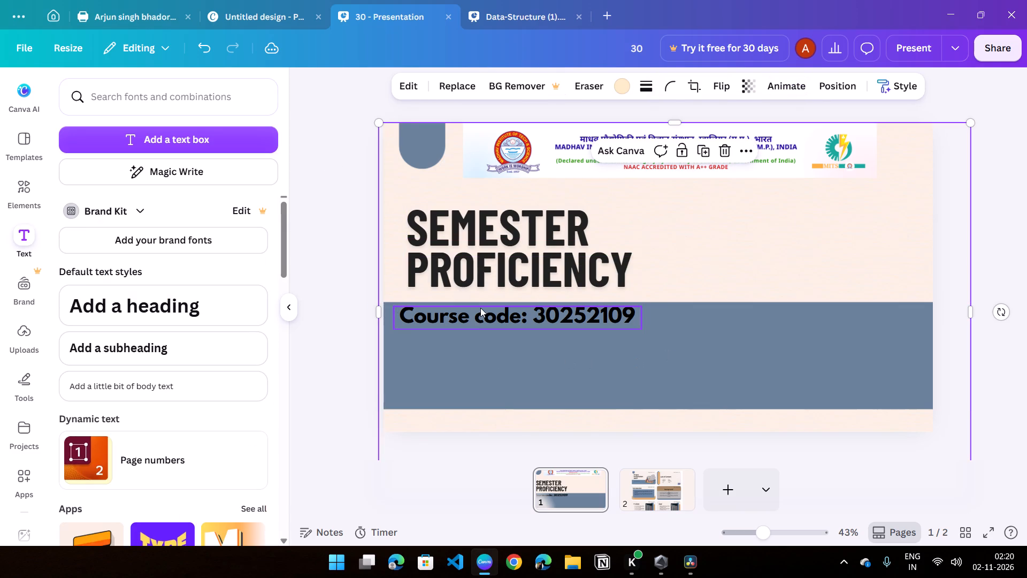
drag(479, 309, 490, 307)
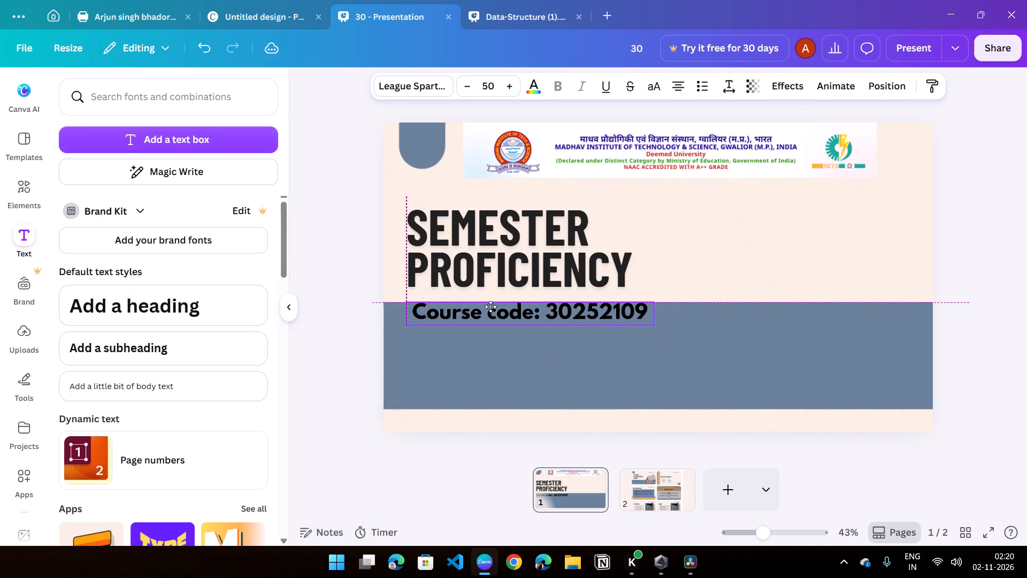
drag(490, 307, 488, 310)
click(313, 325)
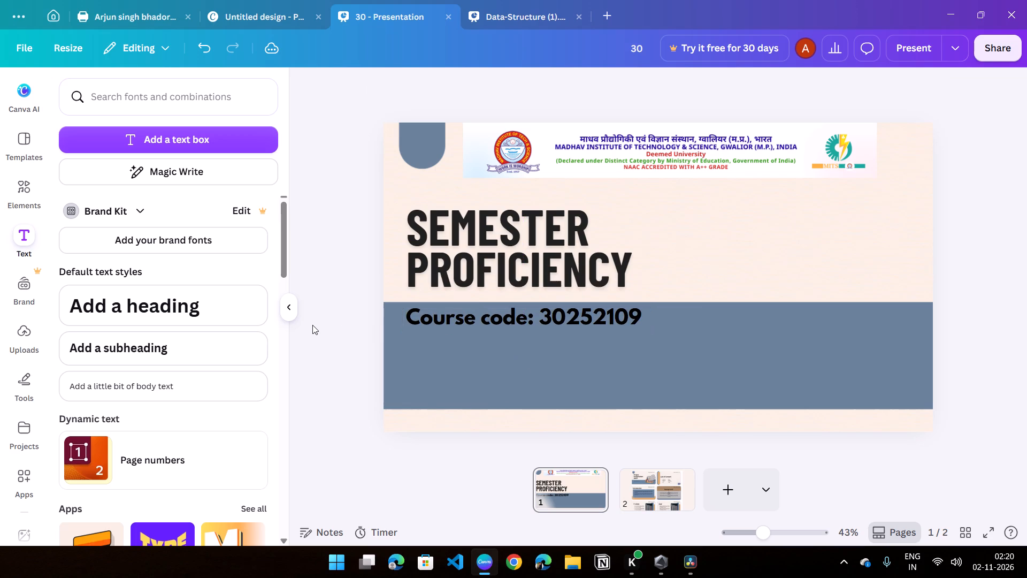
Duplicate the course code text box and place the copy directly beneath the original in the blue band.
click(426, 321)
click(550, 279)
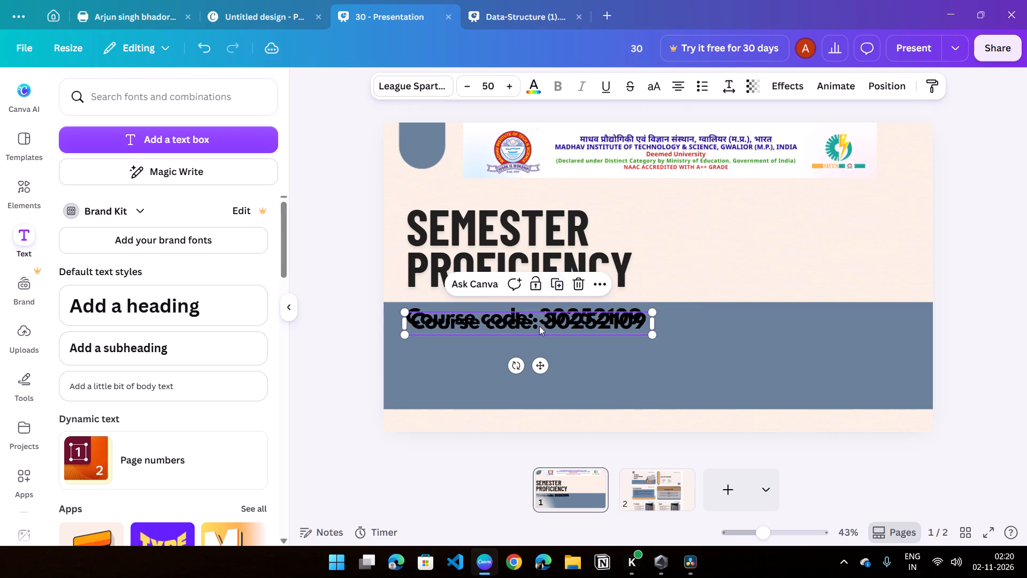
drag(538, 328, 532, 349)
Replace the duplicated course code text in the blue band with "BY: " followed by the presenter's name.
click(530, 348)
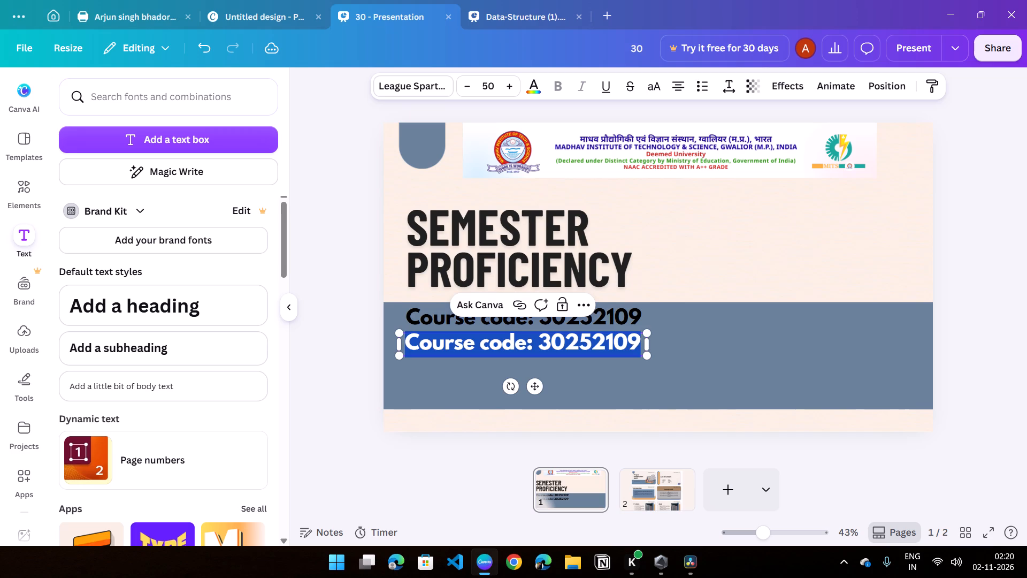
key(BackSpace)
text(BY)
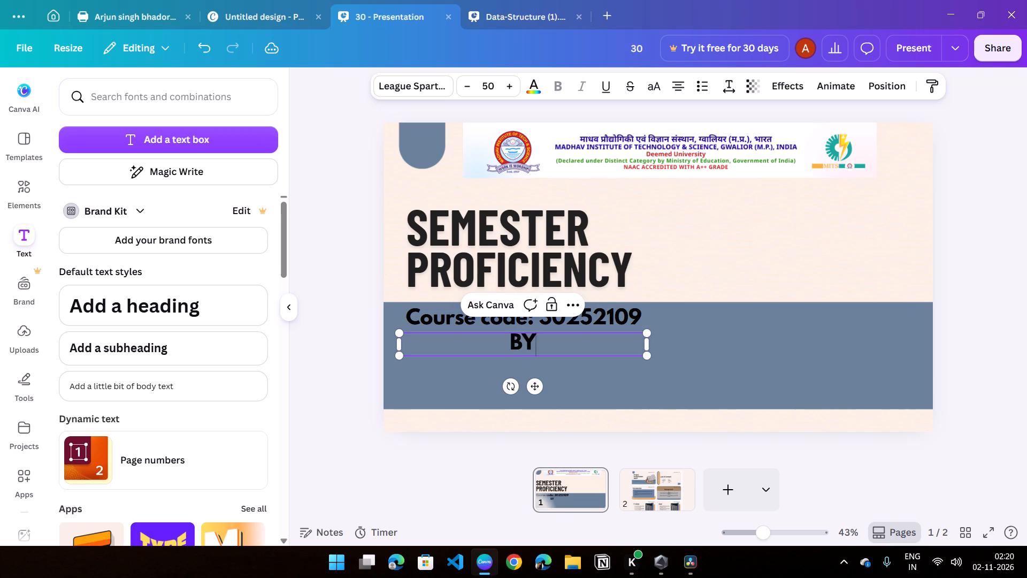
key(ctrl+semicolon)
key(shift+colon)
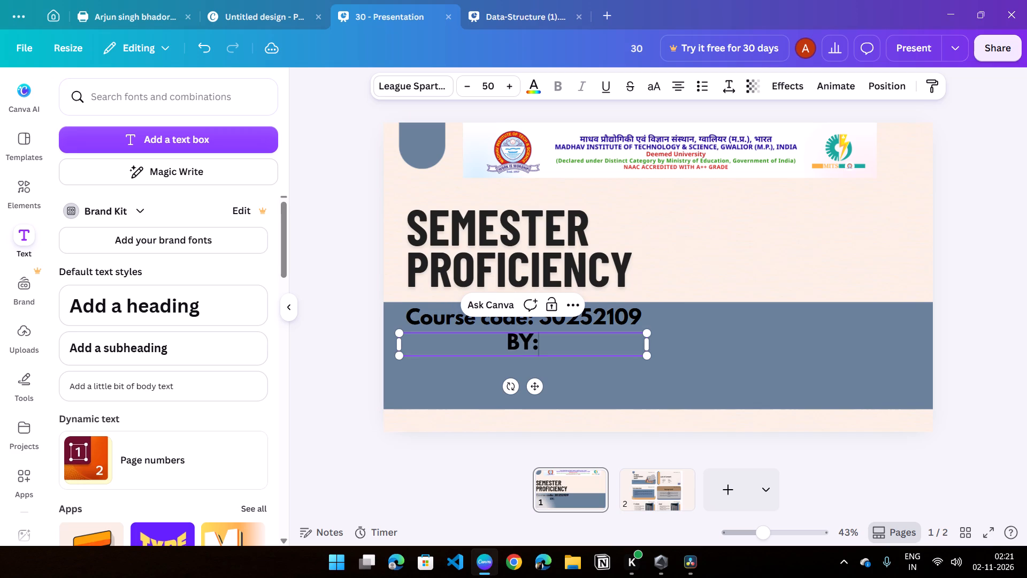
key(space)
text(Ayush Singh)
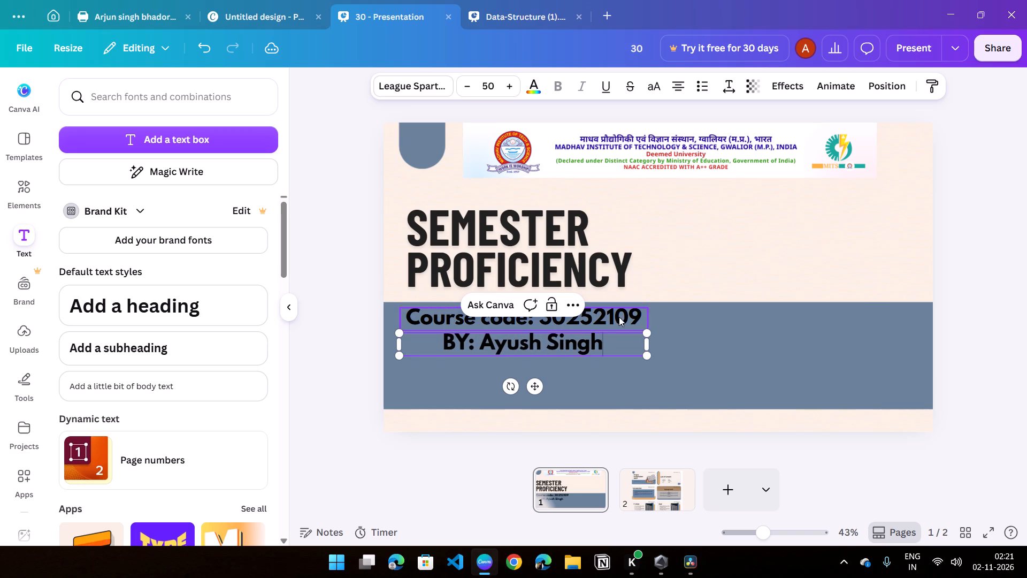
click(692, 351)
Narrow the presenter text box to fit its text and move it to line up with the course code's left edge.
click(550, 341)
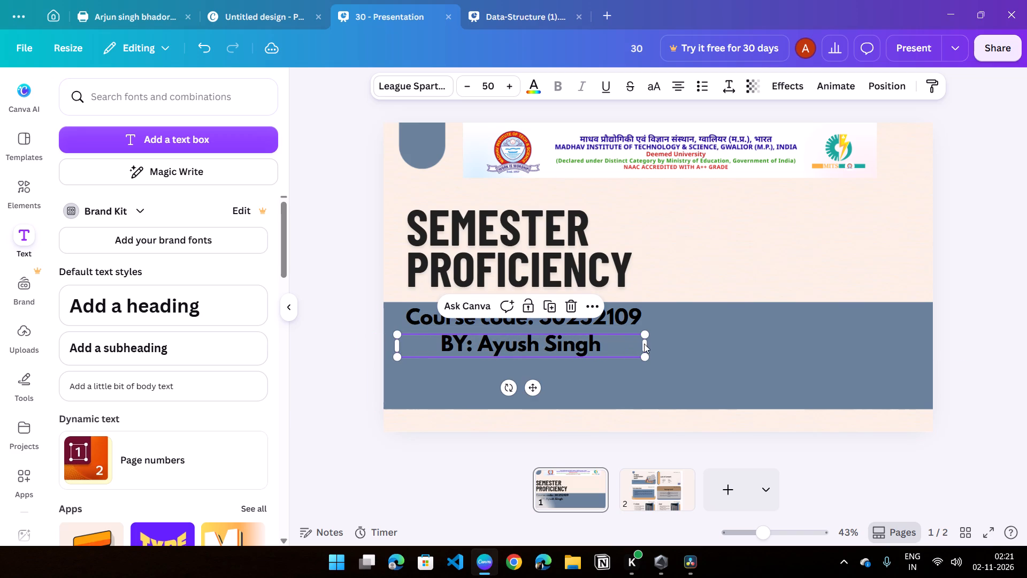
drag(647, 343, 566, 345)
drag(519, 346, 531, 345)
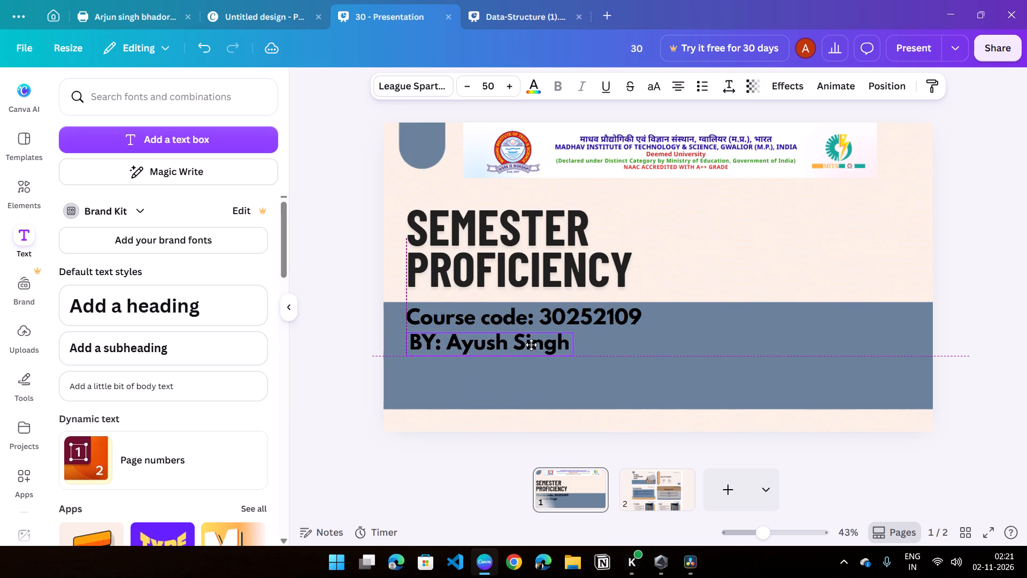
drag(531, 345, 531, 345)
click(363, 356)
Check the original title slide in the Data-Structure presentation, and change the "BY:" presenter line's font to DM Sans.
click(540, 14)
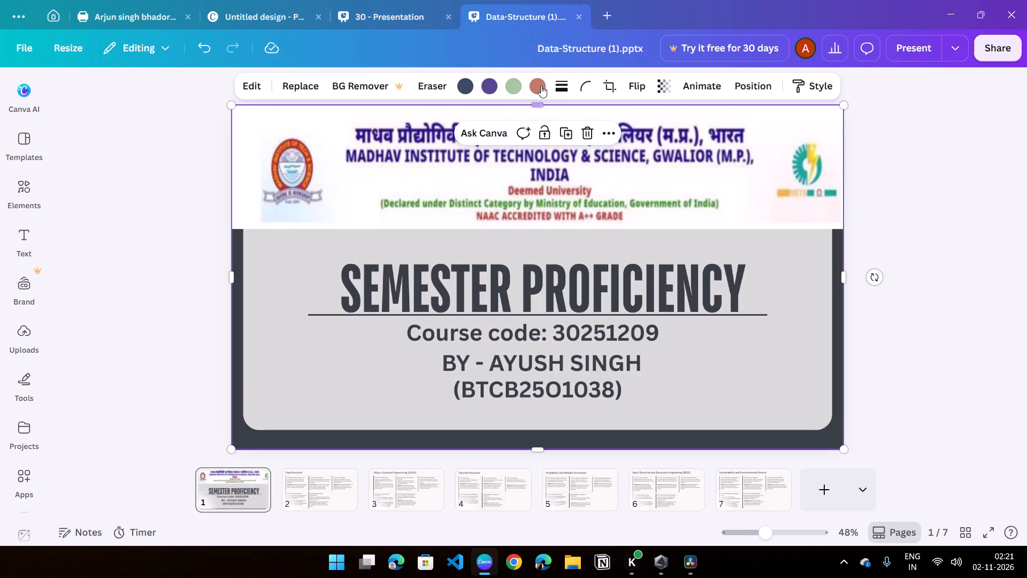
click(387, 18)
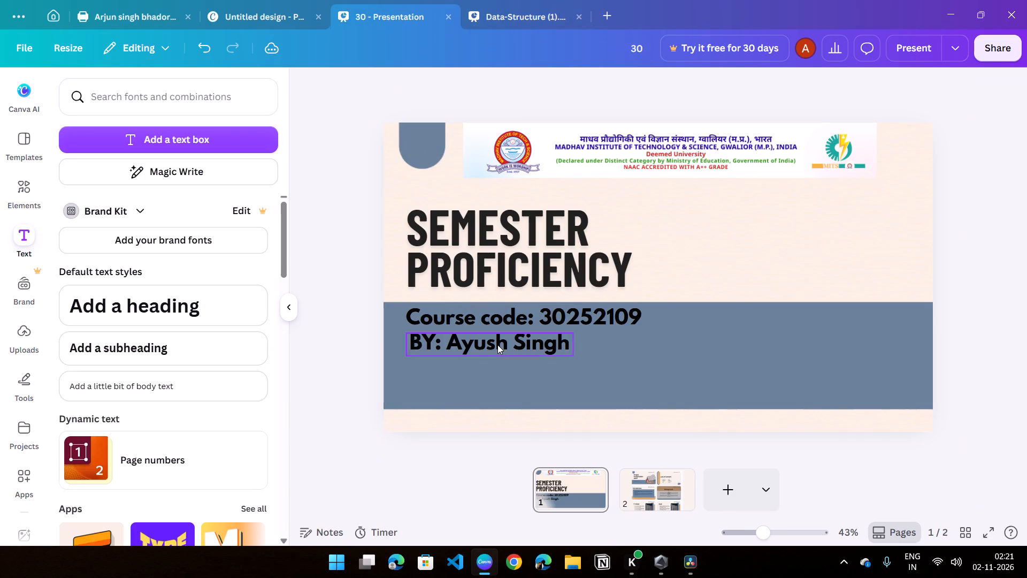
click(497, 345)
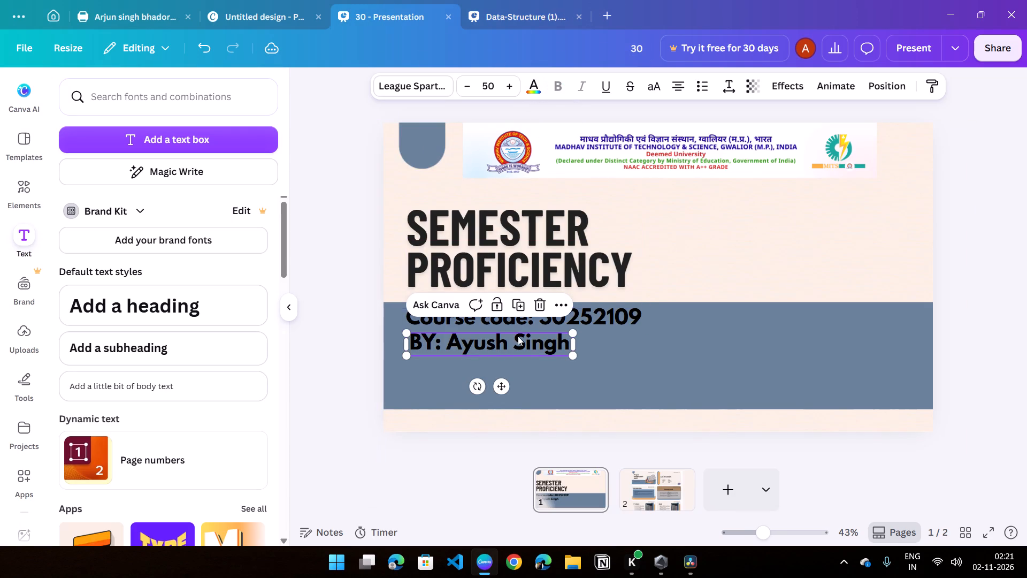
click(518, 337)
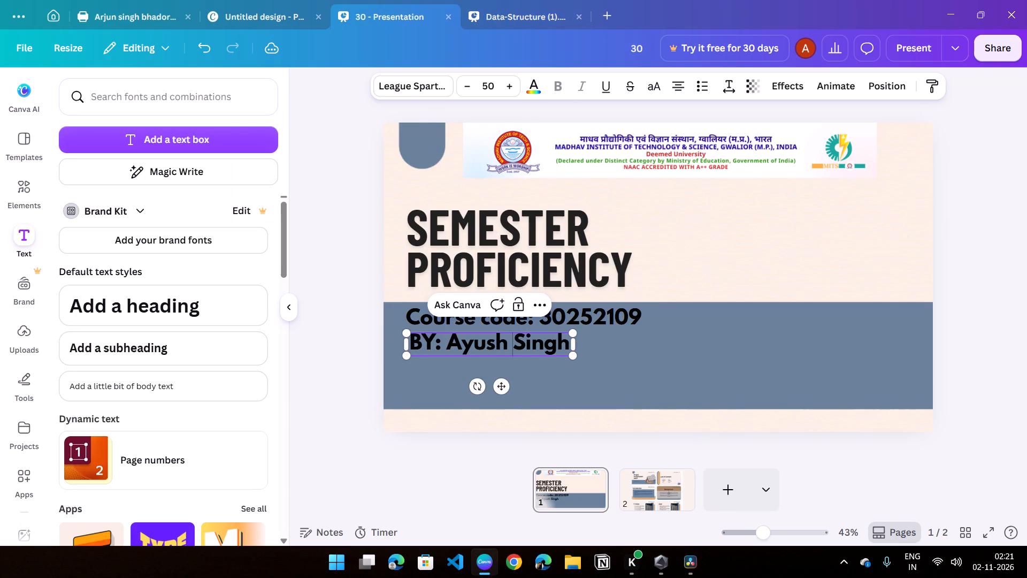
drag(567, 342, 419, 344)
click(419, 344)
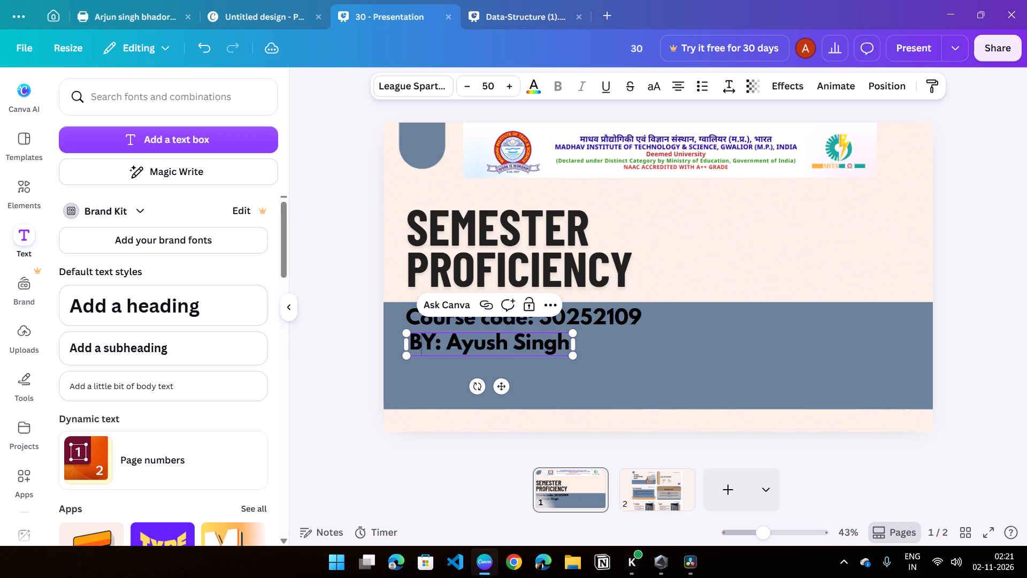
click(411, 86)
click(505, 5)
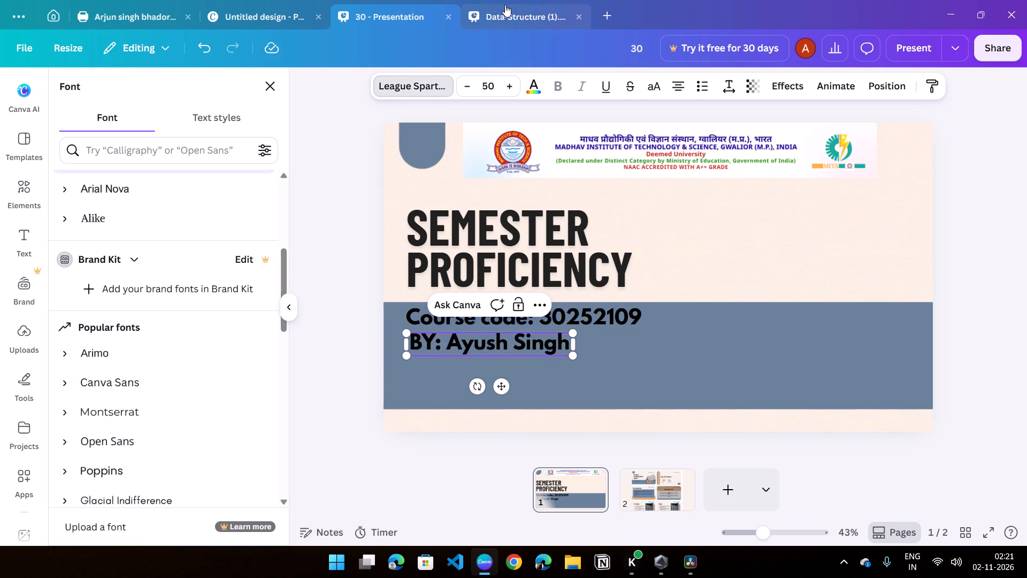
click(397, 5)
scroll(146, 349, down, 2)
click(143, 336)
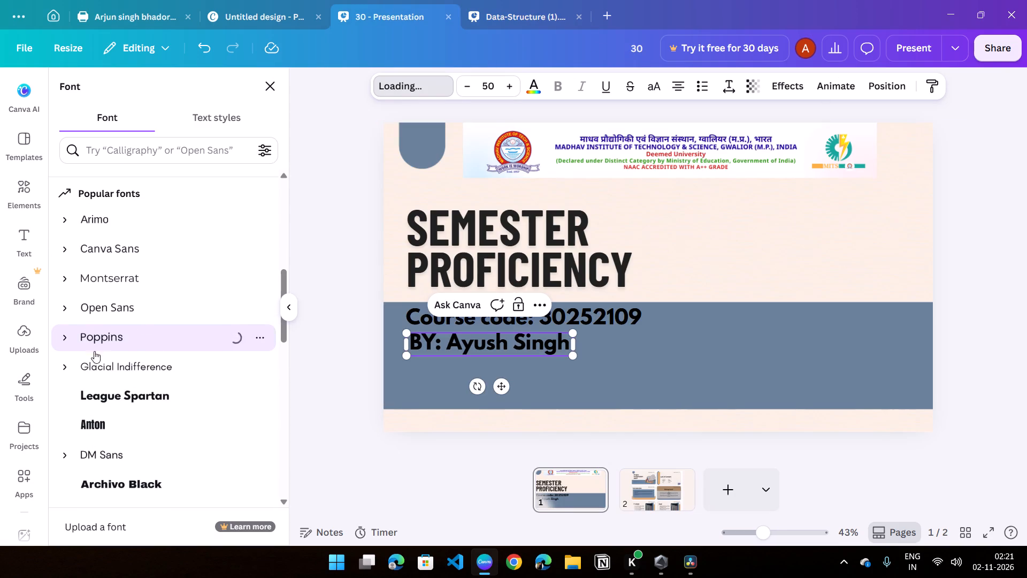
scroll(125, 371, down, 1)
click(119, 387)
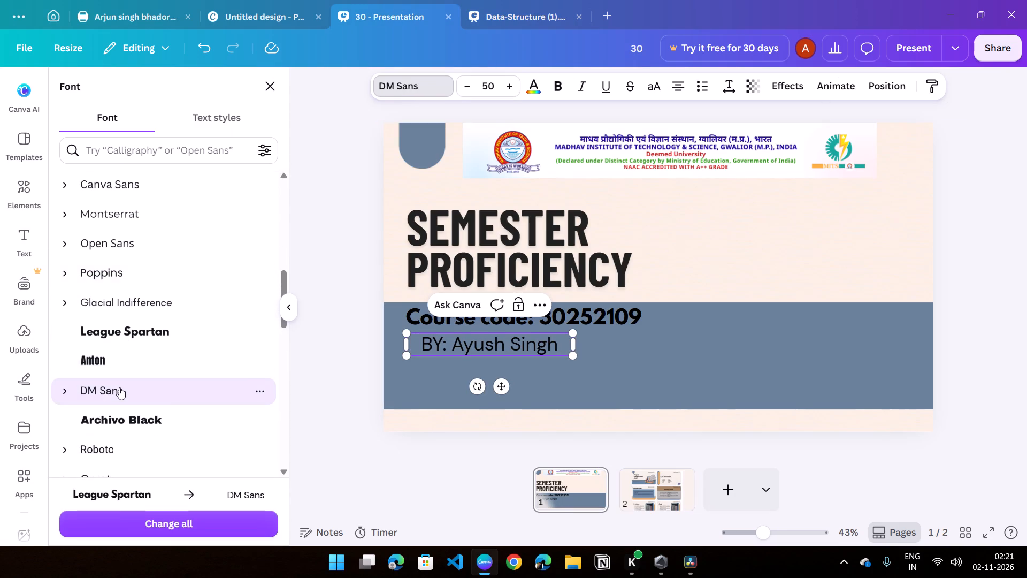
Make the whole "BY:" presenter line bold.
click(551, 81)
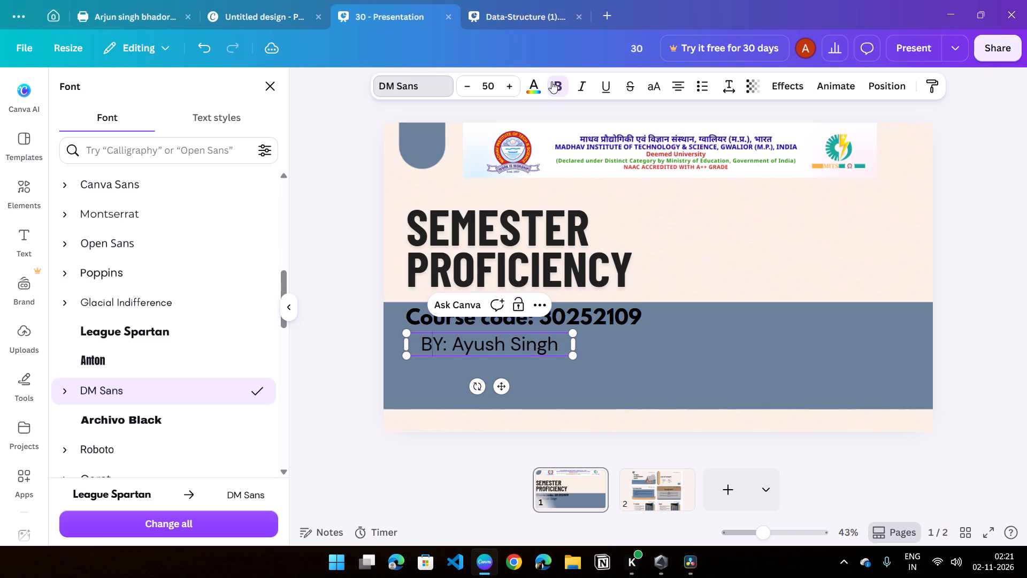
click(562, 85)
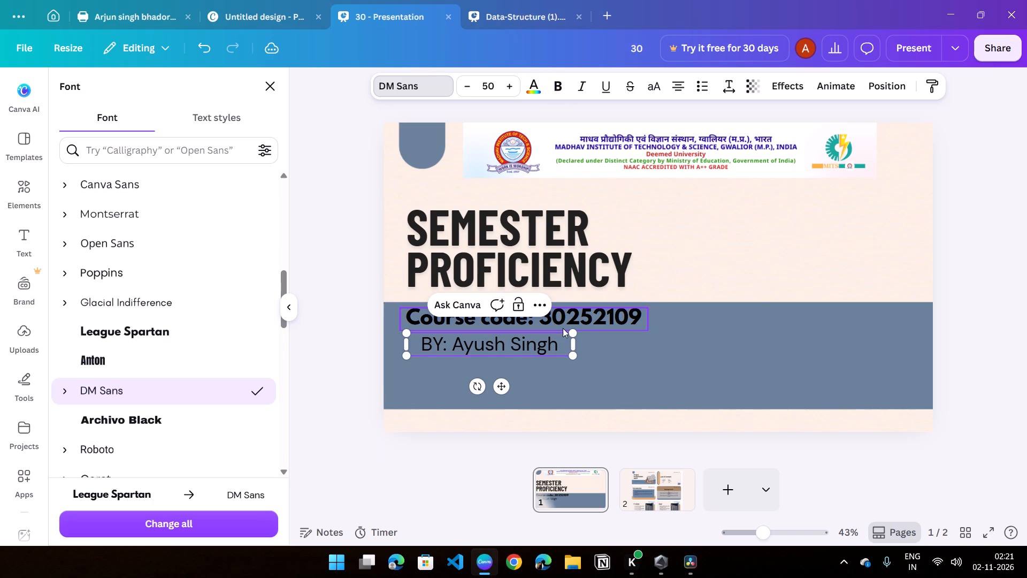
drag(560, 351, 412, 349)
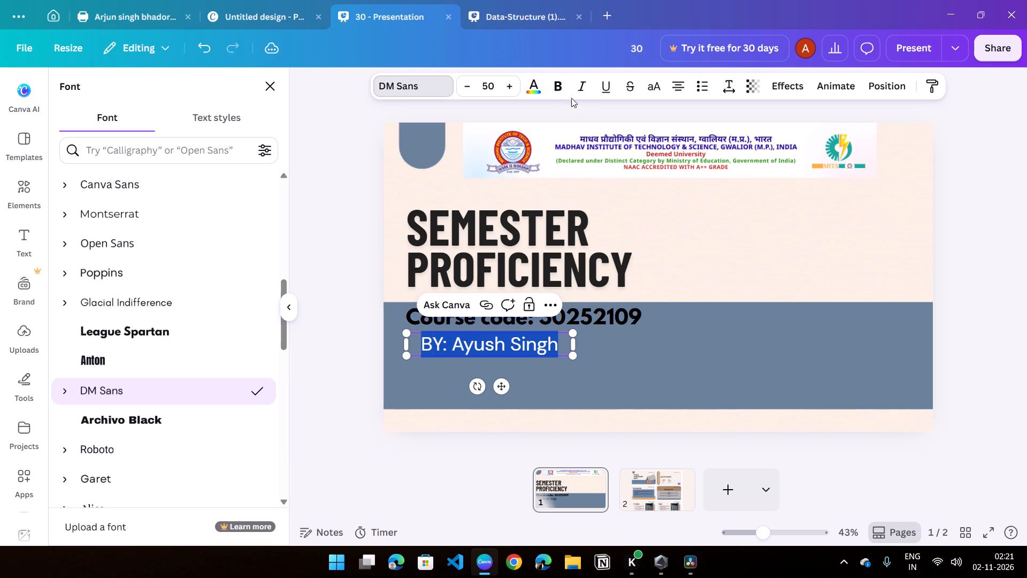
click(557, 89)
click(696, 182)
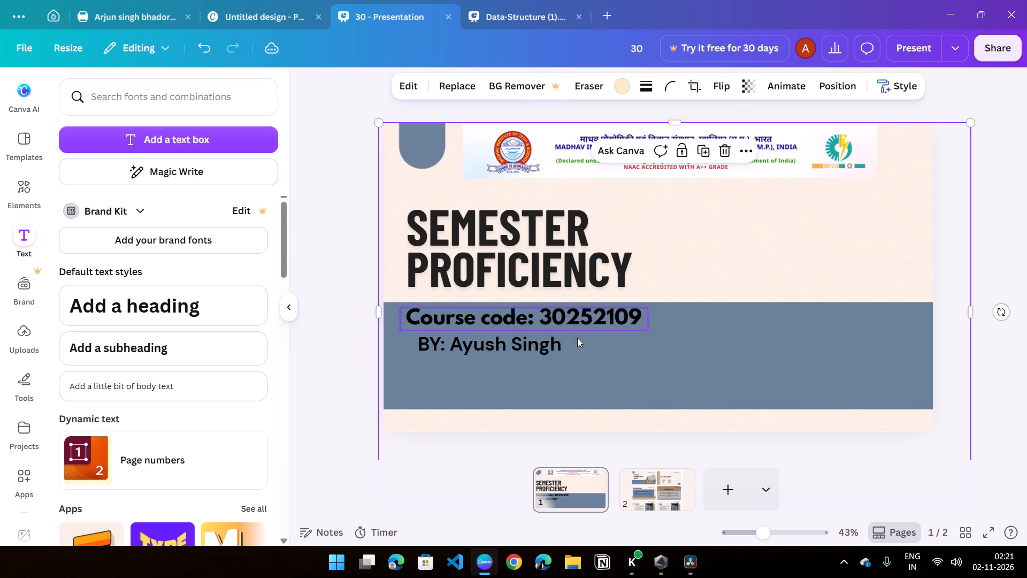
Enlarge the presenter line to font size 62.7 and move it so its text starts directly beneath the course code.
click(521, 10)
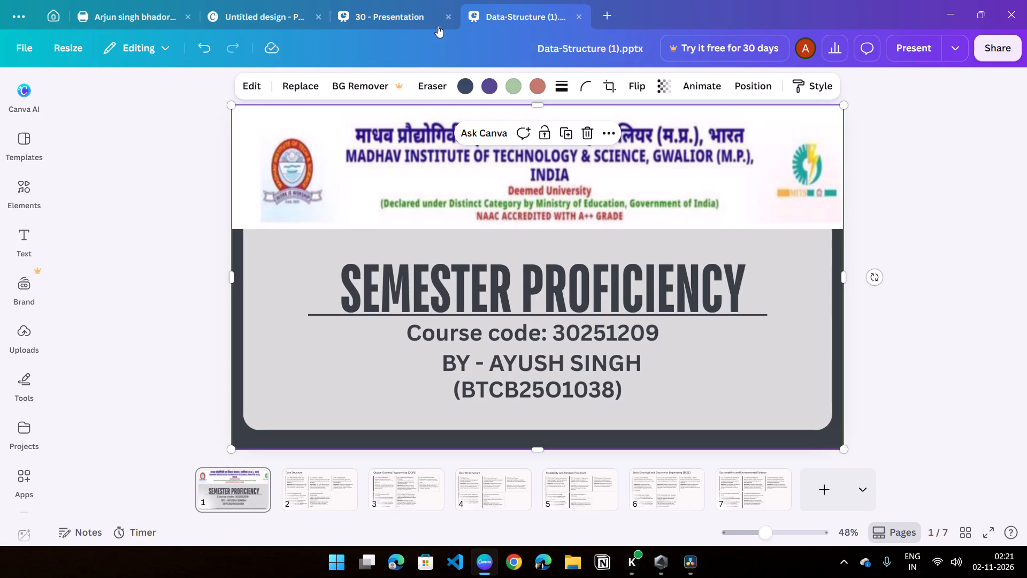
click(402, 17)
click(497, 350)
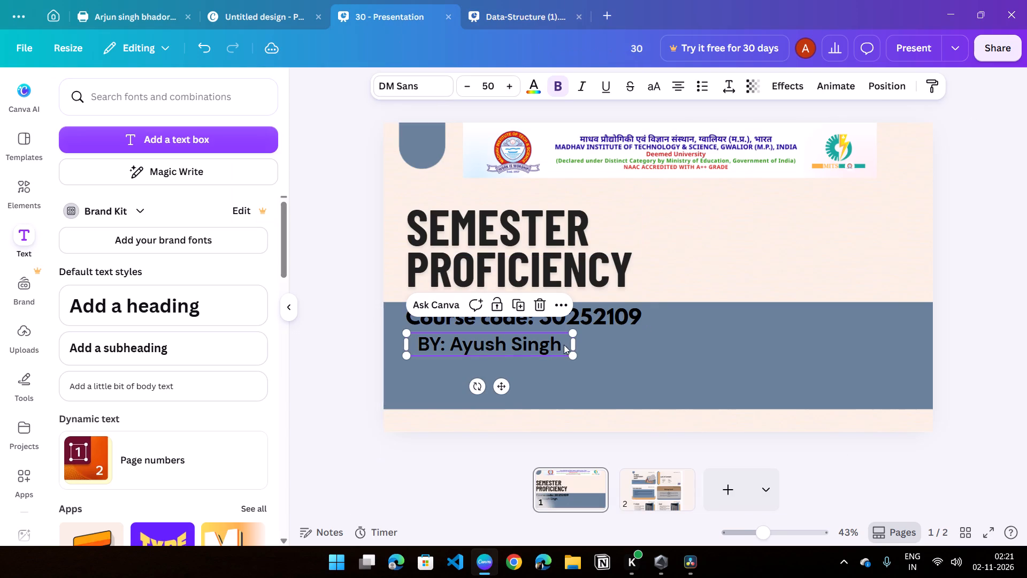
drag(573, 358, 614, 366)
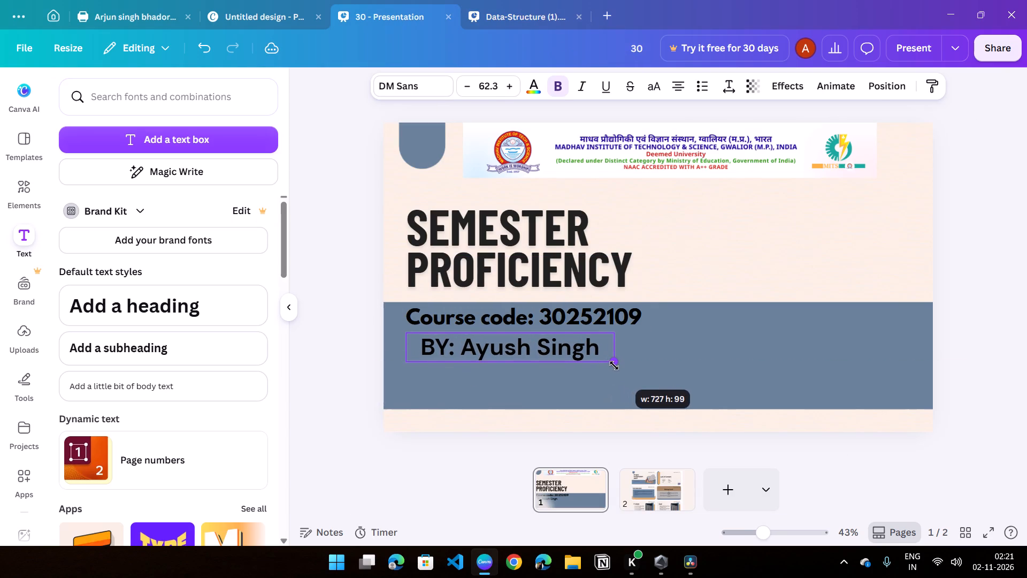
drag(614, 366, 616, 366)
drag(540, 351, 531, 349)
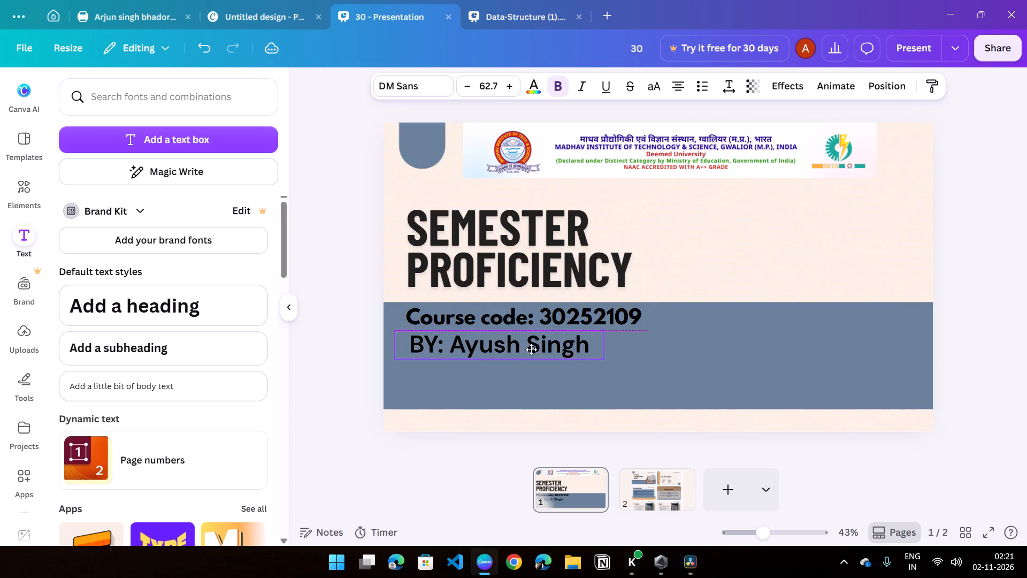
drag(531, 349, 527, 347)
click(655, 333)
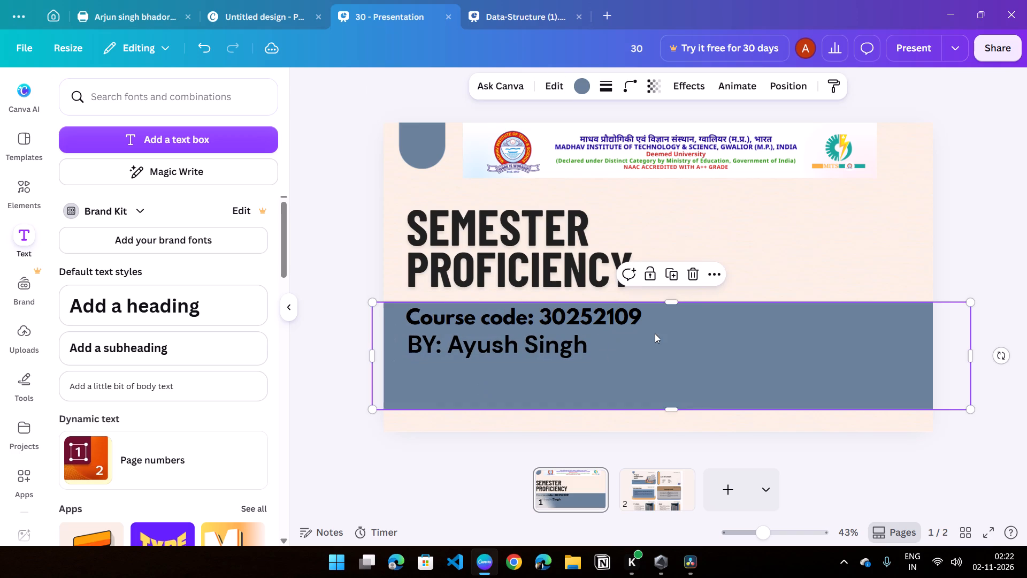
Compare with the original title slide and set the presenter line in all capitals.
click(510, 9)
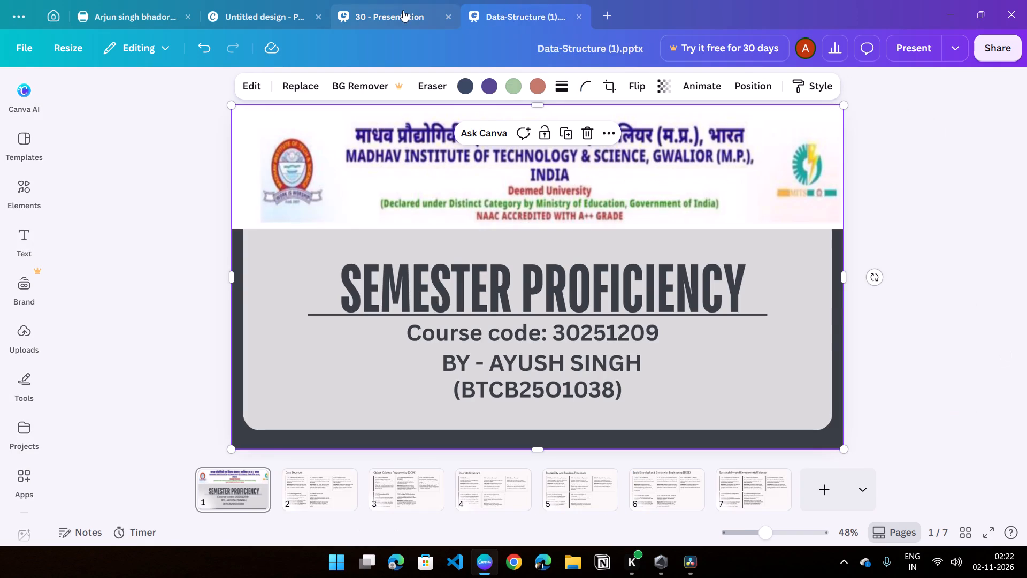
click(402, 10)
double_click(591, 350)
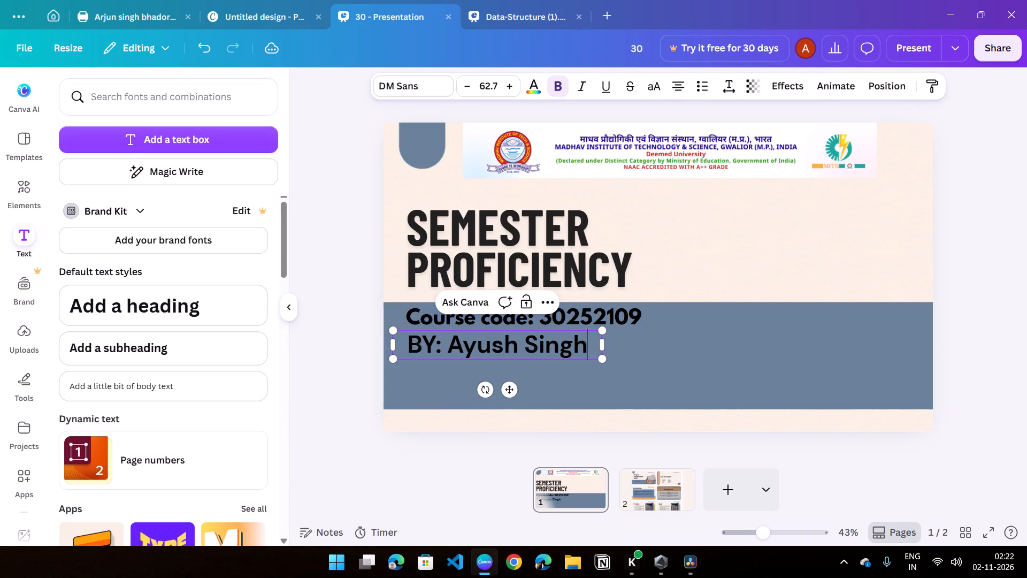
click(660, 88)
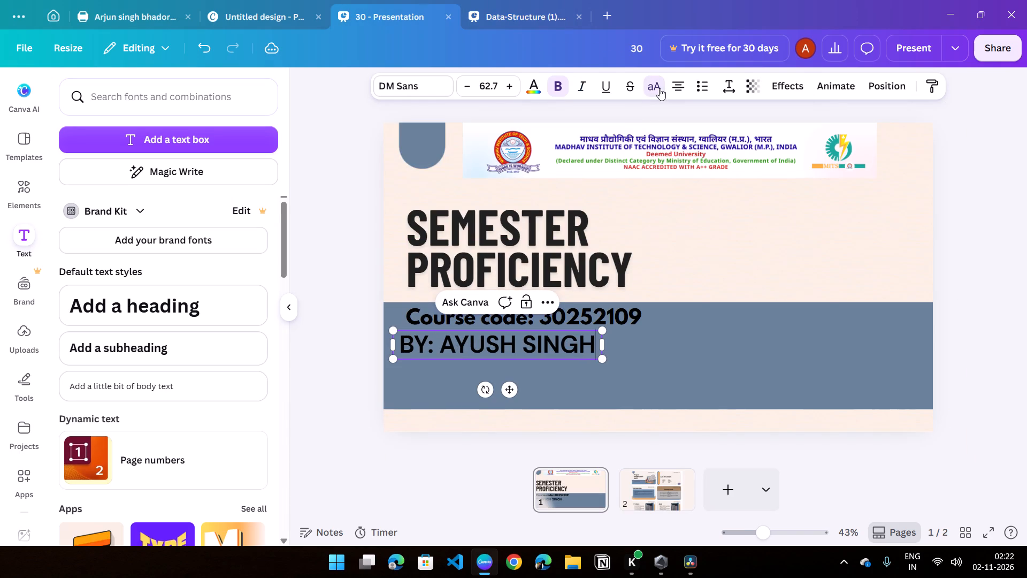
click(704, 256)
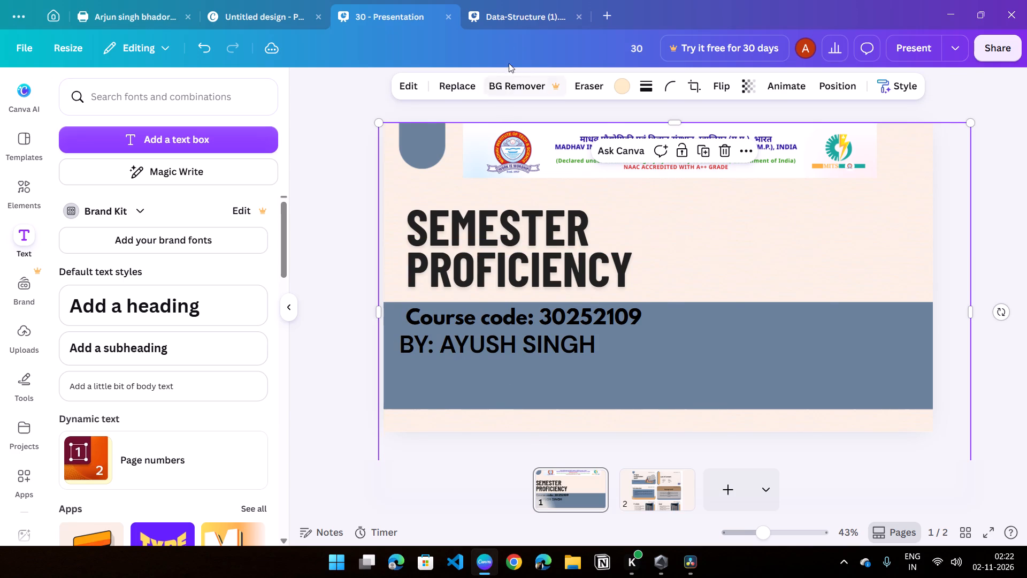
Recheck the original title slide and shift the uppercase presenter line so its text aligns with the course code's left edge.
click(508, 17)
click(385, 0)
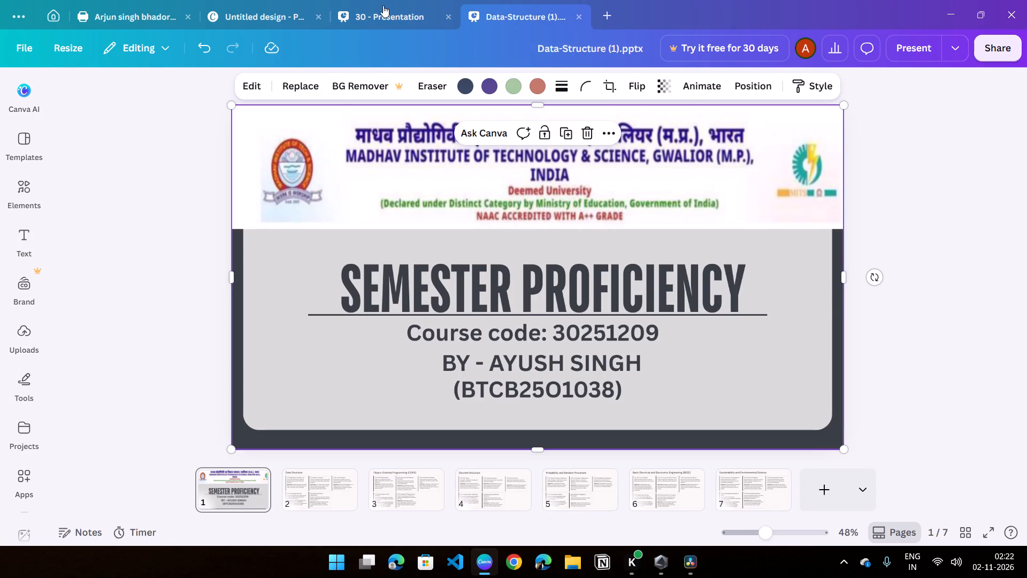
click(381, 14)
drag(520, 349, 524, 351)
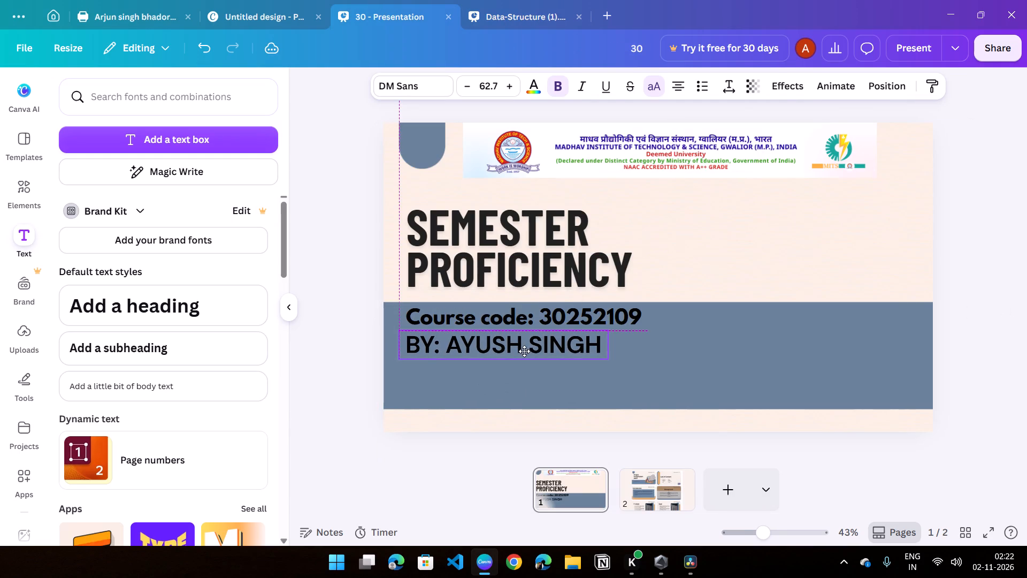
drag(524, 351, 525, 351)
Change the "Course code: 30252109" line's font to DM Sans.
click(524, 323)
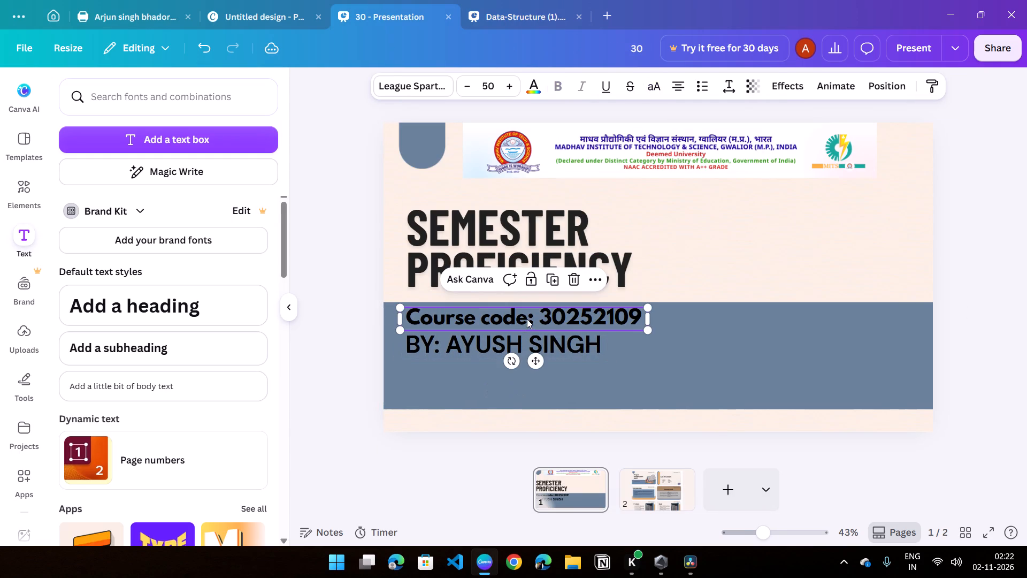
click(389, 88)
scroll(157, 345, down, 1)
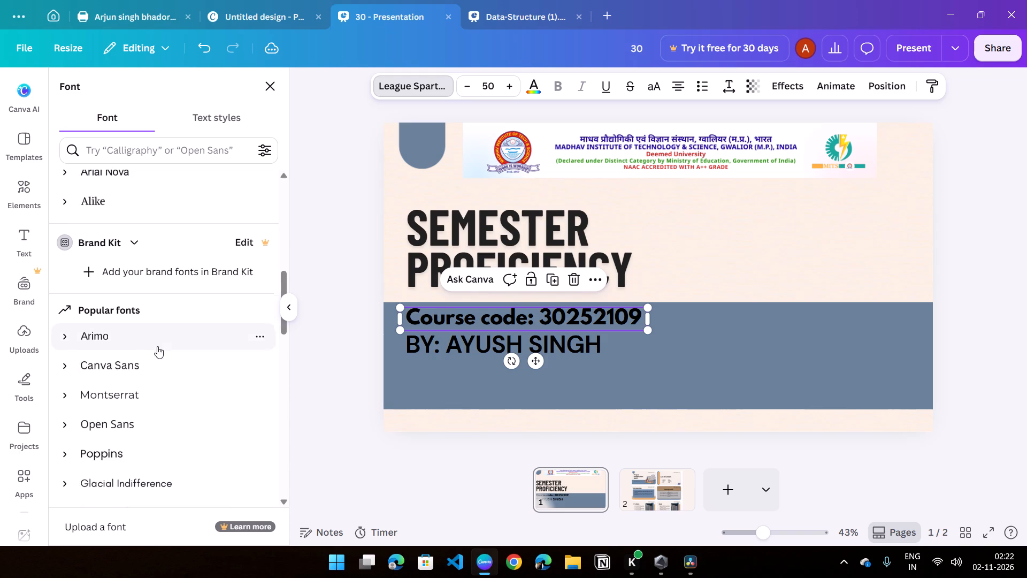
scroll(148, 368, down, 2)
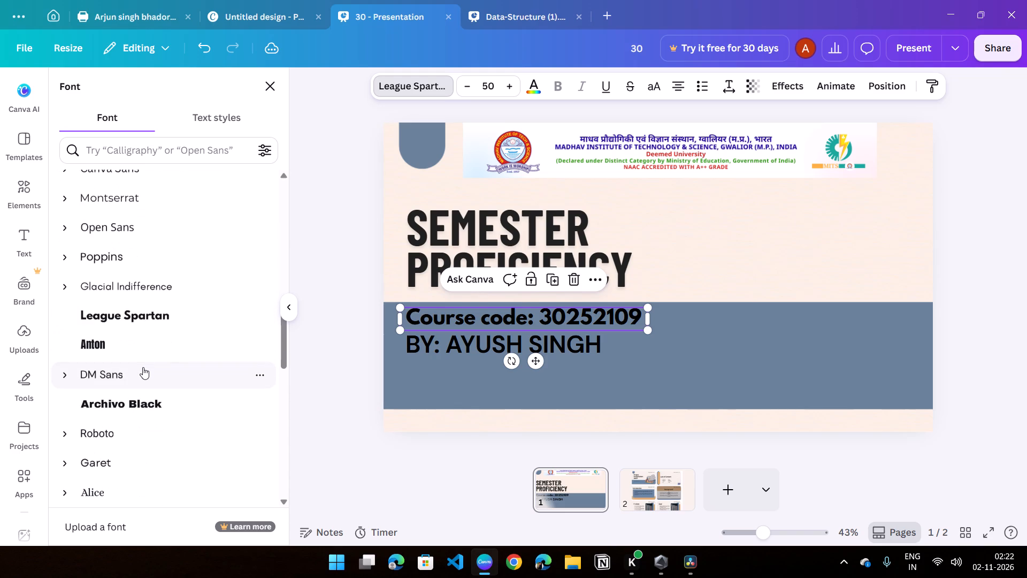
click(143, 367)
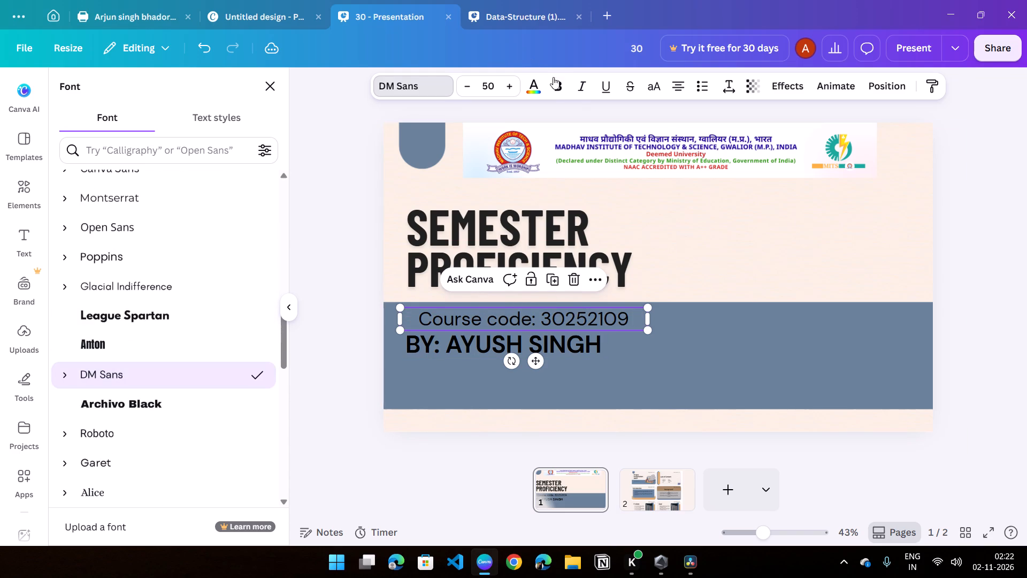
Make the course code line bold and shift it slightly left, keeping it just above the presenter line.
click(550, 88)
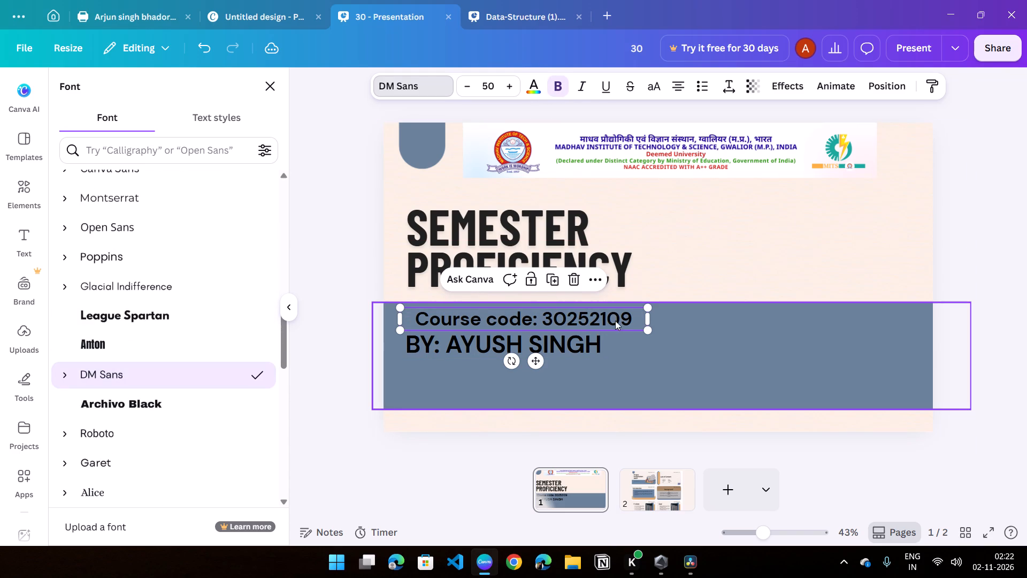
drag(632, 316, 624, 318)
click(599, 322)
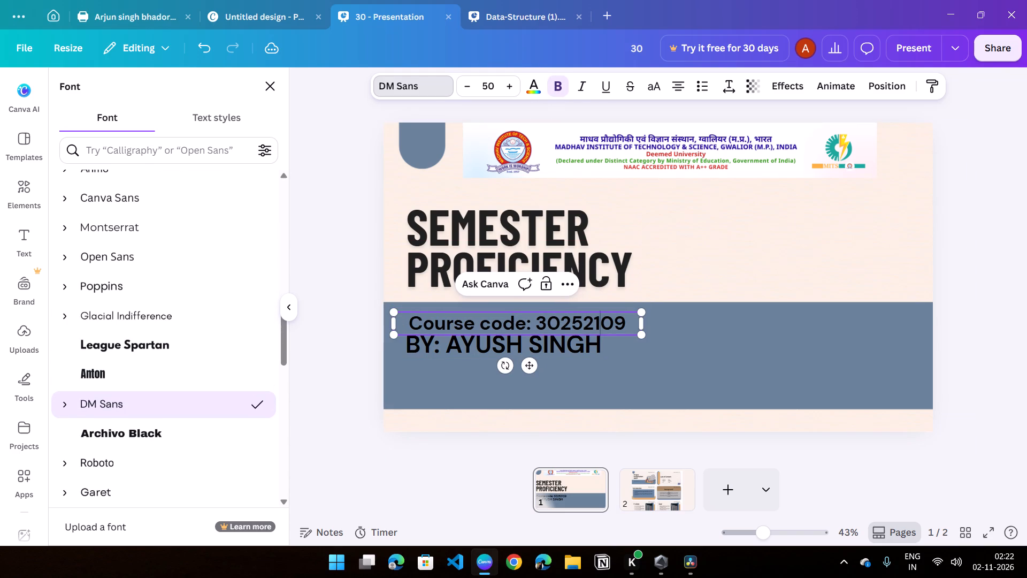
drag(624, 323, 415, 323)
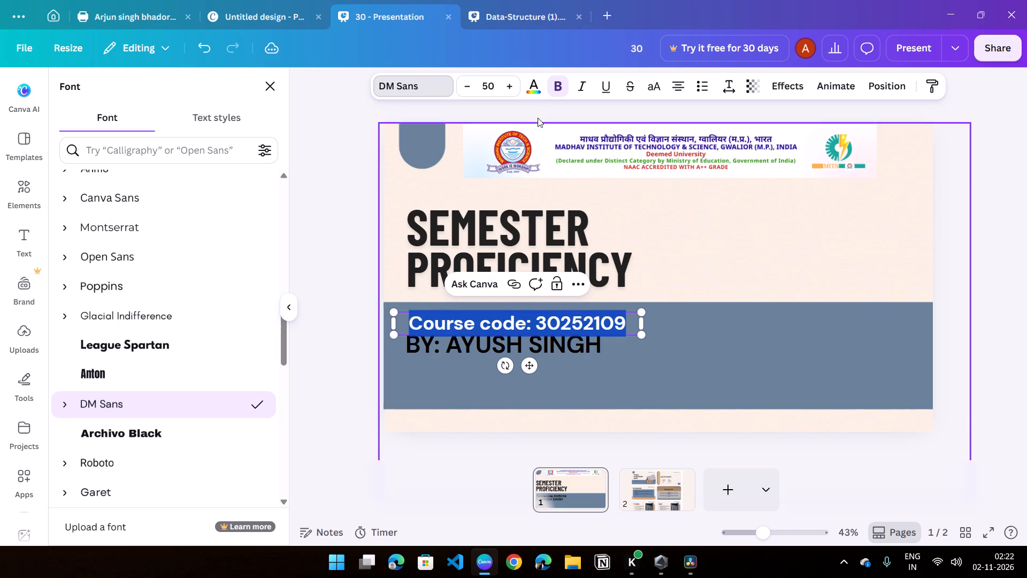
click(505, 351)
click(522, 326)
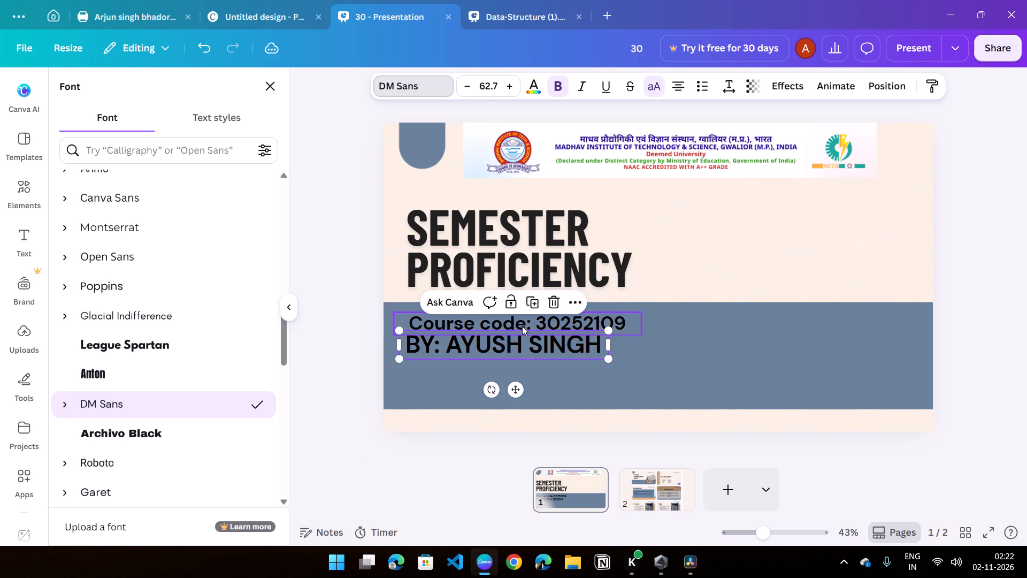
drag(526, 322, 525, 316)
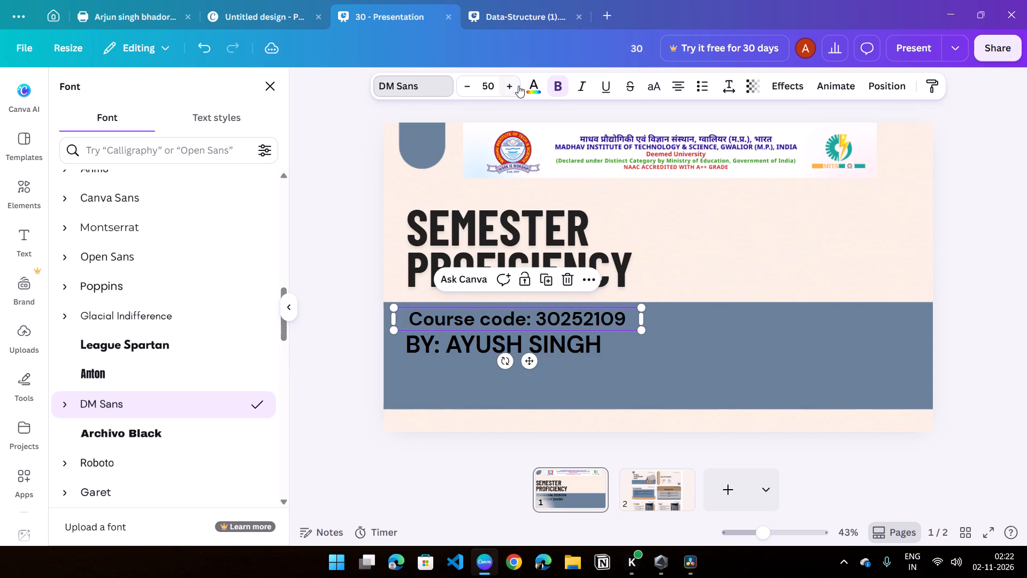
Enlarge the course code to font size 62, widen its box to fit one line, and realign it above the presenter line.
click(513, 88)
triple_click(513, 88)
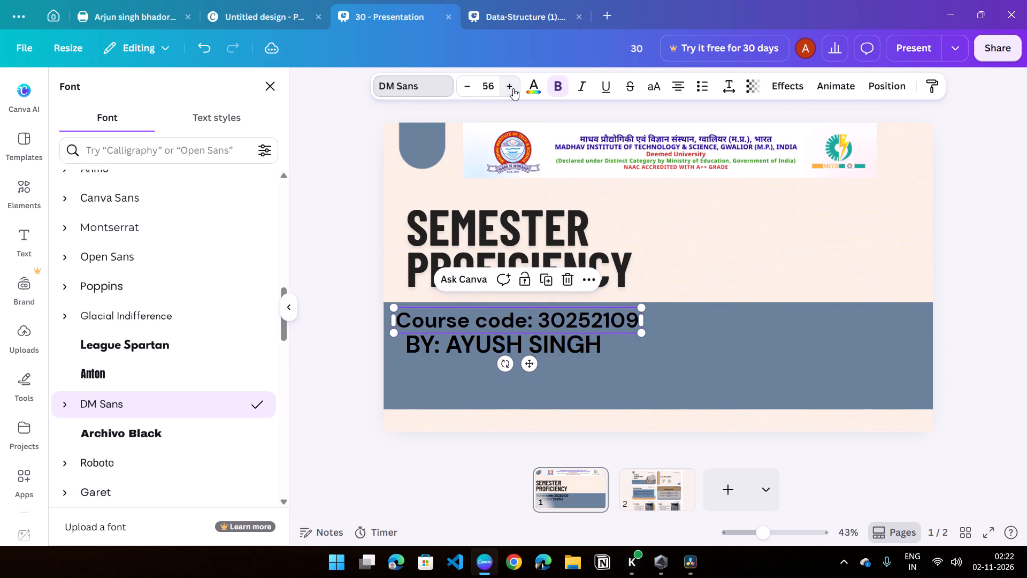
triple_click(513, 88)
click(513, 88)
click(513, 88)
click(513, 88)
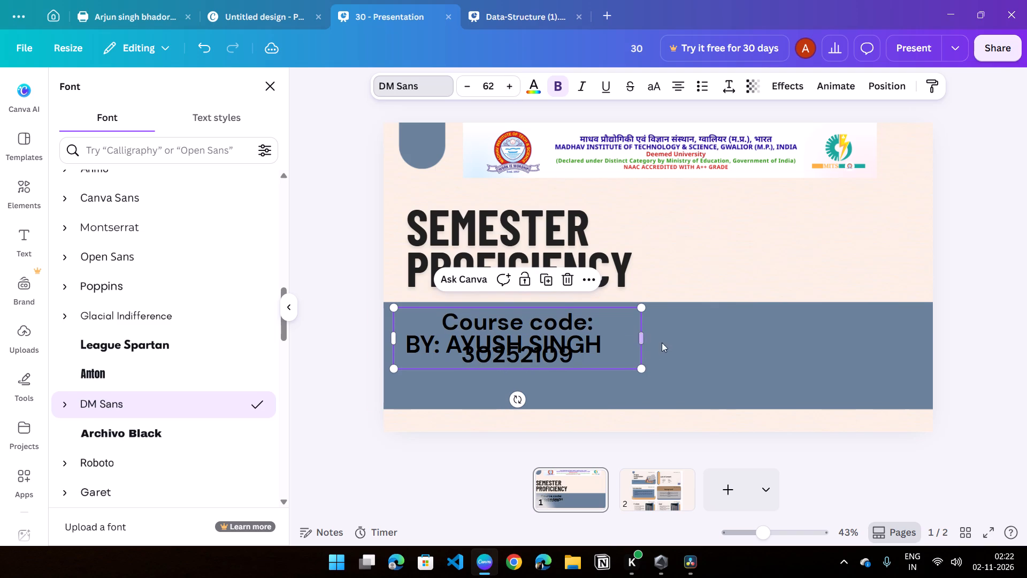
drag(642, 338, 692, 328)
drag(633, 325, 628, 322)
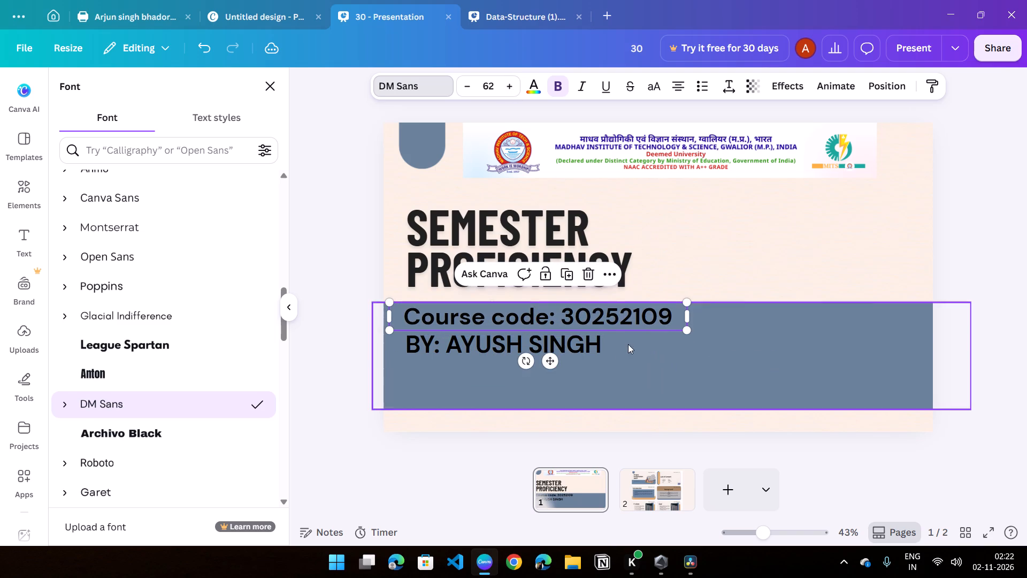
Nudge the presenter line up slightly so it sits closer beneath the course code.
click(576, 352)
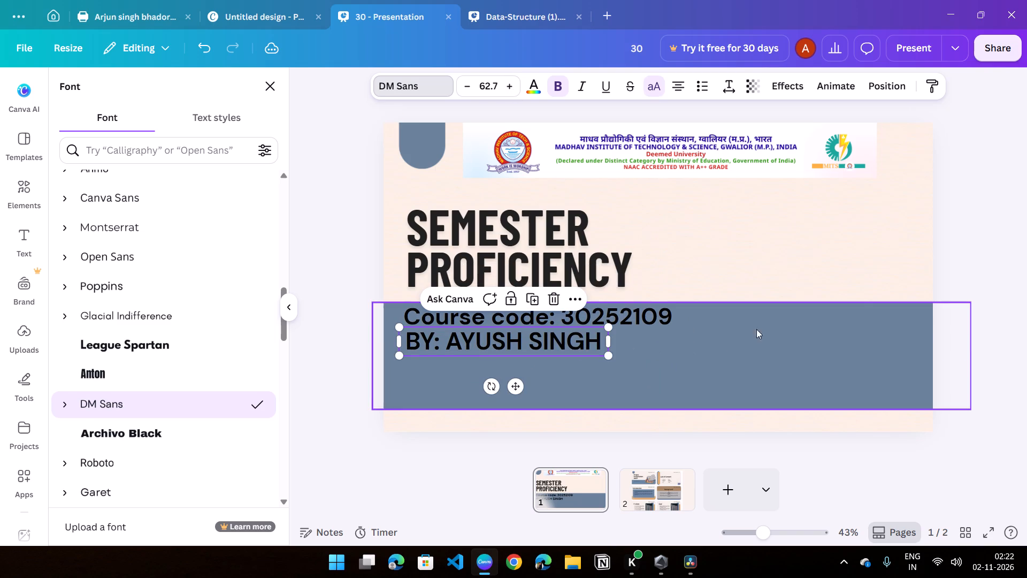
click(760, 285)
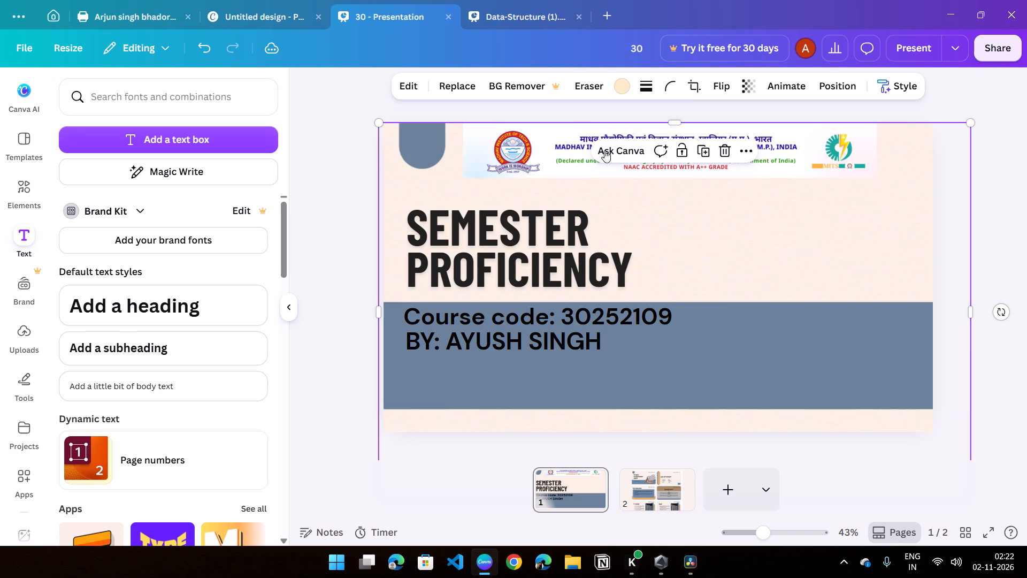
Compare with the original title slide, replace the presenter line's colon with a spaced dash, and widen its box to fit one line.
click(503, 22)
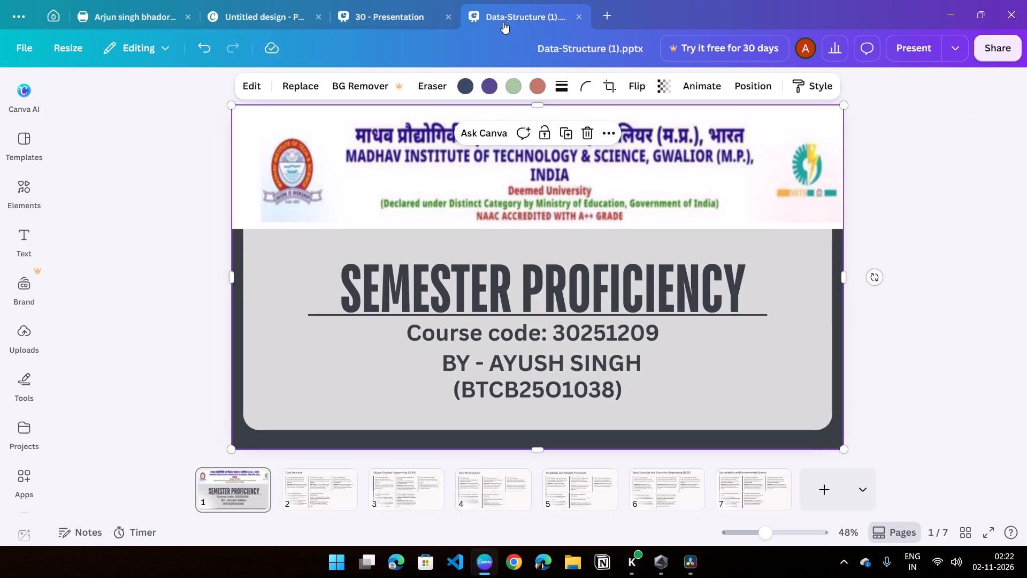
click(392, 18)
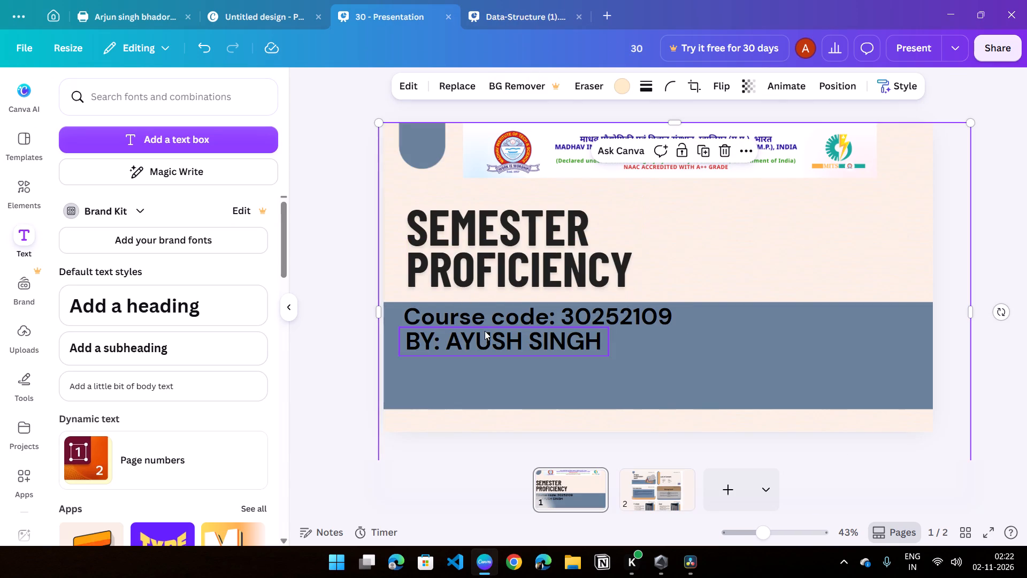
click(515, 15)
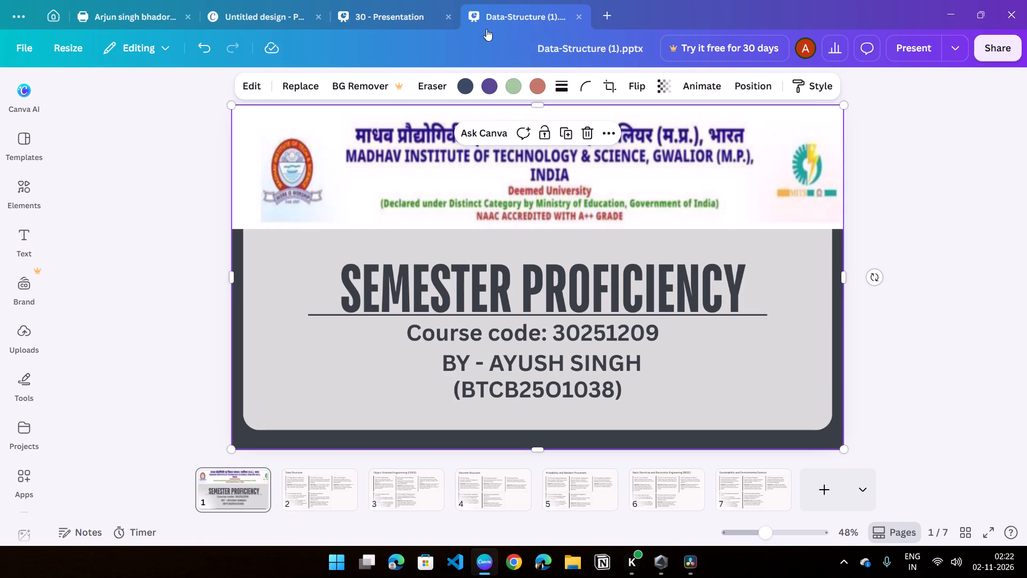
click(396, 7)
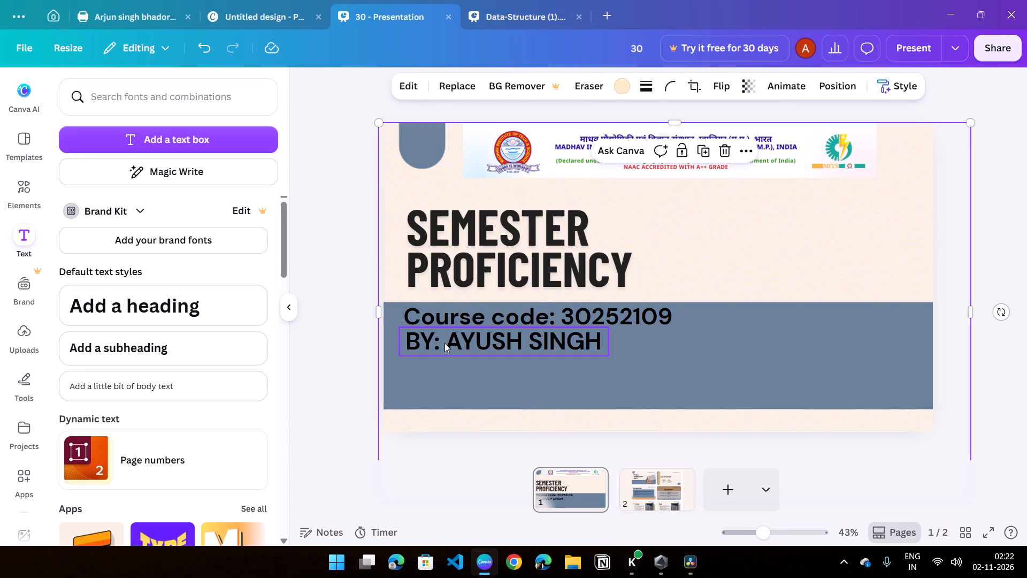
click(444, 343)
click(505, 12)
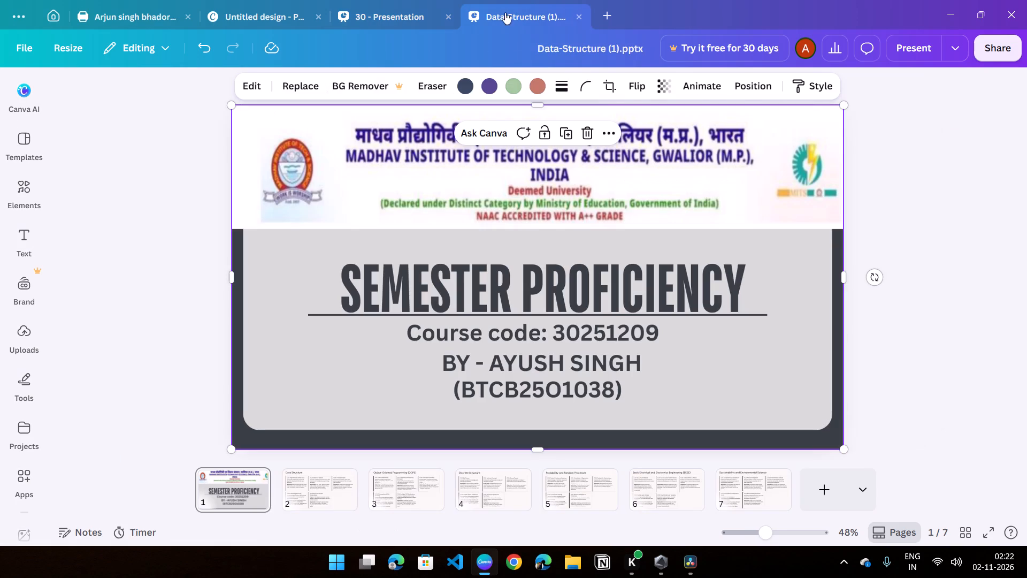
click(405, 19)
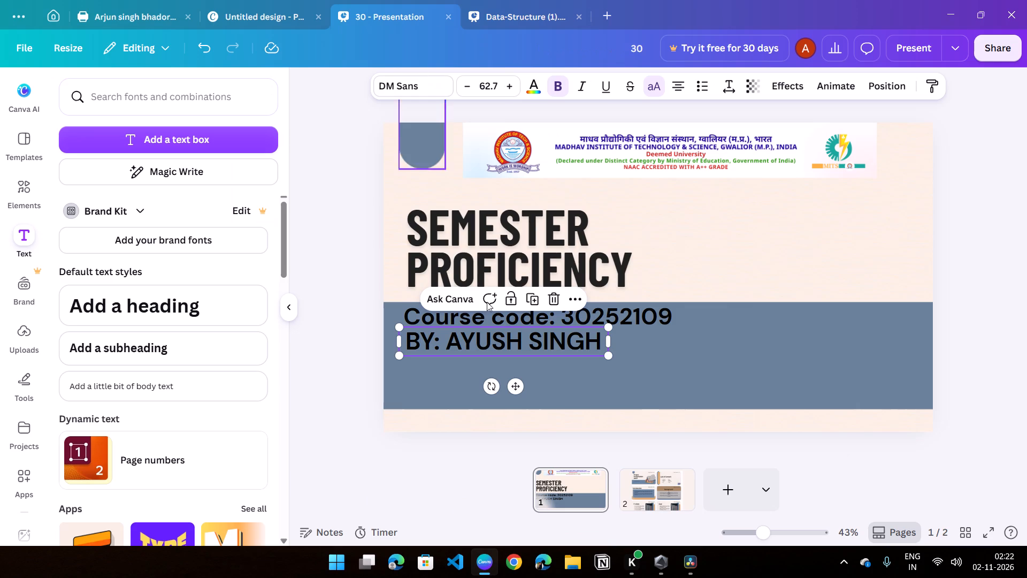
click(452, 346)
key(BackSpace)
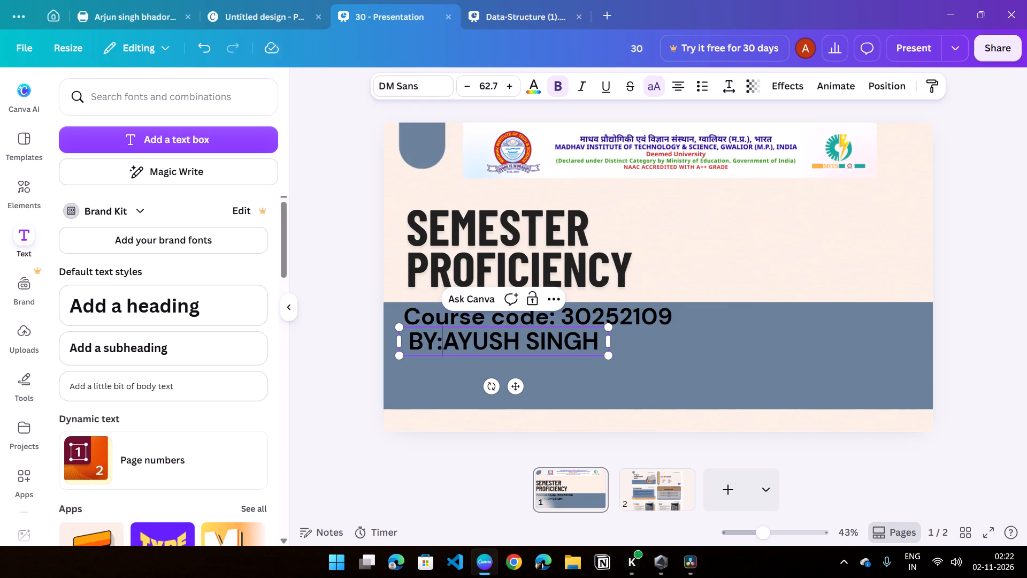
key(BackSpace)
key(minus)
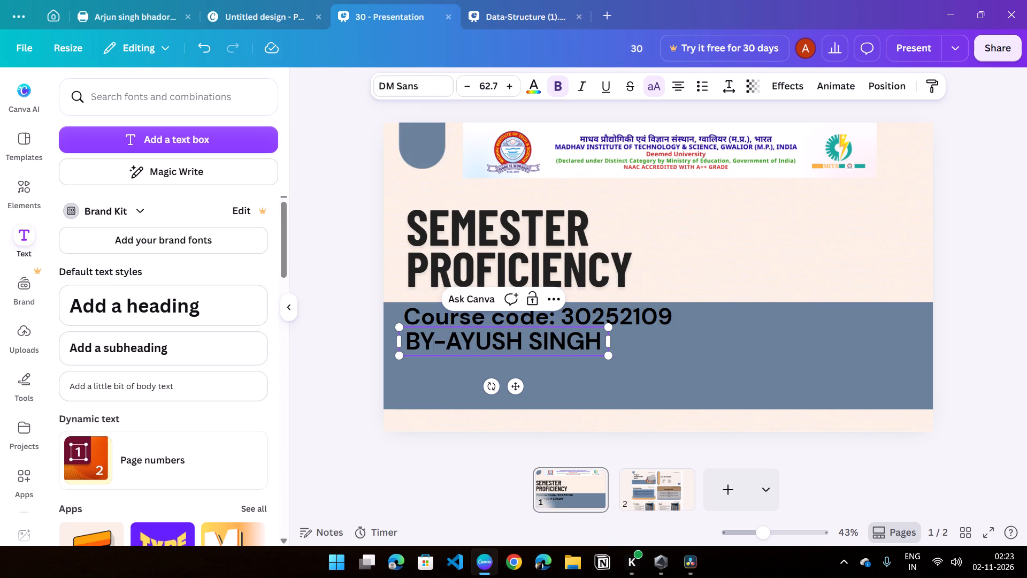
click(427, 348)
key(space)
click(450, 344)
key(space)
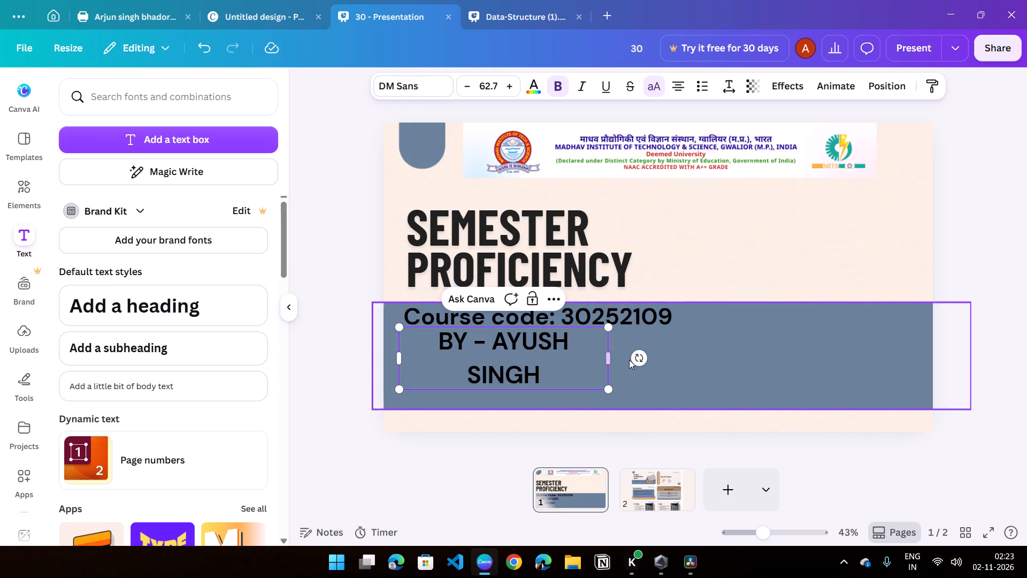
drag(610, 357, 632, 357)
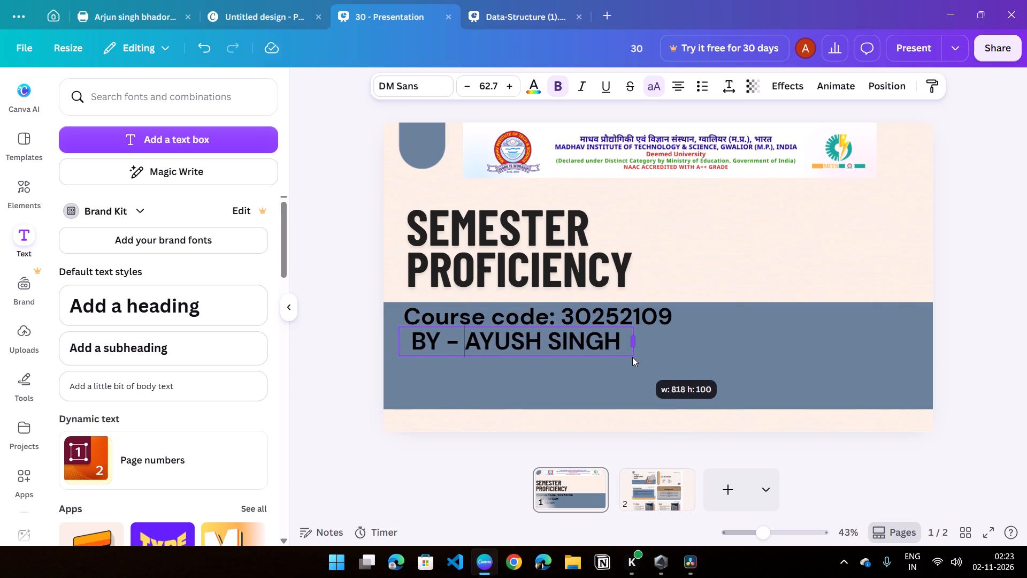
drag(632, 357, 624, 359)
Recheck the original title slide, change the presenter line's font to Open Sauce, and widen its box to fit one line.
click(521, 23)
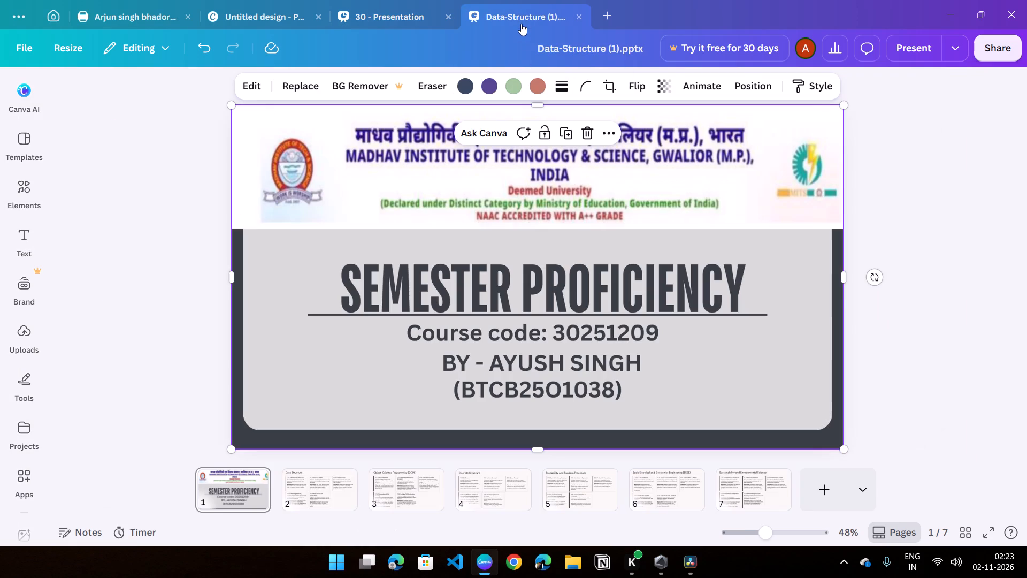
click(403, 16)
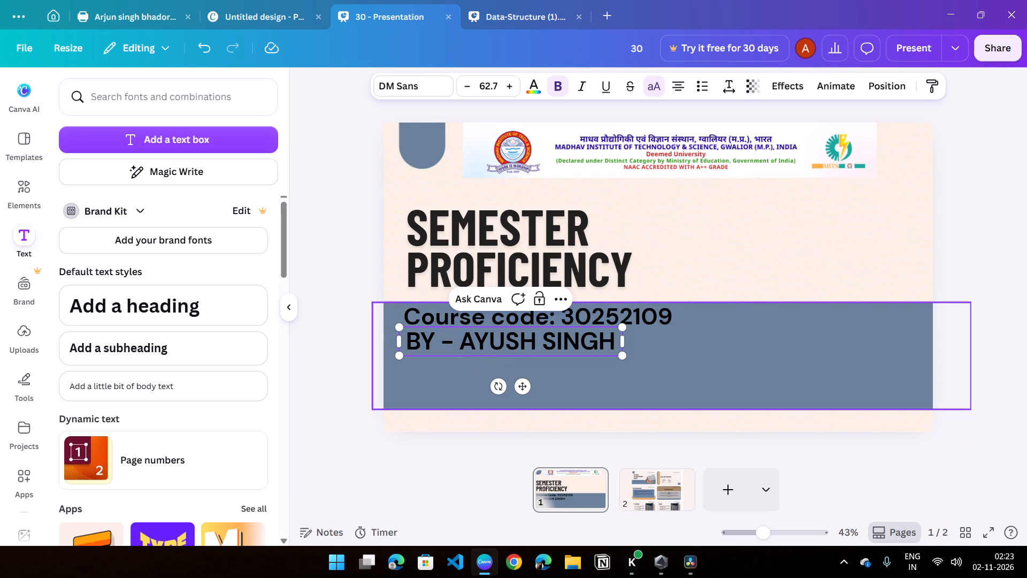
click(584, 344)
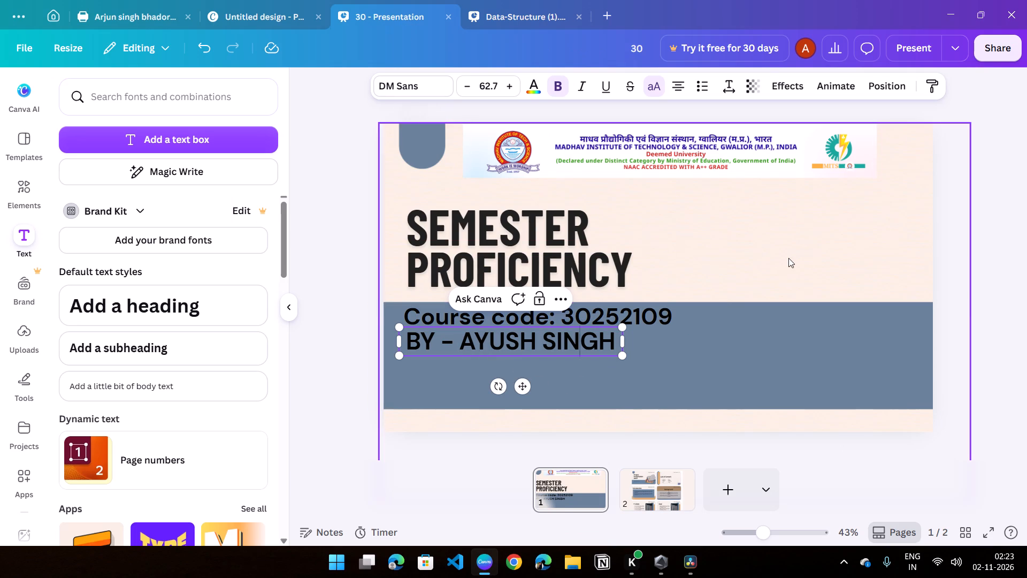
click(788, 258)
click(585, 353)
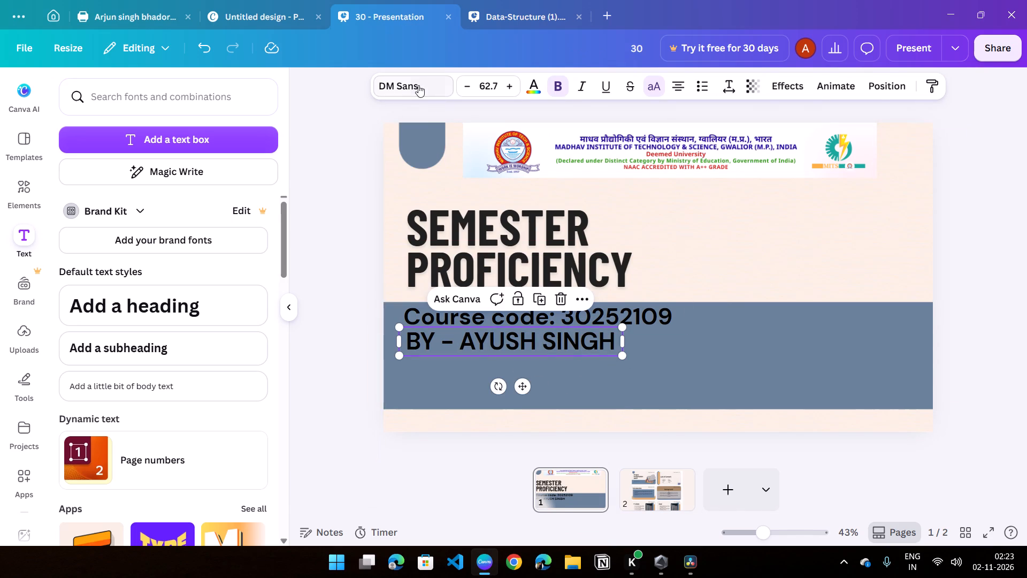
click(418, 85)
scroll(172, 297, up, 5)
scroll(135, 393, up, 2)
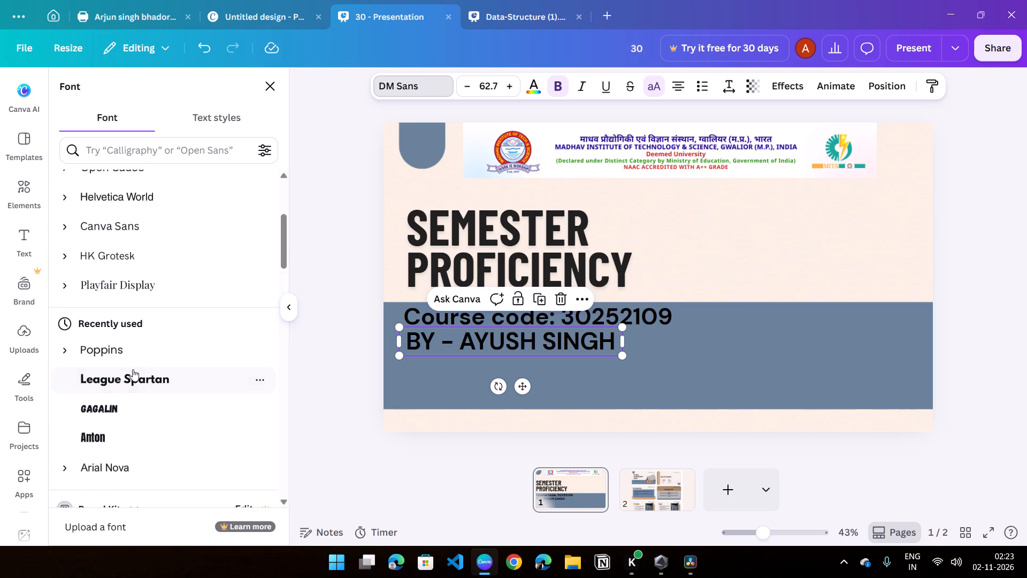
scroll(136, 379, up, 5)
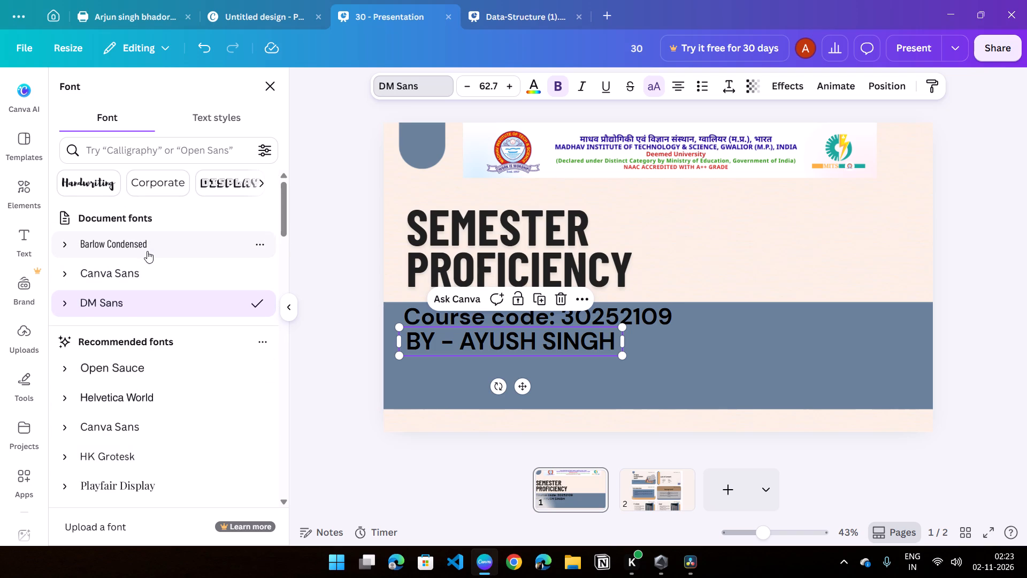
scroll(147, 251, up, 2)
click(136, 276)
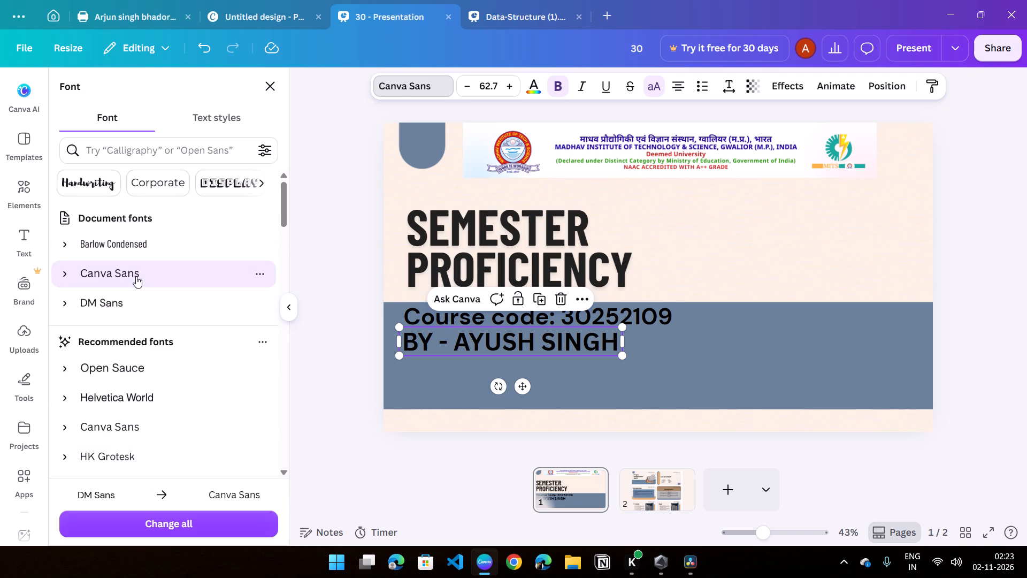
click(125, 302)
click(147, 369)
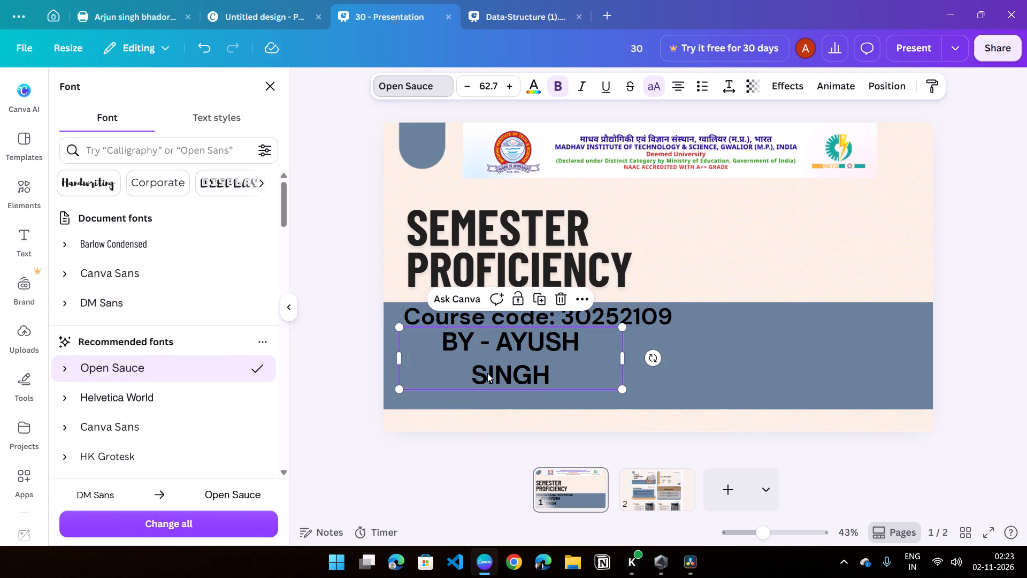
drag(623, 355, 624, 355)
drag(624, 355, 642, 353)
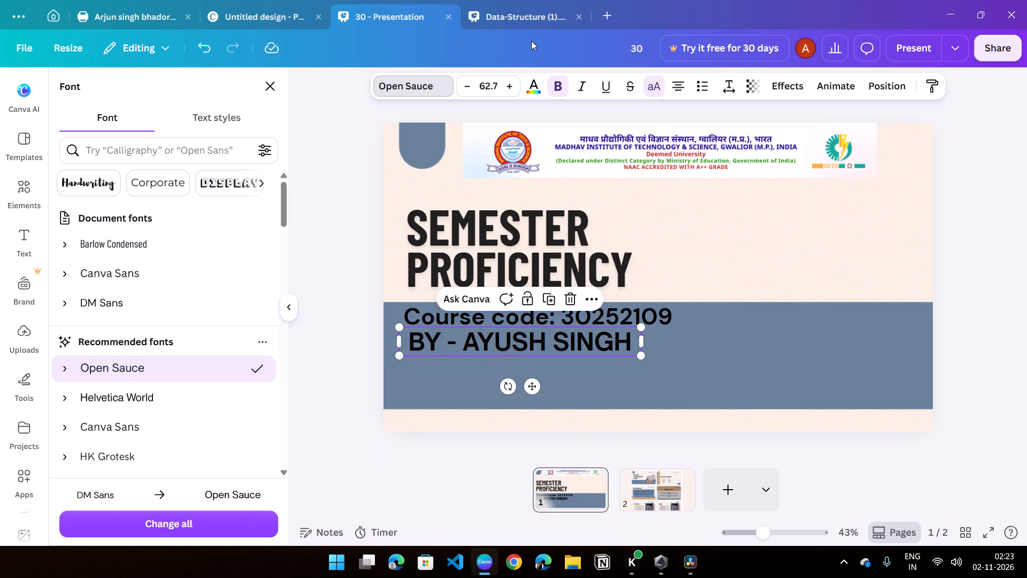
Compare the presenter line with the original title slide again and remove its bold formatting.
click(517, 18)
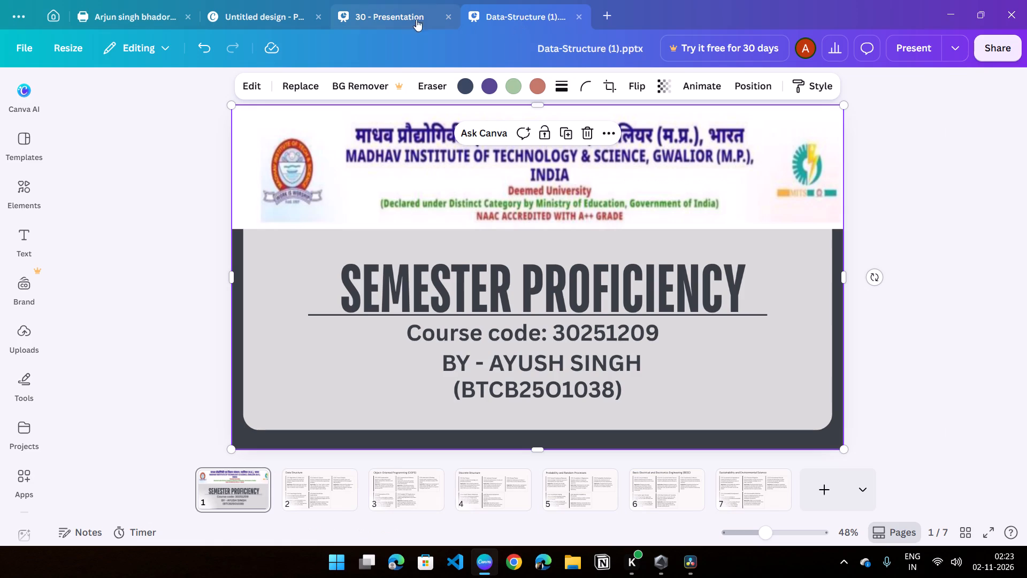
click(405, 19)
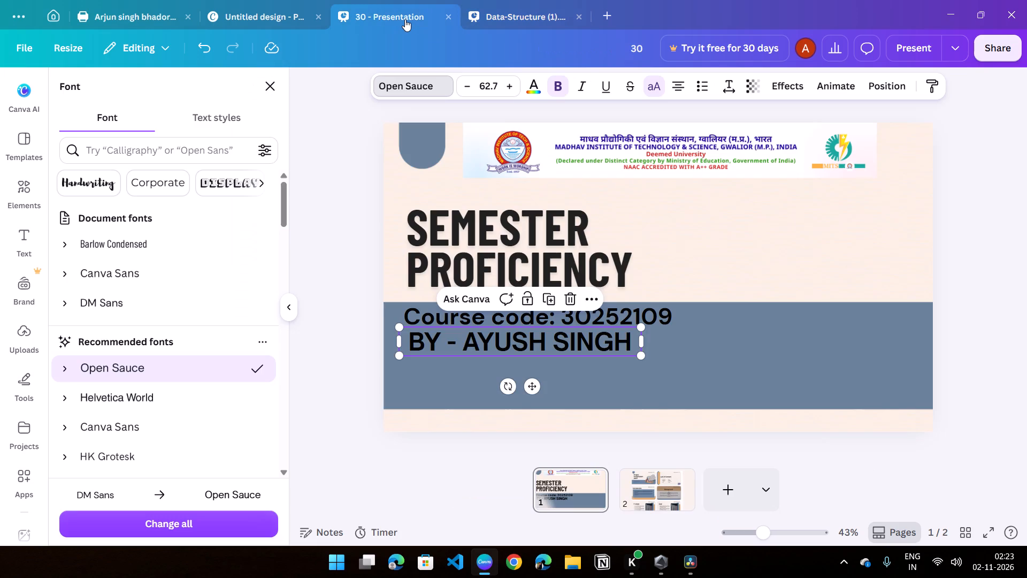
click(496, 5)
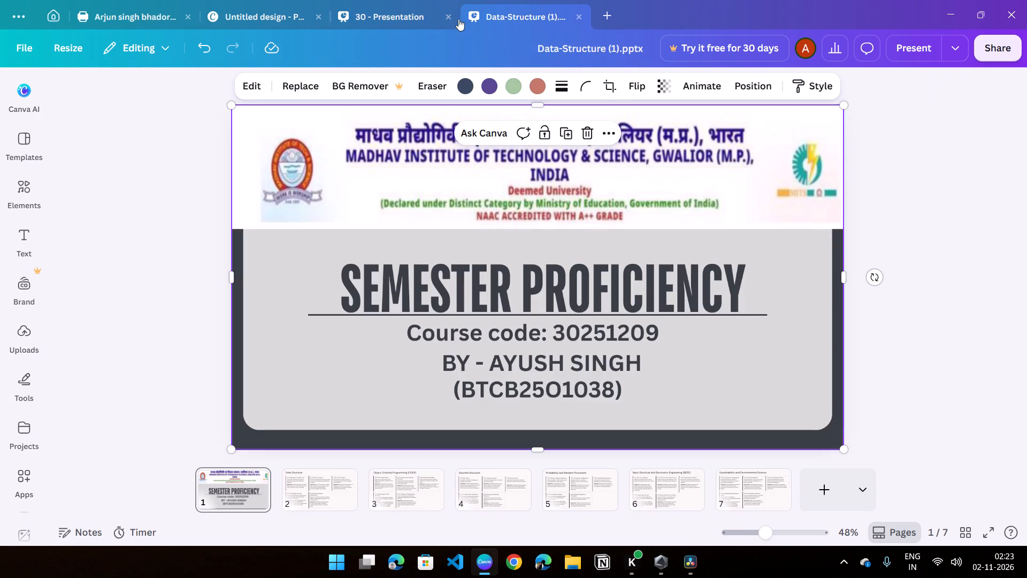
click(409, 25)
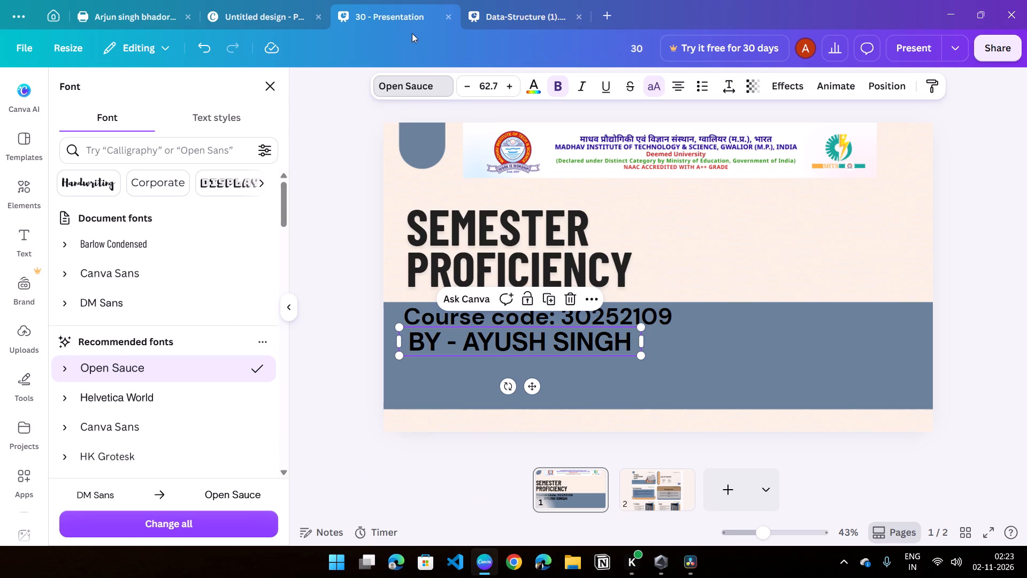
click(560, 81)
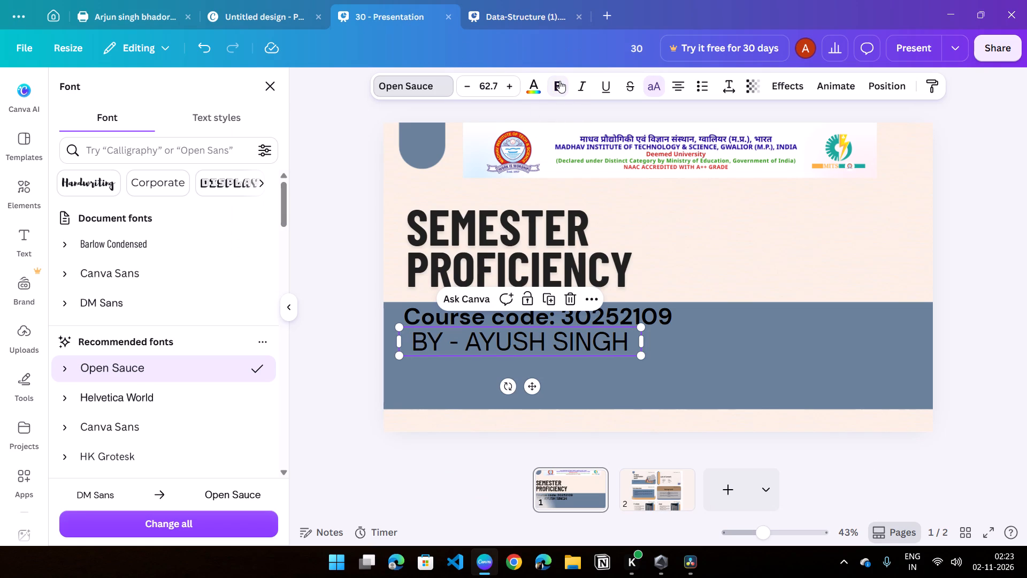
Make the presenter line bold again and compare it with the original title slide.
click(560, 81)
click(525, 19)
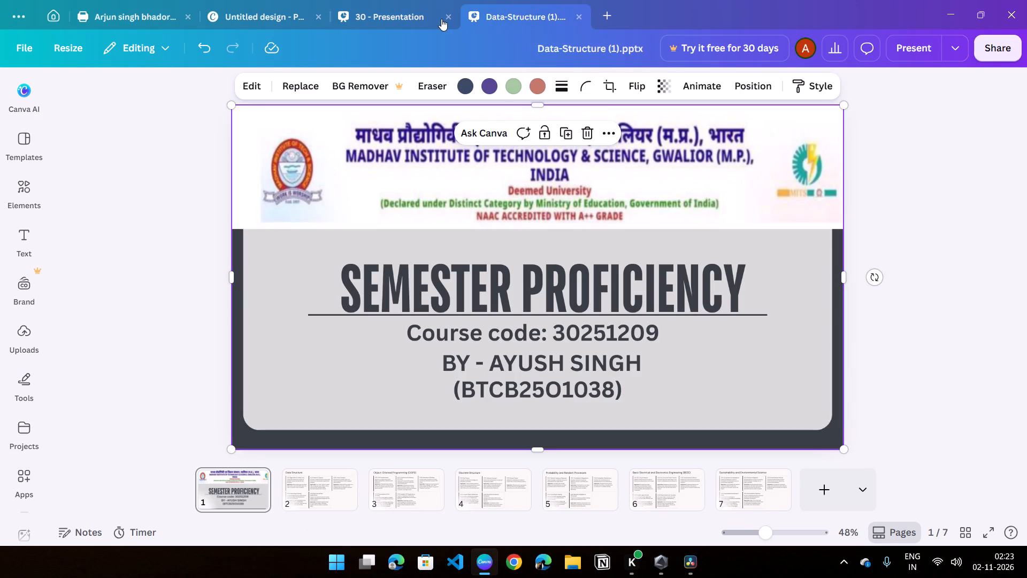
click(425, 19)
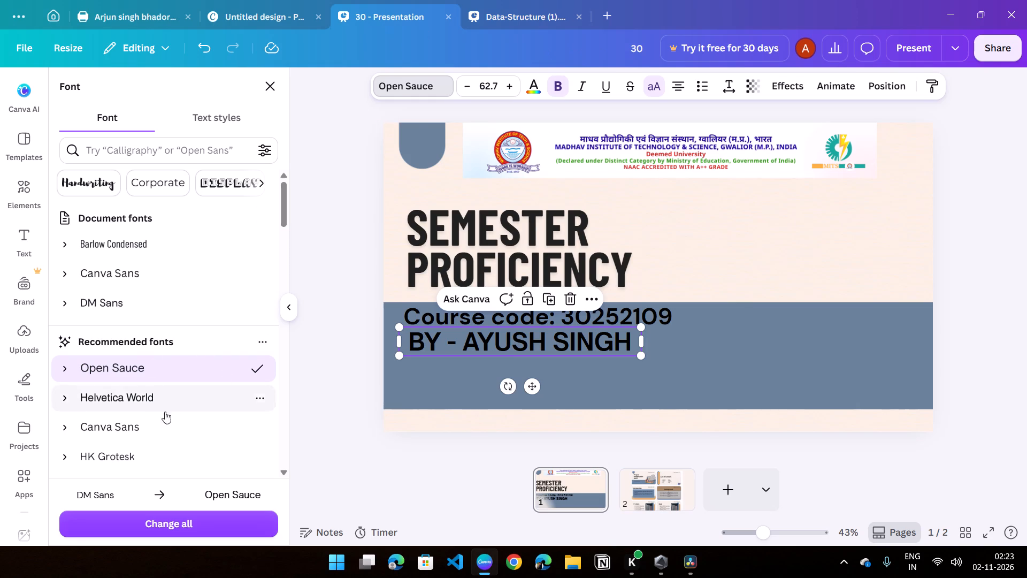
Change the presenter line's font to Arial Nova.
scroll(154, 420, down, 5)
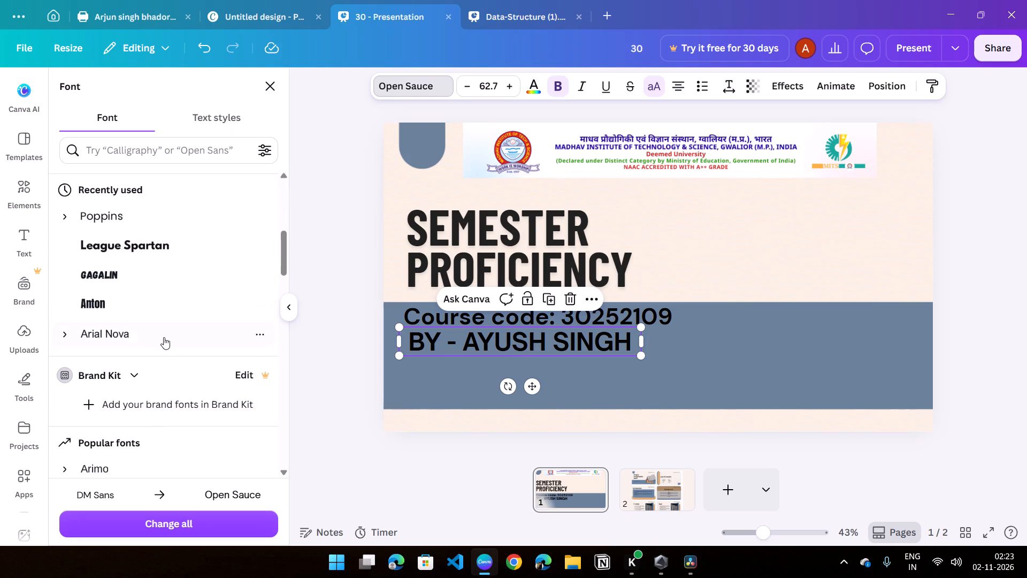
click(165, 334)
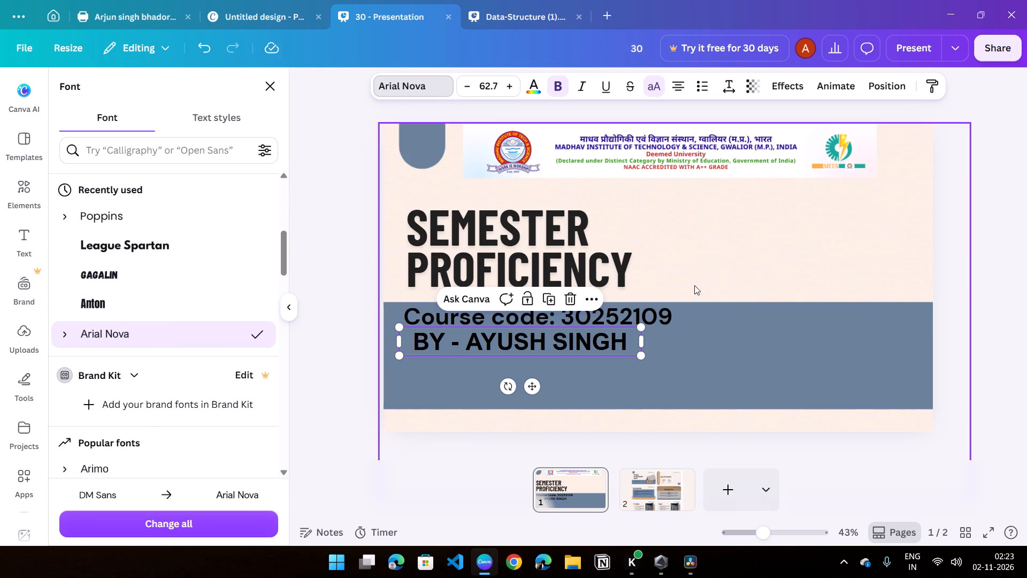
Change the course code line's font to Arial Nova so it matches the presenter line.
click(653, 315)
click(423, 92)
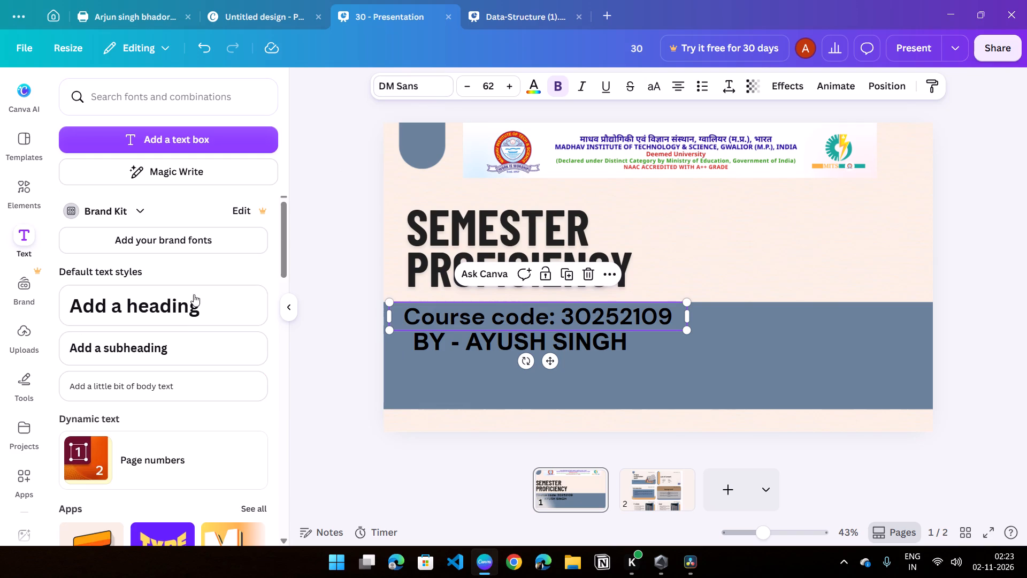
click(423, 94)
scroll(191, 372, down, 1)
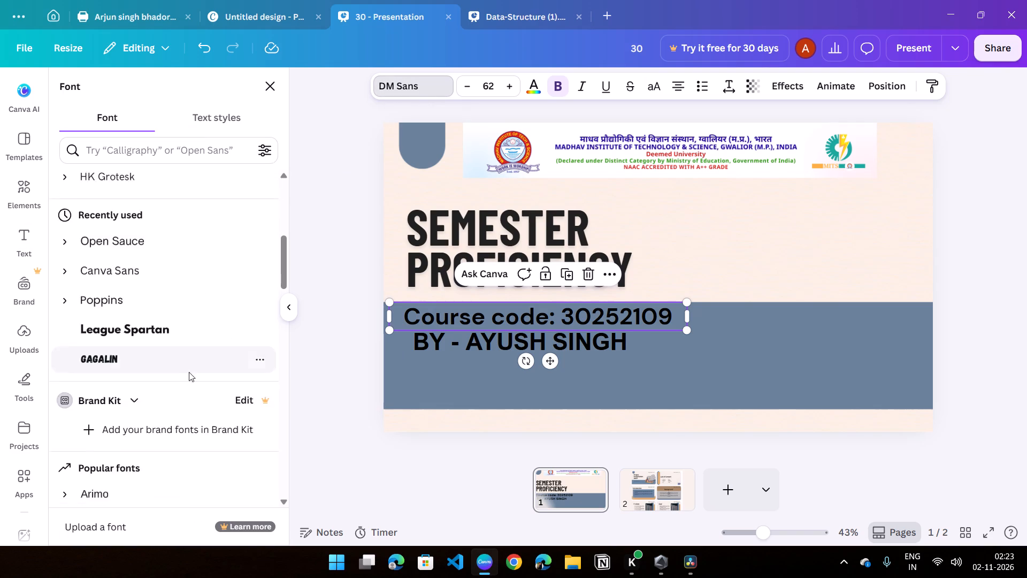
scroll(135, 435, down, 2)
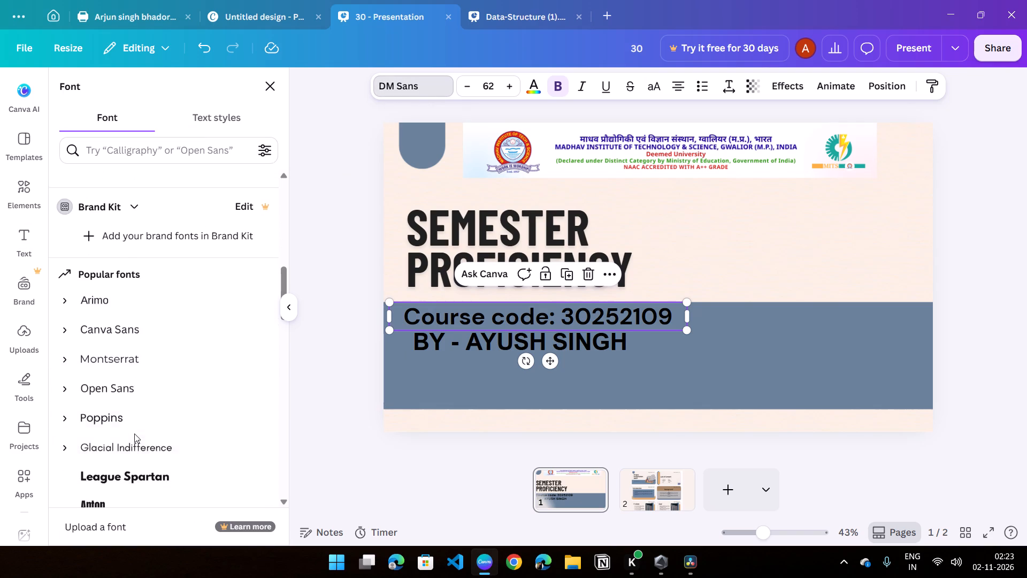
scroll(134, 433, down, 5)
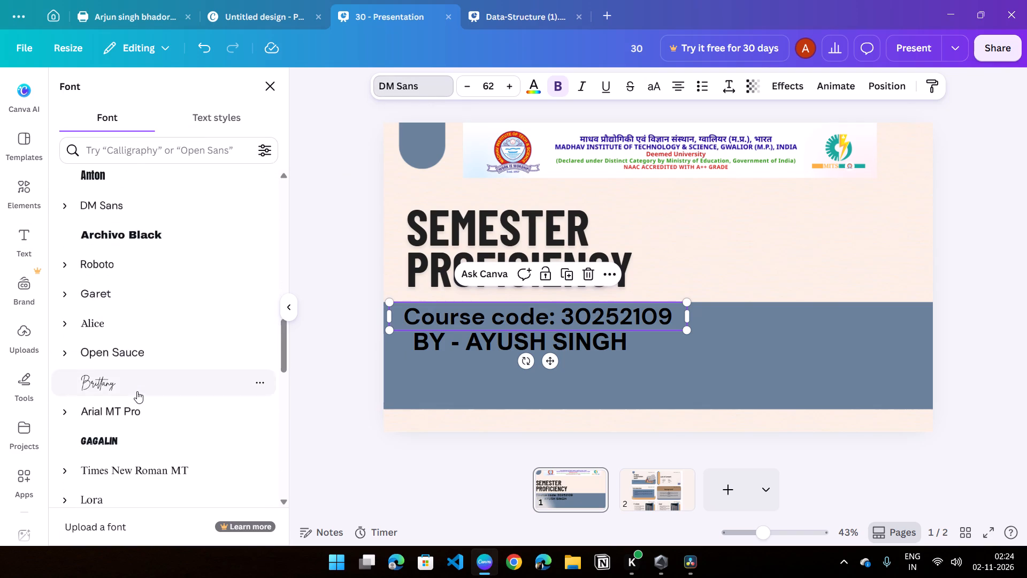
scroll(137, 391, down, 1)
scroll(137, 387, up, 9)
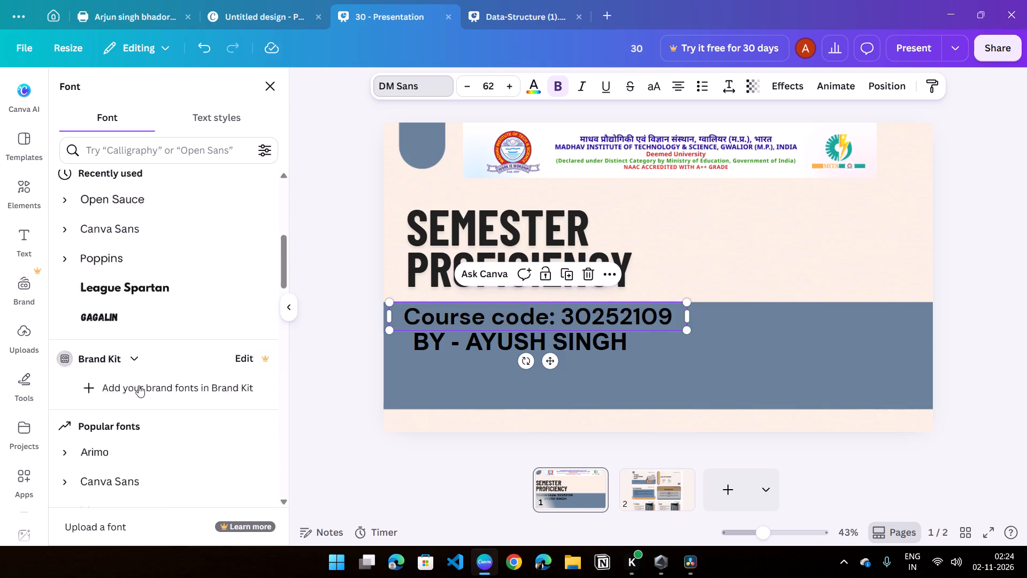
scroll(139, 385, up, 7)
click(147, 242)
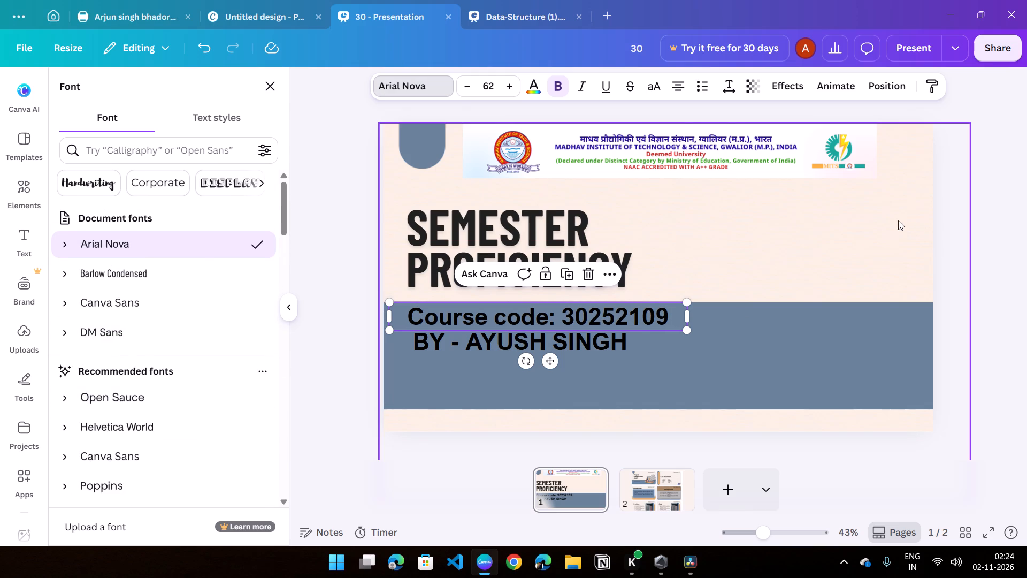
click(806, 293)
Check the original title slide, append the presenter's enrollment number in parentheses after the name, and widen the text box to fit one line.
click(496, 339)
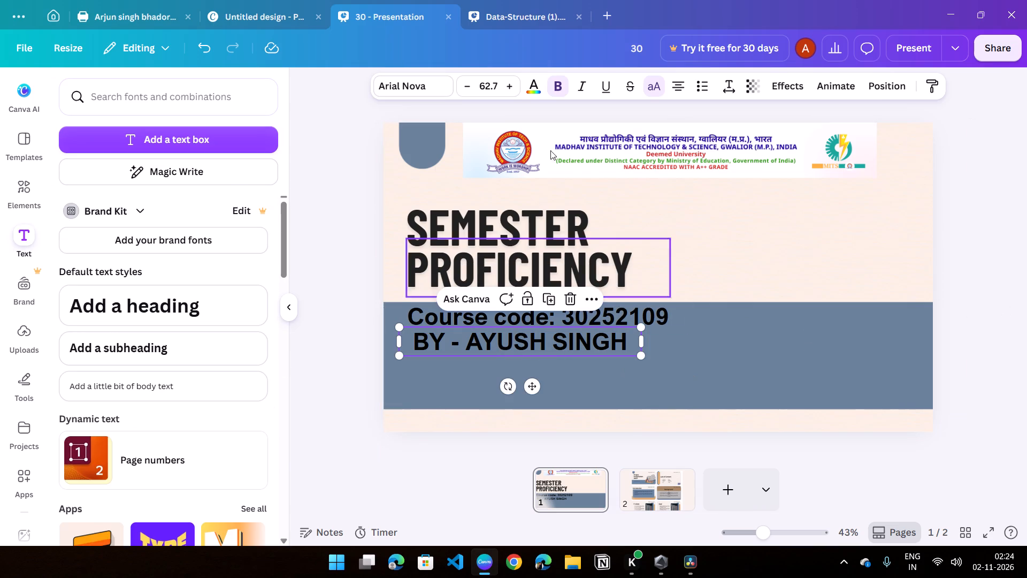
click(507, 11)
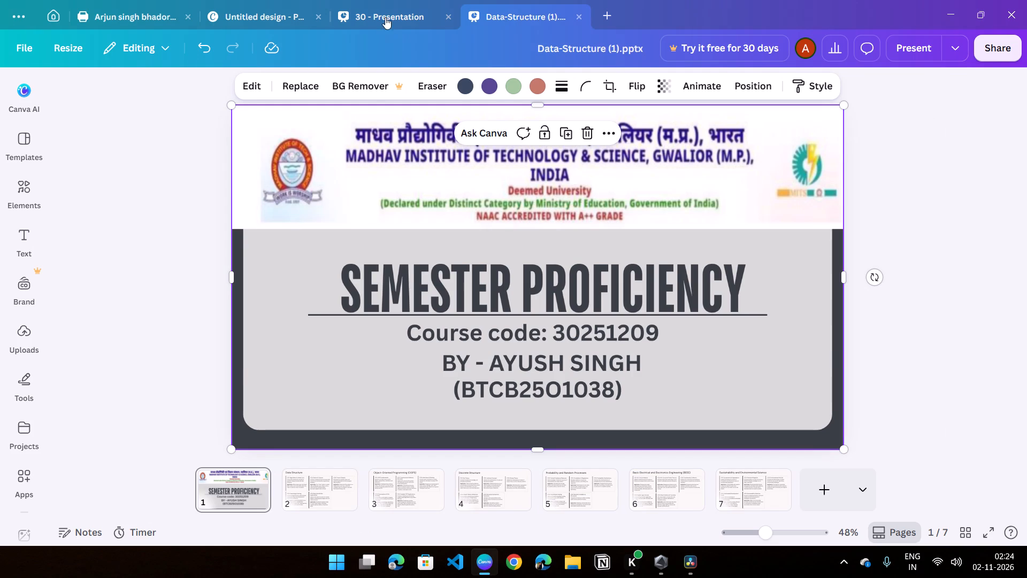
click(389, 13)
click(640, 339)
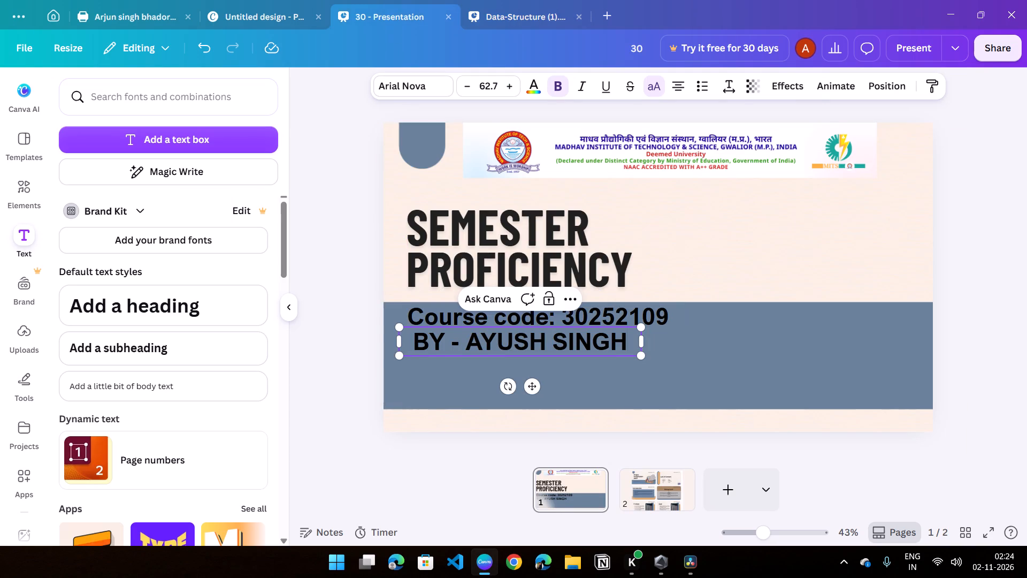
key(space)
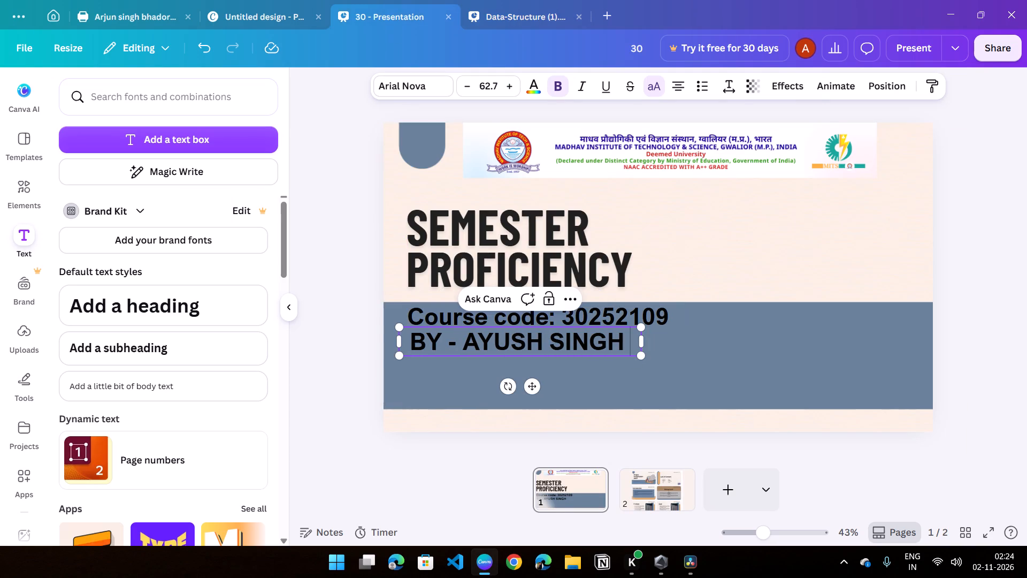
key(shift+parenleft)
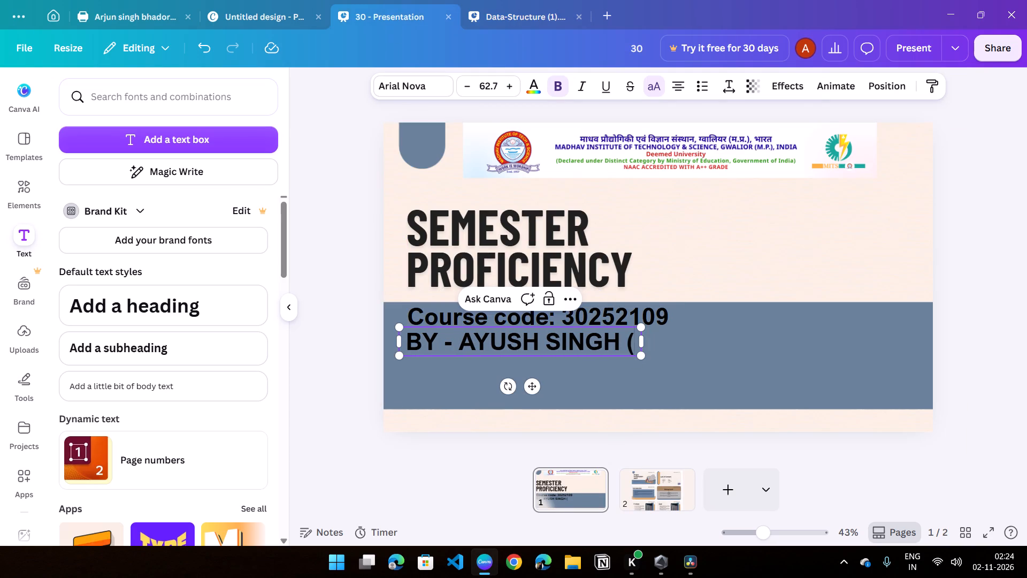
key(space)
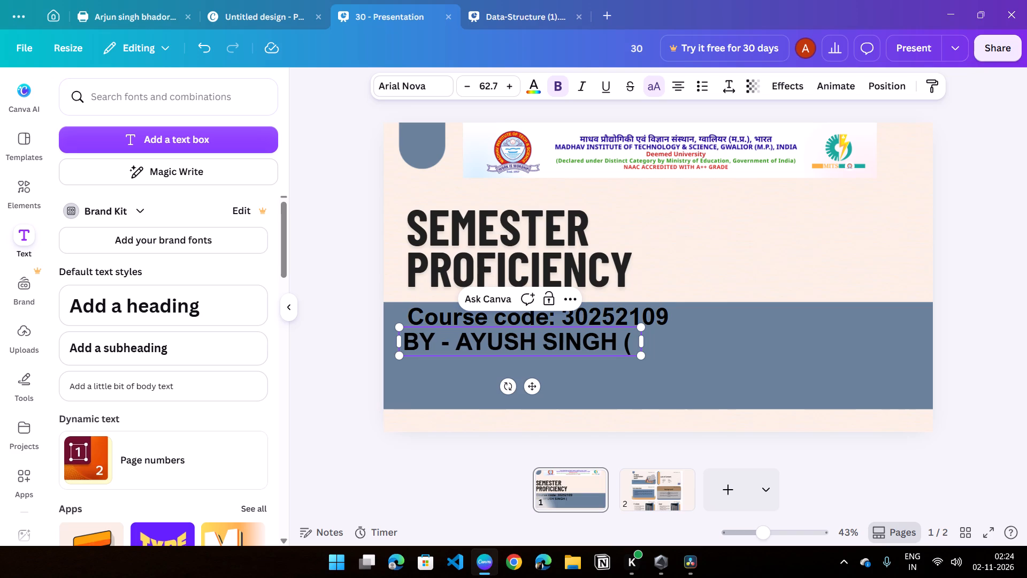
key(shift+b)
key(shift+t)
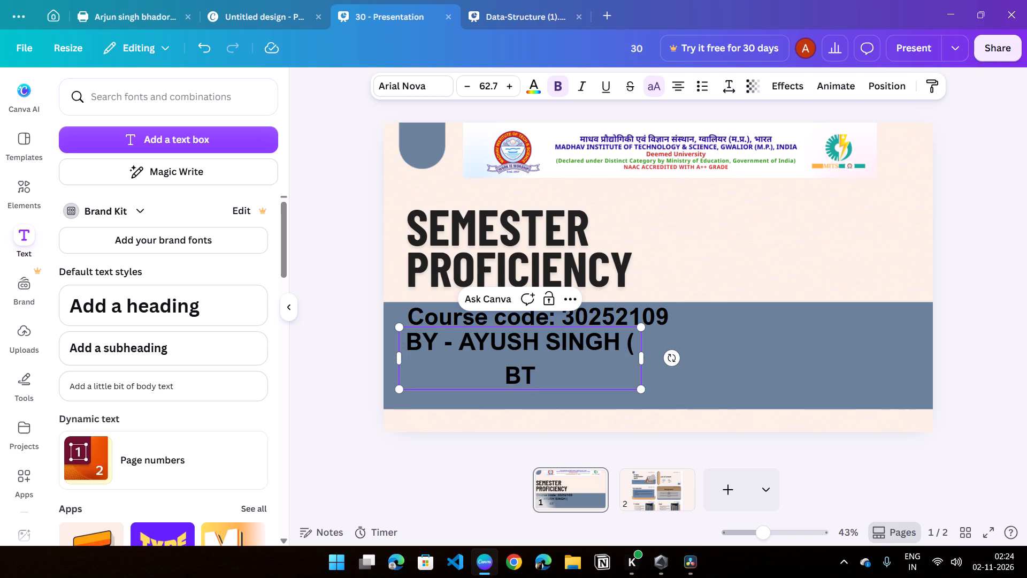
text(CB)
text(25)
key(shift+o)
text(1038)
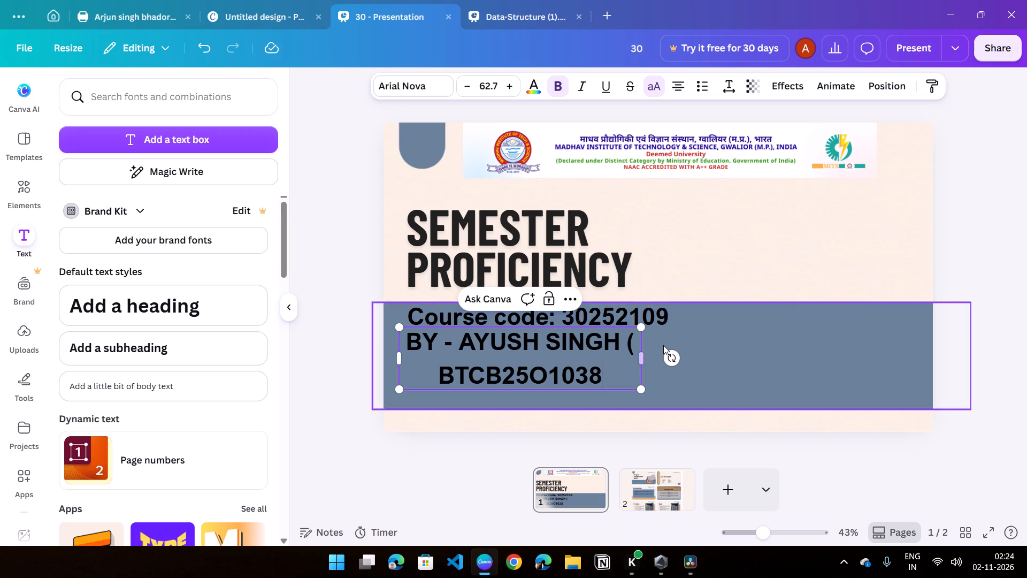
drag(644, 356, 775, 353)
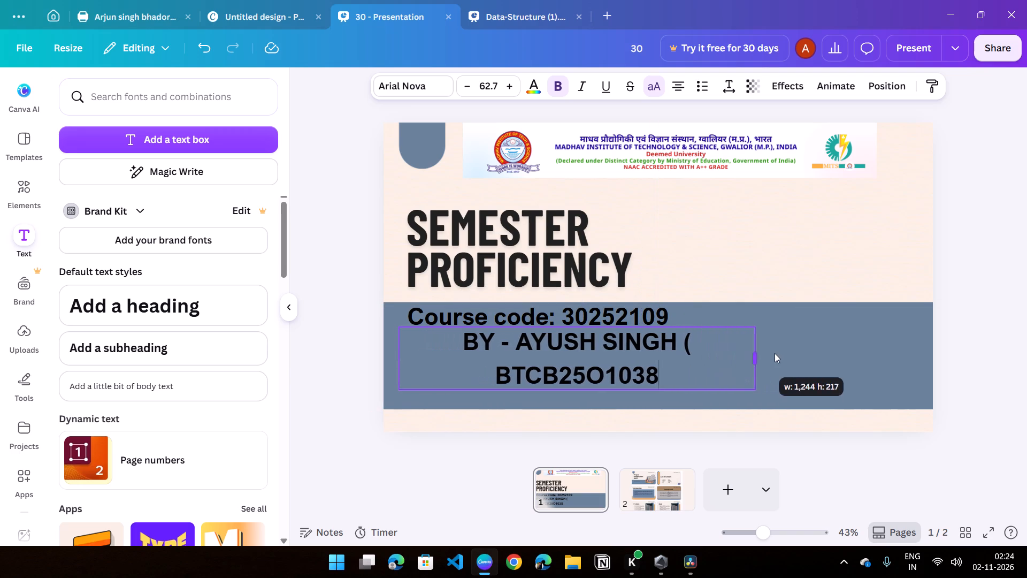
drag(775, 353, 830, 351)
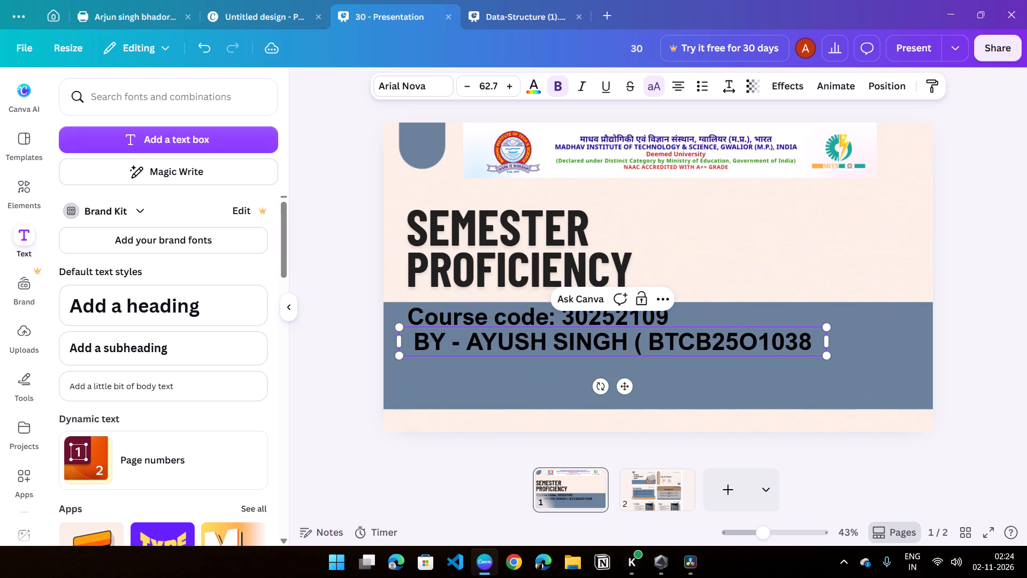
key(shift+parenright)
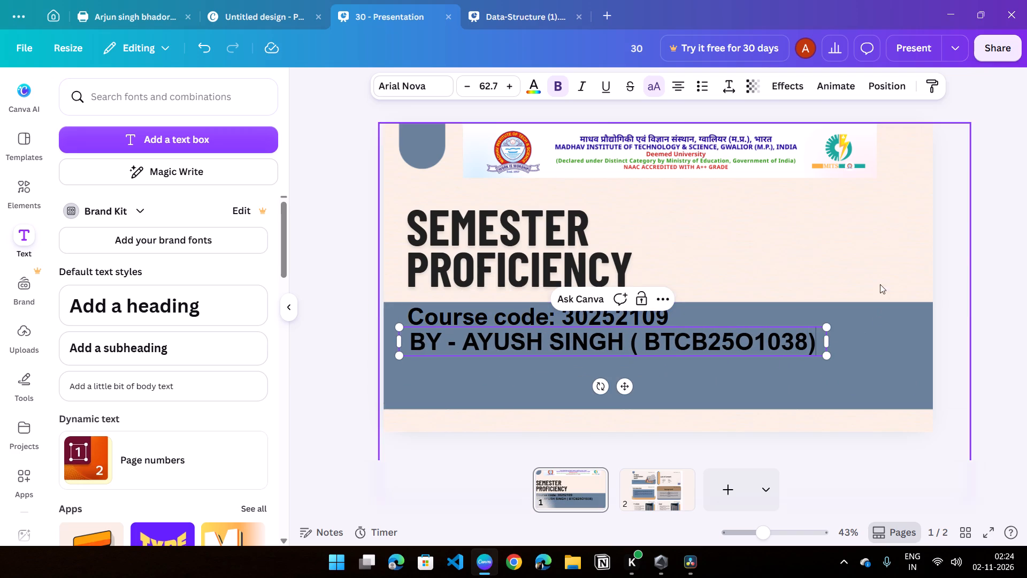
click(892, 240)
click(995, 276)
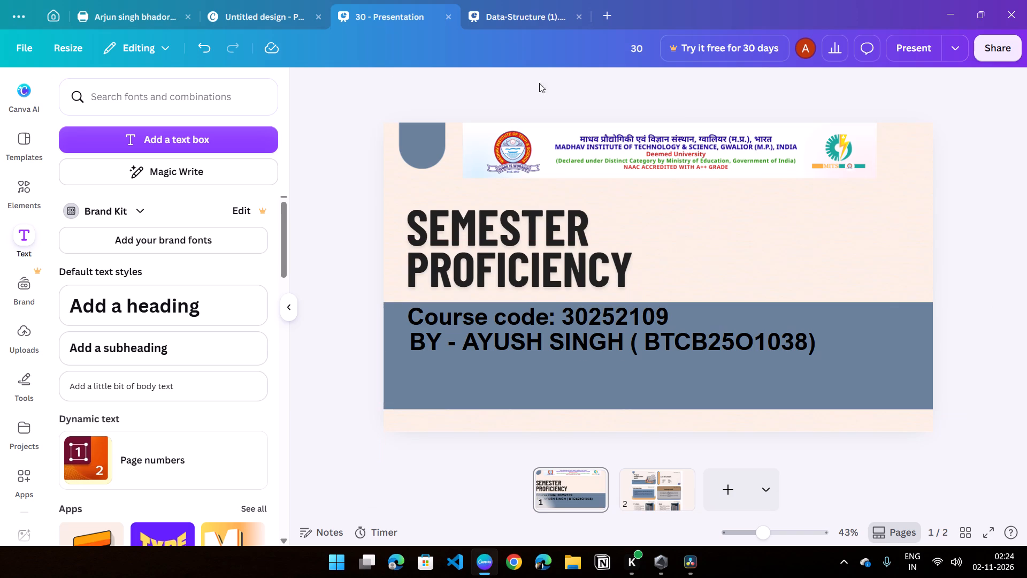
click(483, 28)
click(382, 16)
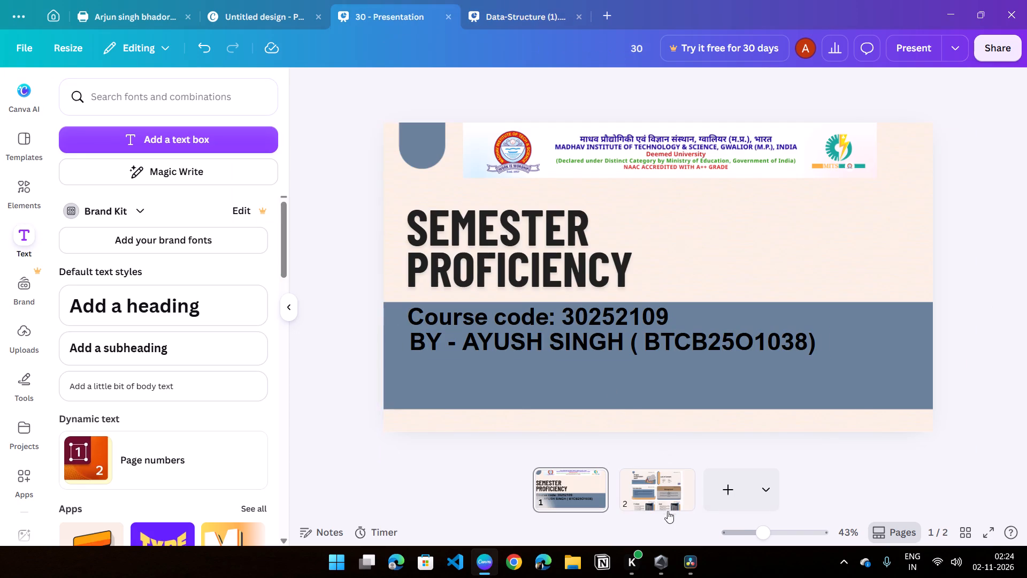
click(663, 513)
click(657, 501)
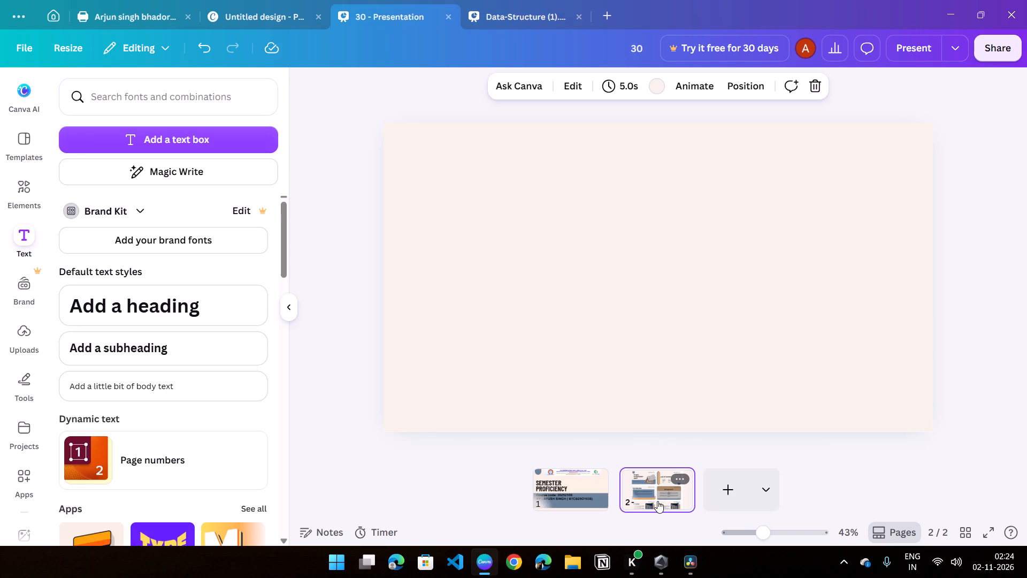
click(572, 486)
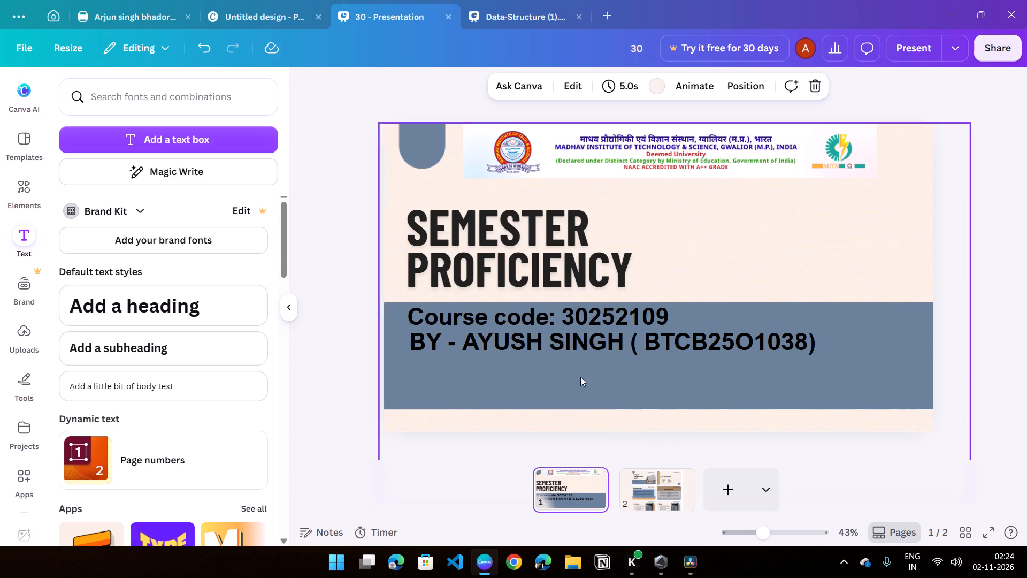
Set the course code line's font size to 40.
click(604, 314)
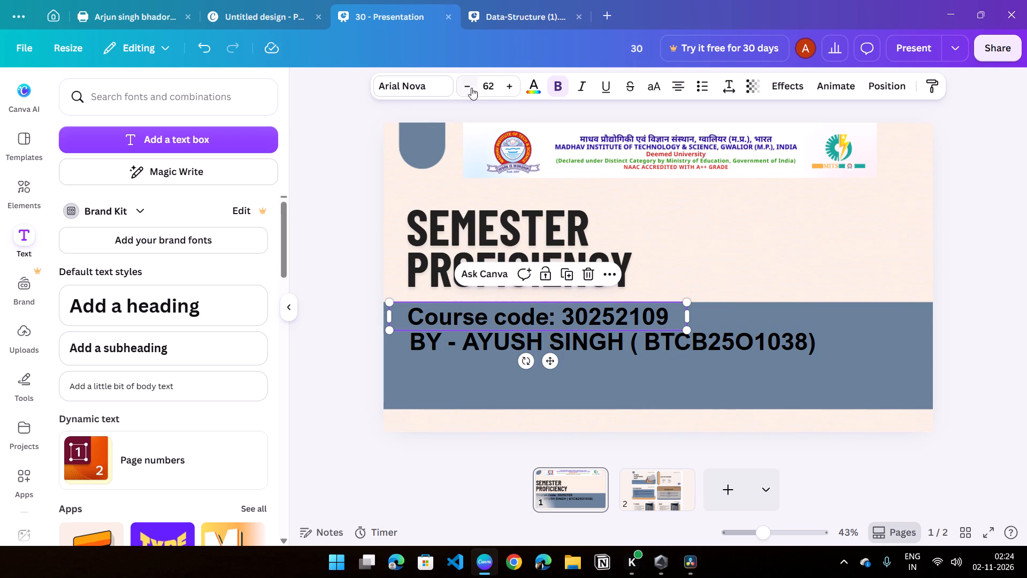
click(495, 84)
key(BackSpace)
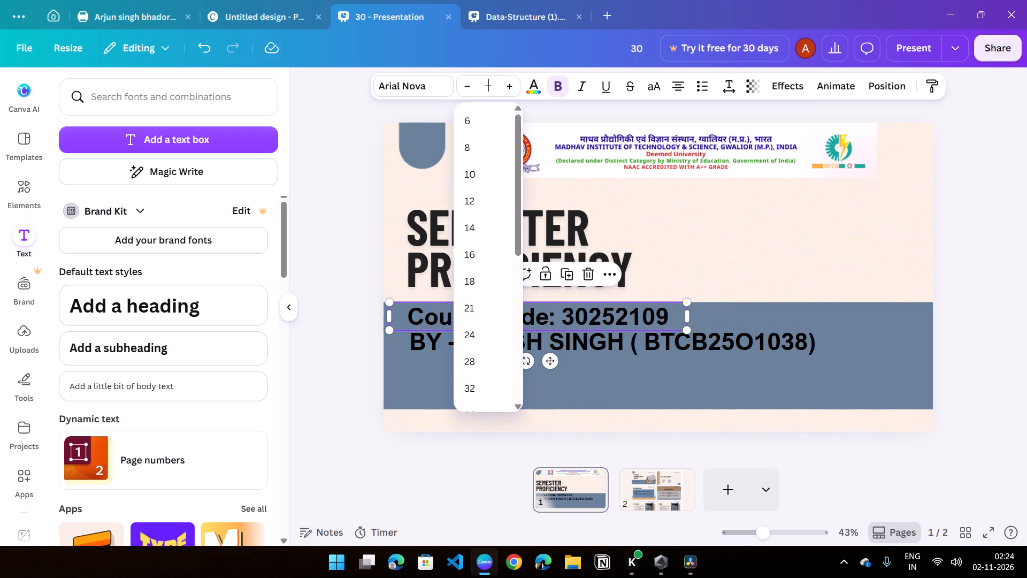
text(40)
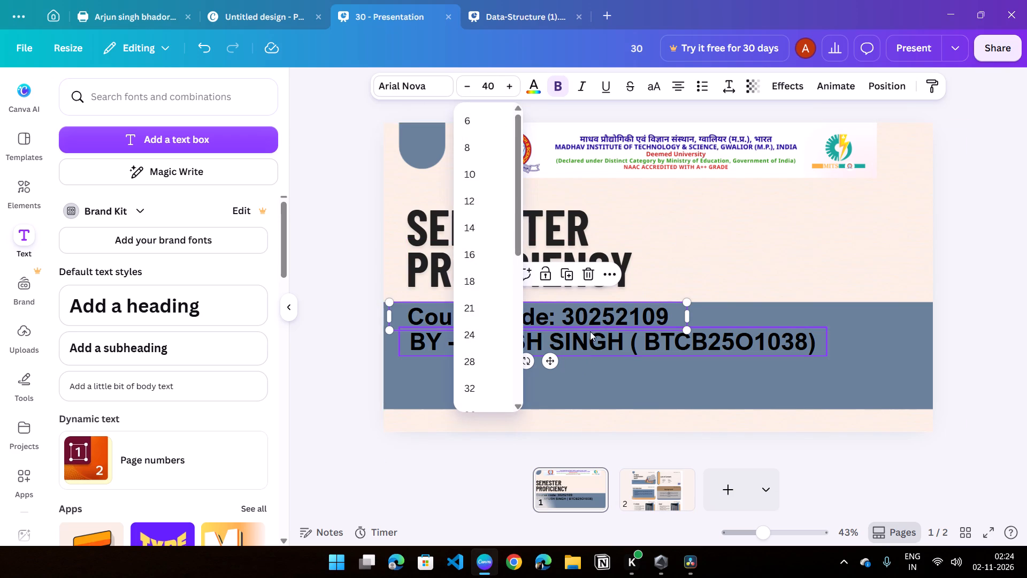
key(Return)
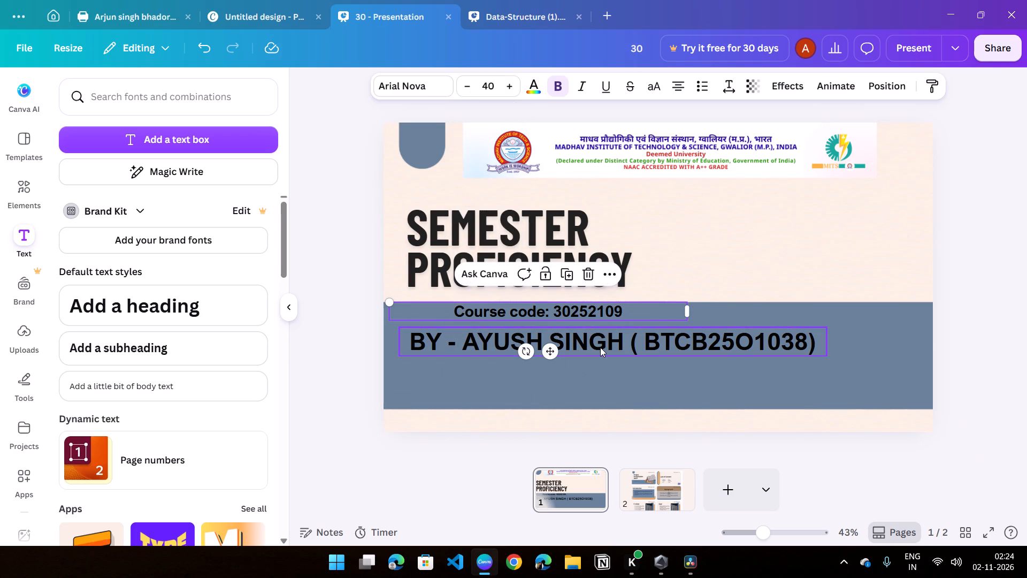
Set the presenter line's font size to 45.
click(600, 347)
click(491, 89)
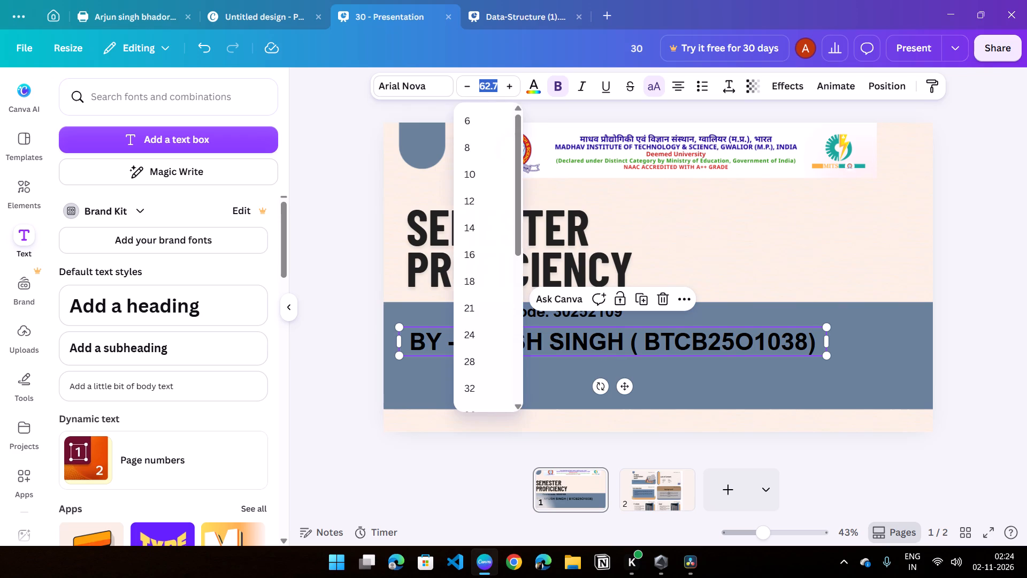
key(BackSpace)
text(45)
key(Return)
Increase the course code line's font size to 45 to match the presenter line.
click(532, 317)
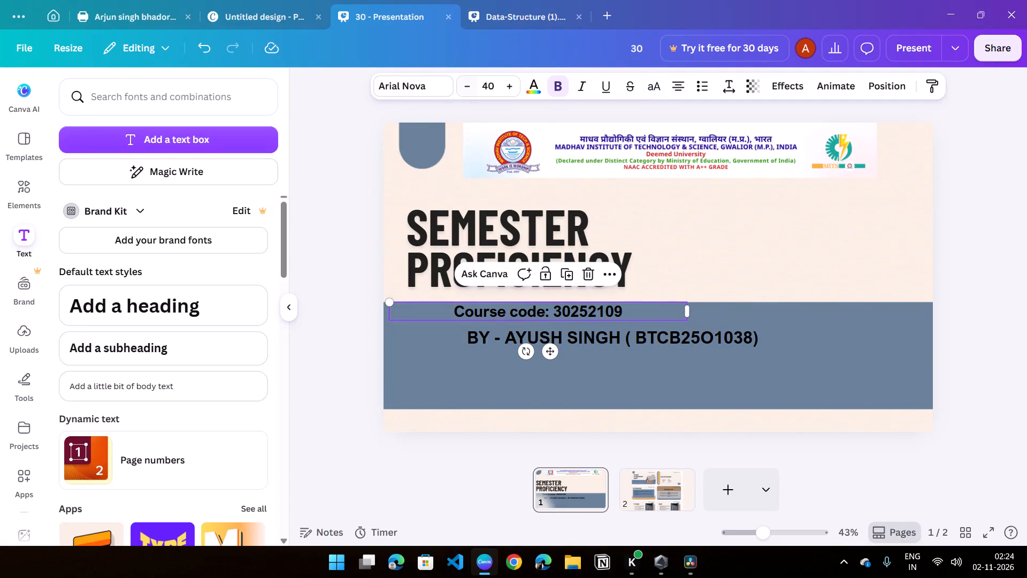
triple_click(506, 86)
click(506, 86)
click(506, 86)
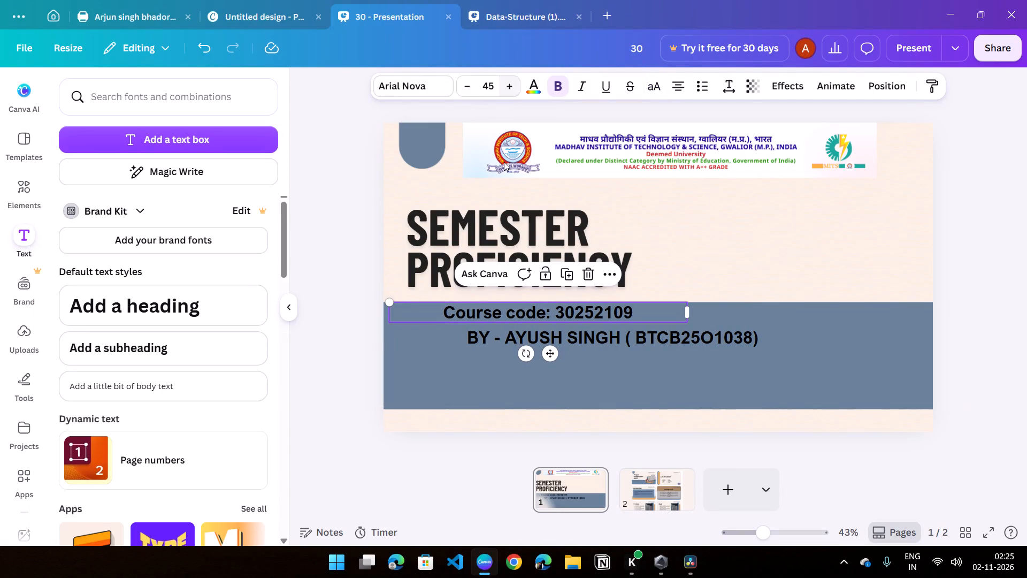
Move the course code line directly beneath the Semester Proficiency title, aligning its text with the title's left edge.
drag(534, 316, 497, 296)
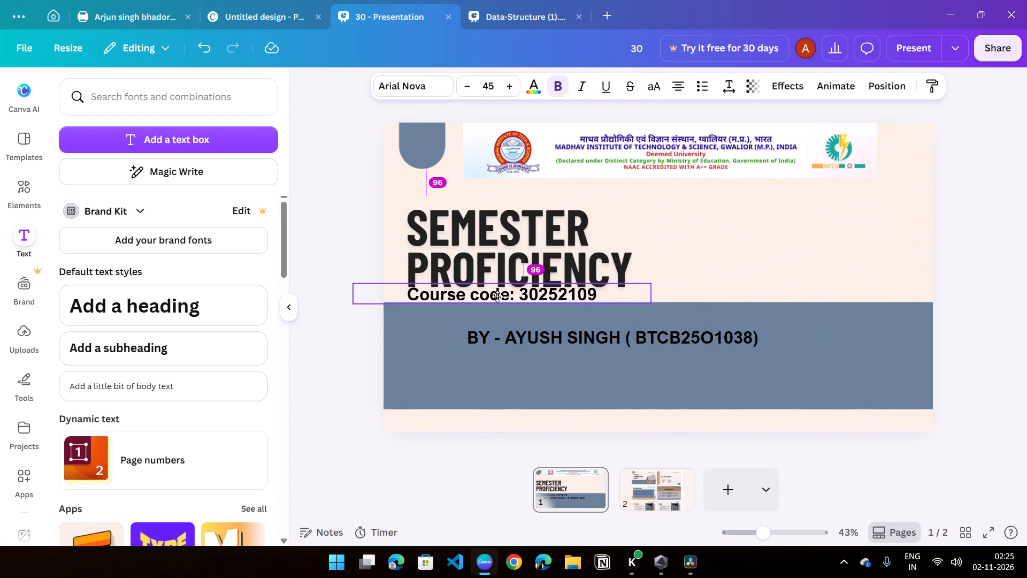
drag(497, 296, 497, 298)
click(680, 222)
Move the presenter line up and left within the blue band, near the title's left edge.
drag(612, 336, 548, 323)
click(548, 323)
Move the course code line into the blue band, directly beneath the presenter line.
drag(548, 297, 544, 330)
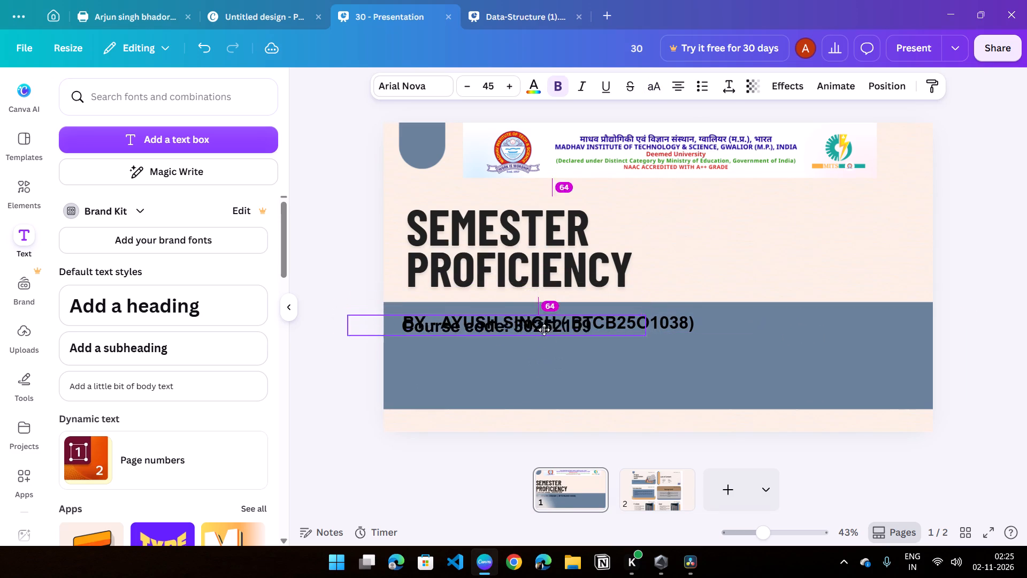
drag(544, 330, 546, 343)
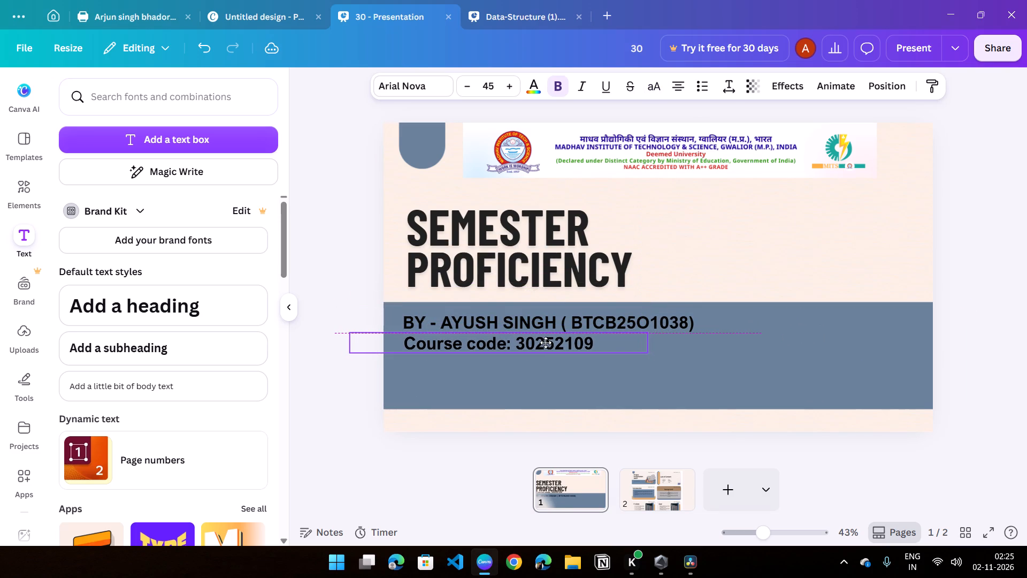
drag(546, 343, 547, 342)
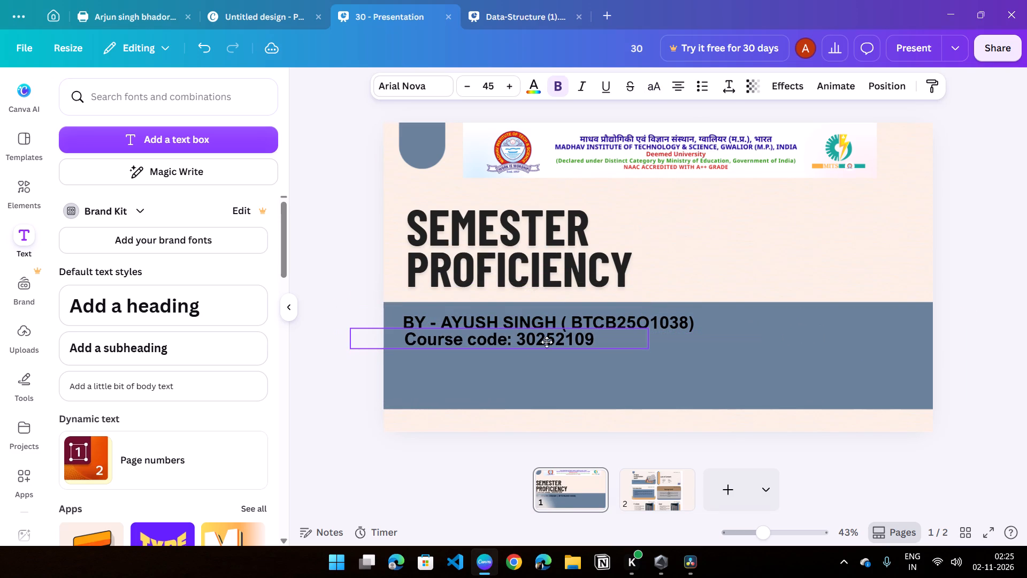
drag(547, 342, 545, 343)
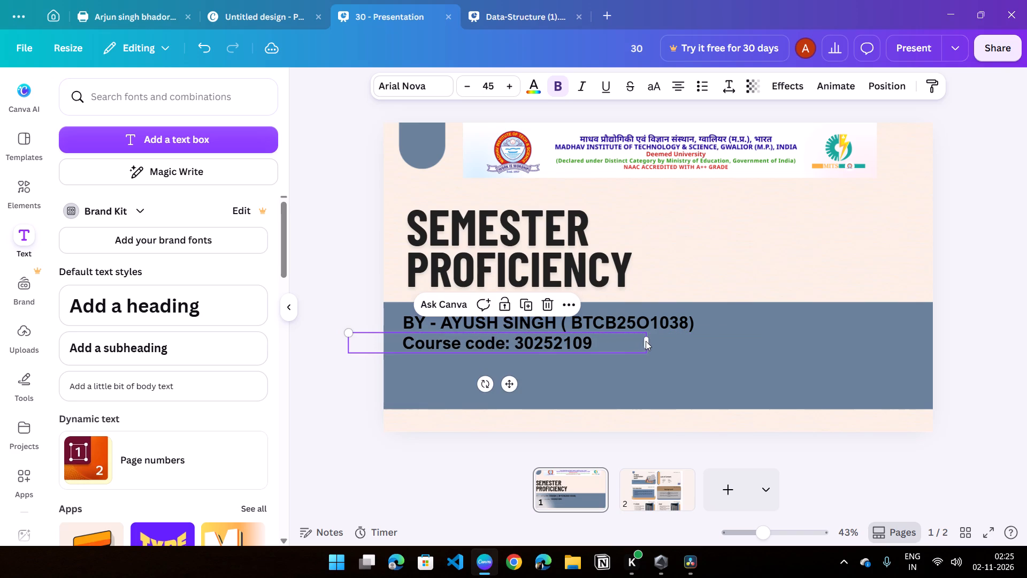
Narrow the course code's text box to fit its single line and align its text with the presenter line's left edge.
drag(646, 340, 578, 343)
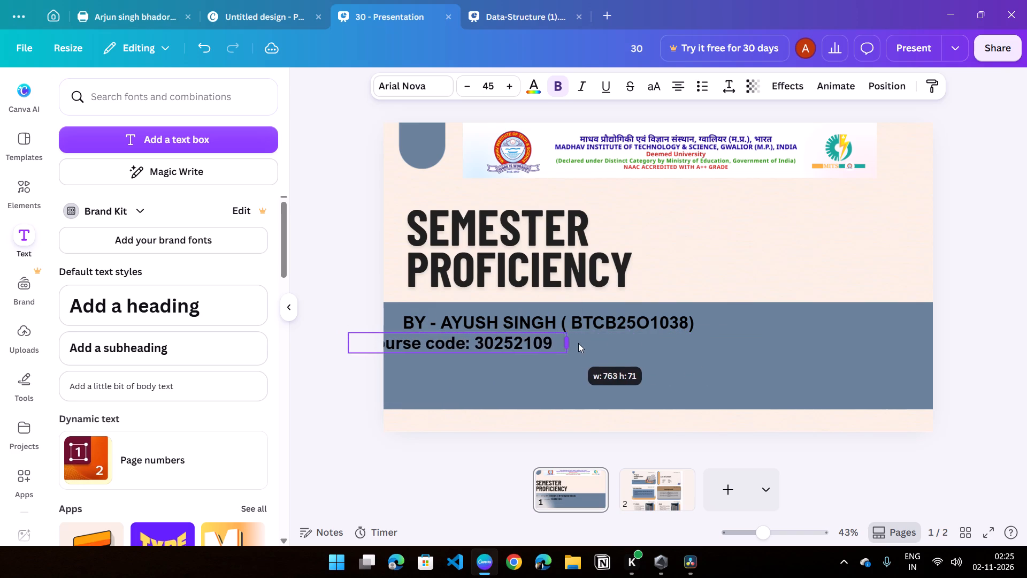
drag(578, 343, 641, 349)
drag(571, 340, 615, 346)
drag(685, 345, 589, 344)
drag(510, 339, 513, 340)
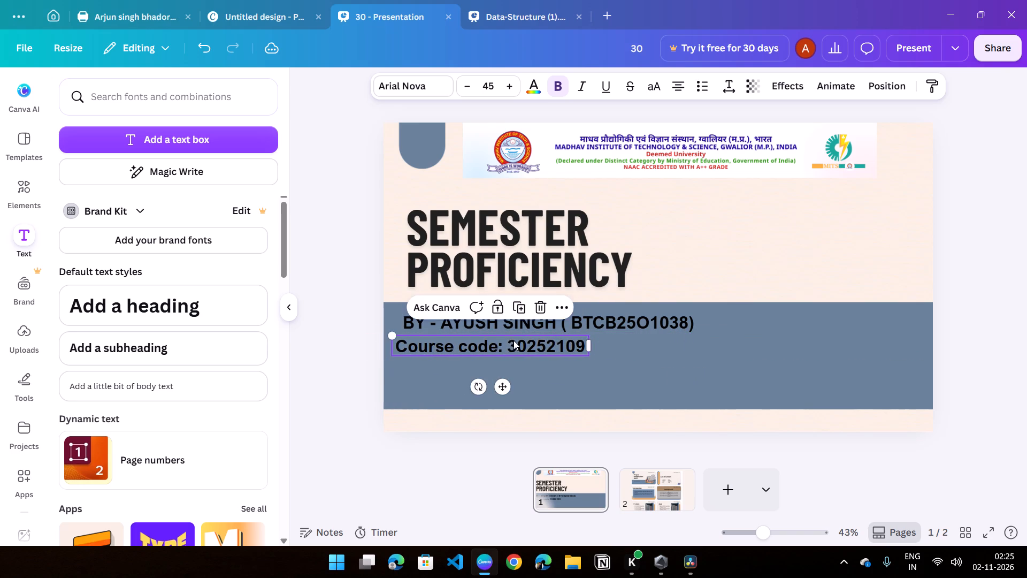
drag(513, 340, 518, 340)
click(312, 341)
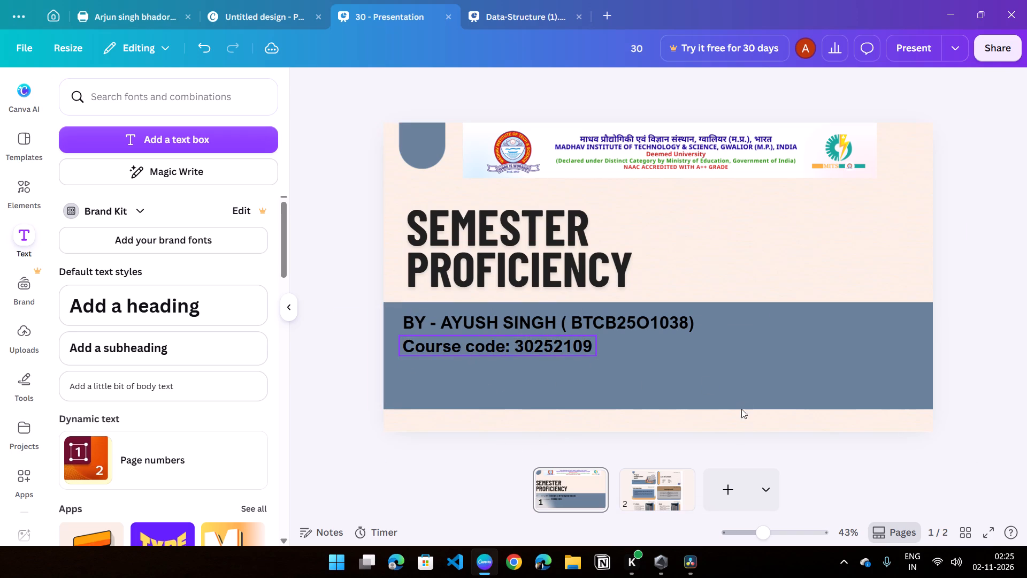
Convert the course code line to uppercase and adjust its box to about 758 wide so the text fits one line.
click(487, 352)
click(653, 88)
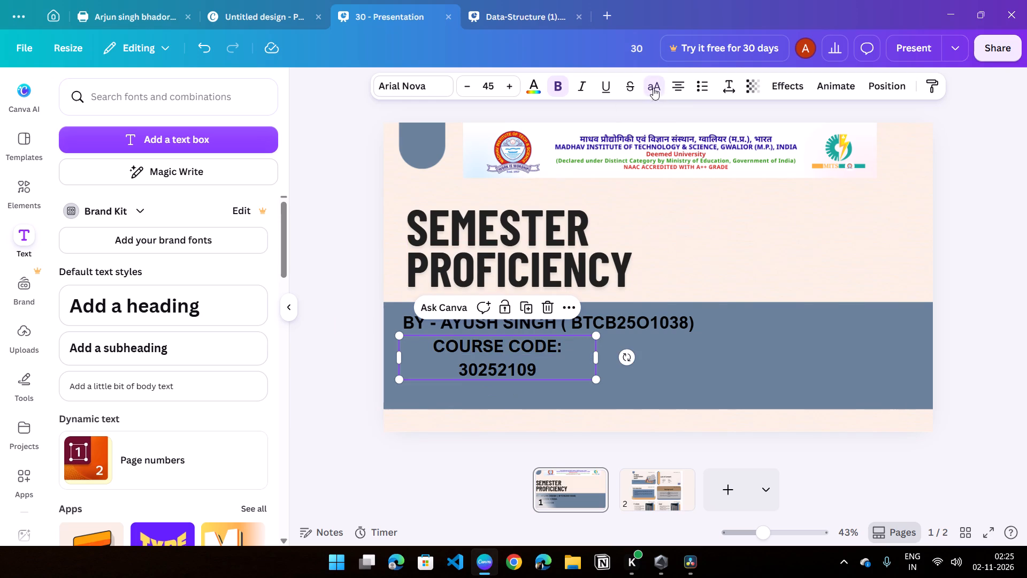
drag(596, 359, 627, 356)
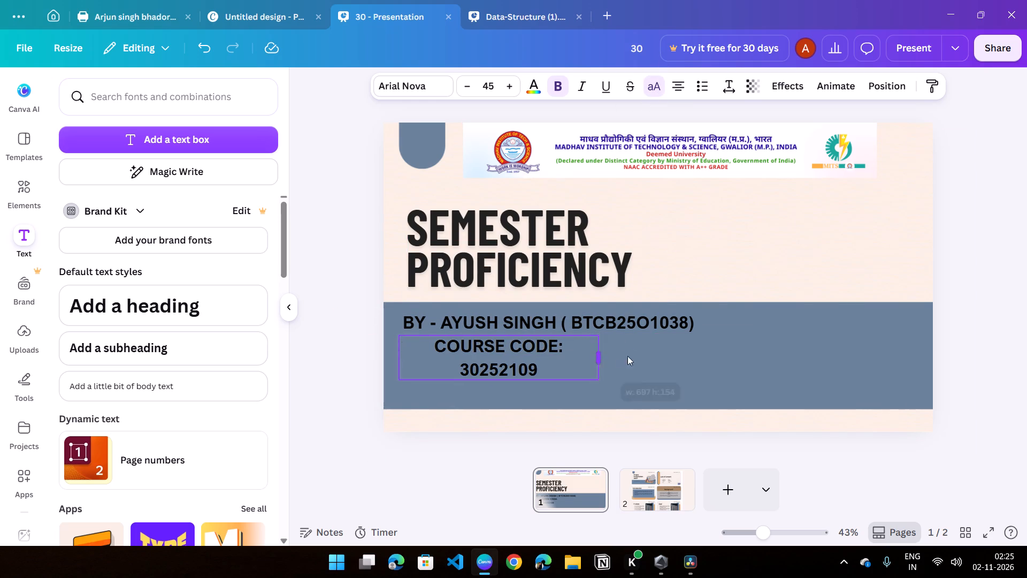
drag(627, 356, 624, 353)
click(571, 341)
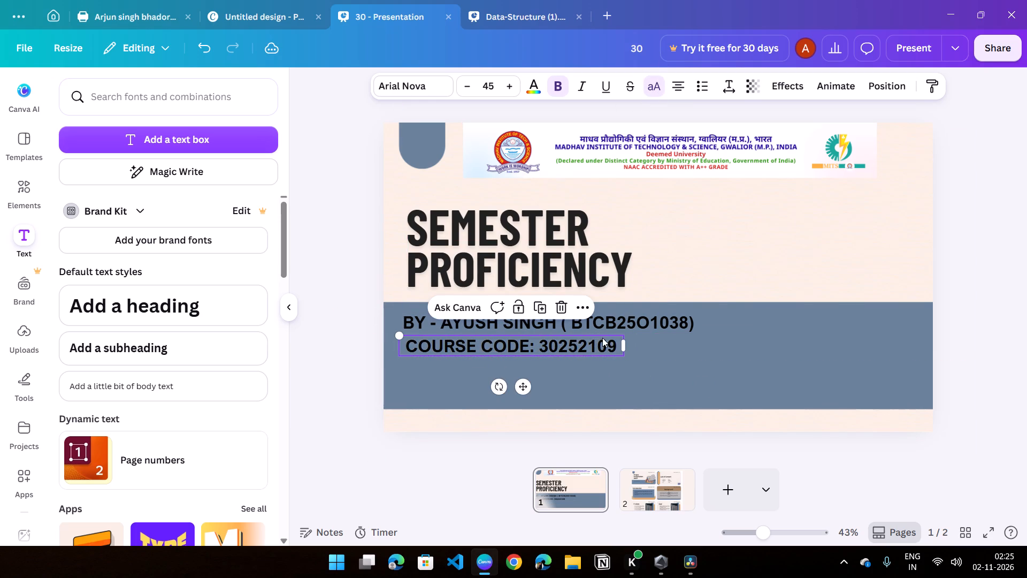
drag(625, 344, 616, 346)
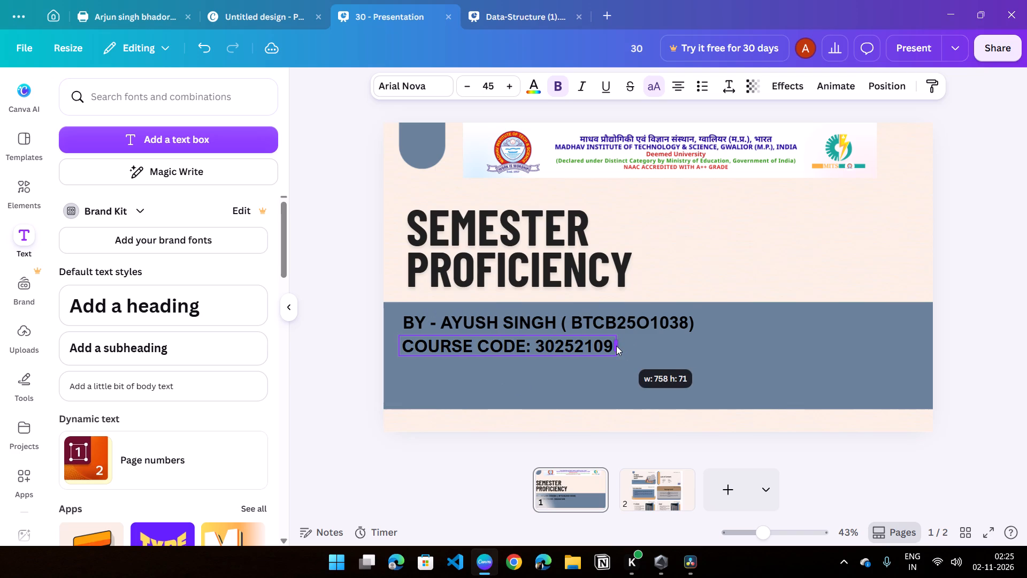
drag(616, 346, 617, 346)
click(695, 268)
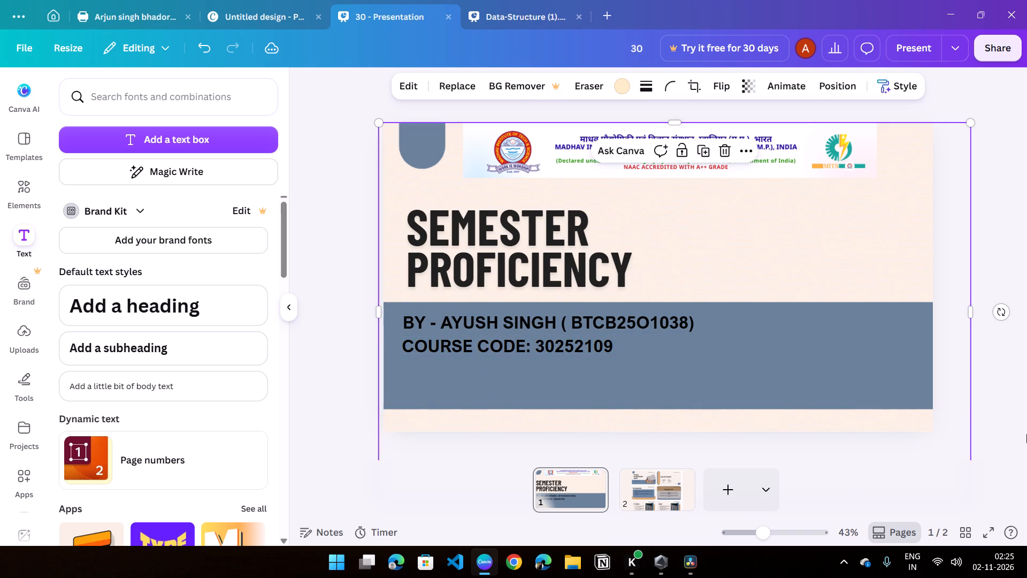
Compare page 1 with the original title slide in the Data-Structure presentation and the reference design on page 2.
click(551, 16)
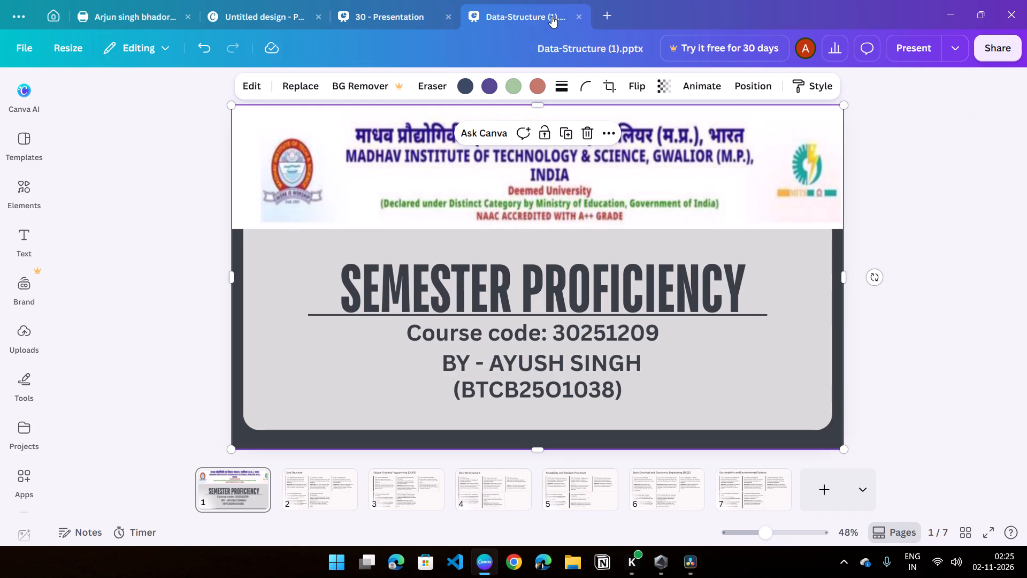
click(381, 22)
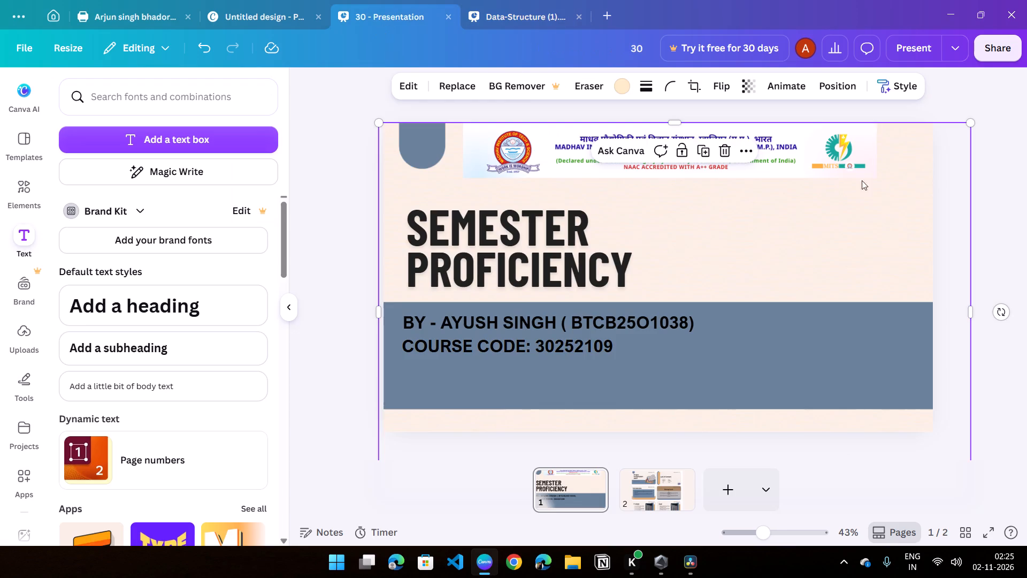
click(1010, 176)
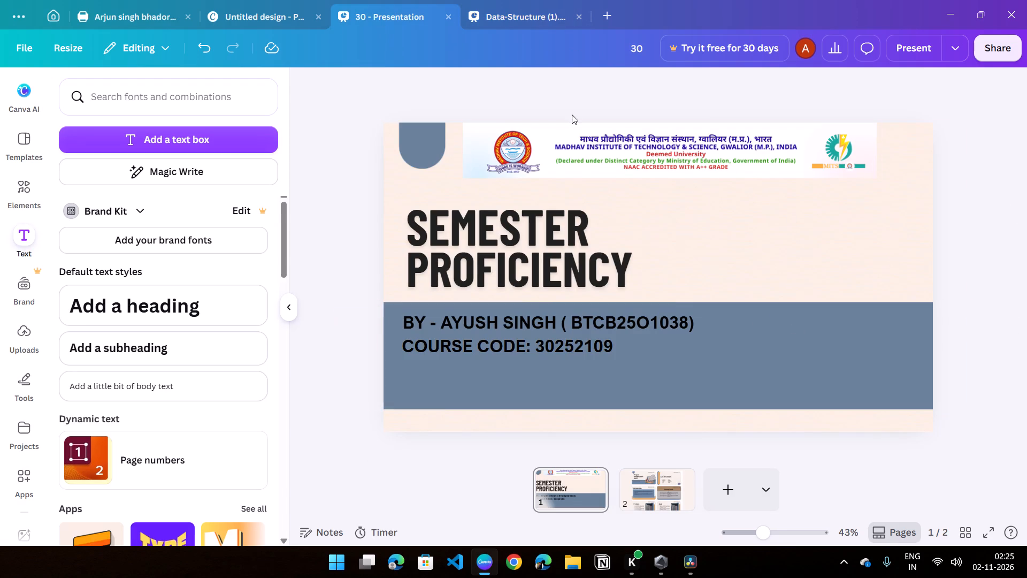
click(657, 481)
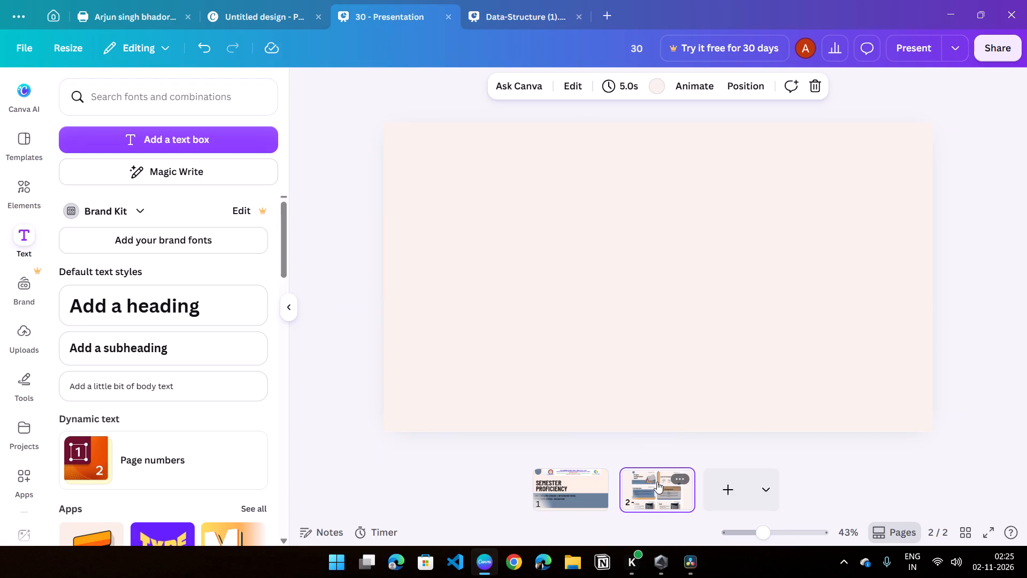
click(573, 480)
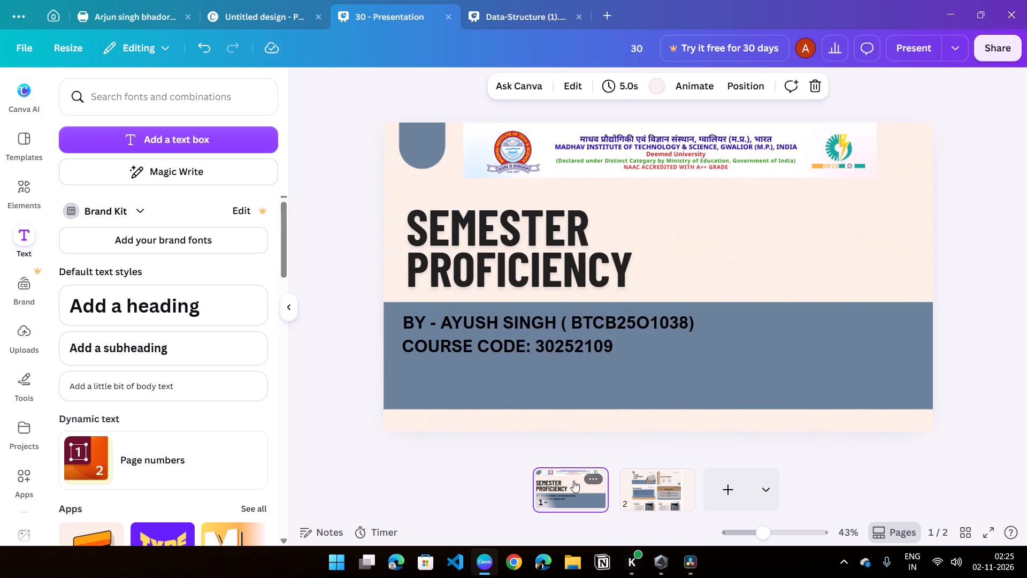
click(639, 484)
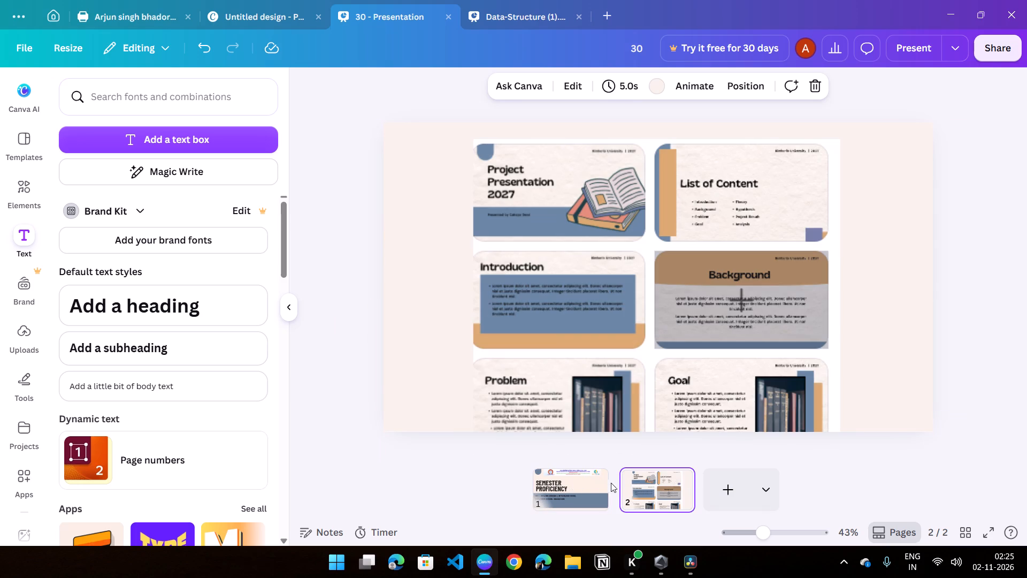
click(579, 488)
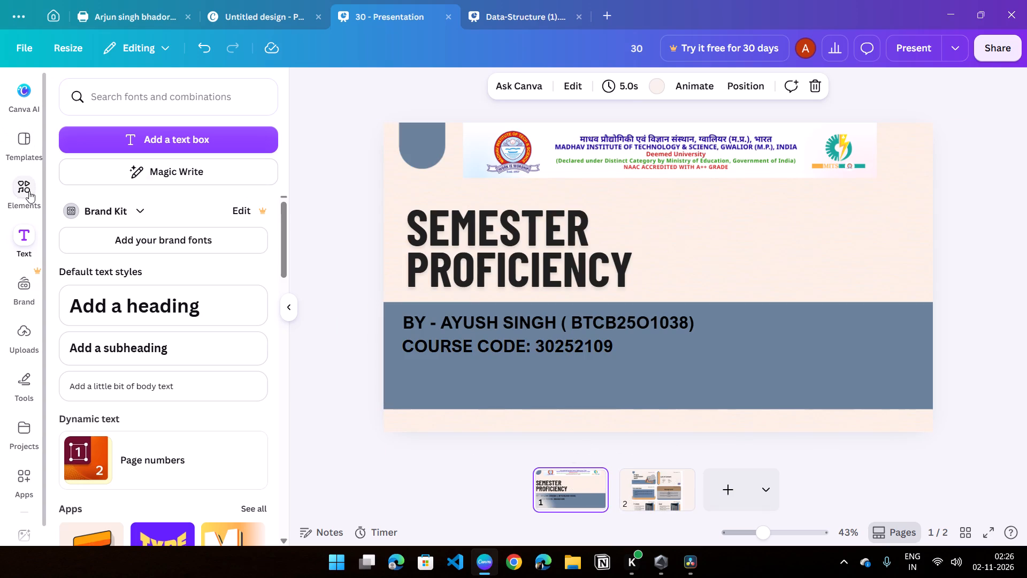
Search the elements library for "books".
click(29, 191)
click(121, 119)
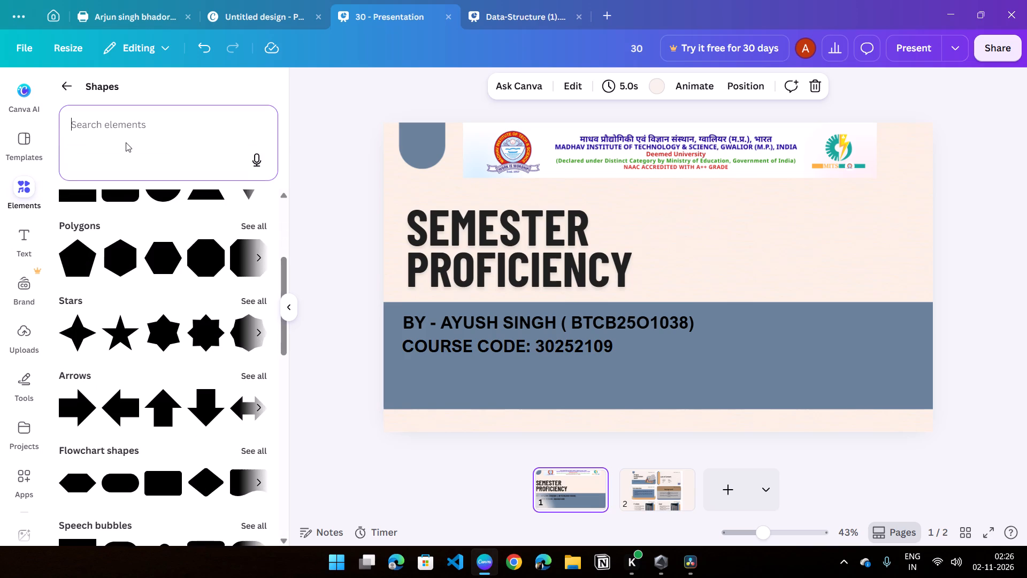
scroll(126, 142, up, 2)
click(62, 90)
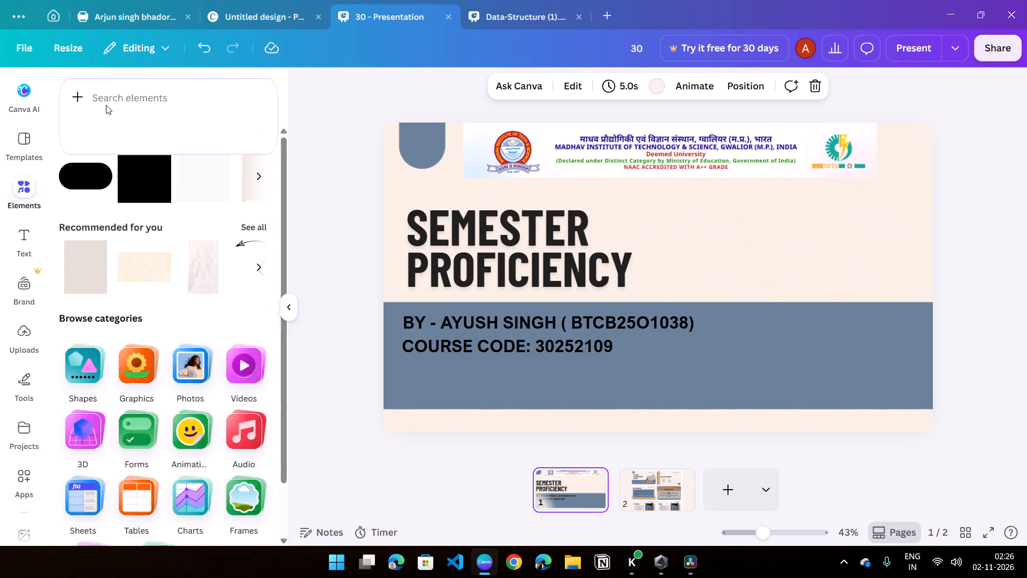
click(242, 382)
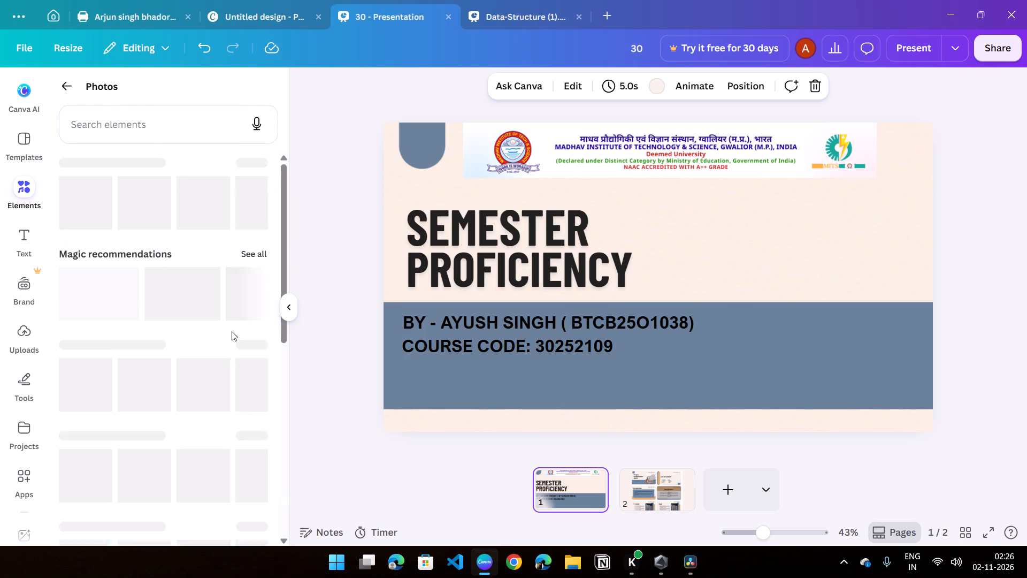
click(137, 134)
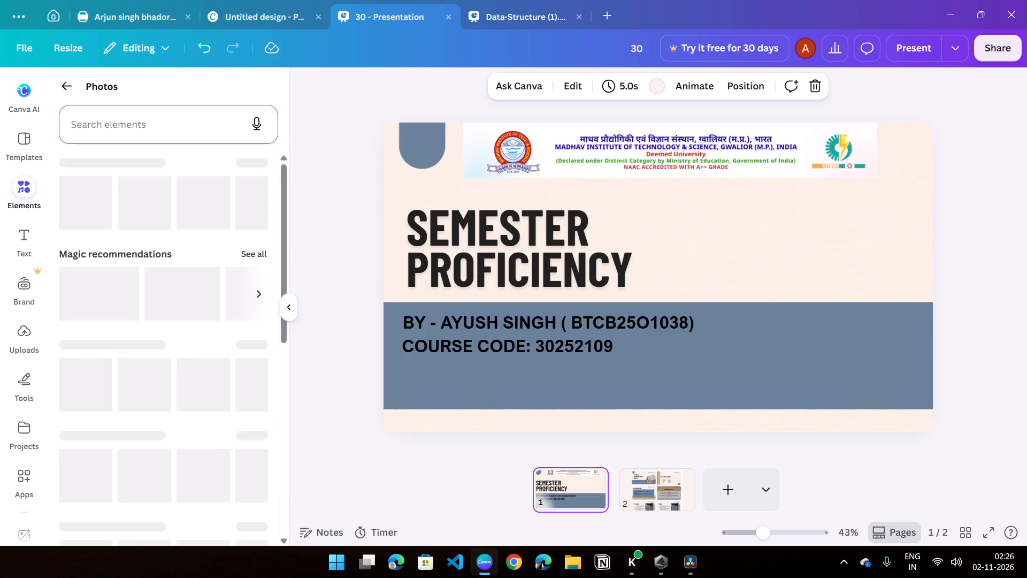
click(67, 83)
click(134, 109)
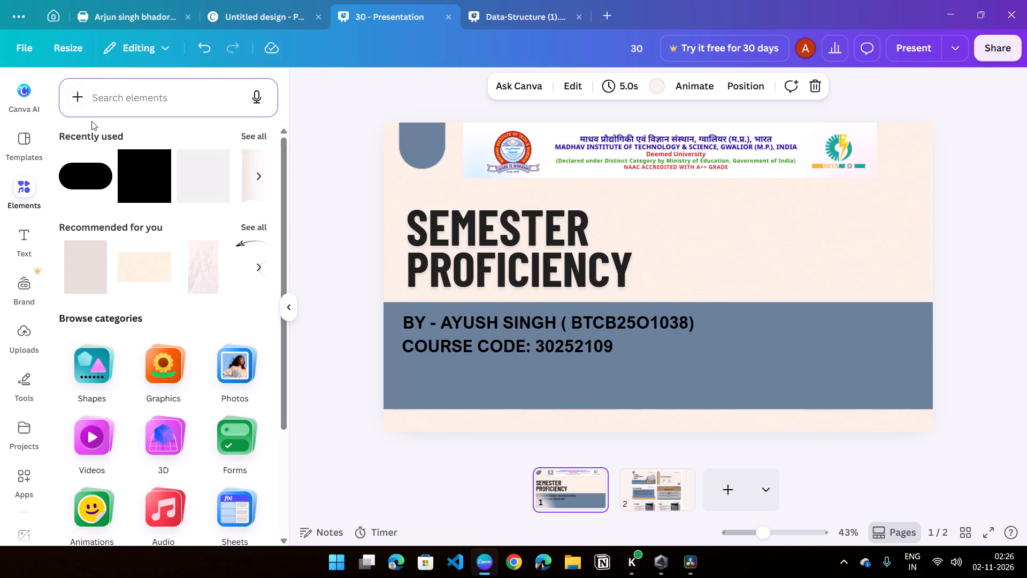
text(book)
click(157, 105)
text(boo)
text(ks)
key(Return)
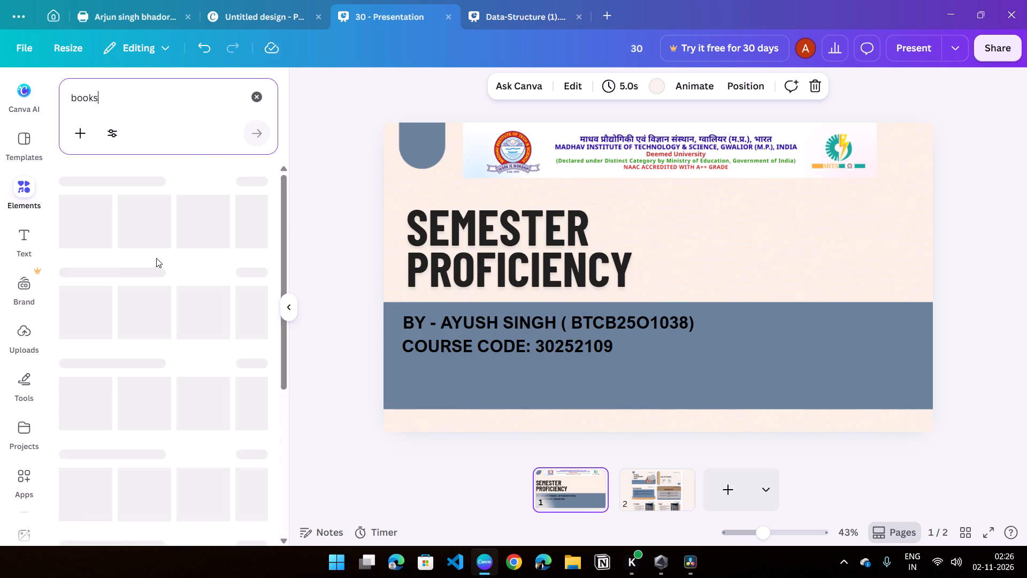
Browse the book graphics and add the cream open book with green cover edges to page 1.
scroll(174, 279, up, 1)
scroll(174, 279, down, 1)
scroll(174, 279, up, 1)
scroll(174, 279, down, 1)
scroll(174, 279, up, 1)
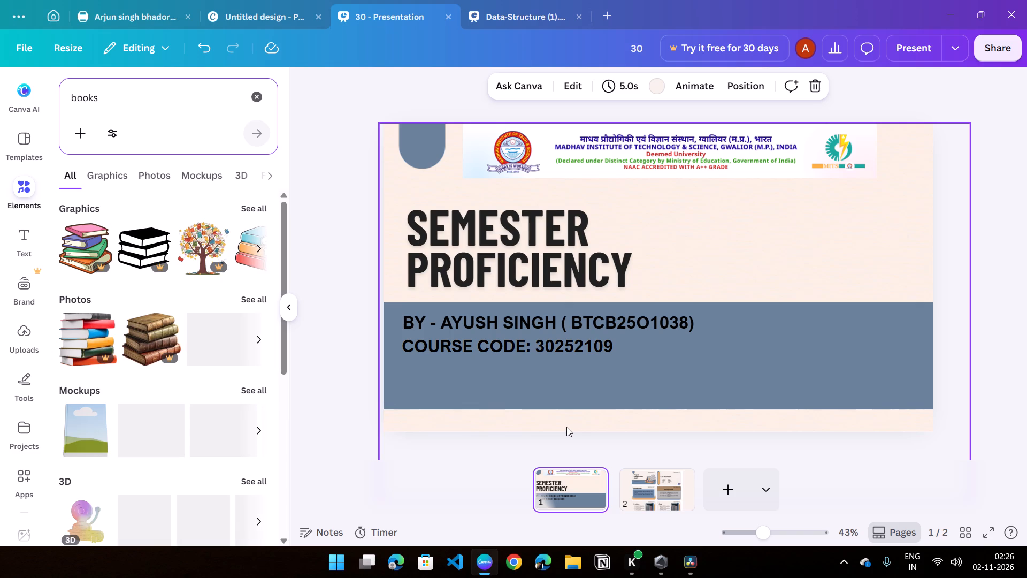
scroll(566, 427, up, 2)
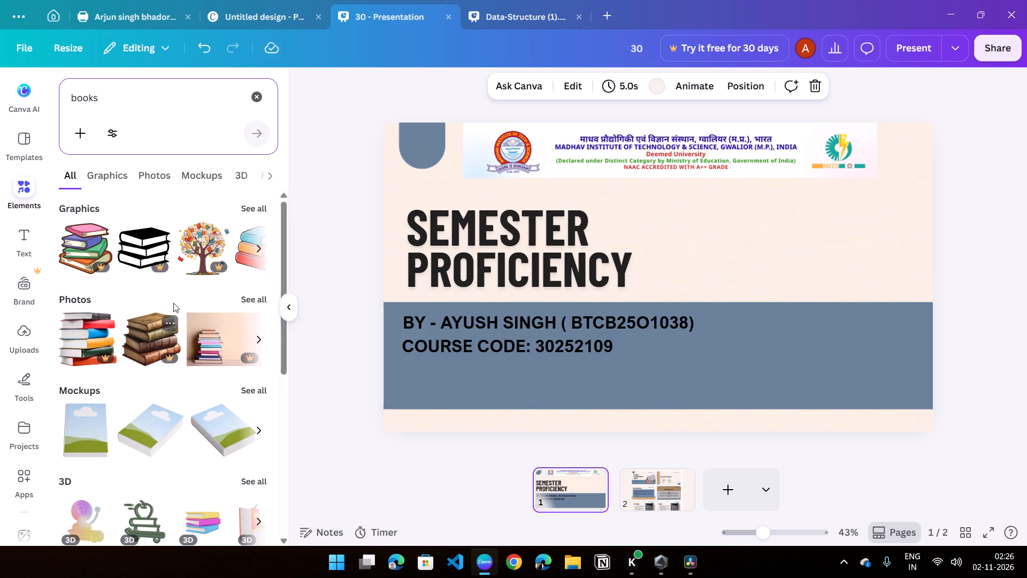
scroll(234, 267, down, 3)
scroll(229, 277, up, 1)
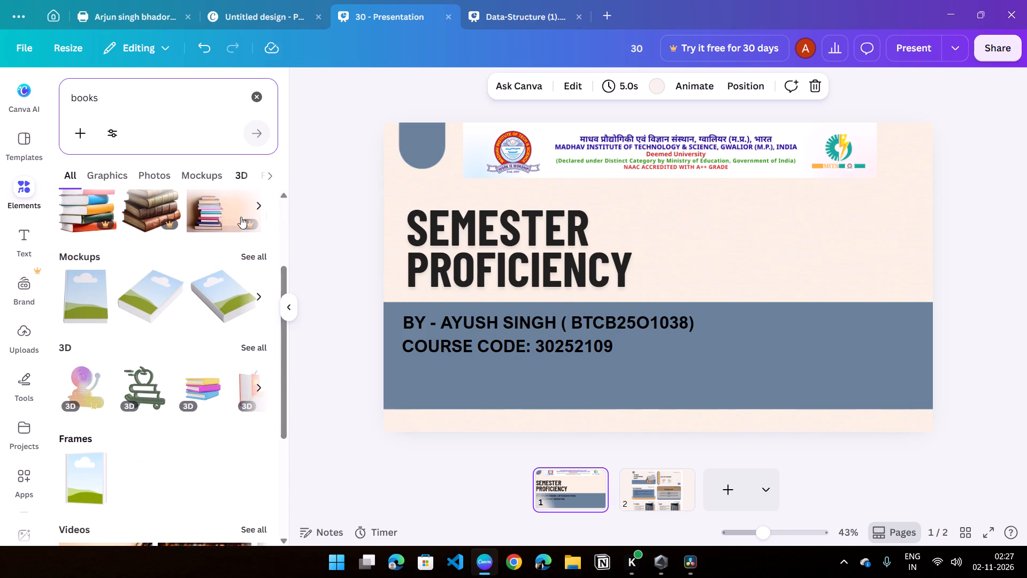
scroll(232, 253, up, 2)
click(257, 210)
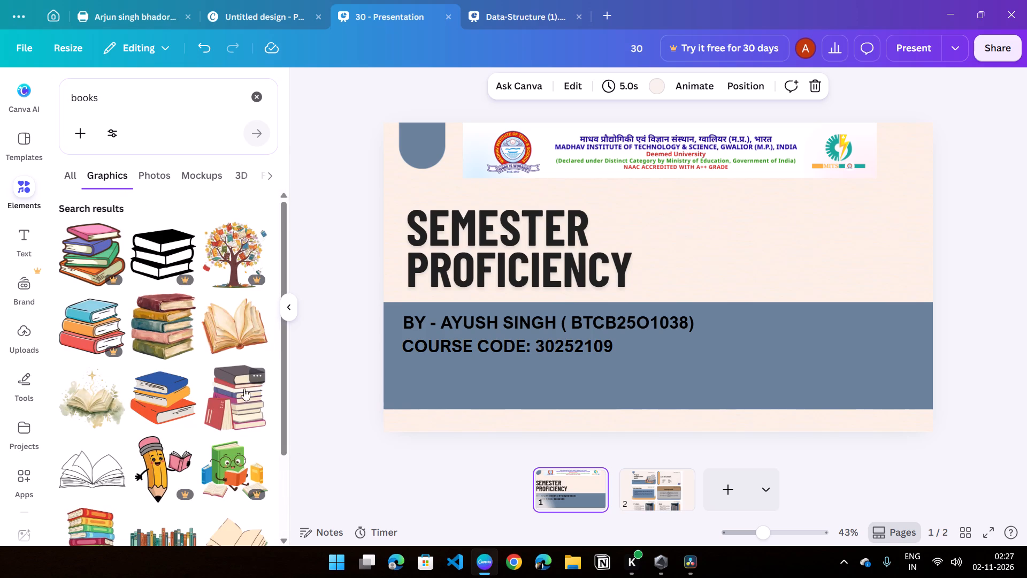
scroll(234, 407, down, 4)
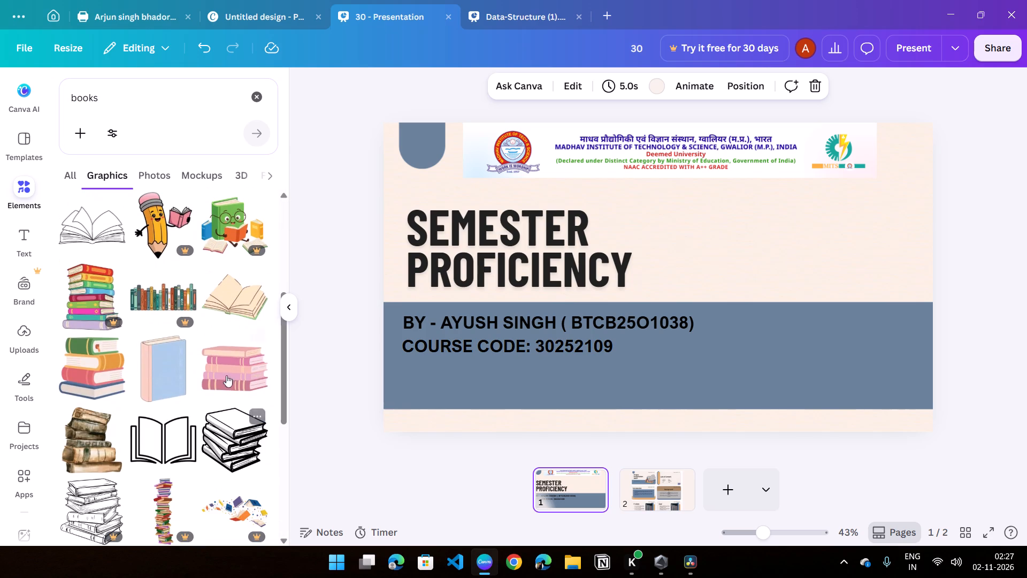
click(221, 305)
Place the open book graphic against page 1's right edge, overlapping the top of the blue band.
drag(646, 284, 646, 284)
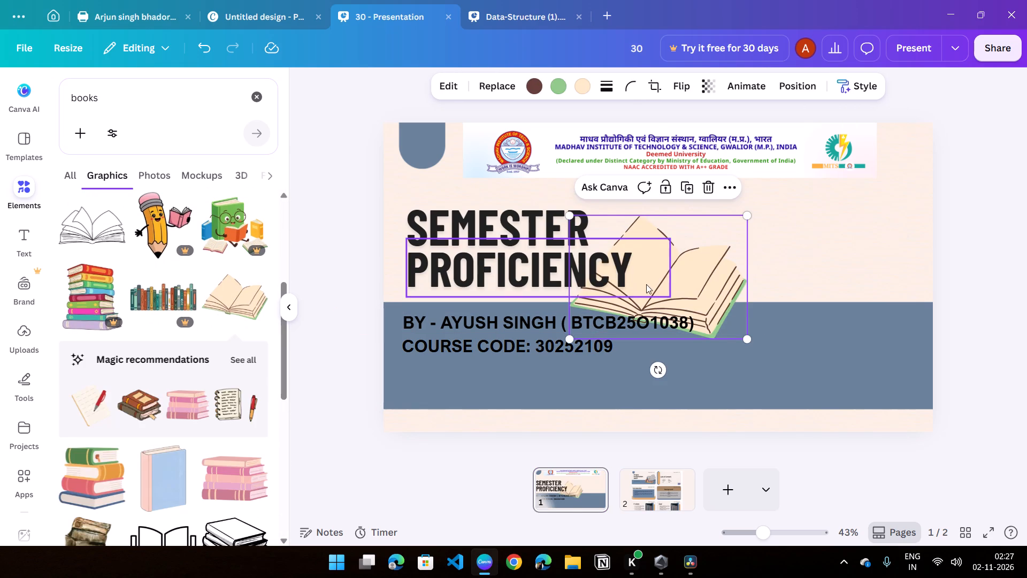
drag(646, 284, 653, 284)
drag(675, 283, 850, 298)
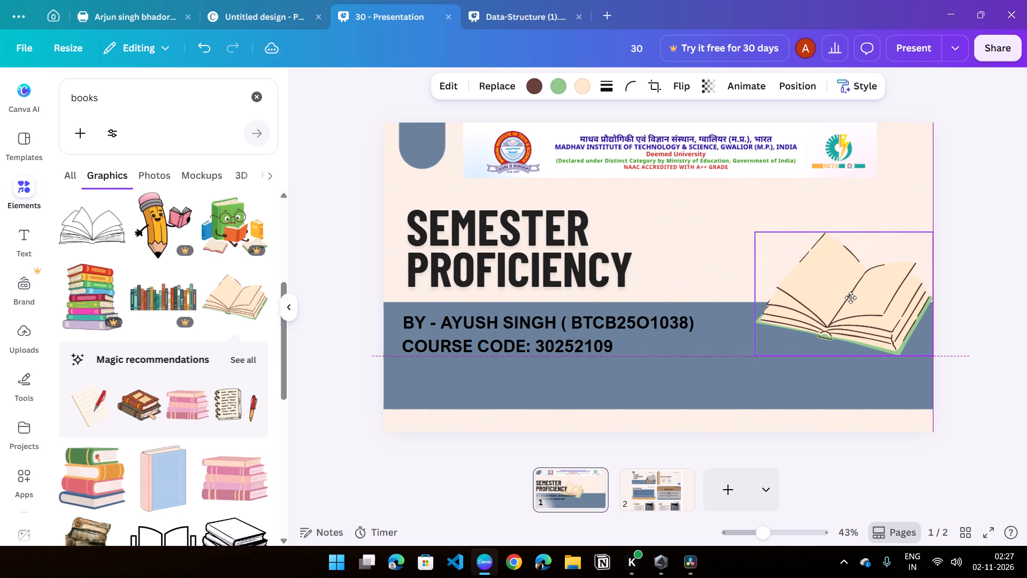
drag(850, 298, 851, 298)
click(953, 296)
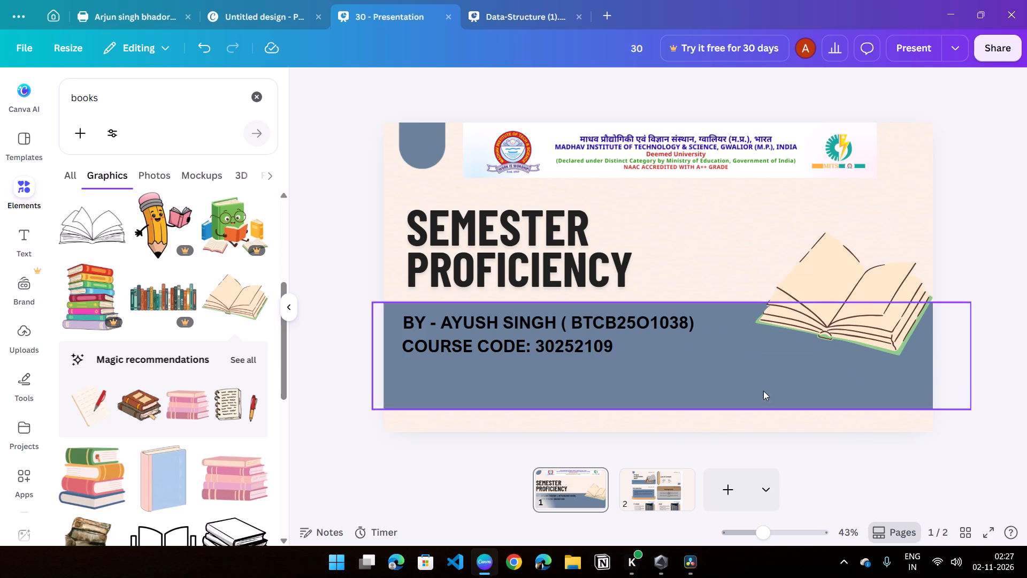
Delete the open book graphic from page 1 and re-add it near the page's right edge, lower over the blue band.
click(661, 502)
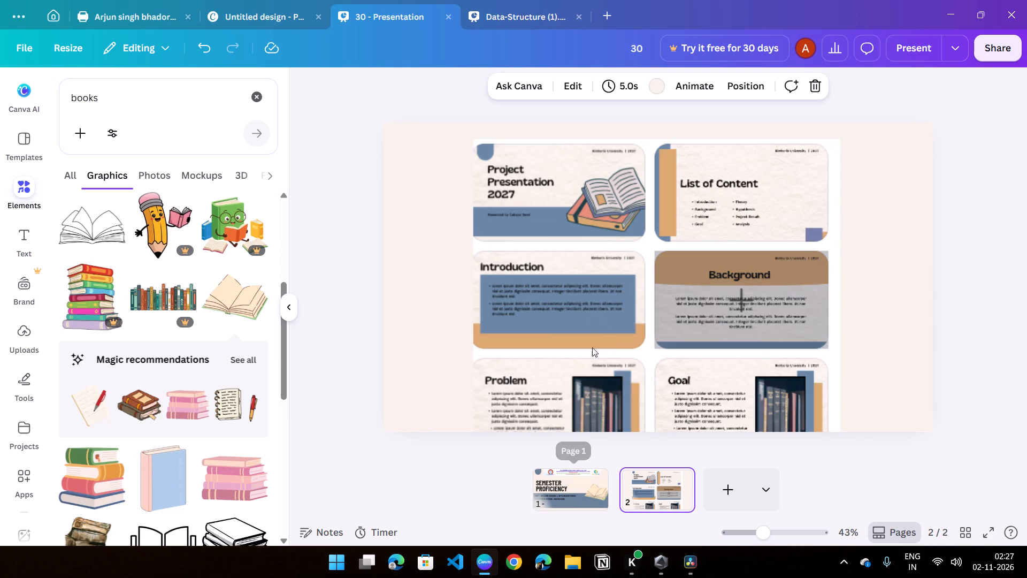
click(566, 484)
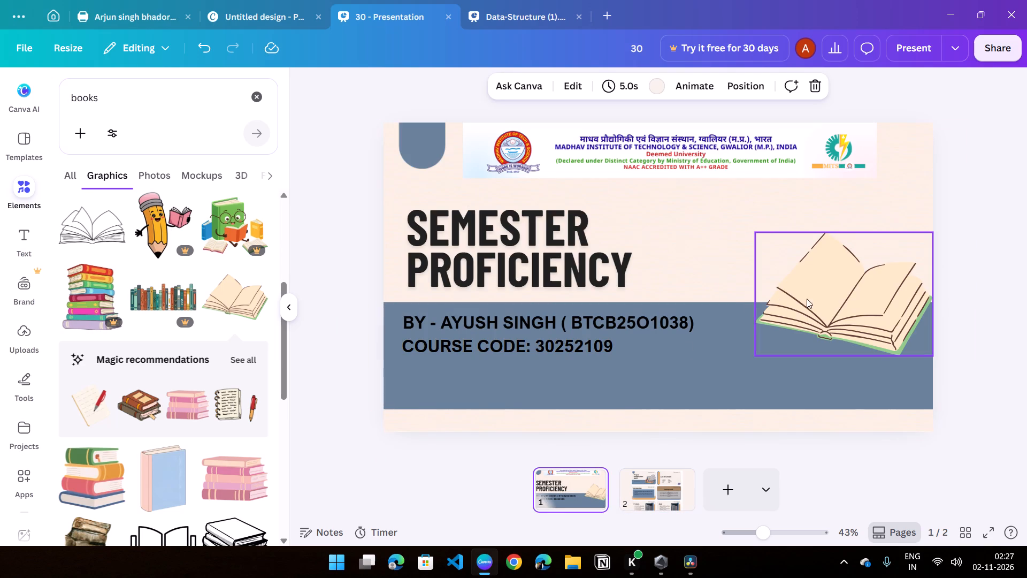
drag(842, 298, 826, 295)
scroll(266, 441, down, 1)
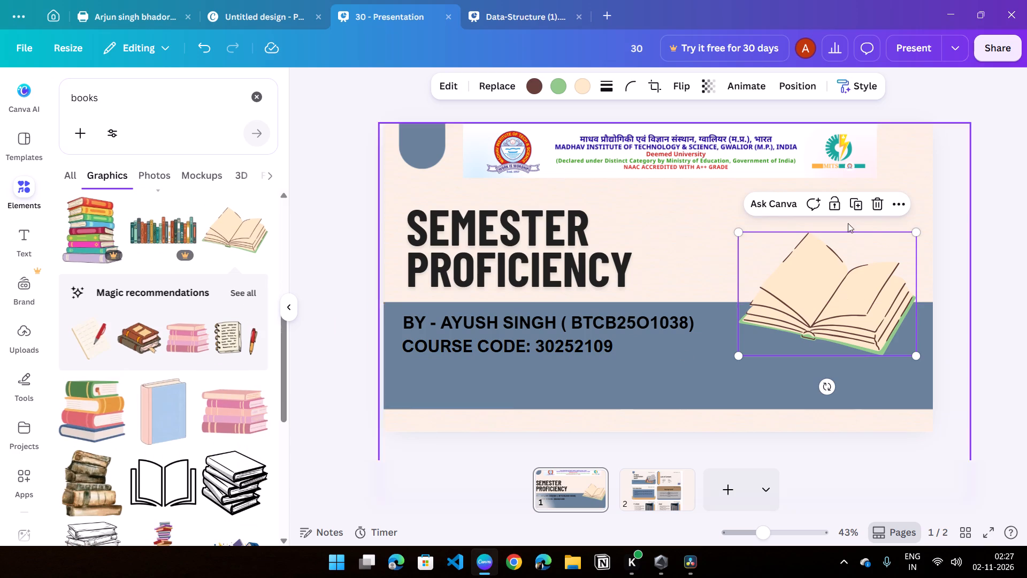
click(876, 204)
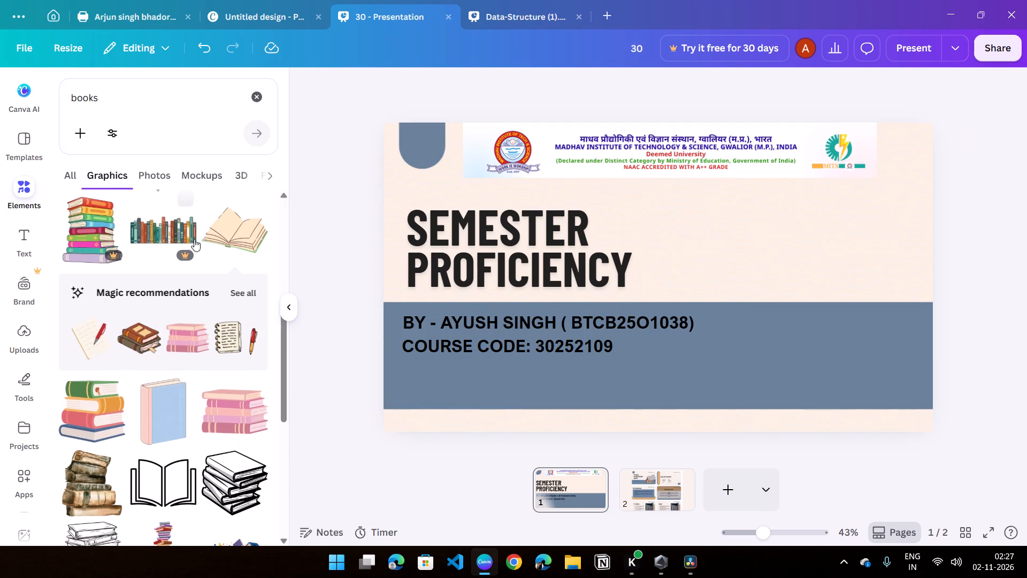
click(254, 223)
drag(669, 284, 802, 308)
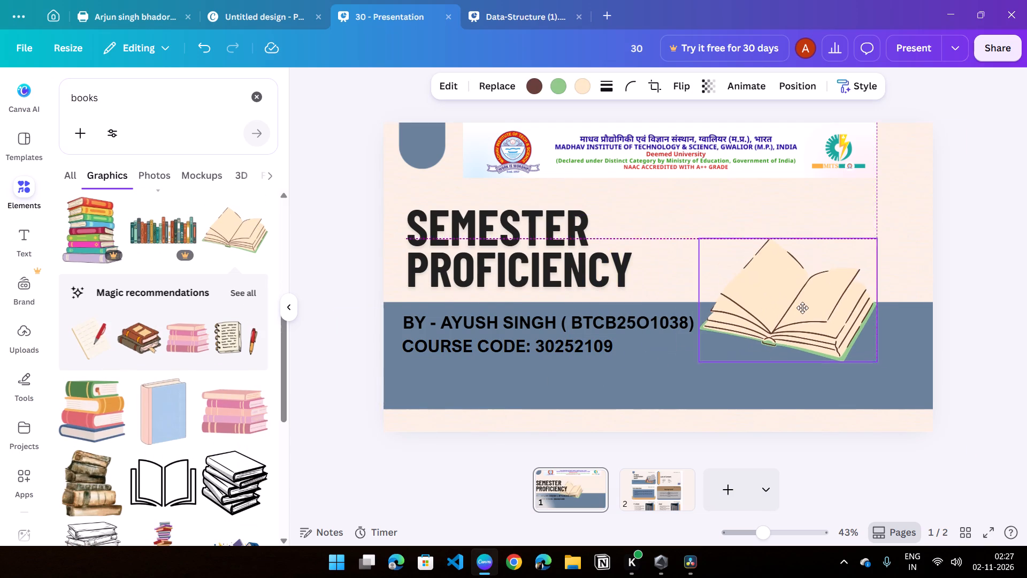
drag(802, 308, 845, 329)
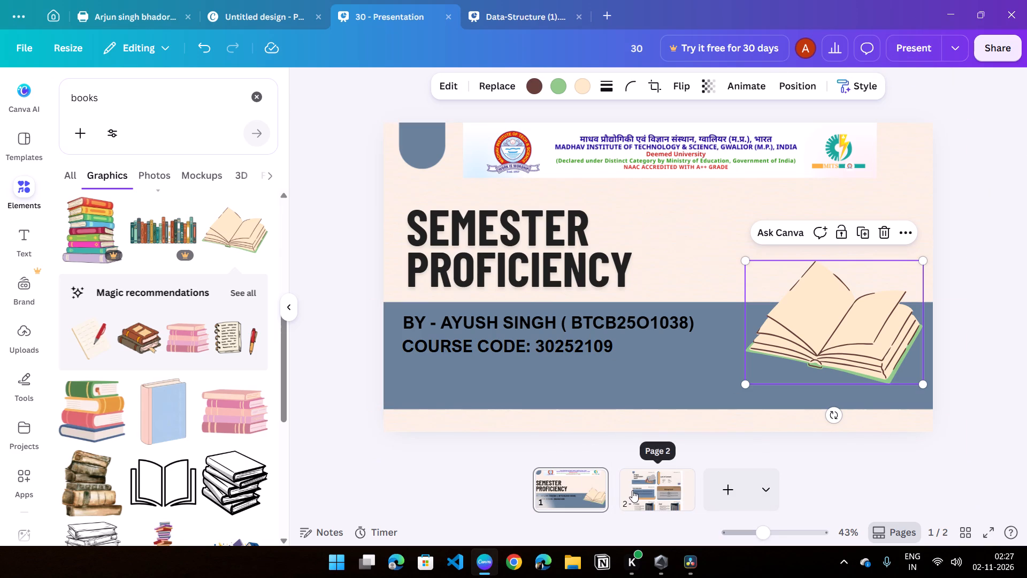
Move the reference design image from page 2 onto page 1, shrink it slightly and place it beside the open book.
click(649, 488)
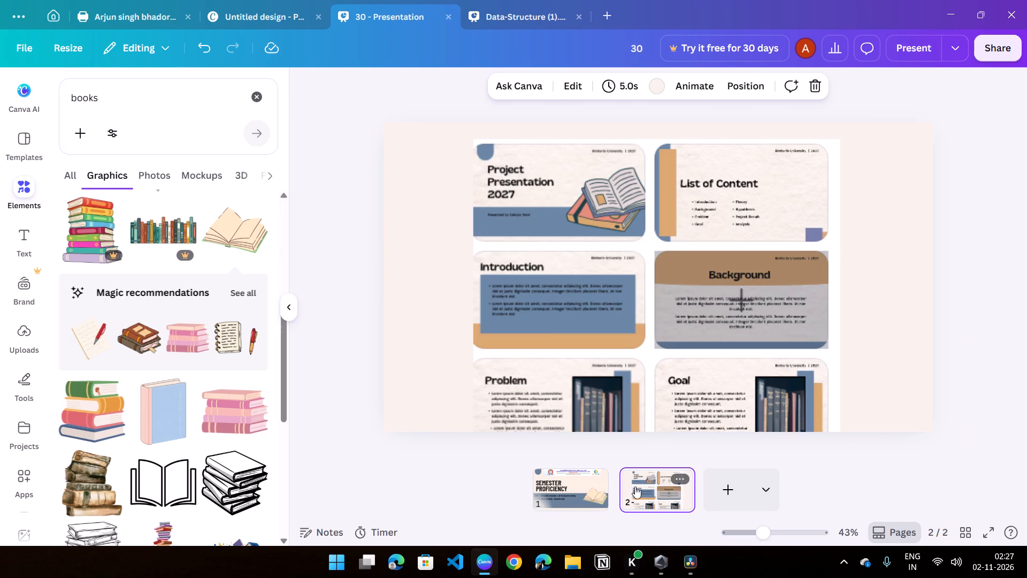
click(587, 492)
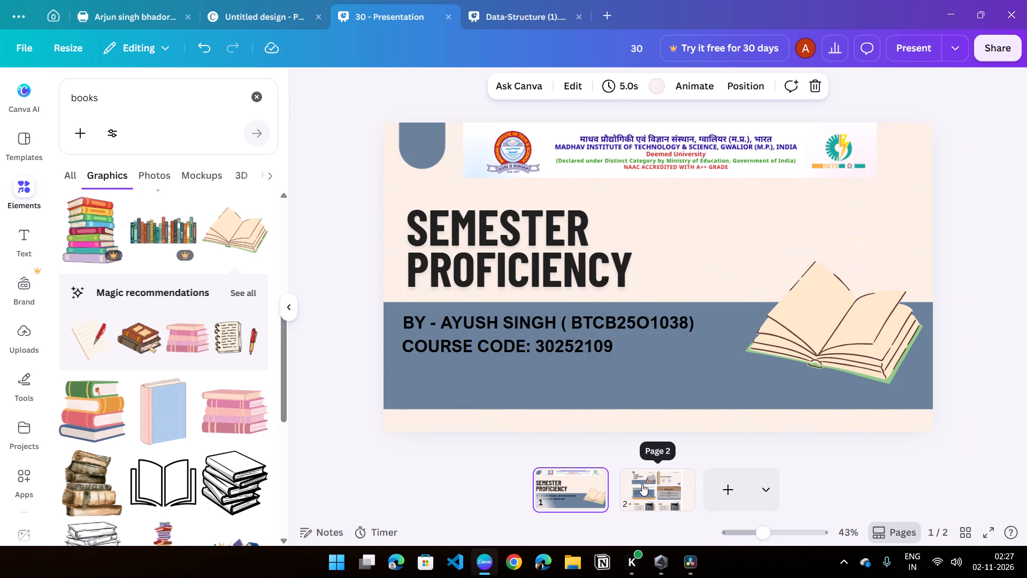
click(643, 484)
drag(594, 338, 561, 487)
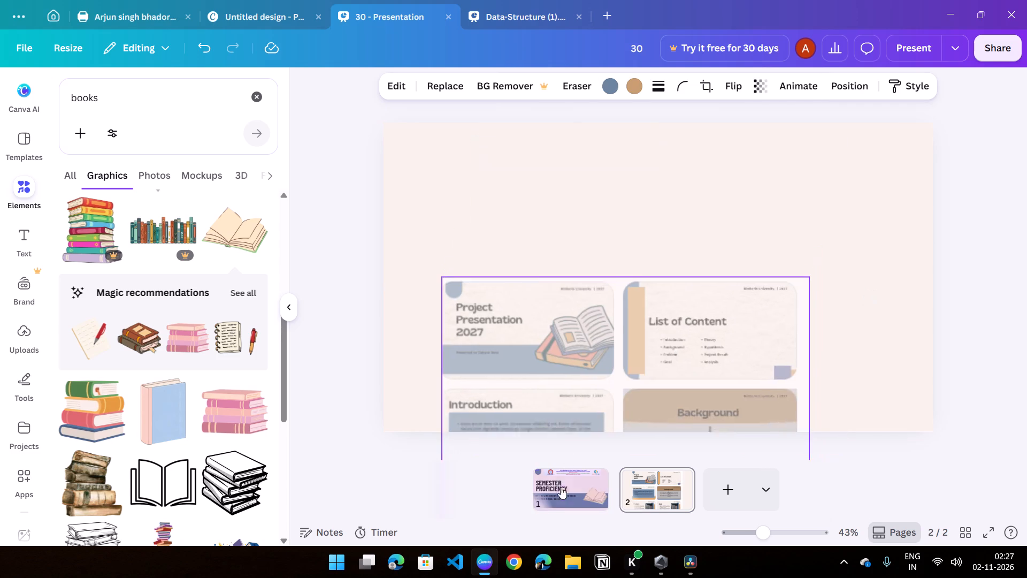
drag(561, 487, 563, 495)
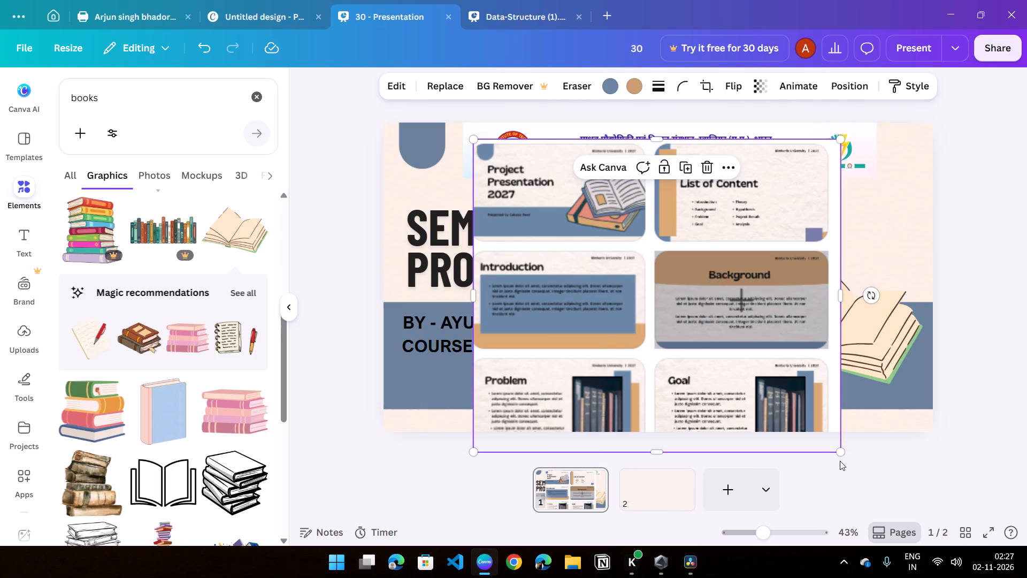
drag(841, 454, 825, 432)
drag(680, 353, 595, 341)
Recolour the open book's dark brown outlines with the slate blue already used in the design.
click(800, 323)
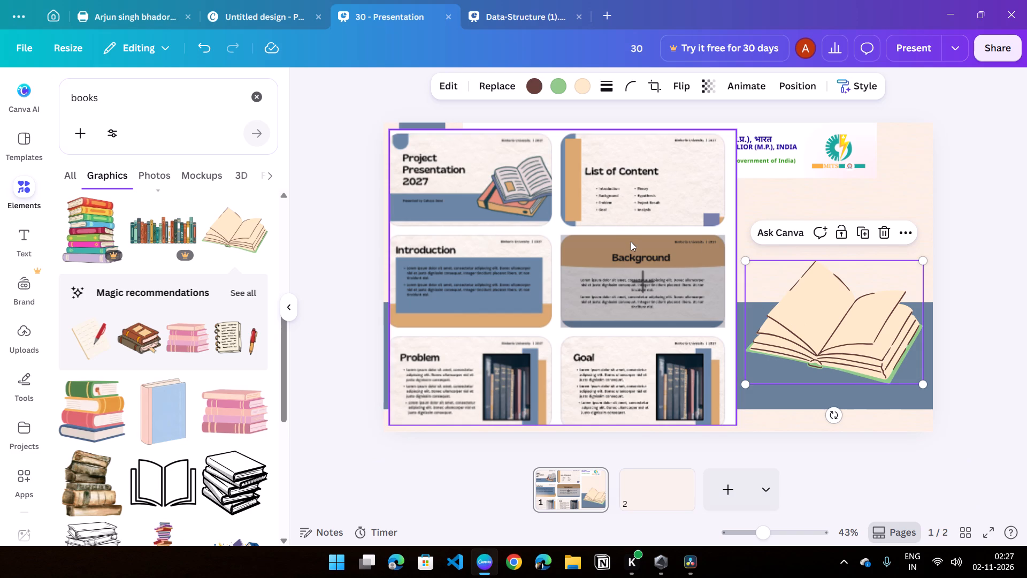
click(536, 86)
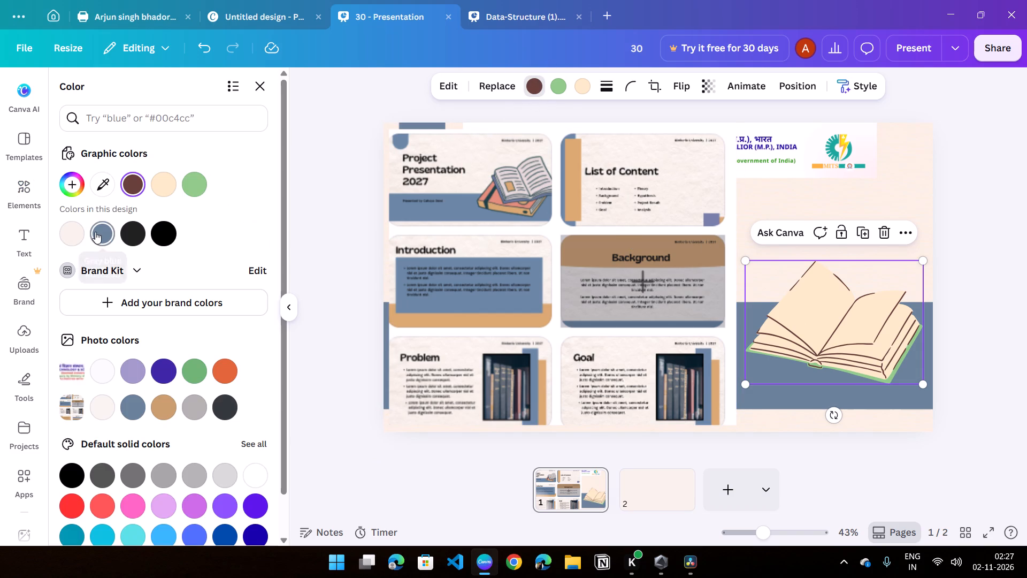
click(95, 232)
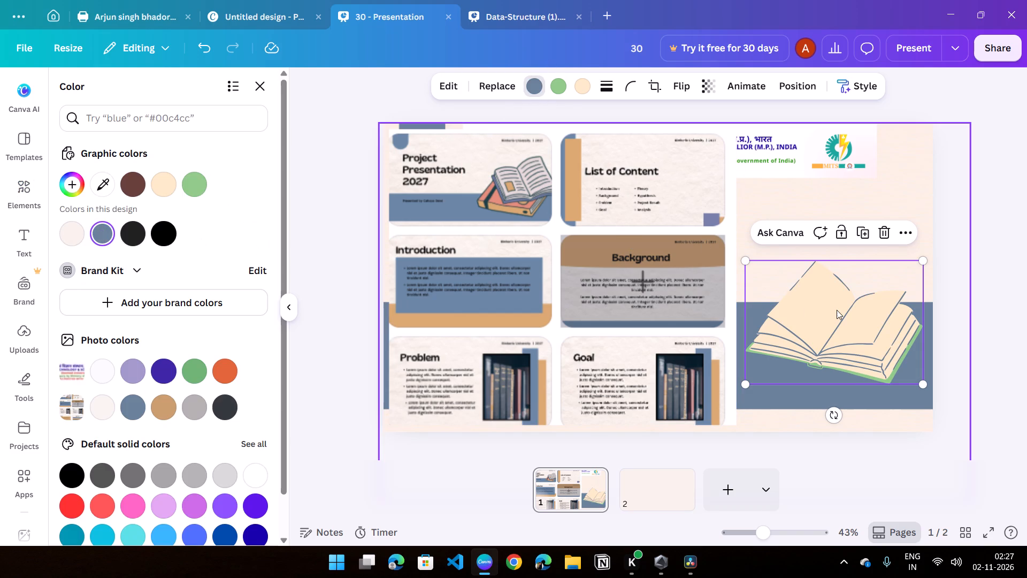
Recolour the open book's cream pages with the pale pink sampled from the book pages in the reference image.
click(838, 310)
click(819, 300)
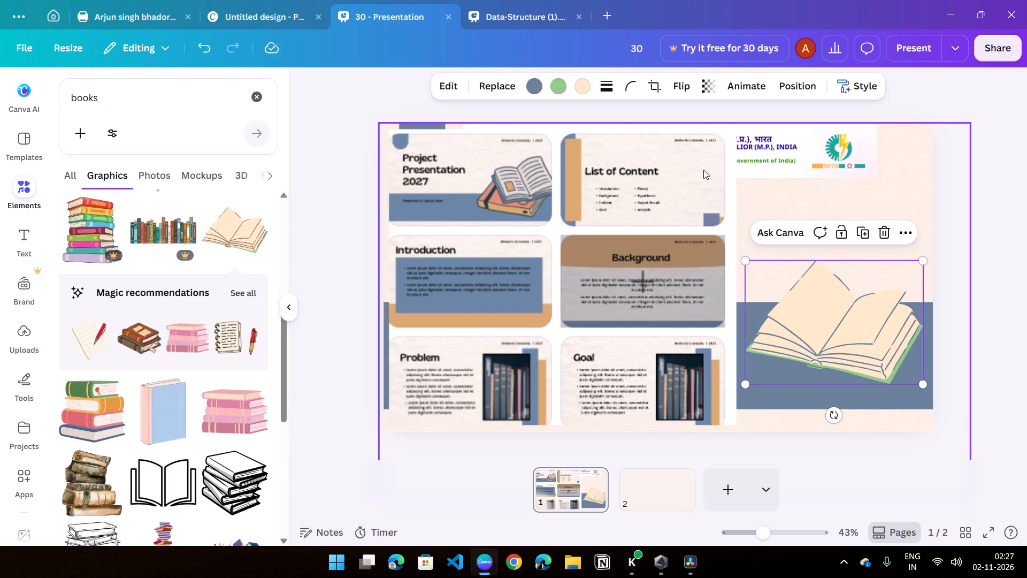
click(579, 87)
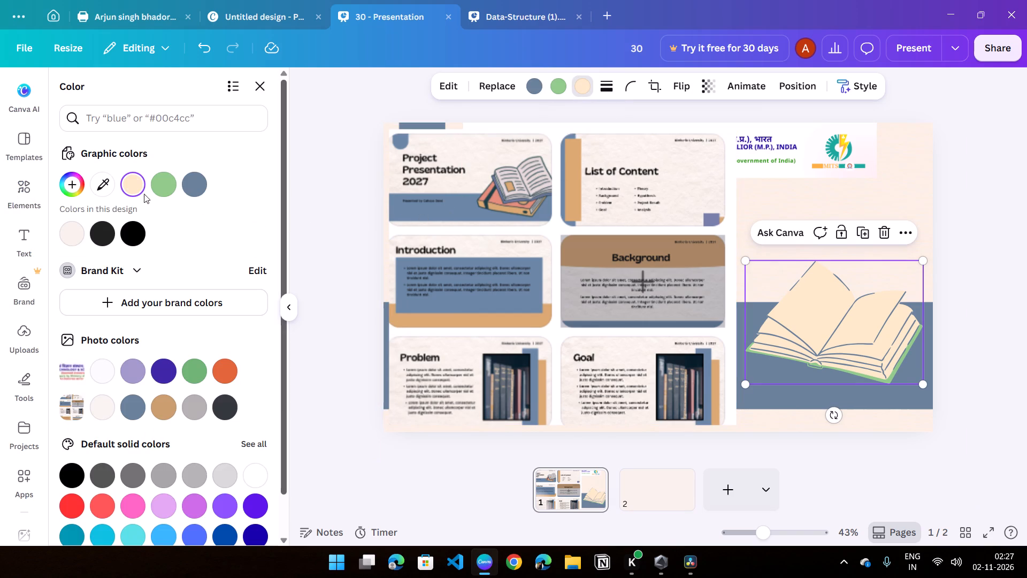
click(102, 186)
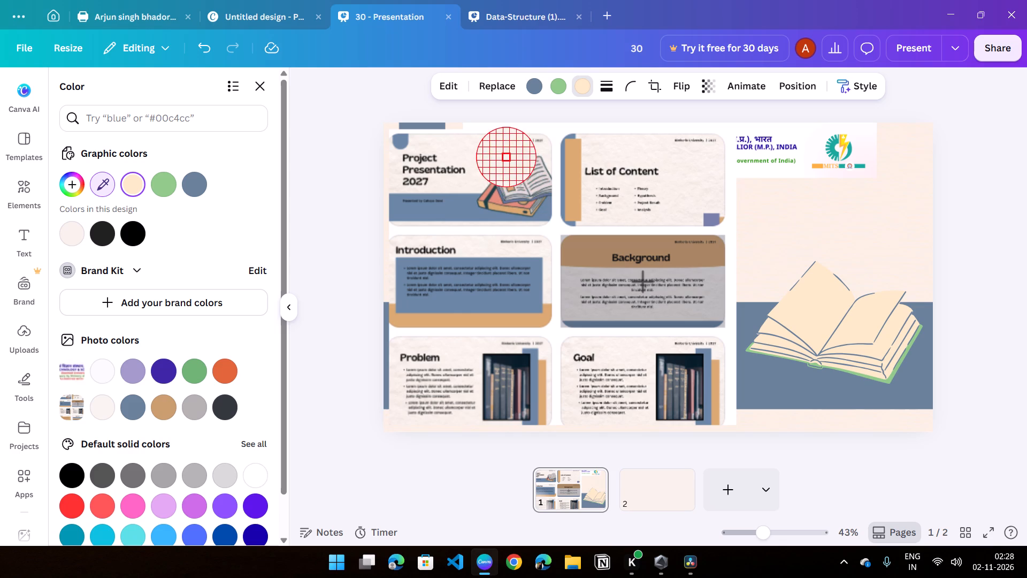
click(523, 192)
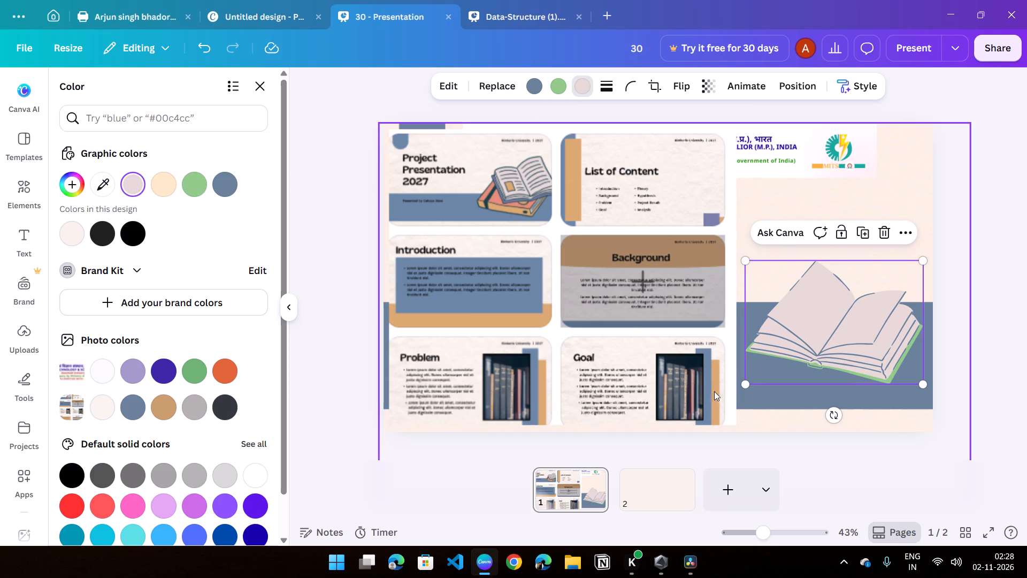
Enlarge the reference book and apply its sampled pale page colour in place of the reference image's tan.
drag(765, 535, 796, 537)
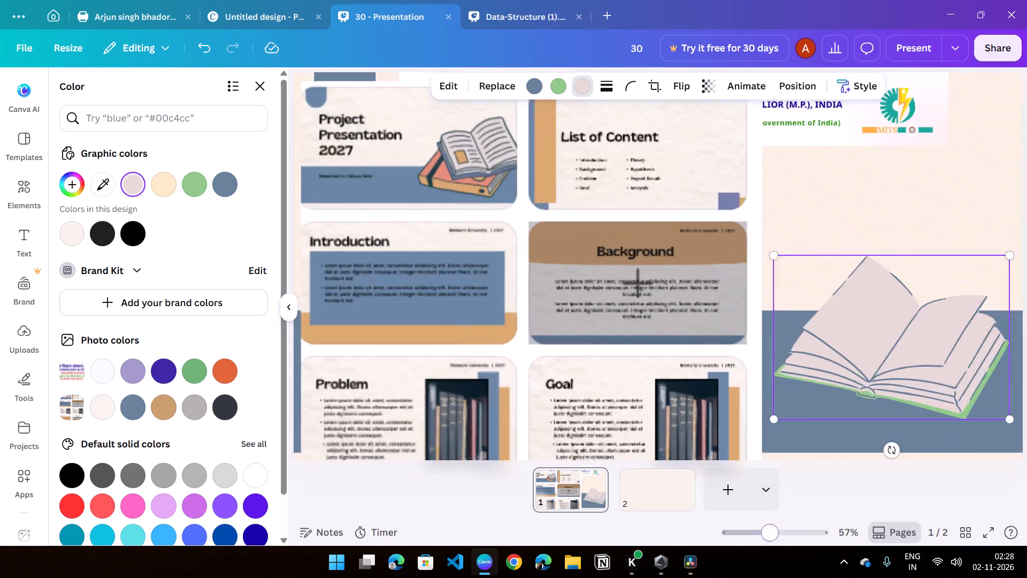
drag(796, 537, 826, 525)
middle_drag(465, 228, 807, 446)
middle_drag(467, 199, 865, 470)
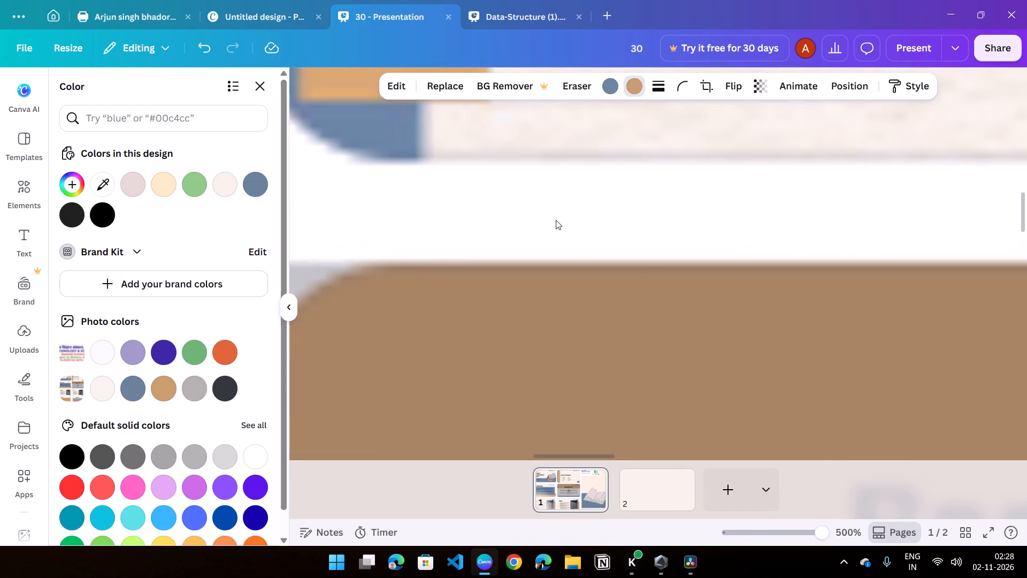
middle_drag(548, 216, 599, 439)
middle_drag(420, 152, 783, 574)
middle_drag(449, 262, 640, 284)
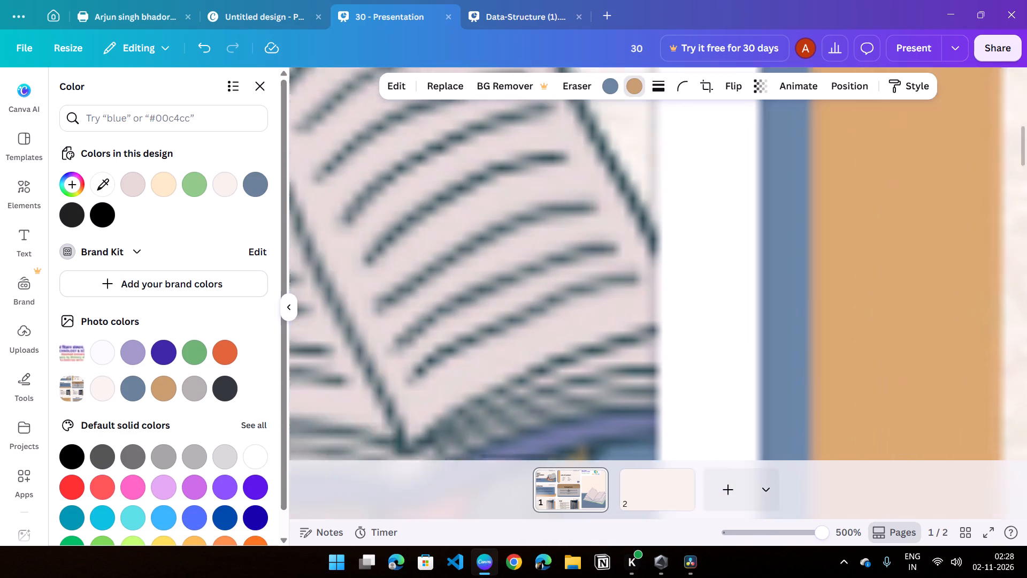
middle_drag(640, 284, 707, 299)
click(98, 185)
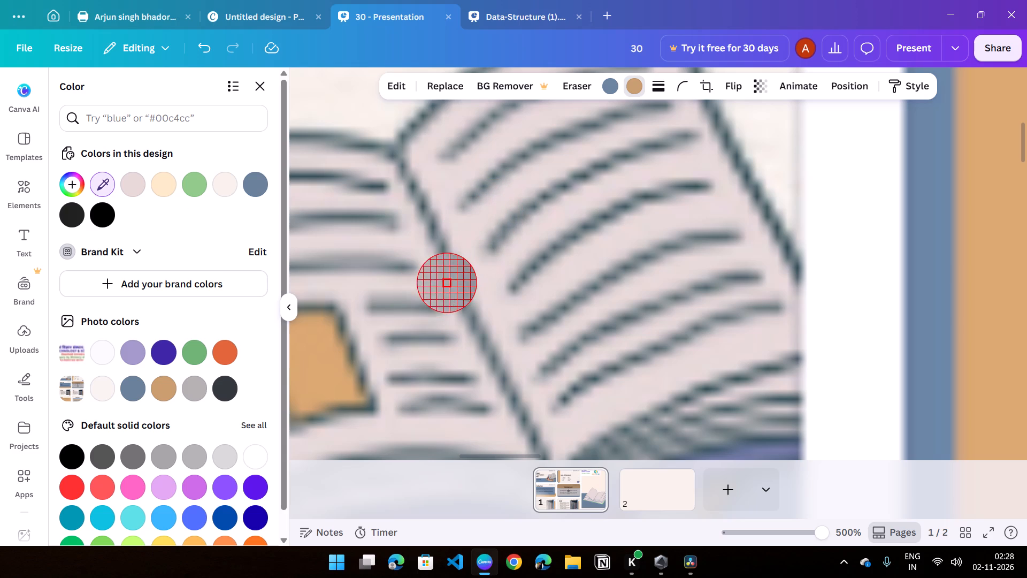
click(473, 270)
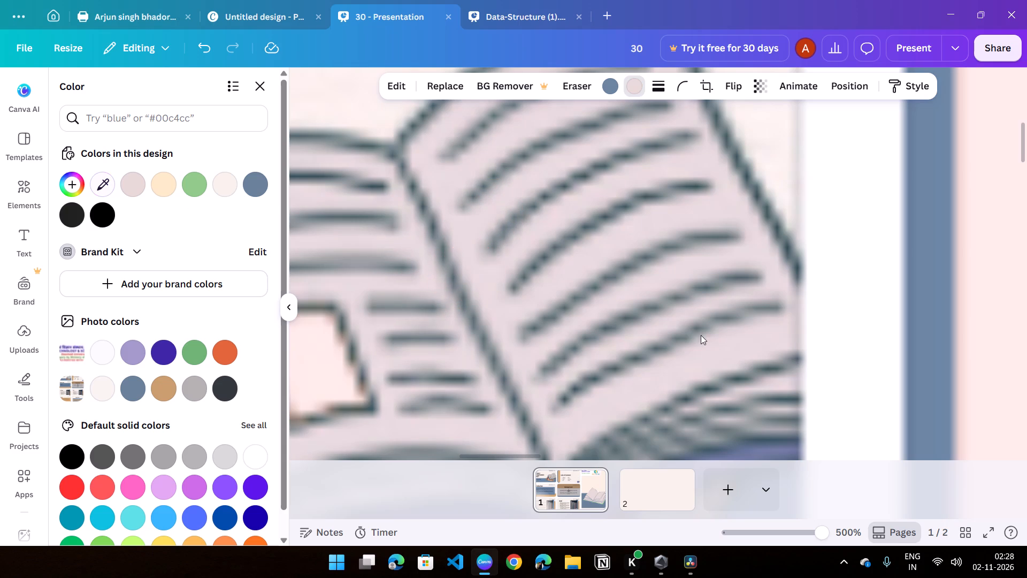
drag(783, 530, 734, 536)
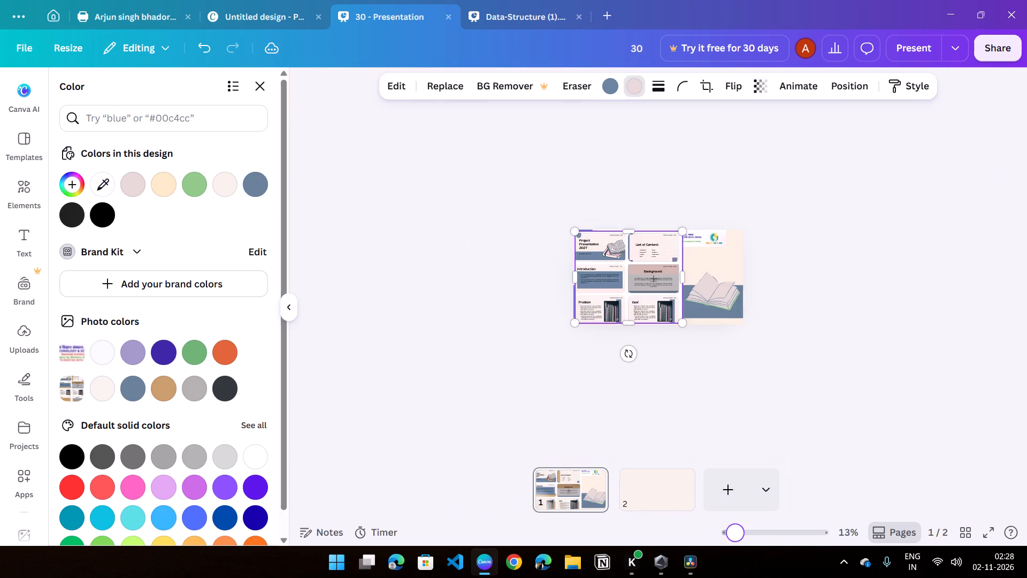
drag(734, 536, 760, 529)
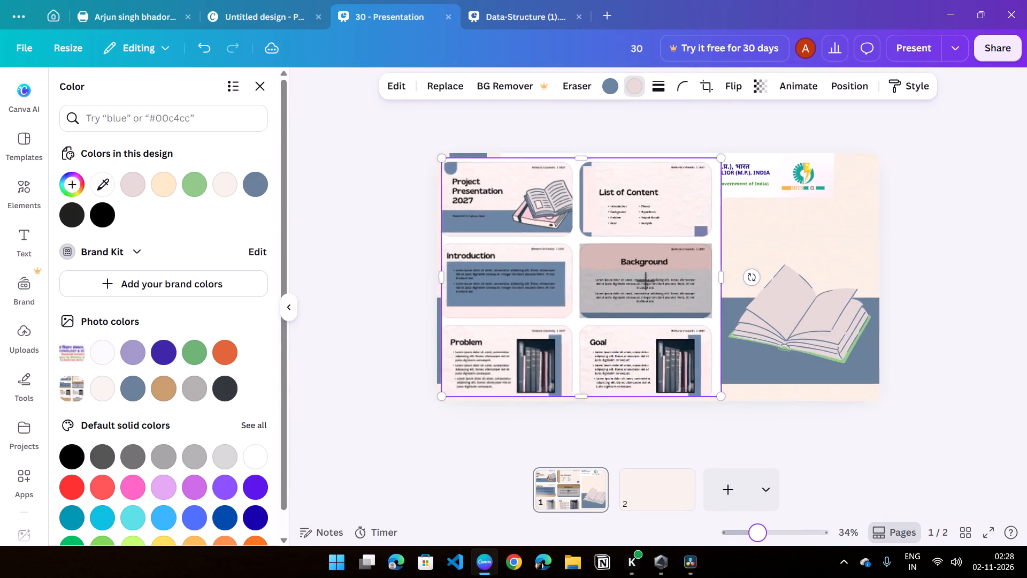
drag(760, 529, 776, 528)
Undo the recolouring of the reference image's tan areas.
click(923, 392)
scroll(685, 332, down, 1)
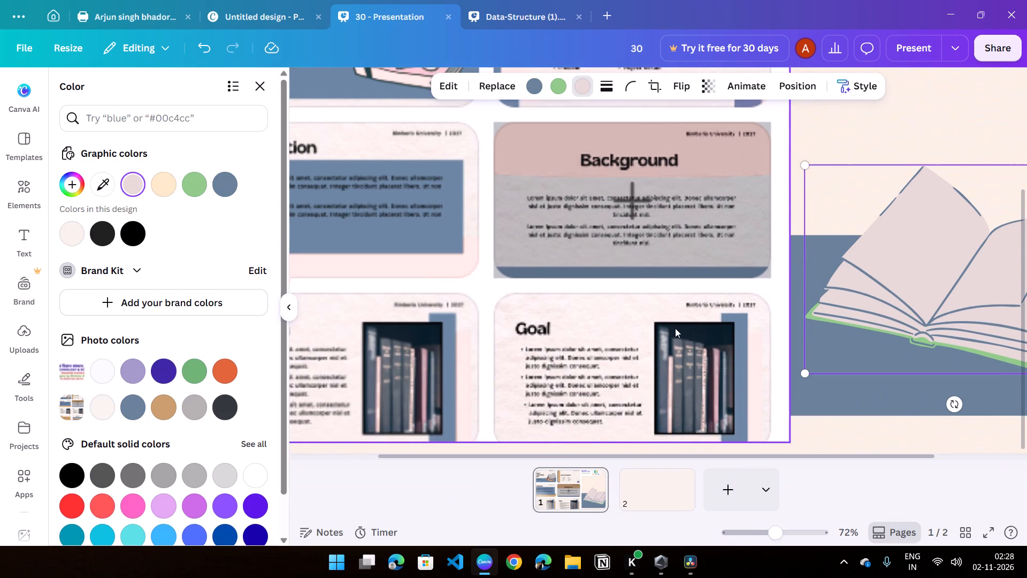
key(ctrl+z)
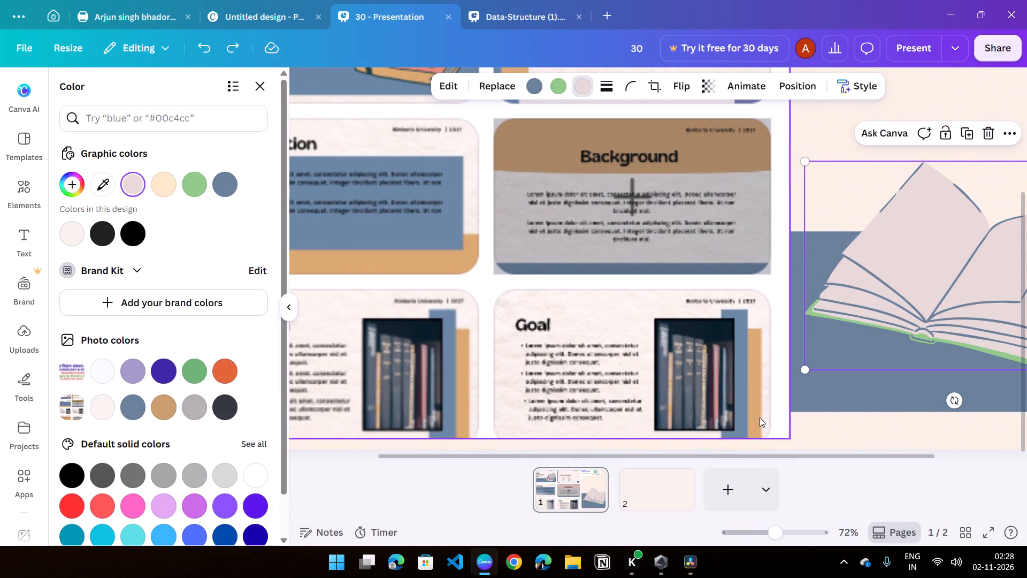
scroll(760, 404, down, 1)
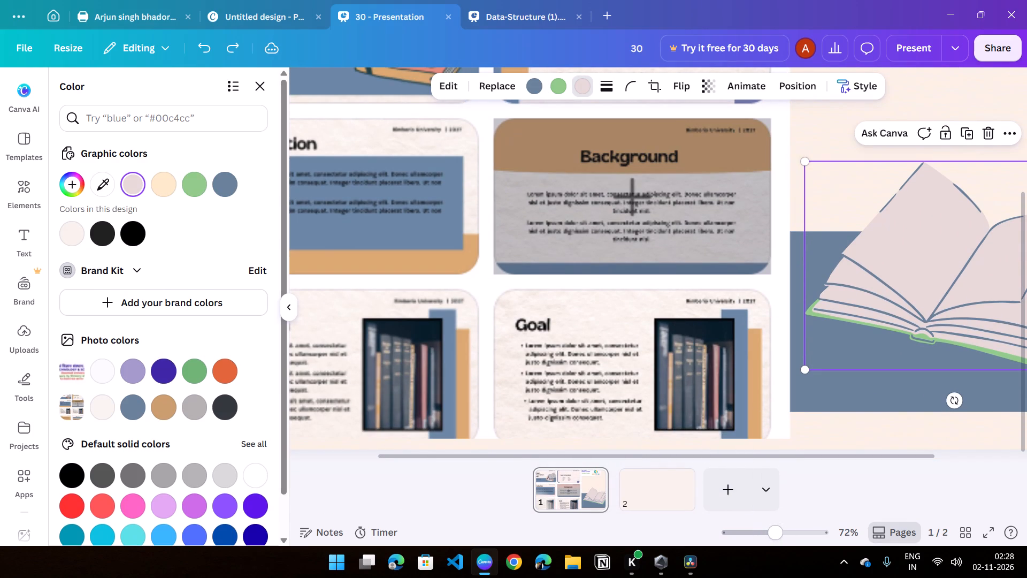
Move the reference image toward the middle of page 1, below the institute header banner and partly over the open book.
drag(783, 530, 767, 540)
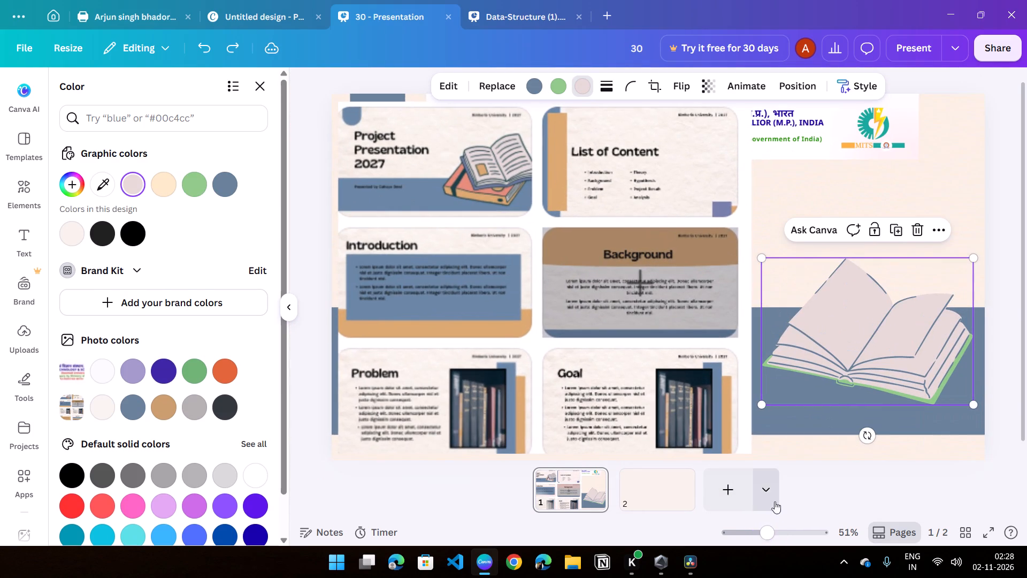
drag(615, 270, 694, 364)
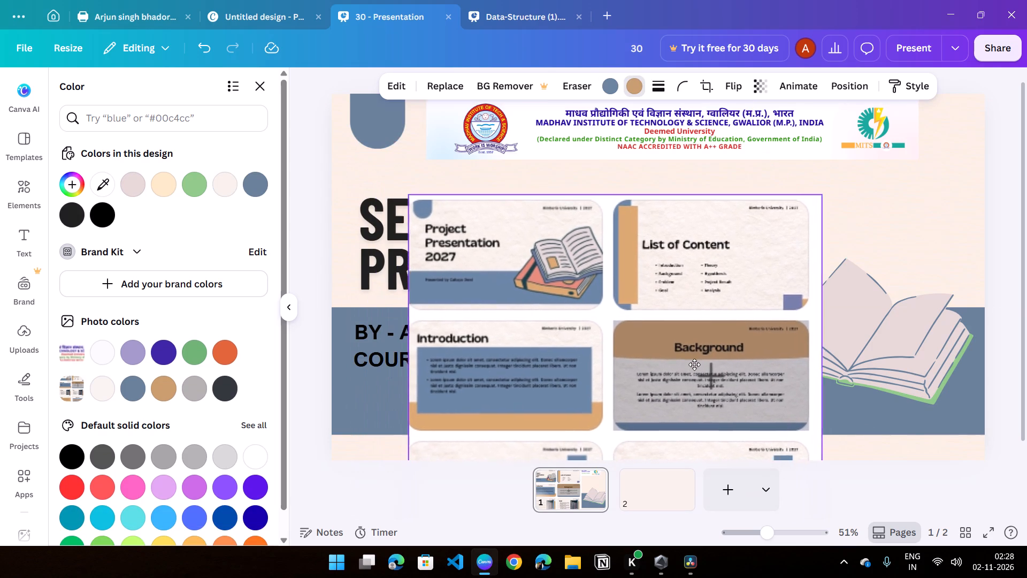
drag(694, 364, 695, 364)
drag(693, 359, 684, 357)
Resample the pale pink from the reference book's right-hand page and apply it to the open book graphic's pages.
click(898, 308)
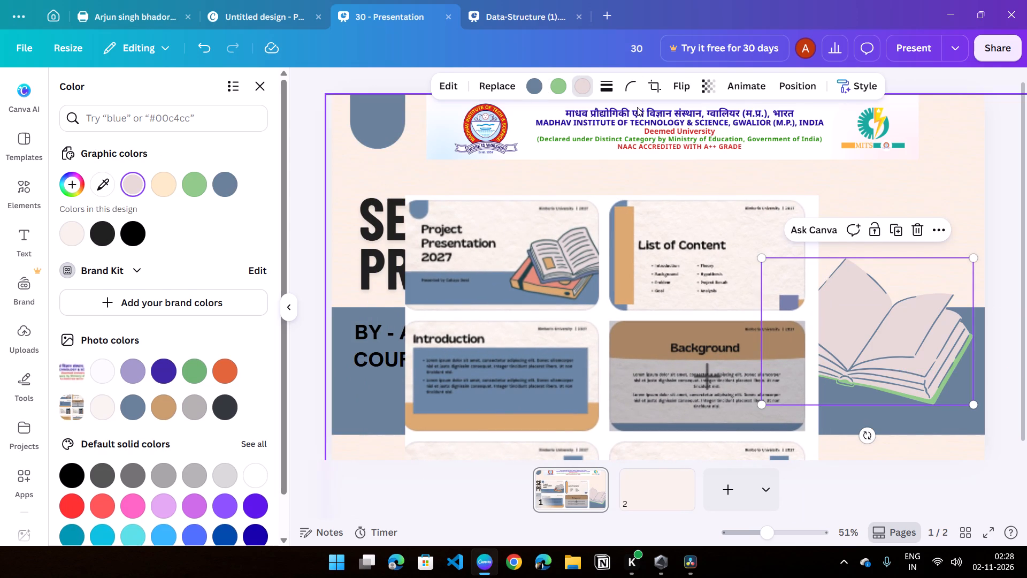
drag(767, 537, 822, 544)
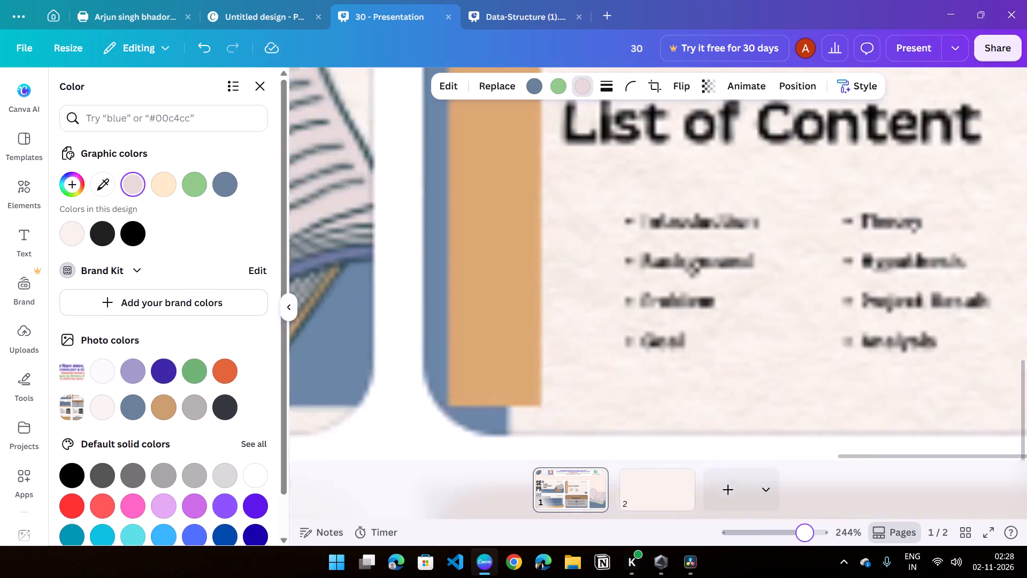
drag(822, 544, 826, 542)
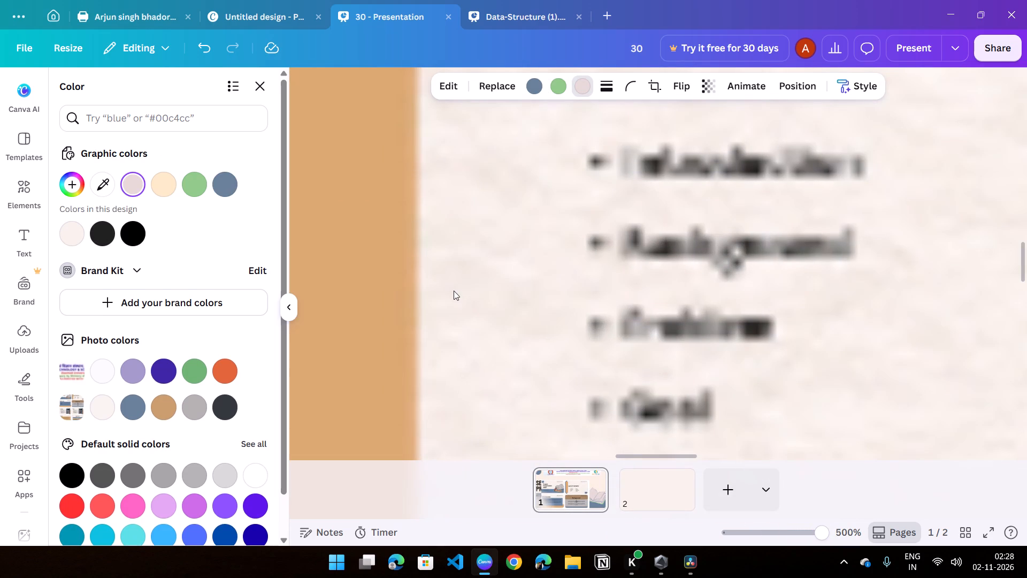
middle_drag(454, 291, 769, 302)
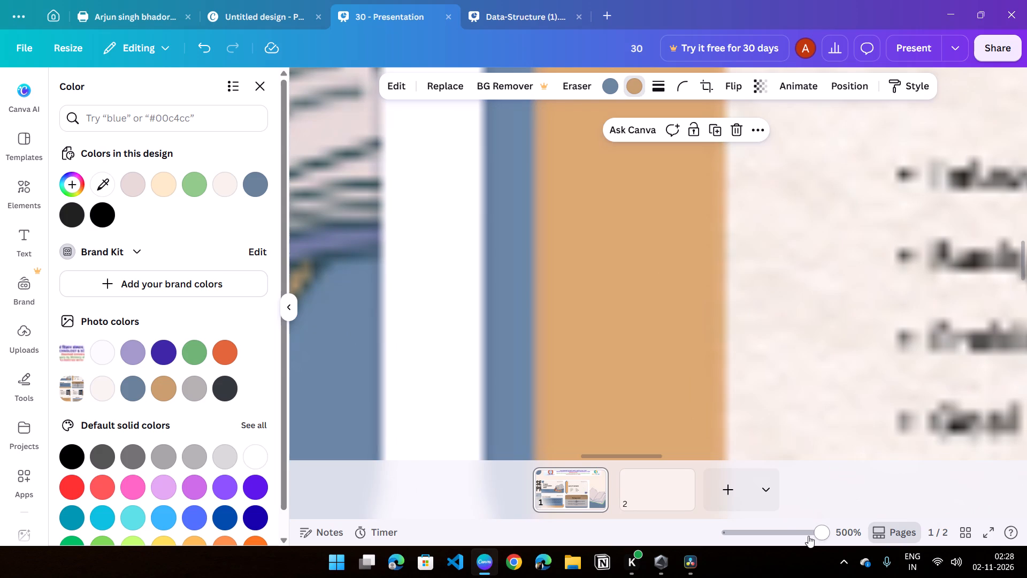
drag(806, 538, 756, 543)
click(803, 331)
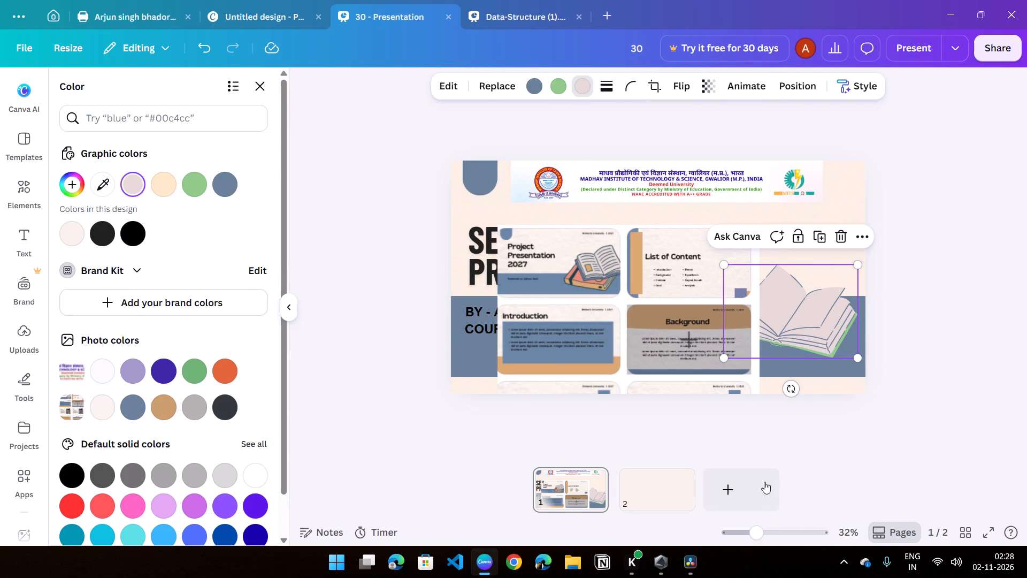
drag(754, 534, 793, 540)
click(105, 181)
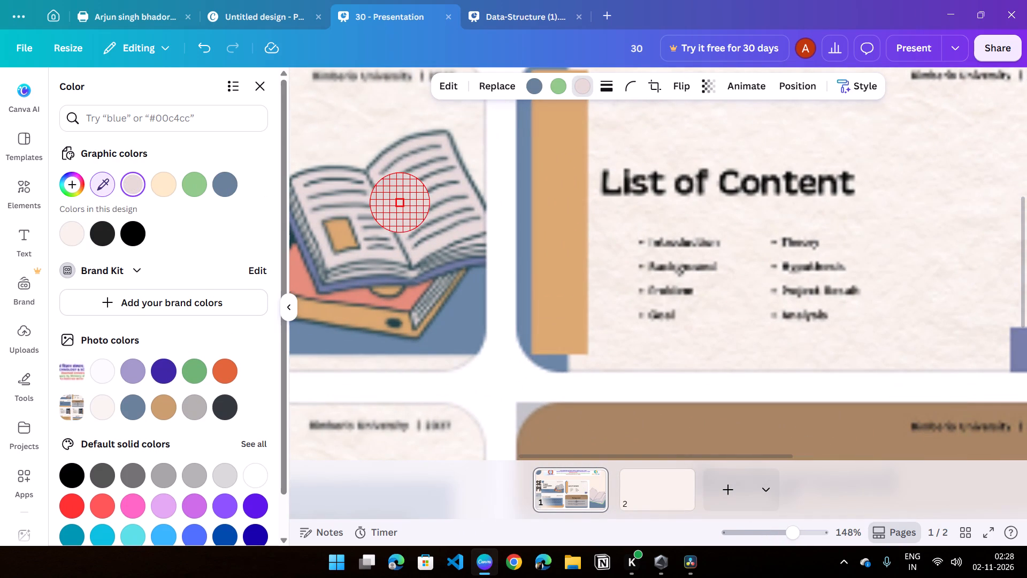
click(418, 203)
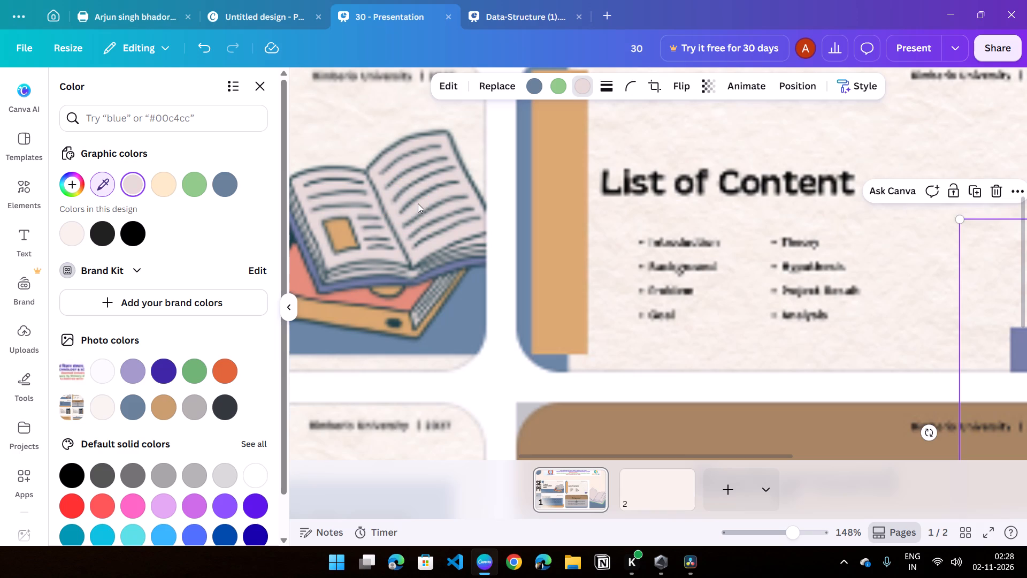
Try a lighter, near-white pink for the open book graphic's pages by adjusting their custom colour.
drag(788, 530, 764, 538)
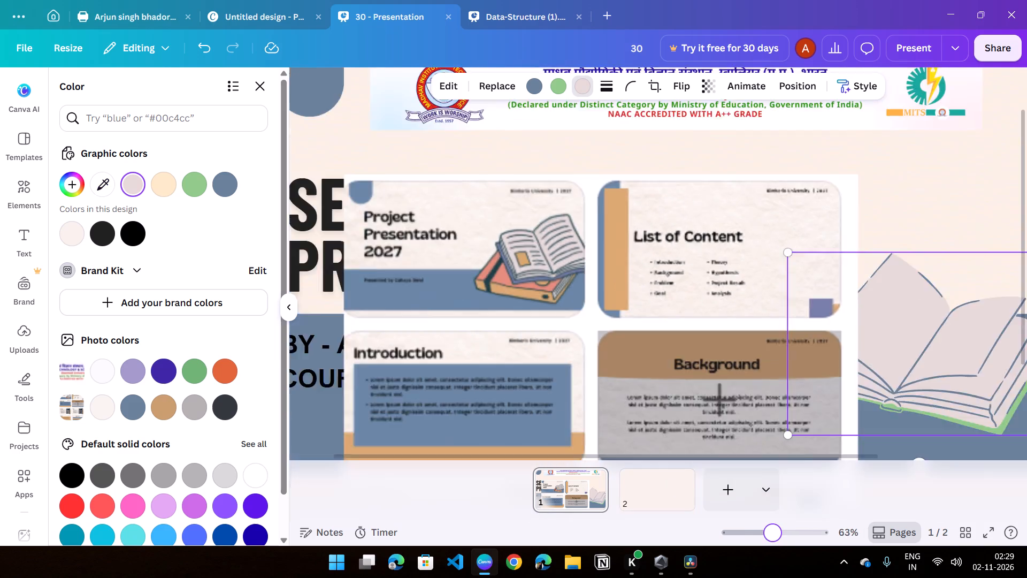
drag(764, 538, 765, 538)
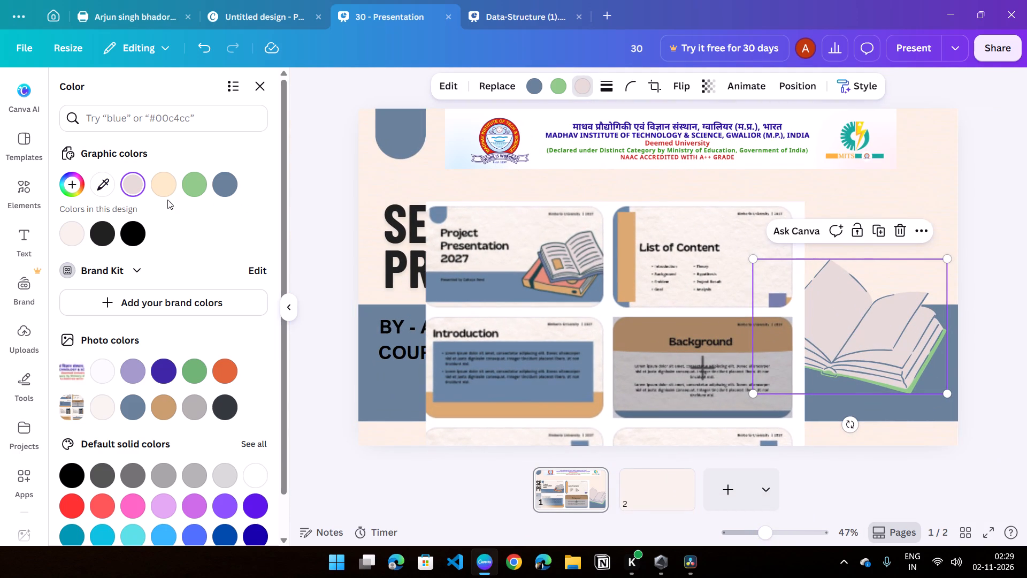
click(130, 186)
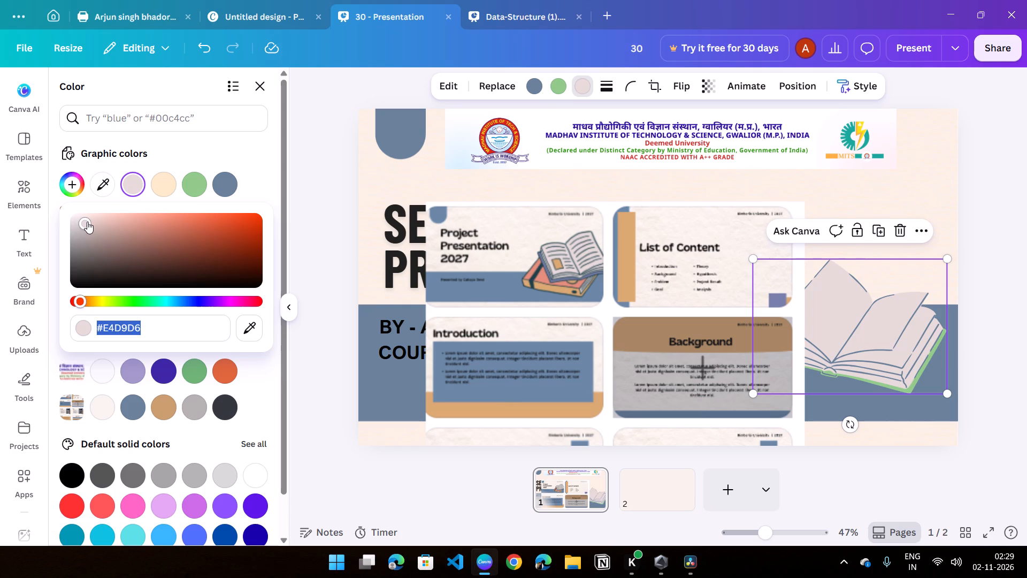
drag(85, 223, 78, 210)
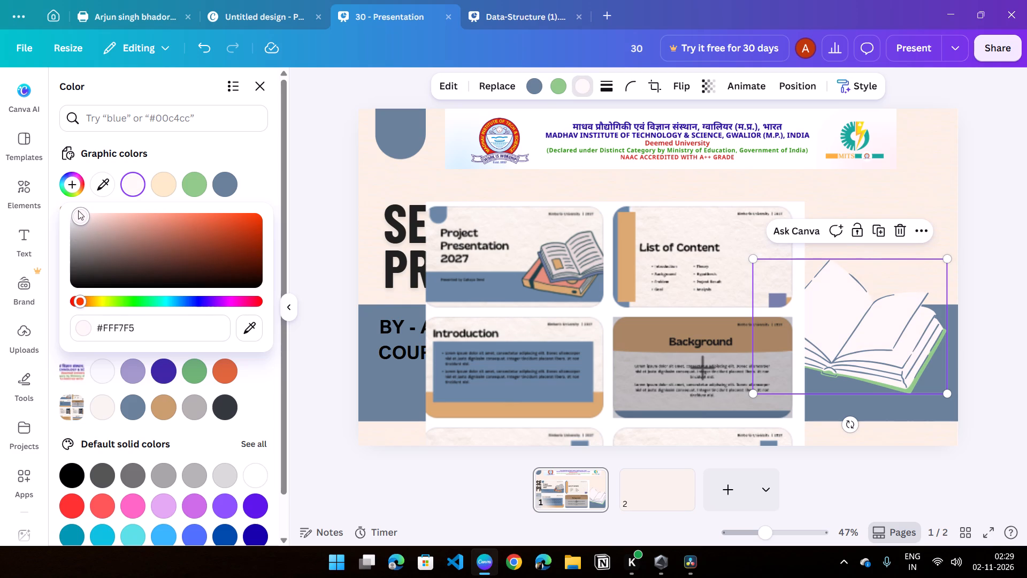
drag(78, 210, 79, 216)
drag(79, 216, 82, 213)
Recolour the open book's pages with the cream #FEE8C7 and soften that shade to the muted beige #F2E6D4.
click(159, 187)
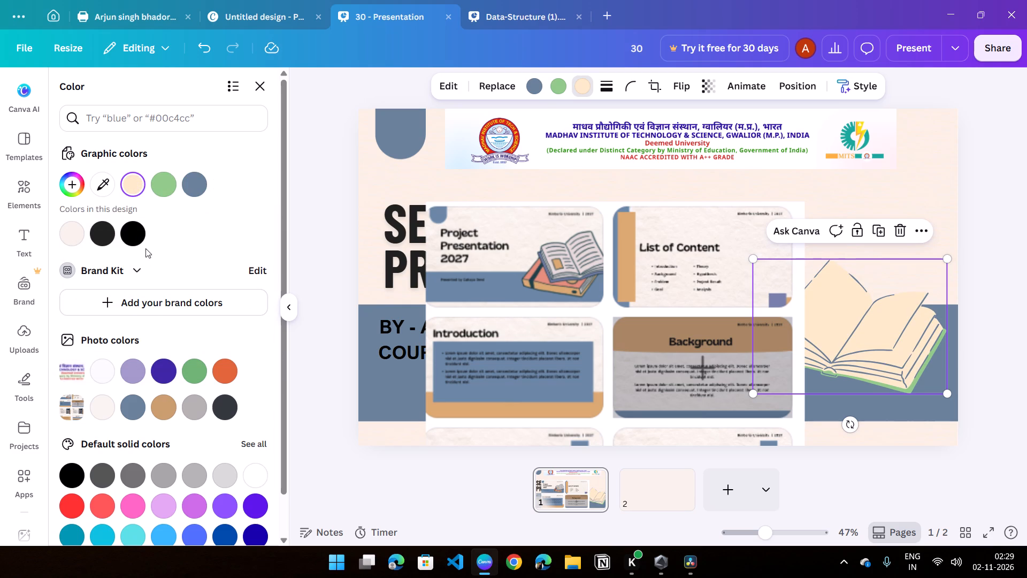
click(125, 183)
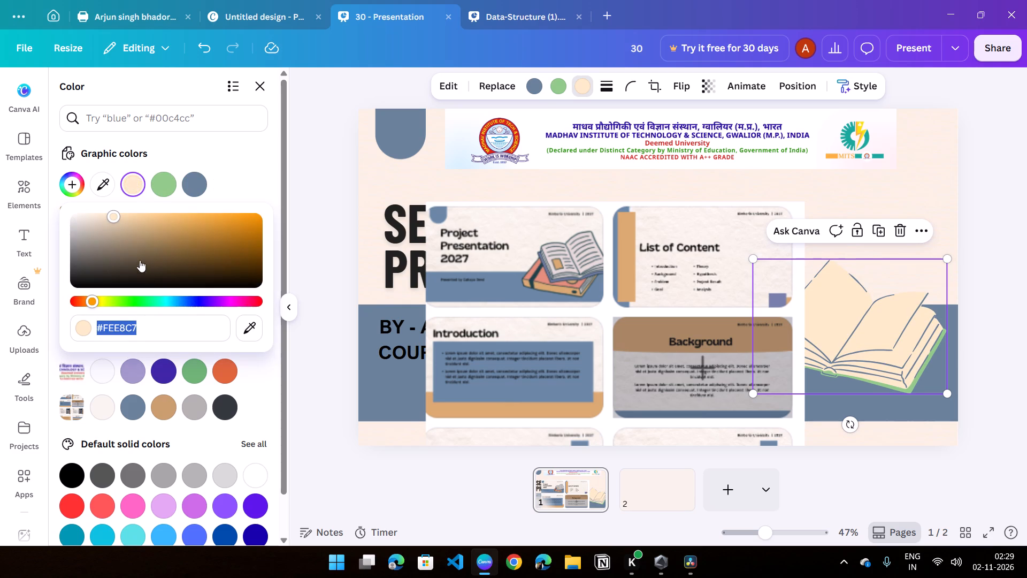
drag(109, 216, 94, 217)
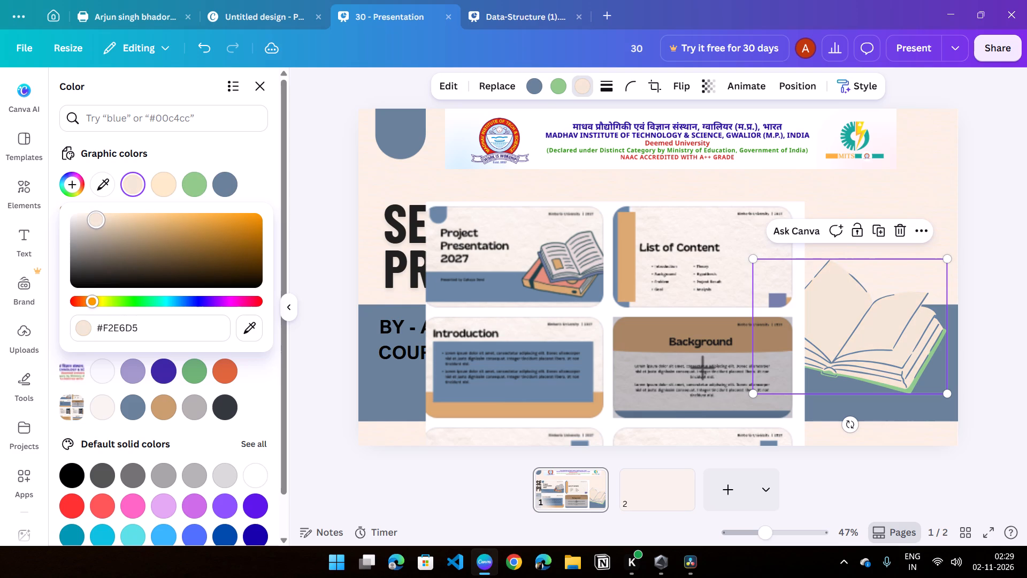
drag(94, 217, 95, 217)
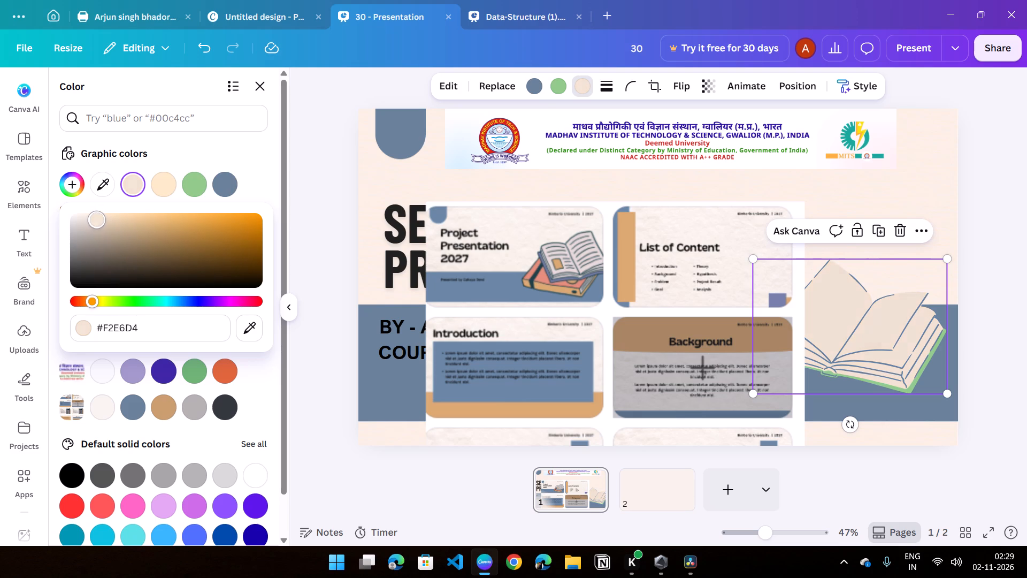
Lighten the open book graphic's page colour to the cream #FBEEDA.
drag(95, 217, 96, 214)
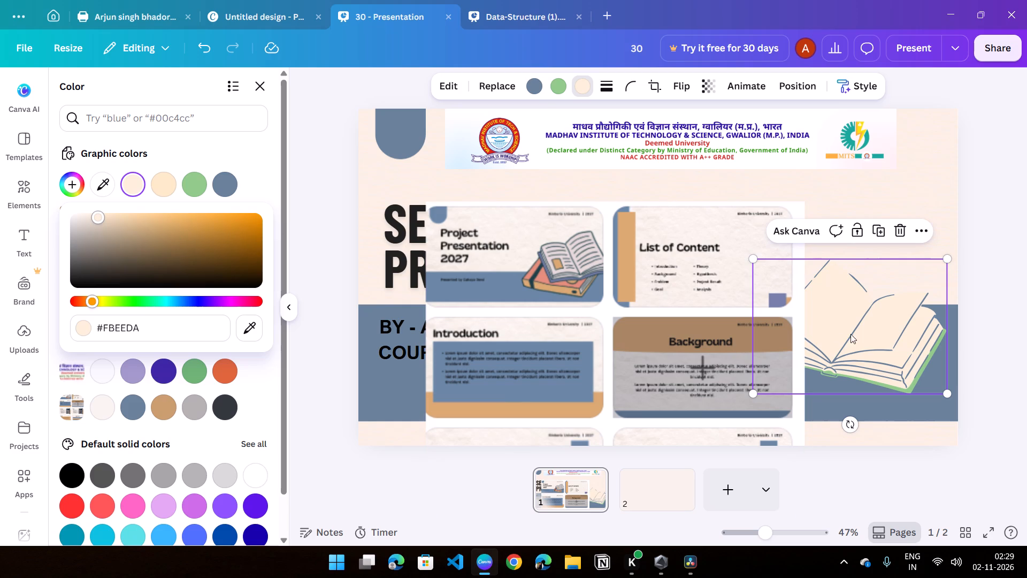
click(856, 335)
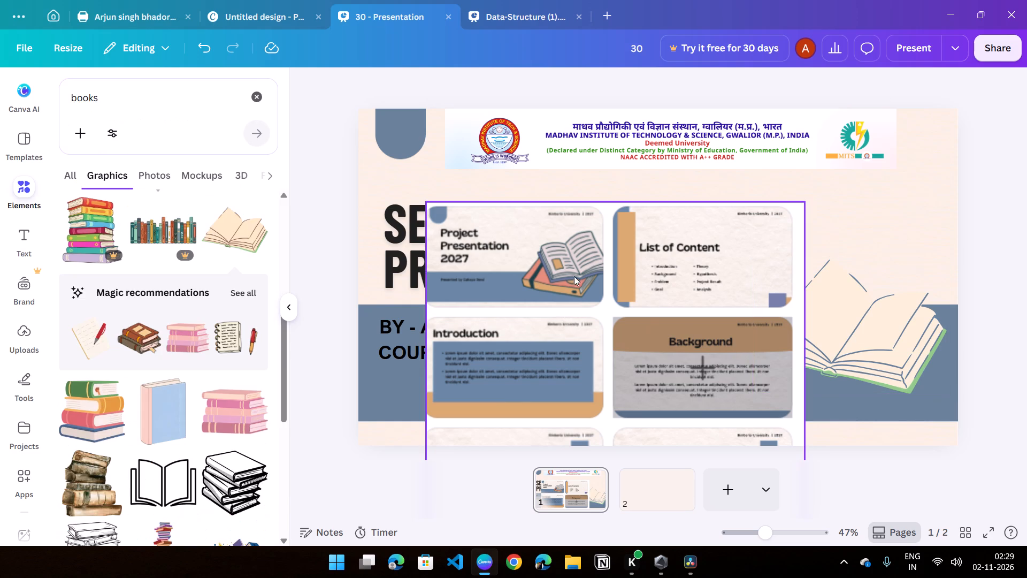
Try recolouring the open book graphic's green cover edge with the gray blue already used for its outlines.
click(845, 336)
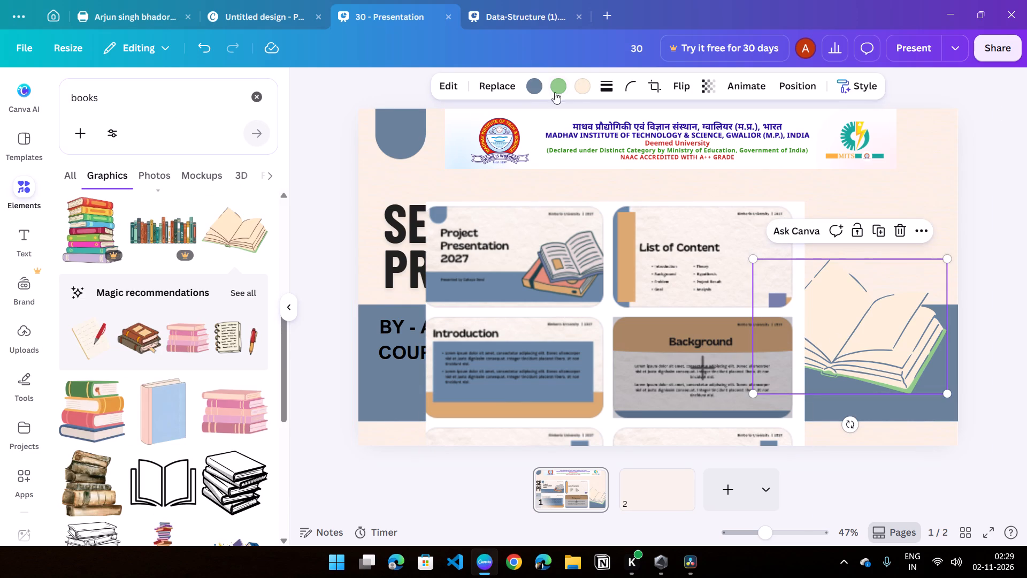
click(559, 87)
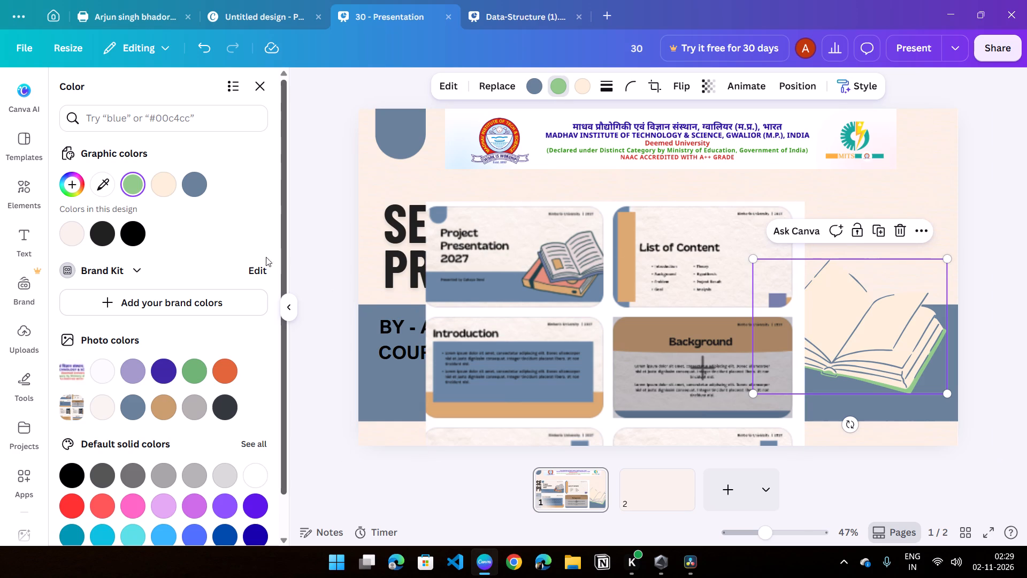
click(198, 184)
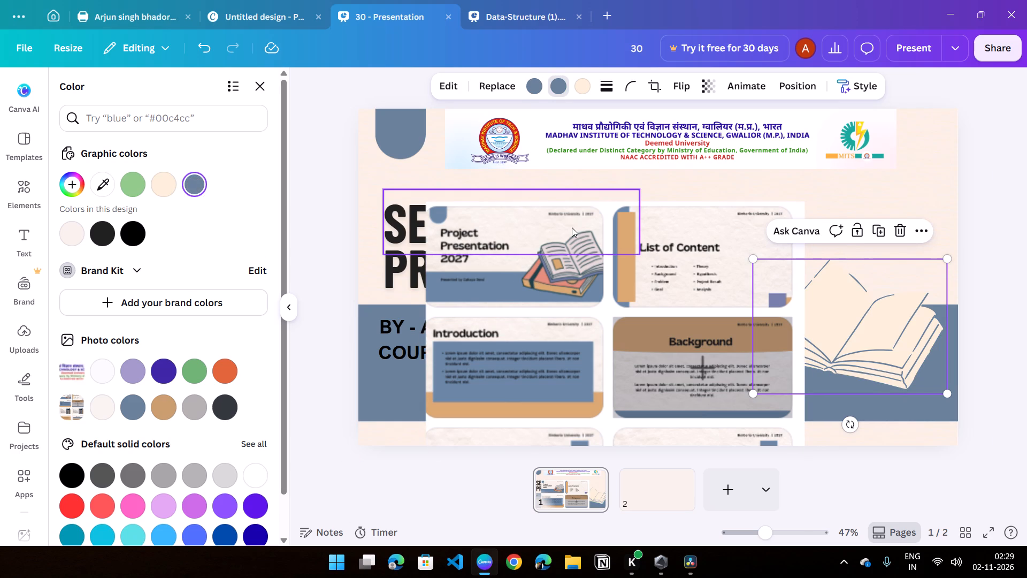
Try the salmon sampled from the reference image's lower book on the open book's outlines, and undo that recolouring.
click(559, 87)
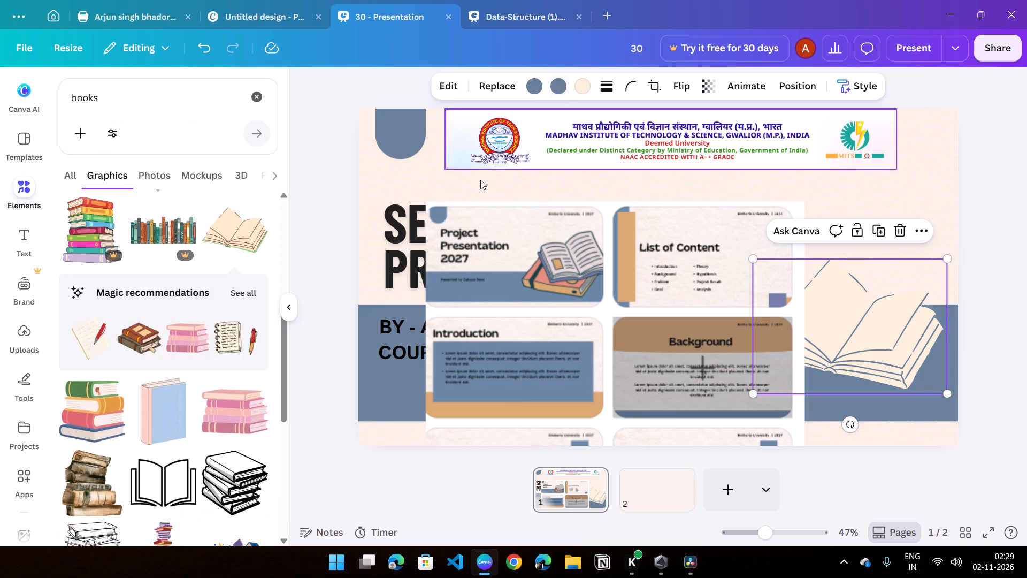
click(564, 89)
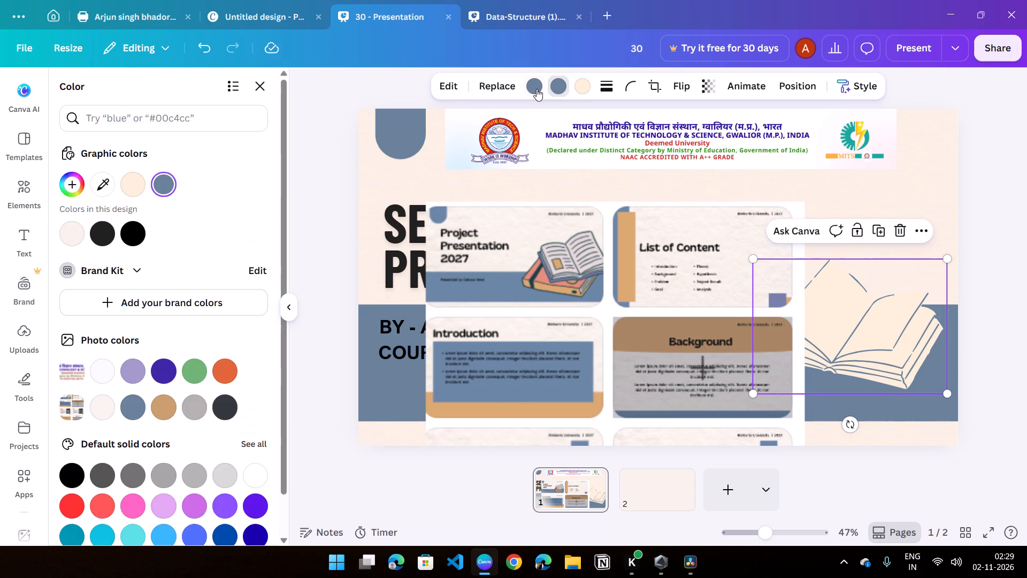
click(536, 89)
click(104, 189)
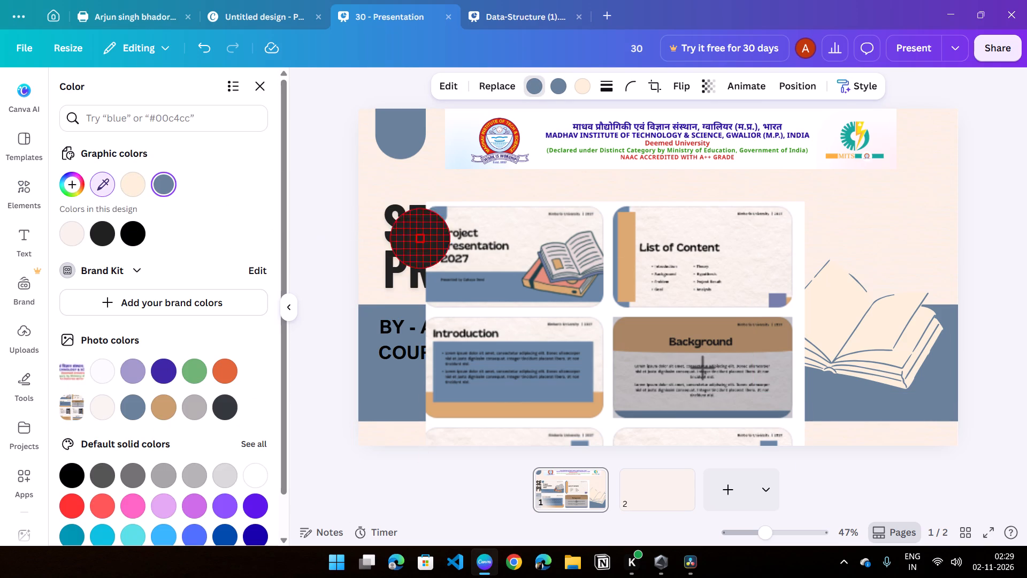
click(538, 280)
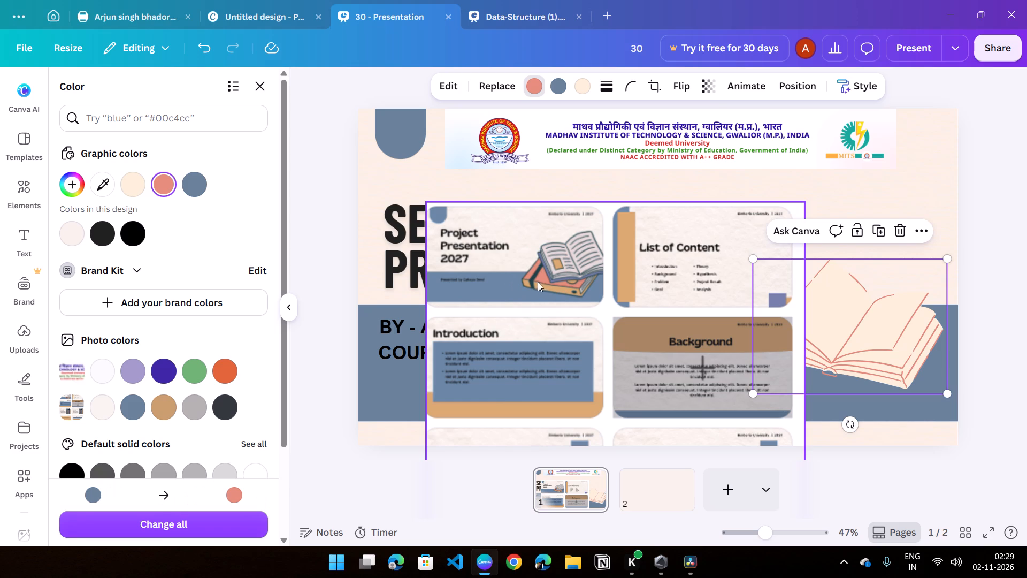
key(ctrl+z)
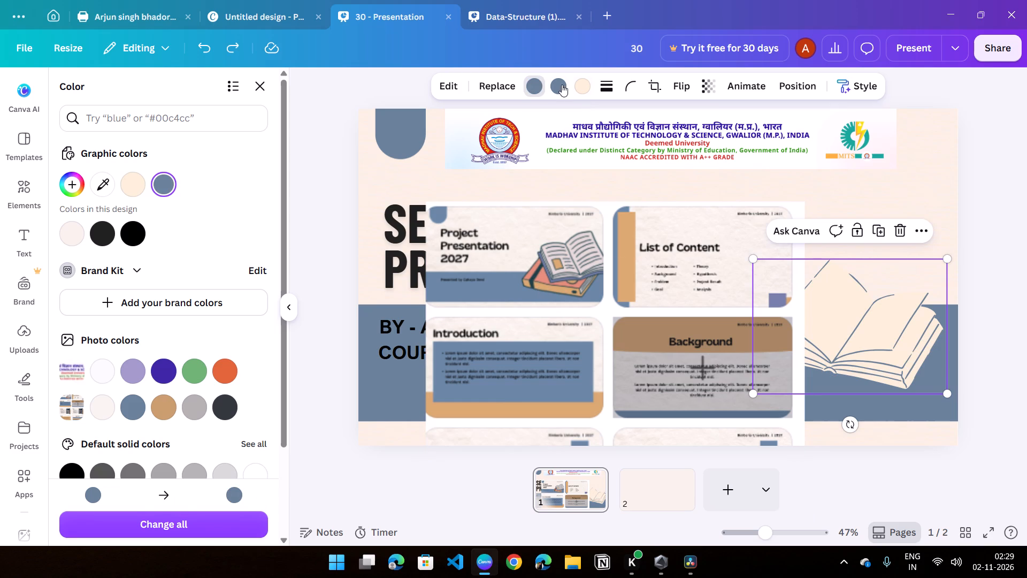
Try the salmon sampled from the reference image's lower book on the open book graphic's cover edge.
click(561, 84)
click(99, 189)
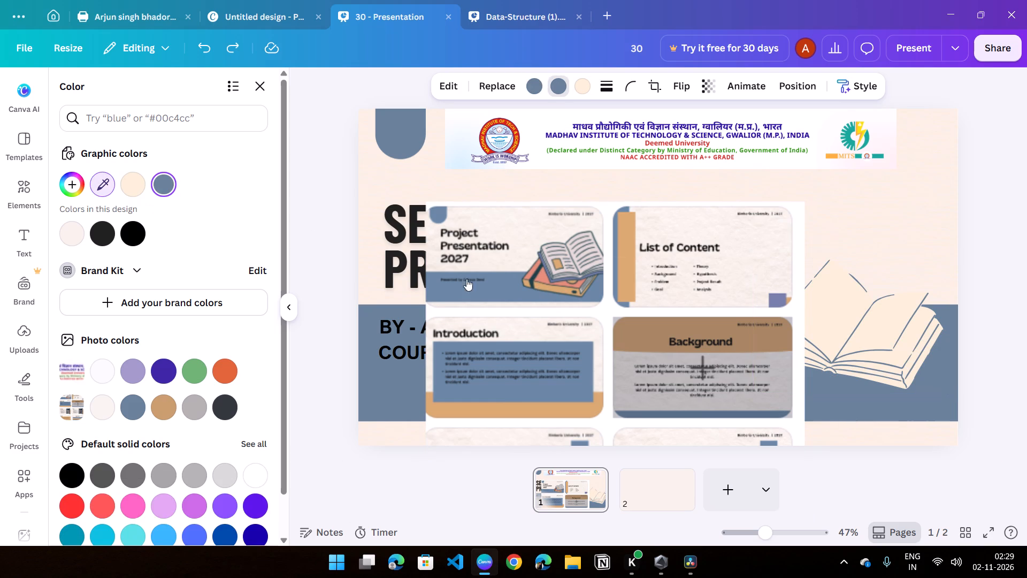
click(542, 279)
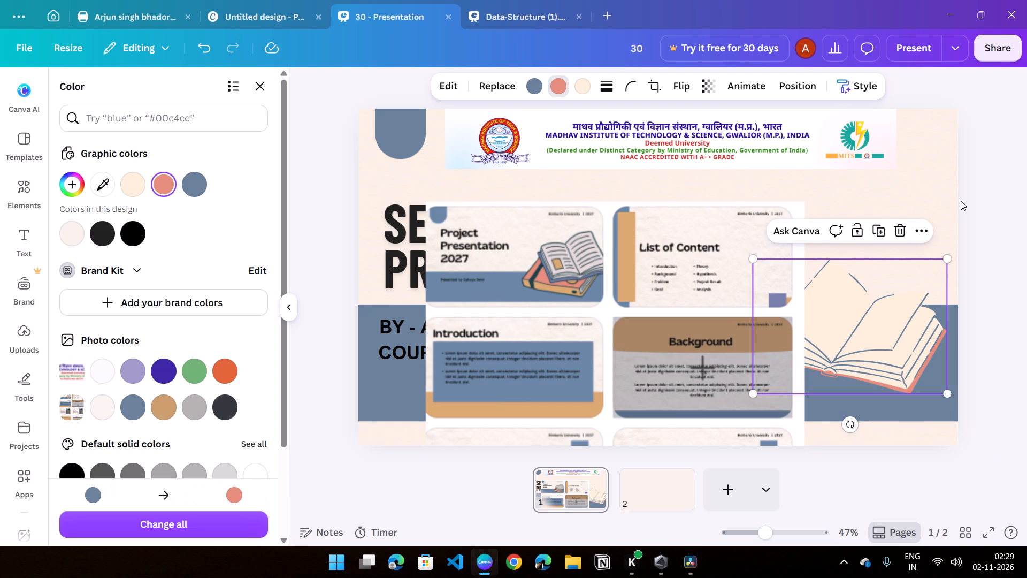
Recolour the open book graphic's cover edge with the tan orange sampled from the book in the reference image.
click(994, 203)
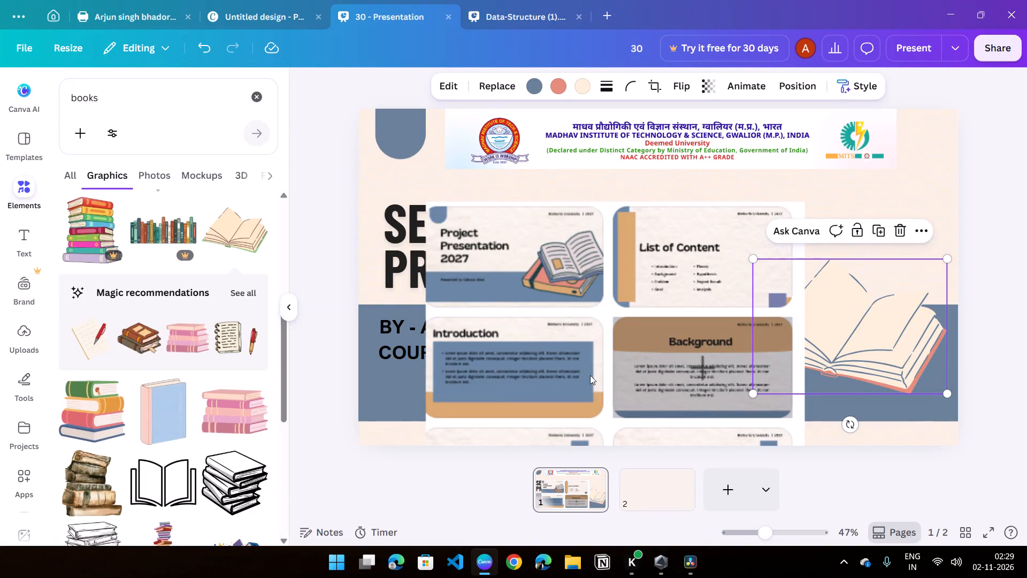
click(554, 86)
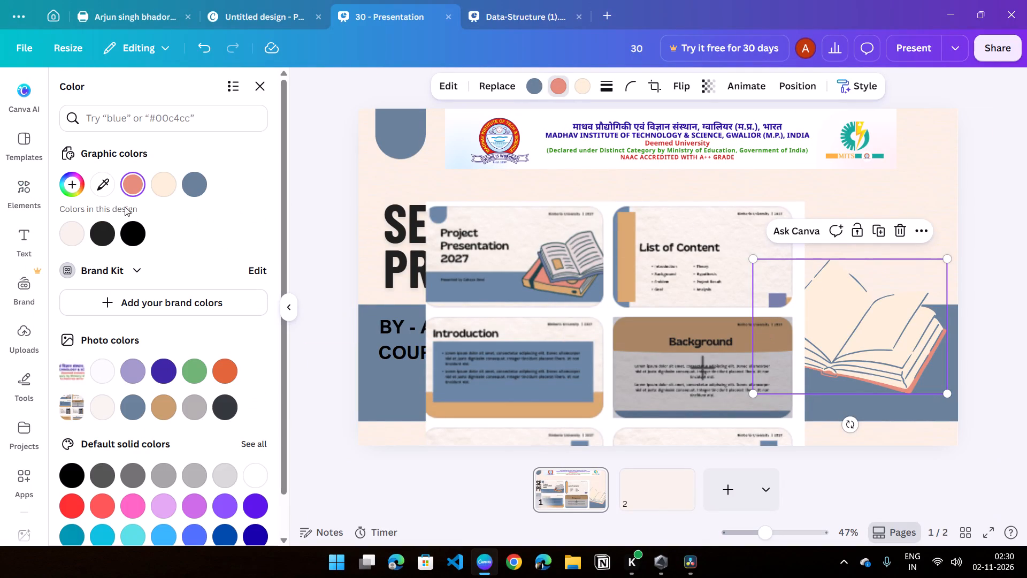
click(105, 185)
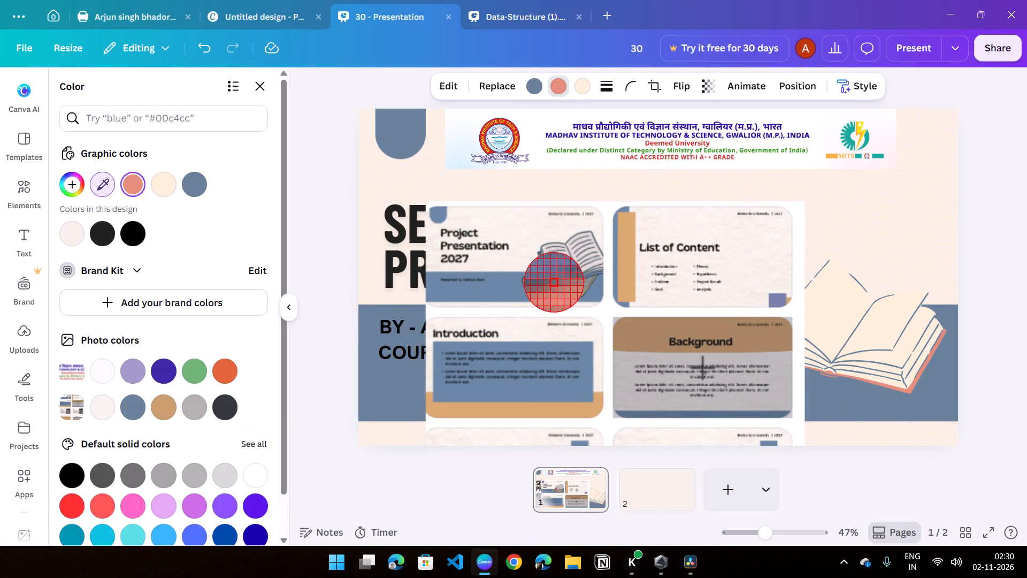
click(554, 289)
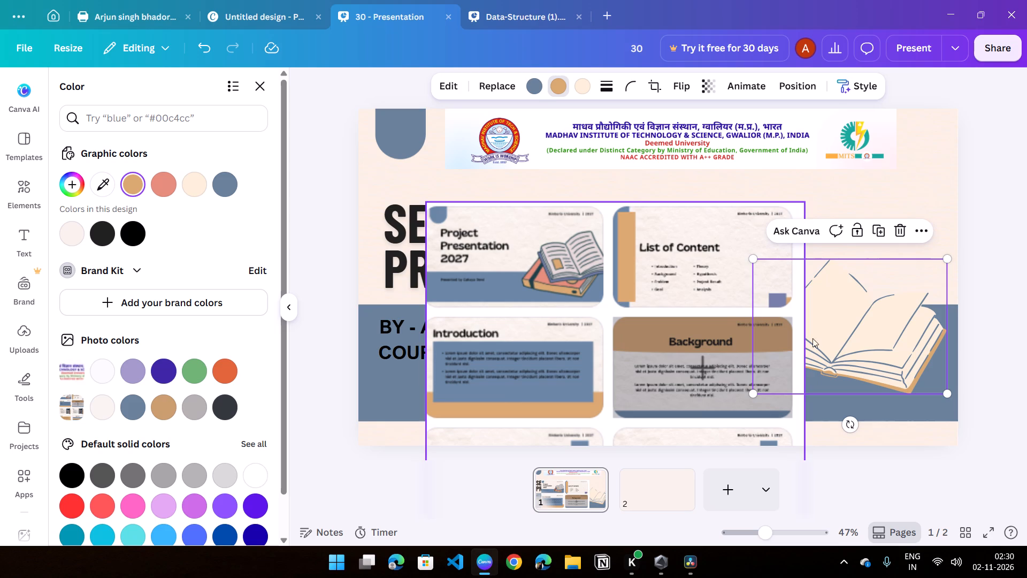
Move the reference image from page 1 onto page 2.
drag(669, 323, 677, 434)
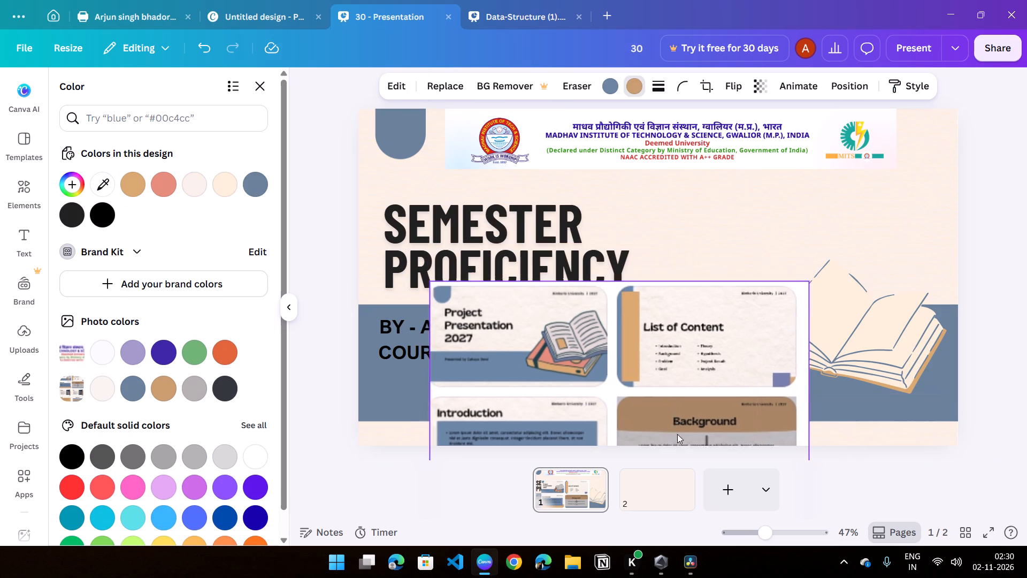
drag(677, 434, 676, 489)
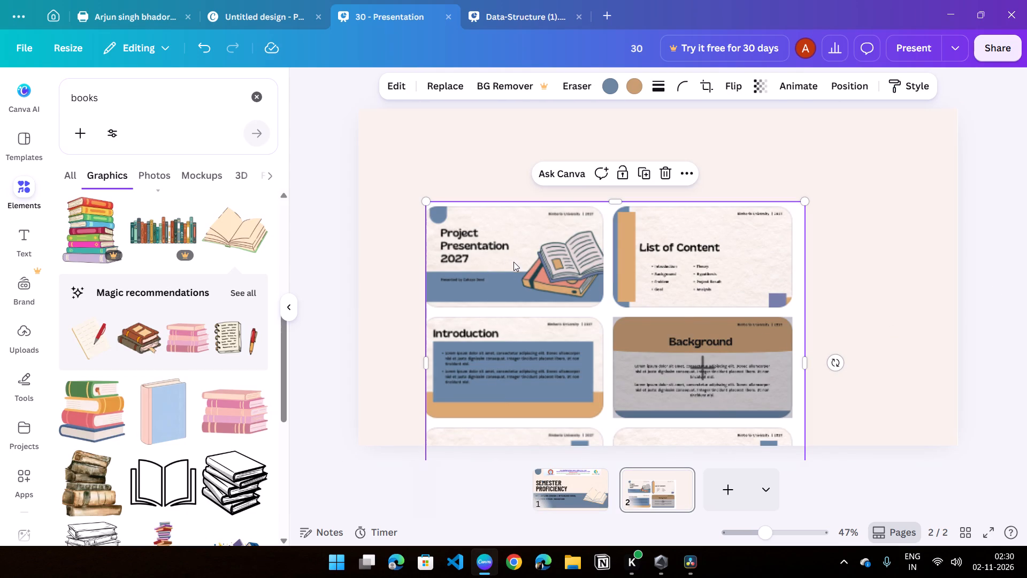
On page 1, move the open book graphic slightly higher and enlarge it to about 673 by 467.
click(590, 483)
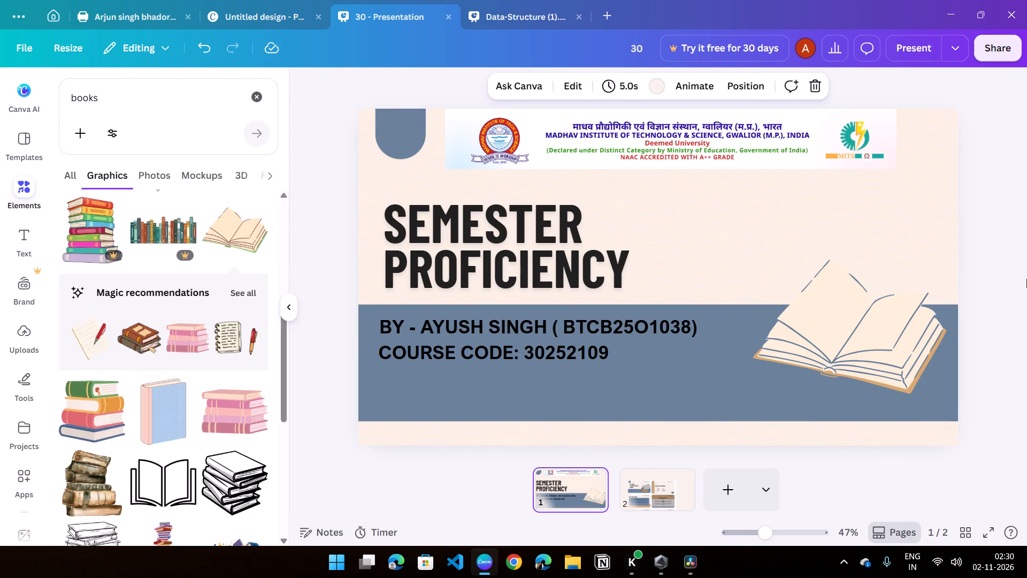
click(1026, 254)
drag(847, 344, 835, 324)
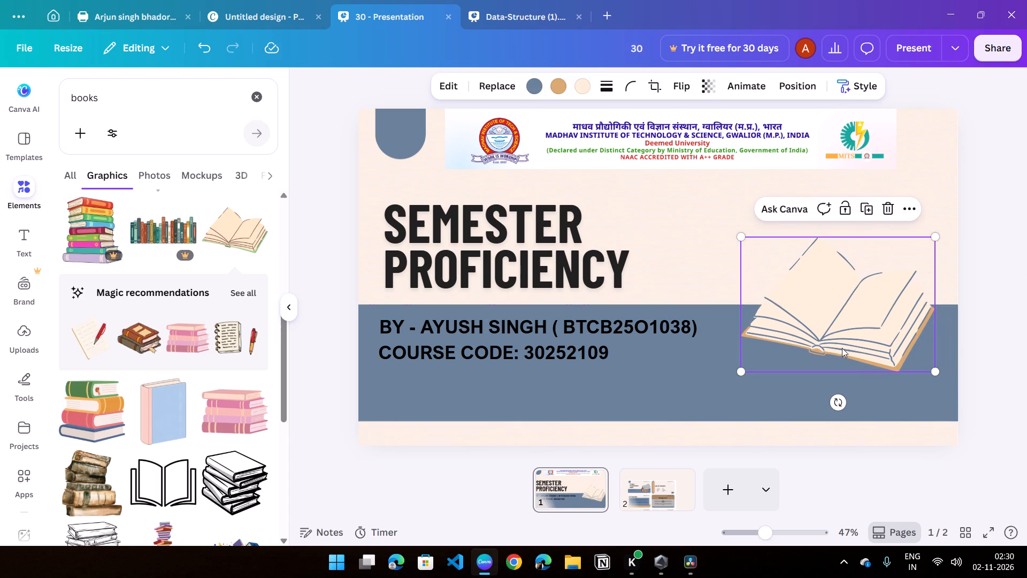
drag(932, 372, 939, 396)
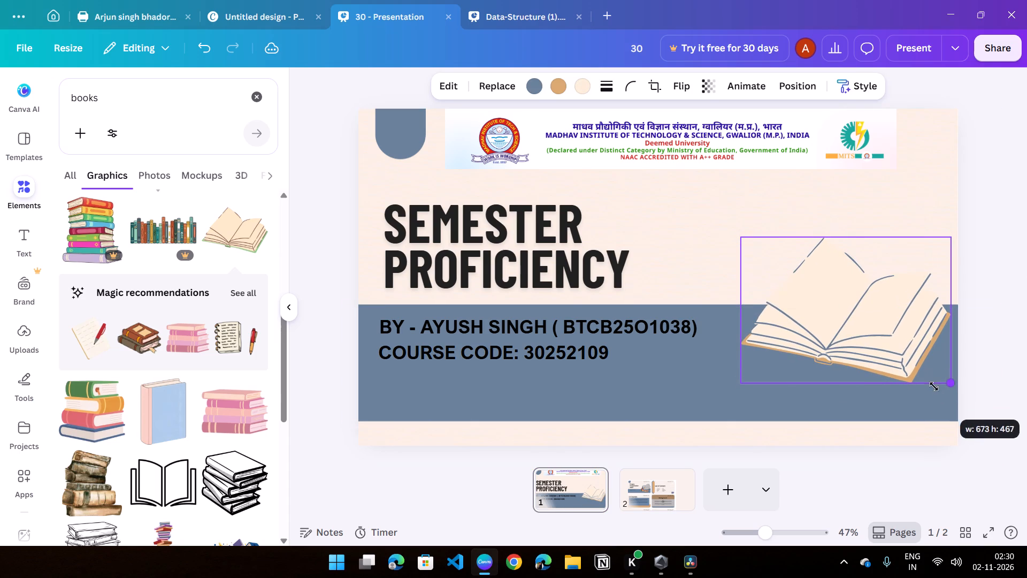
drag(894, 353, 893, 345)
click(1000, 309)
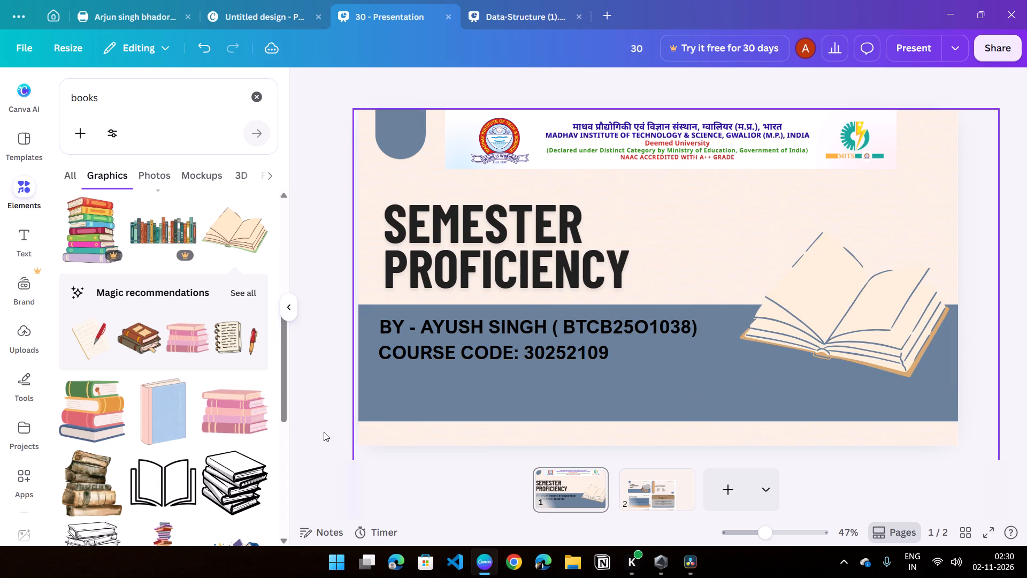
Browse the graphics results for books, looking for another illustration that suits the title page.
scroll(166, 353, down, 5)
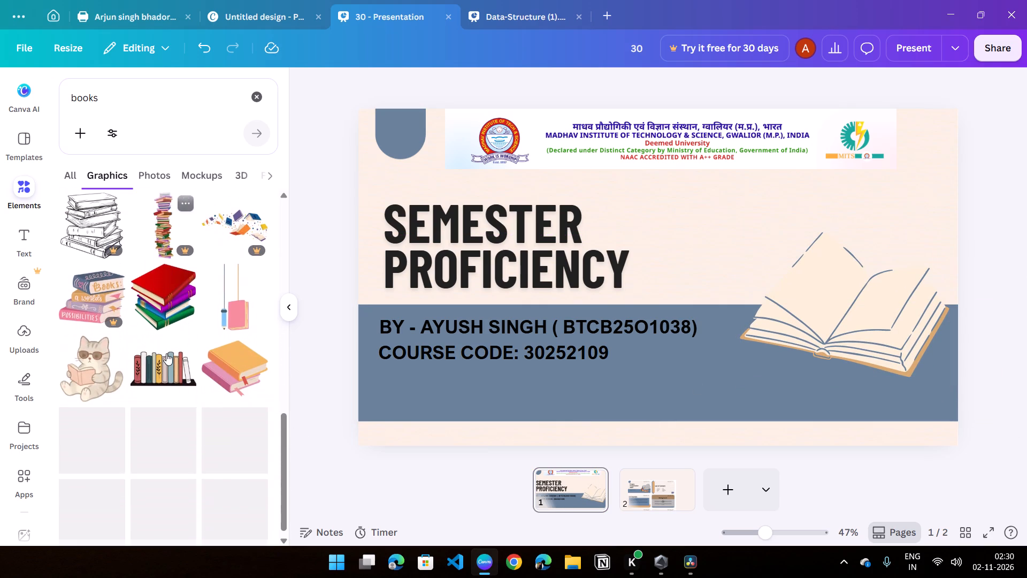
scroll(155, 391, down, 3)
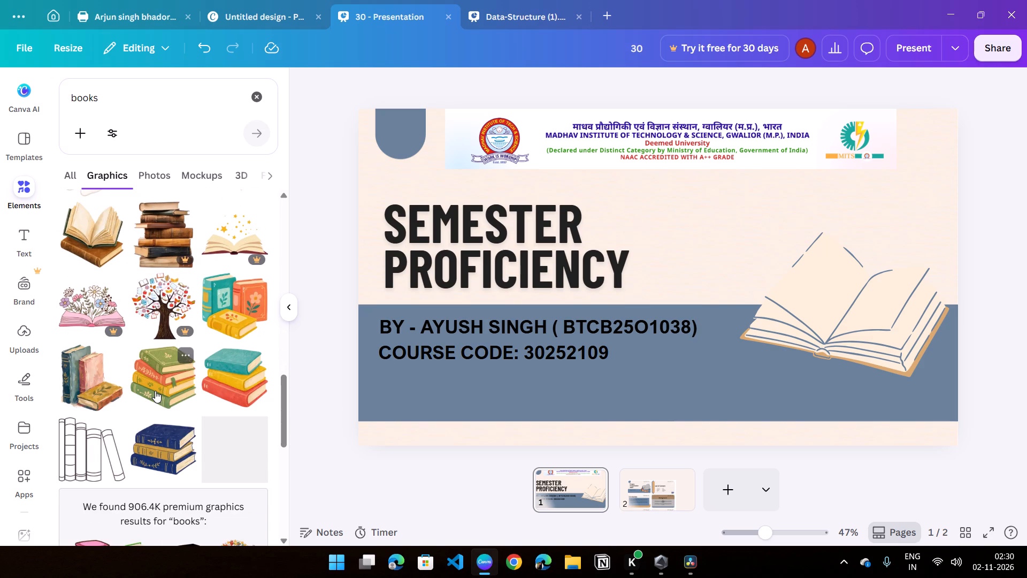
scroll(155, 391, down, 6)
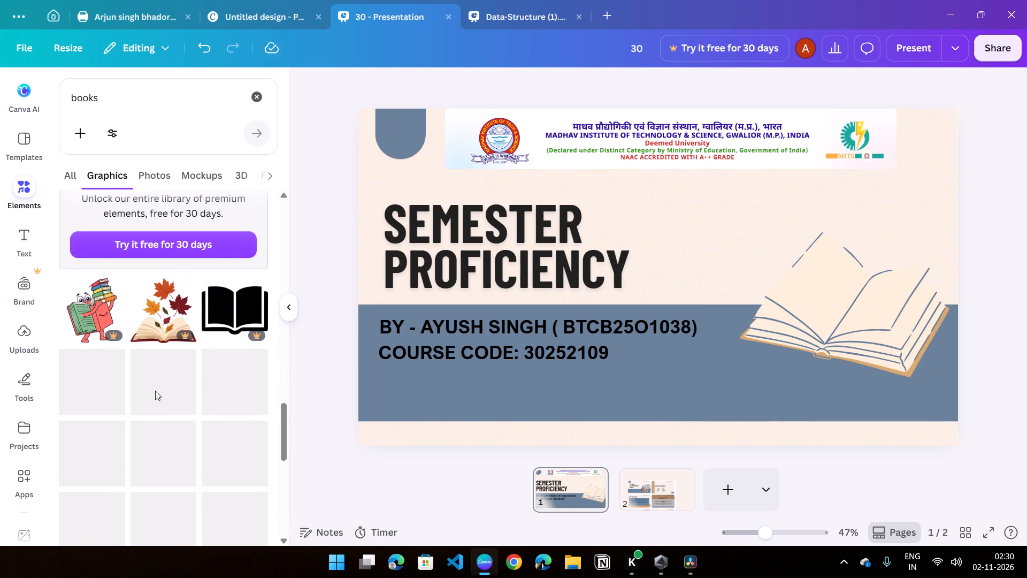
scroll(155, 391, down, 2)
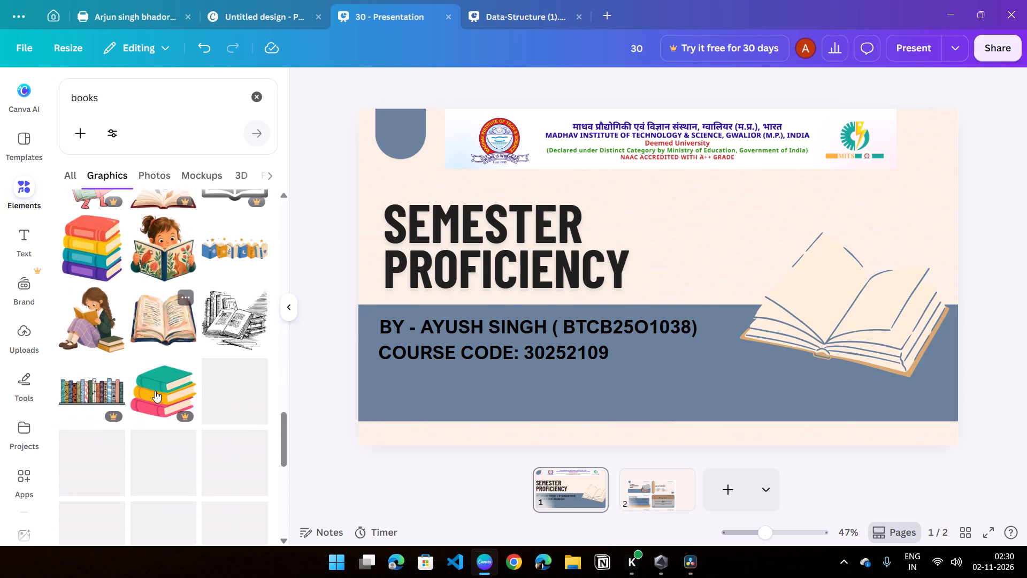
scroll(155, 391, down, 2)
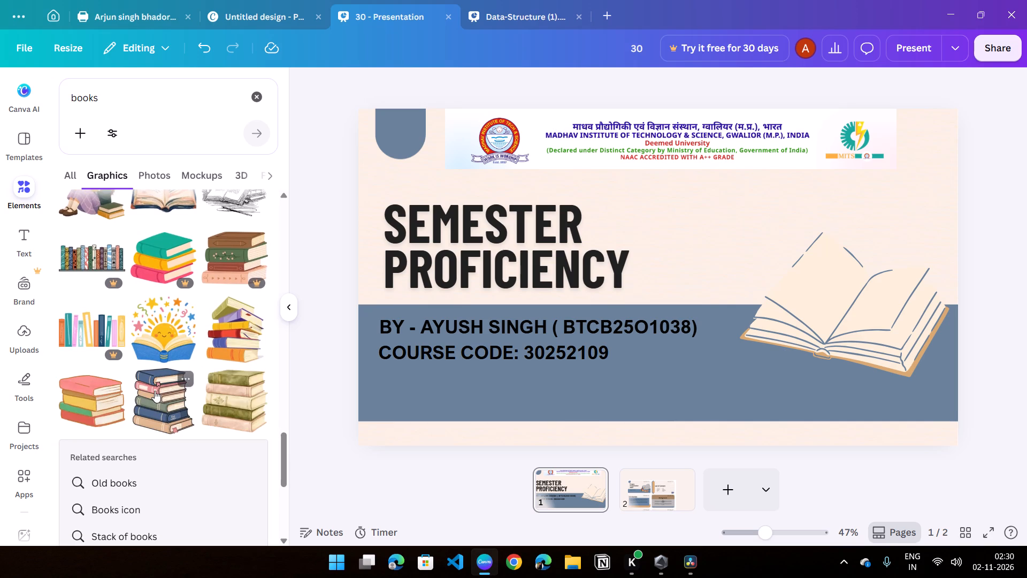
scroll(155, 391, up, 11)
scroll(155, 391, down, 3)
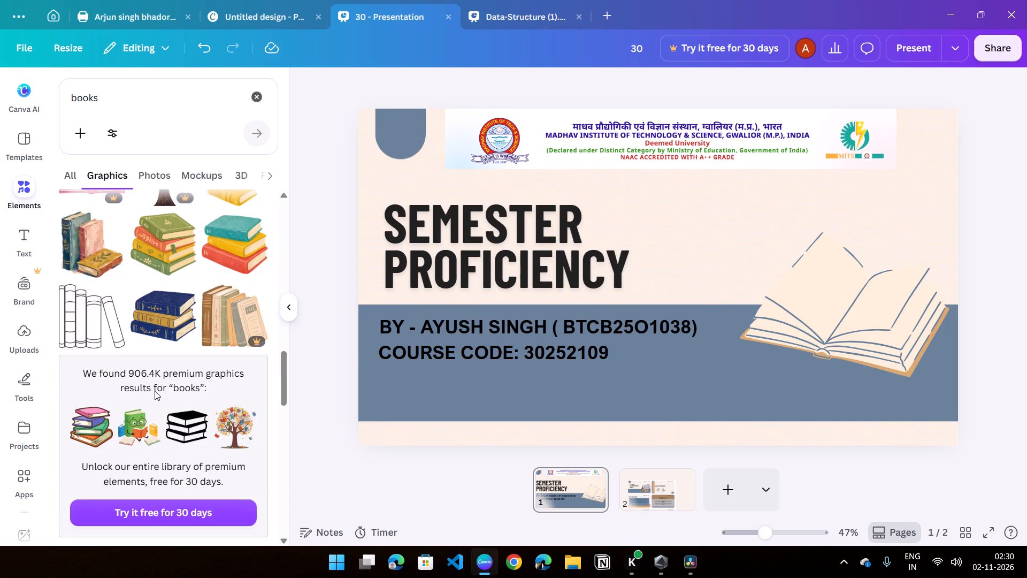
scroll(155, 391, up, 12)
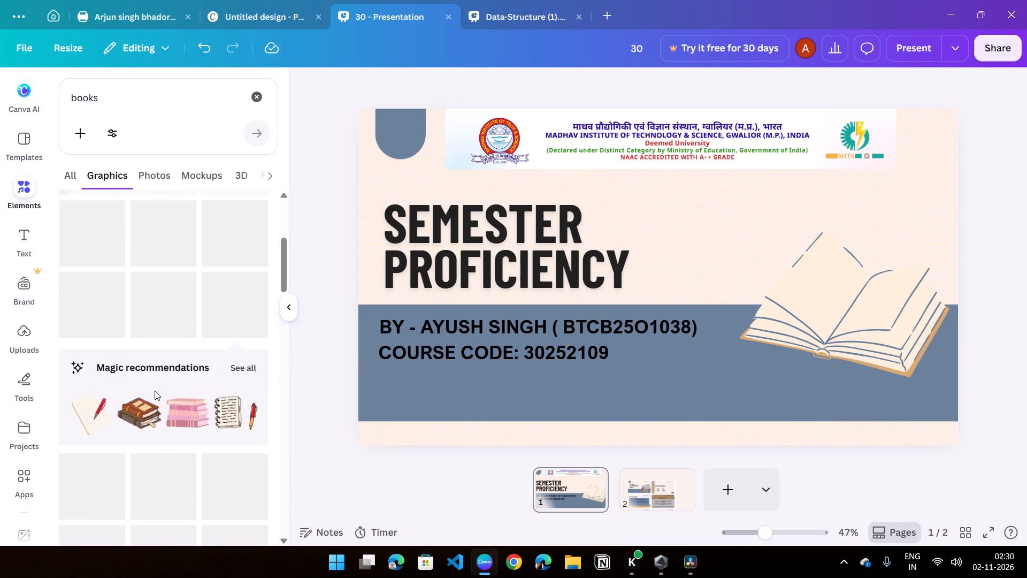
scroll(155, 391, up, 2)
scroll(155, 391, down, 3)
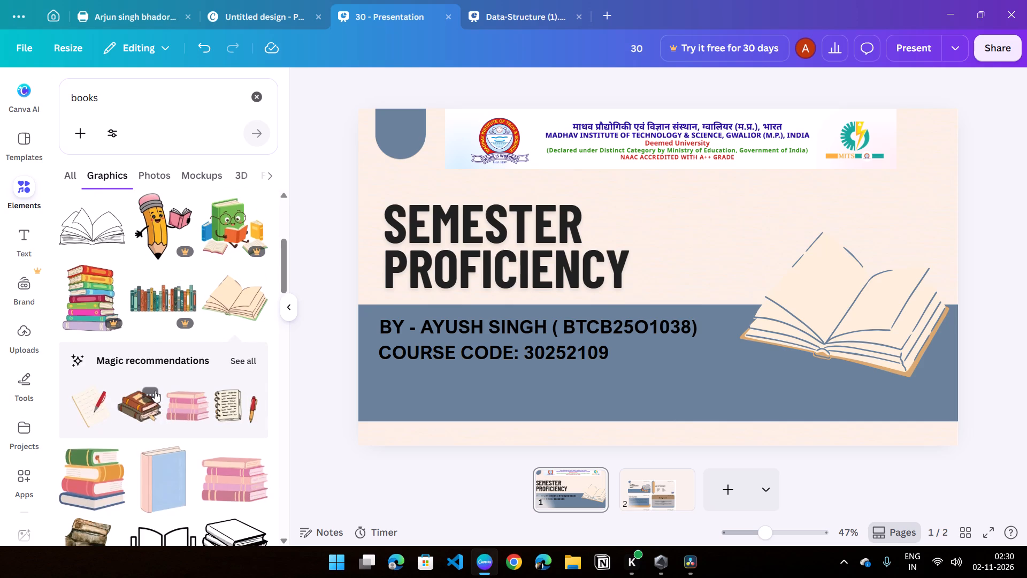
Add the recommended graduation cap on stacked books graphic to page 1, shrink it, and place it beside the SEMESTER PROFICIENCY title.
click(248, 352)
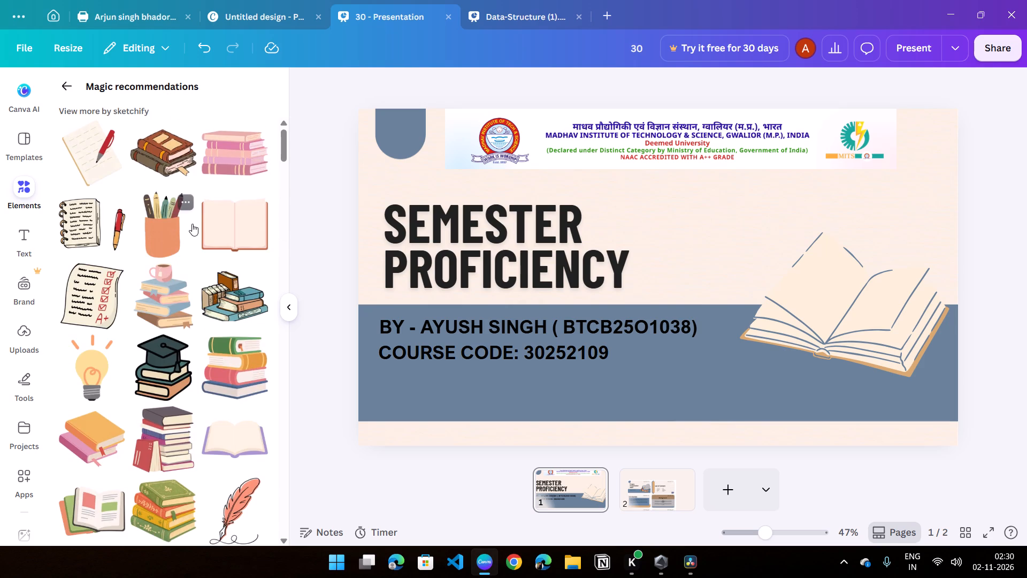
click(151, 382)
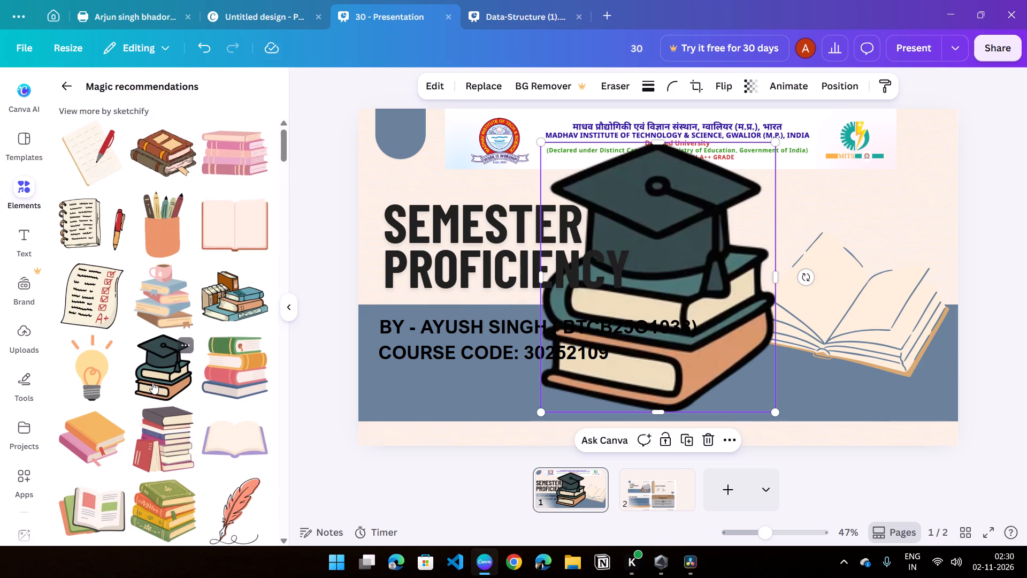
drag(680, 257, 769, 262)
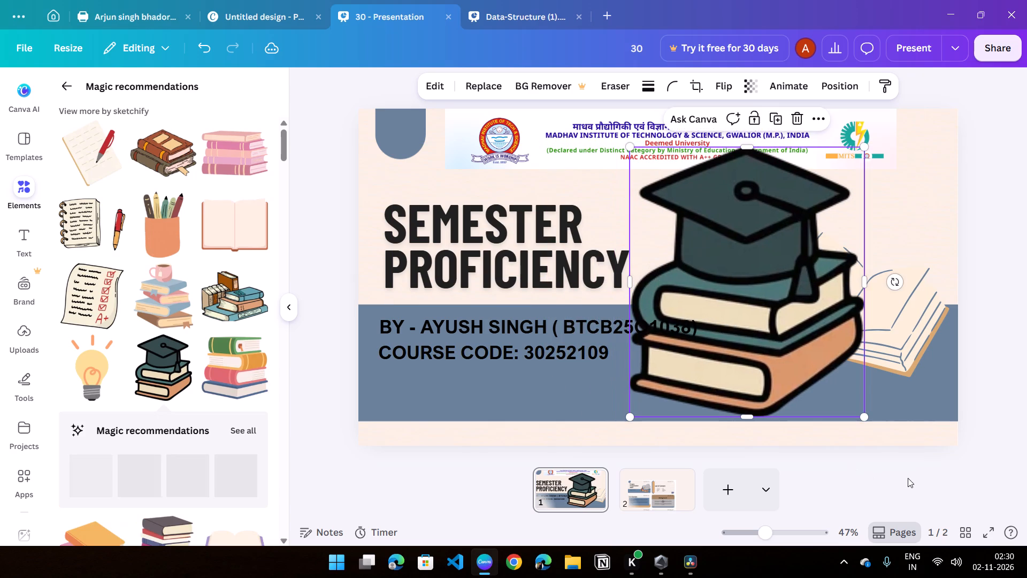
drag(866, 417, 755, 326)
drag(705, 272, 752, 294)
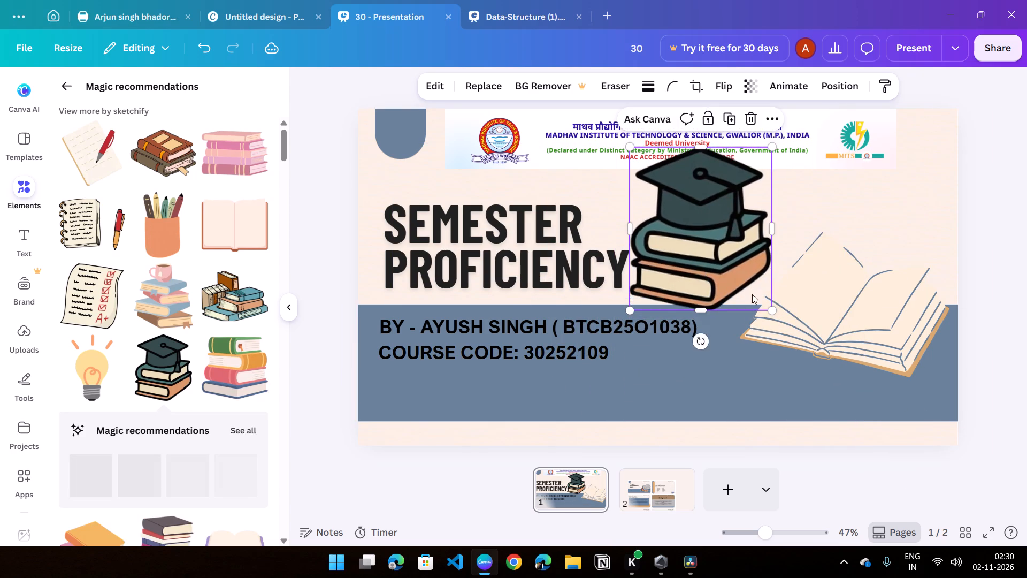
drag(752, 294, 787, 307)
Move the open book graphic from page 1 onto page 2.
click(902, 317)
drag(892, 319, 672, 482)
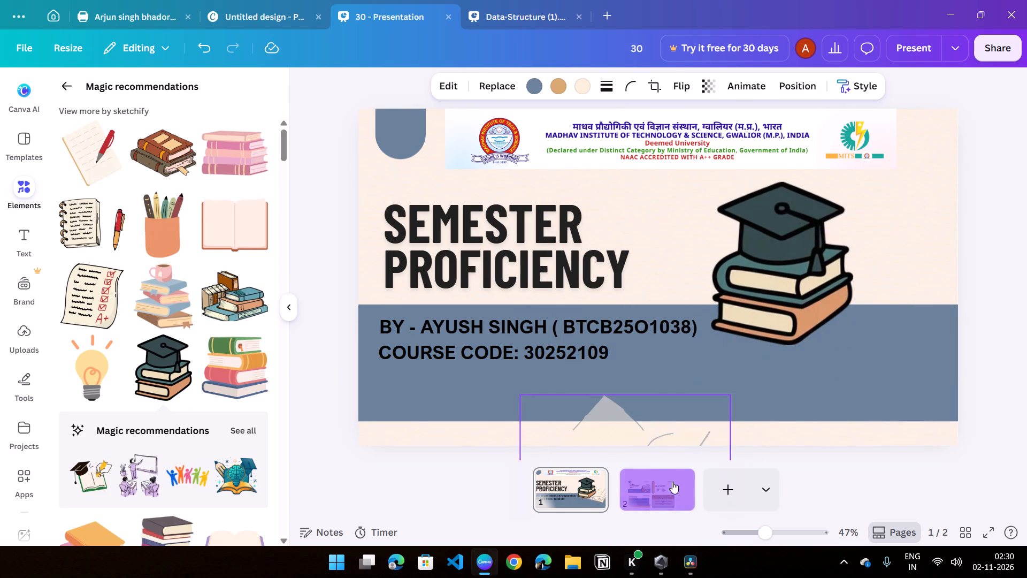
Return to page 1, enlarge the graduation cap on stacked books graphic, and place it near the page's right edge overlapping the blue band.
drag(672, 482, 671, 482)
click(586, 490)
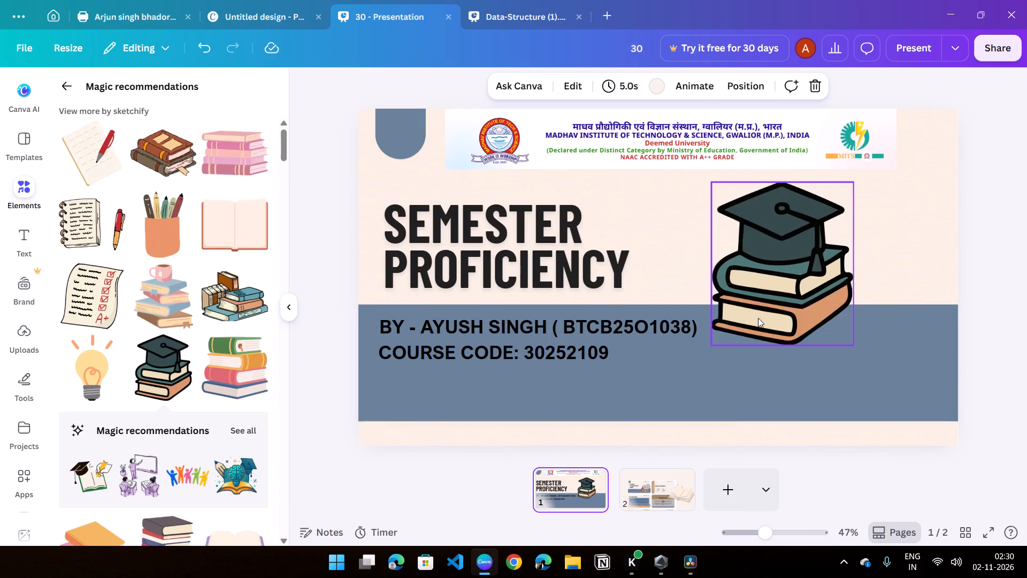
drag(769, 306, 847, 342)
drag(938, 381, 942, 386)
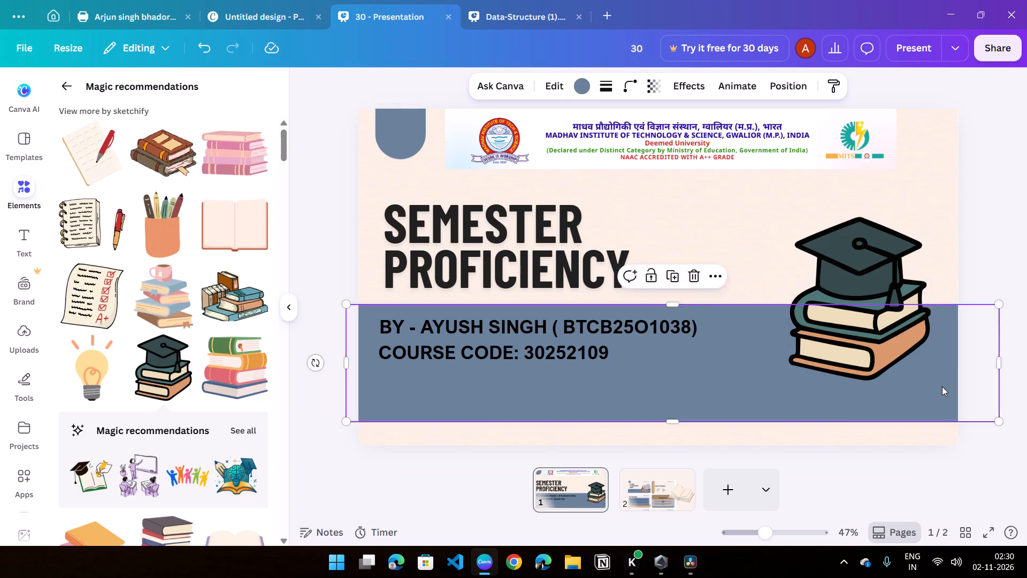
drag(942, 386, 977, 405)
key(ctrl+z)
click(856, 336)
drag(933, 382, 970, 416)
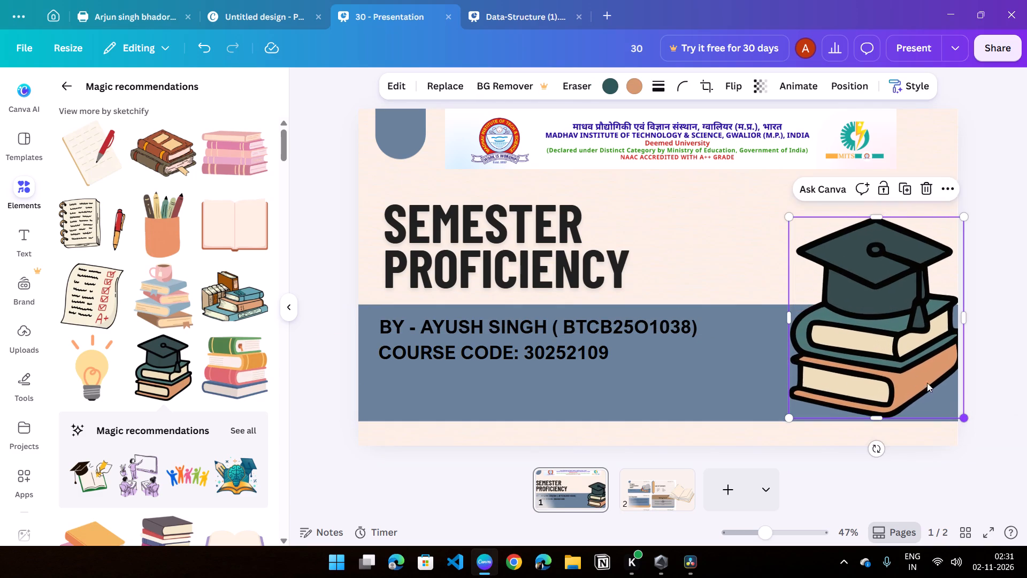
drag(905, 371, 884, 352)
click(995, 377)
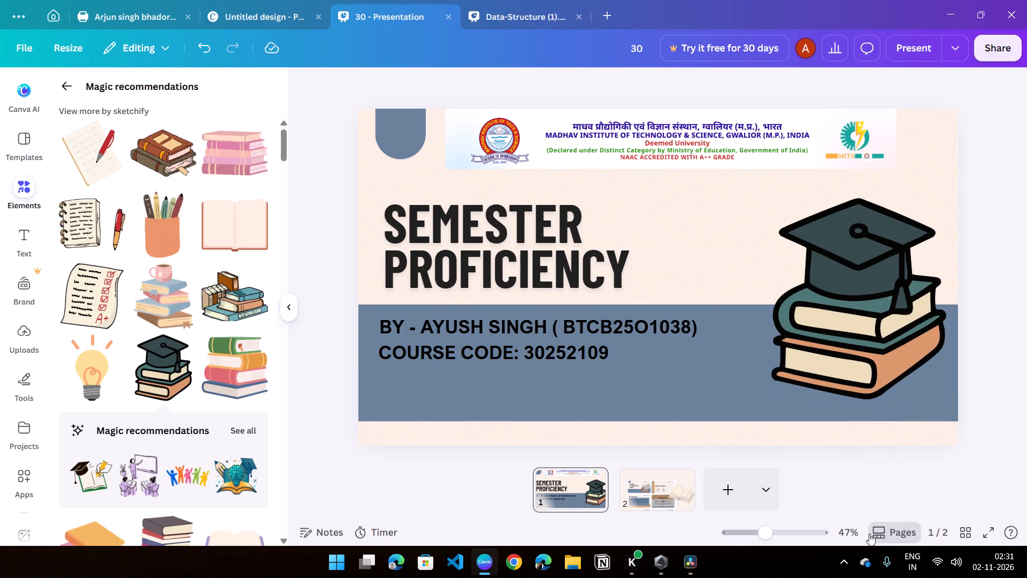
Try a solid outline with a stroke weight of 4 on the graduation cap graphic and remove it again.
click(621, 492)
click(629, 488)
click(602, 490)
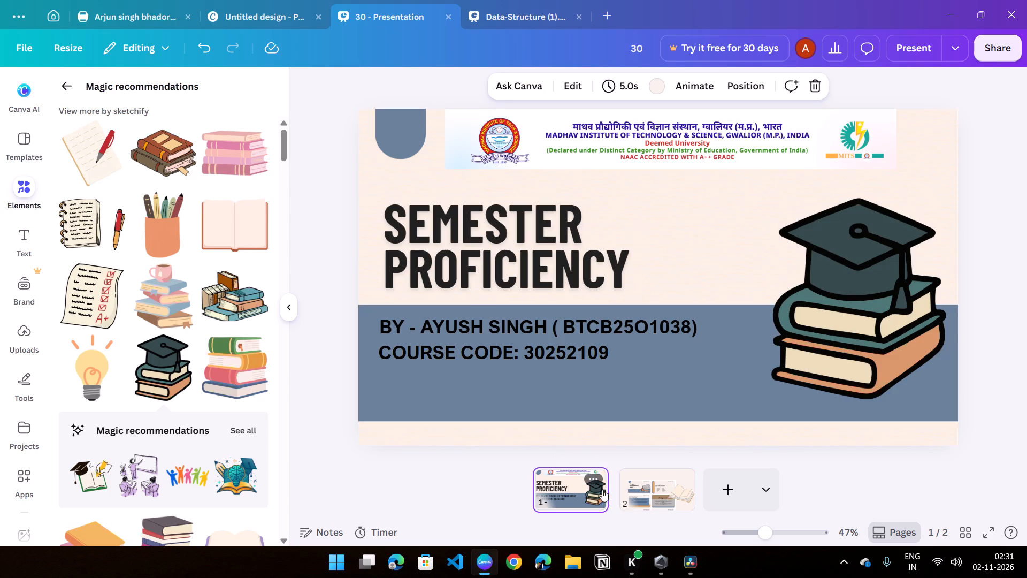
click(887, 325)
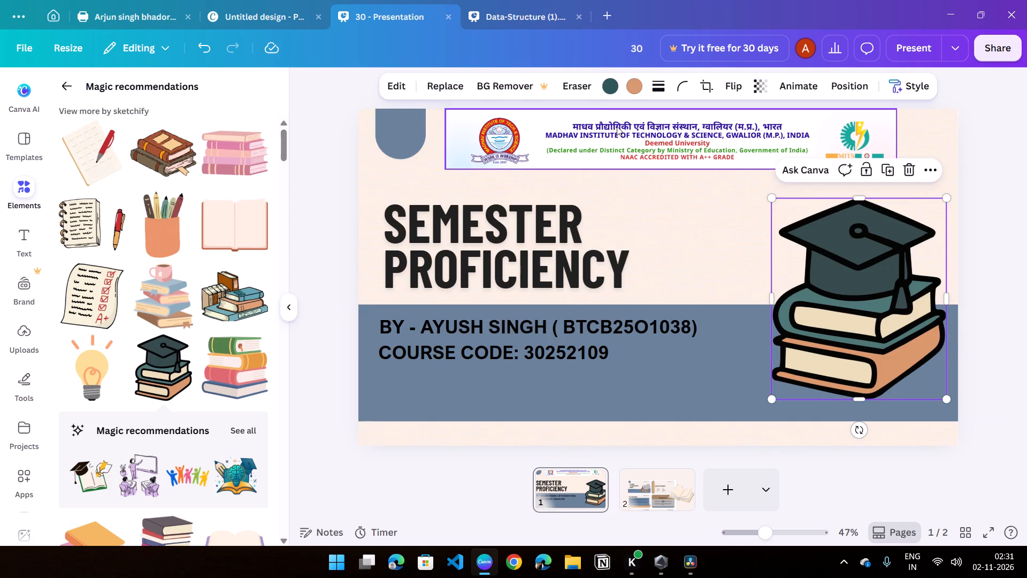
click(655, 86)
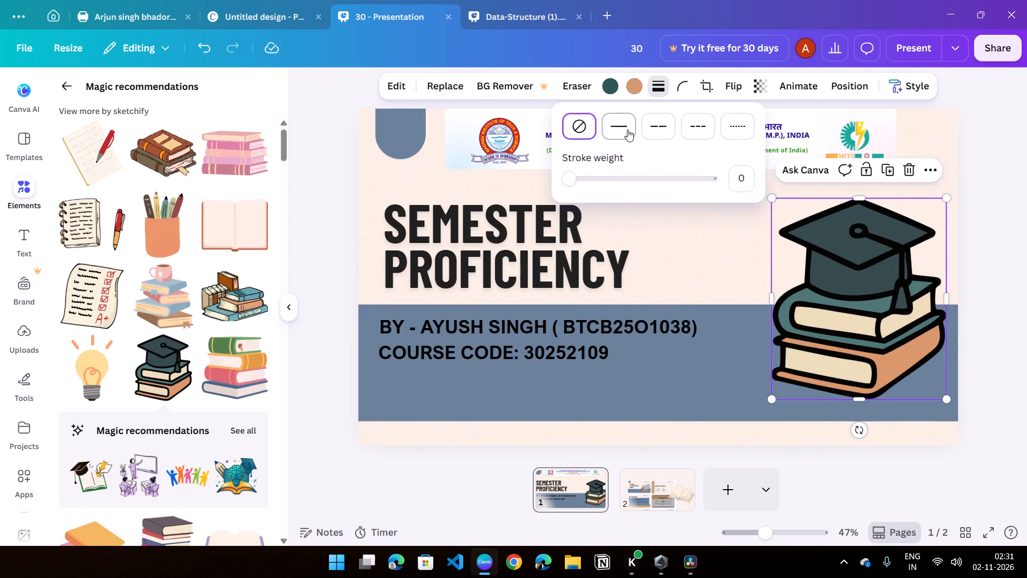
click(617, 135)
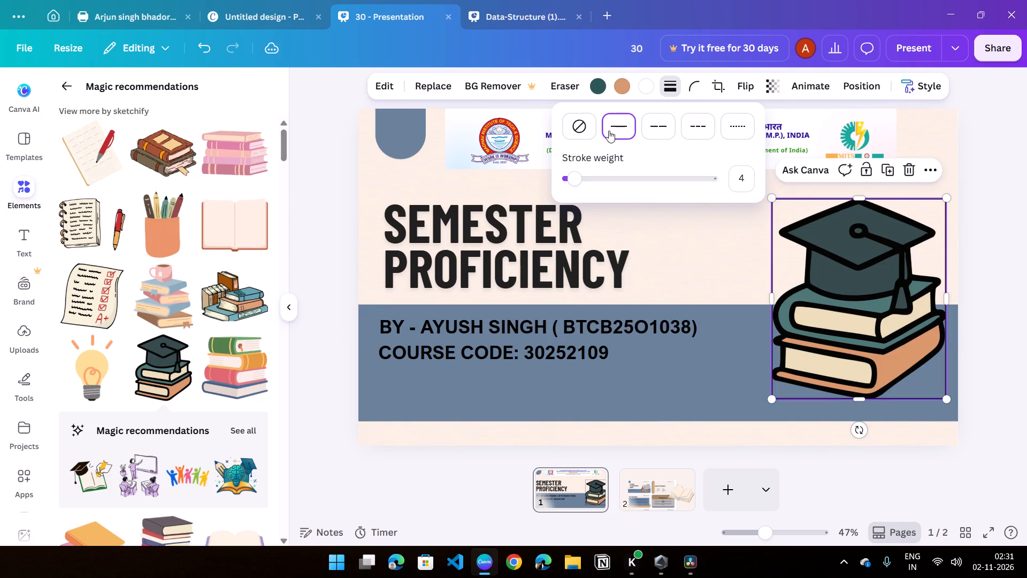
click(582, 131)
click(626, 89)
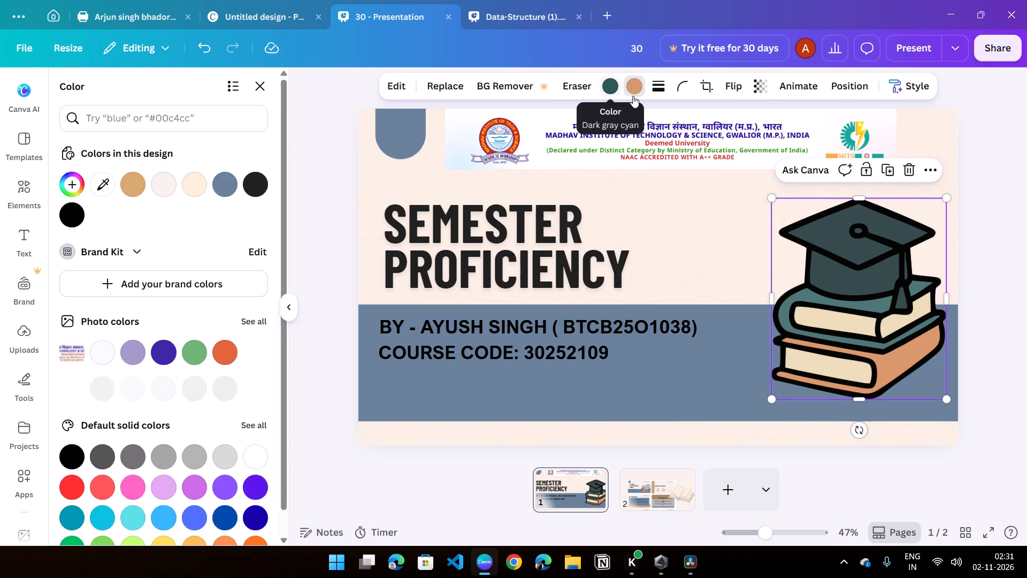
Delete the graduation cap on stacked books graphic from page 1.
click(878, 286)
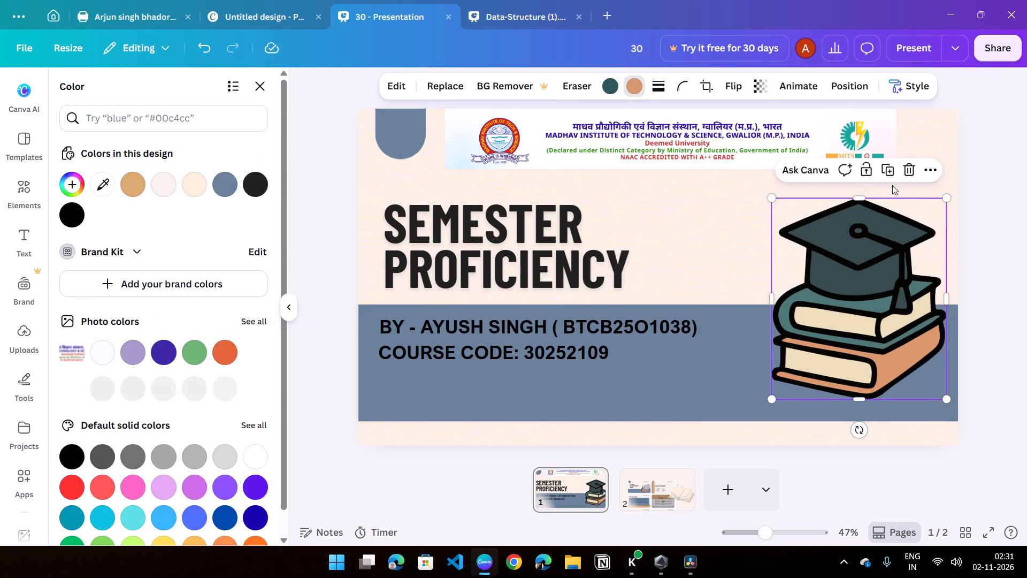
click(869, 248)
click(907, 178)
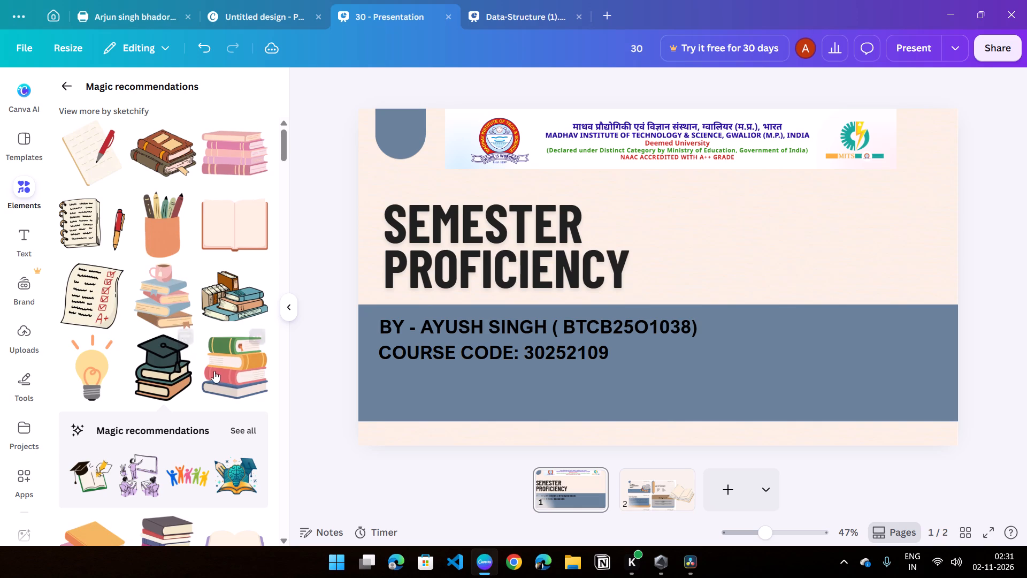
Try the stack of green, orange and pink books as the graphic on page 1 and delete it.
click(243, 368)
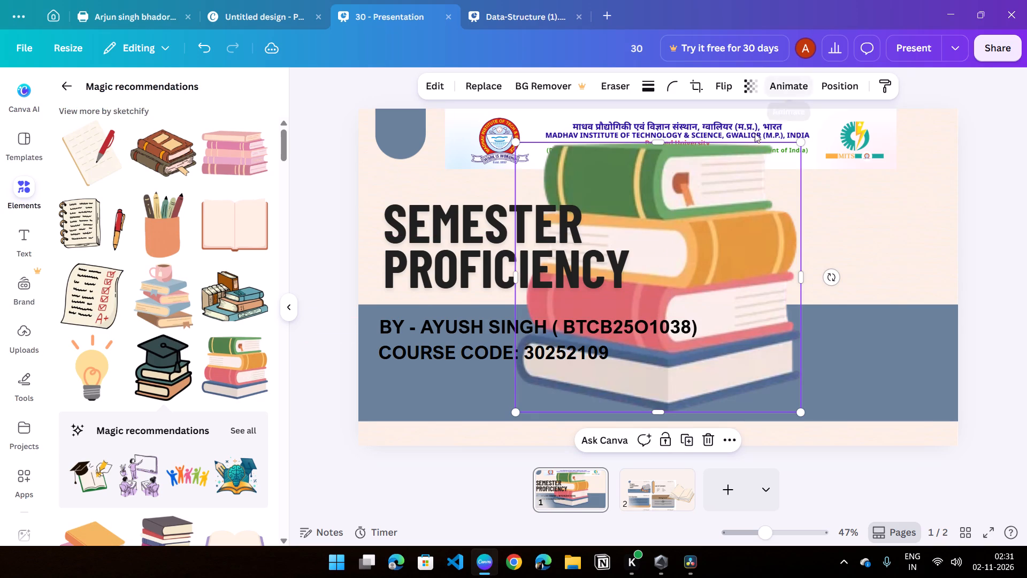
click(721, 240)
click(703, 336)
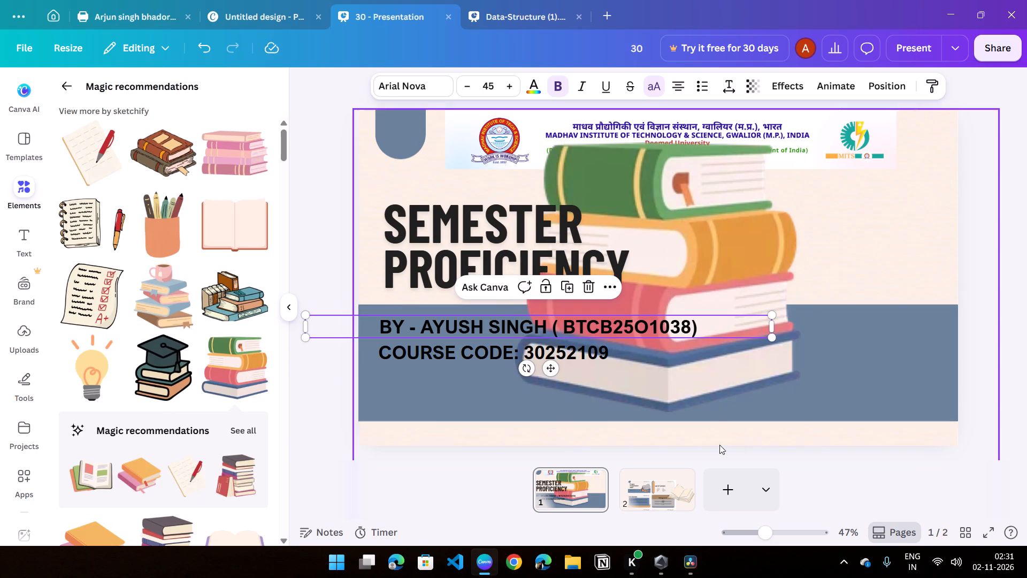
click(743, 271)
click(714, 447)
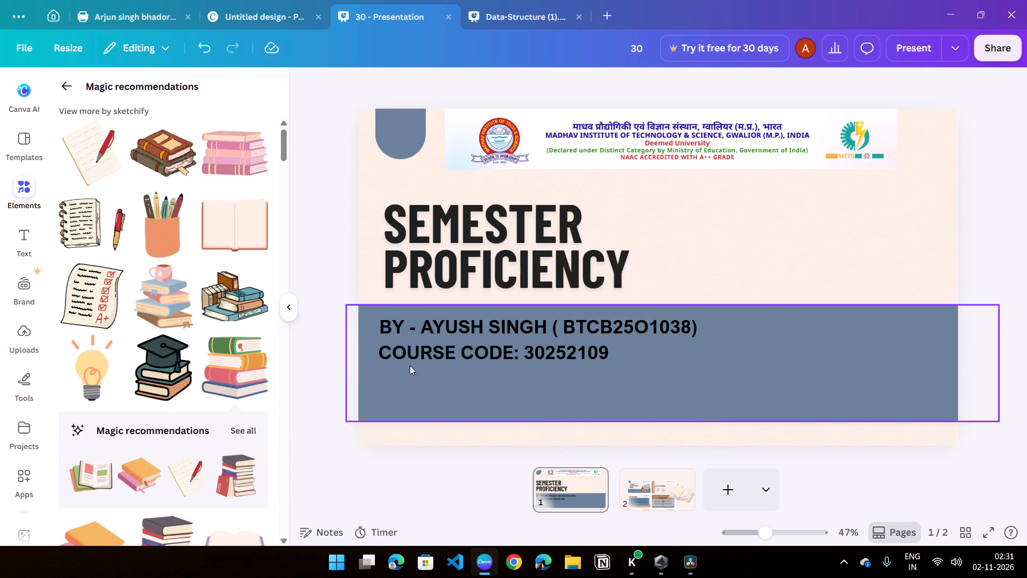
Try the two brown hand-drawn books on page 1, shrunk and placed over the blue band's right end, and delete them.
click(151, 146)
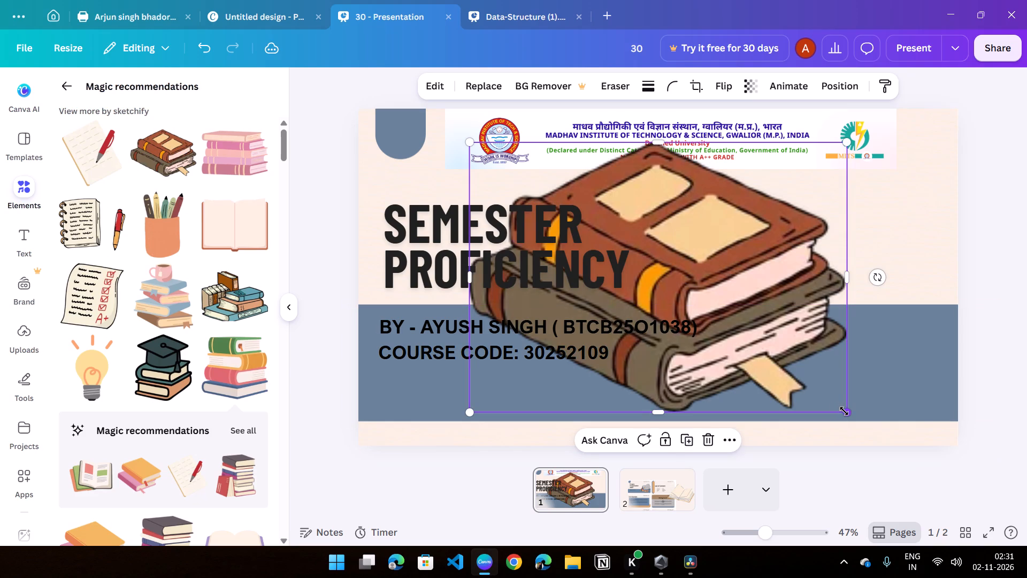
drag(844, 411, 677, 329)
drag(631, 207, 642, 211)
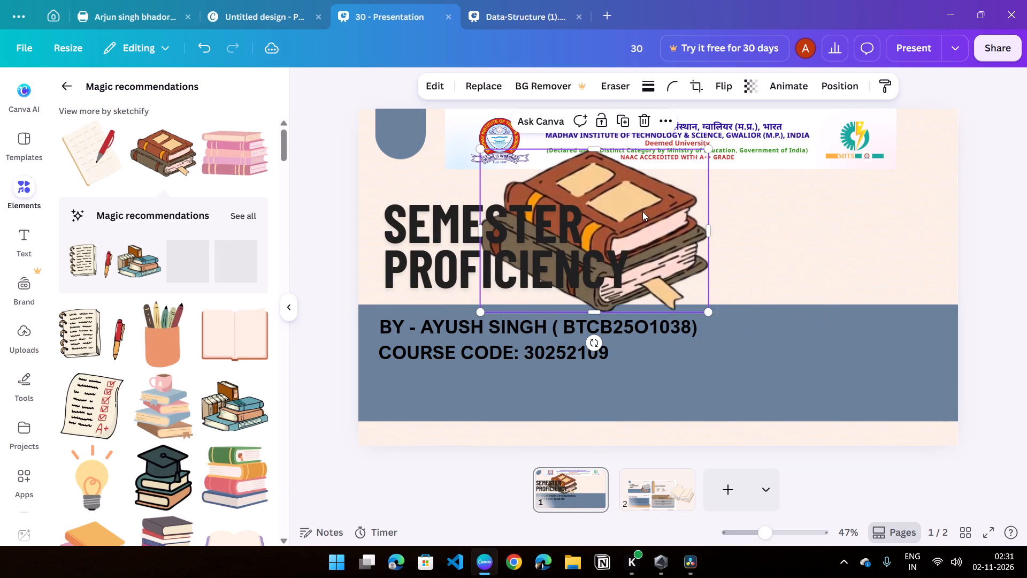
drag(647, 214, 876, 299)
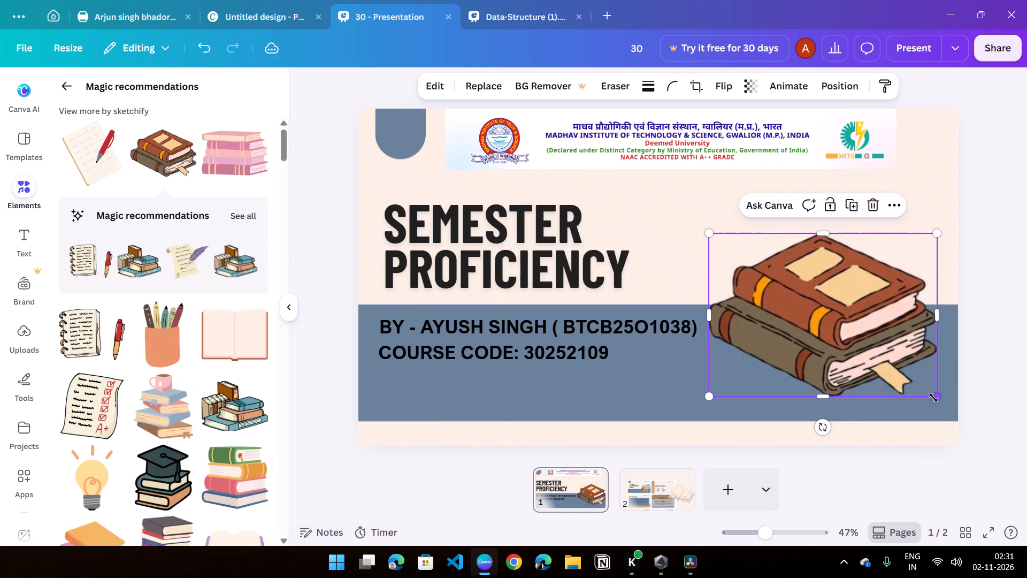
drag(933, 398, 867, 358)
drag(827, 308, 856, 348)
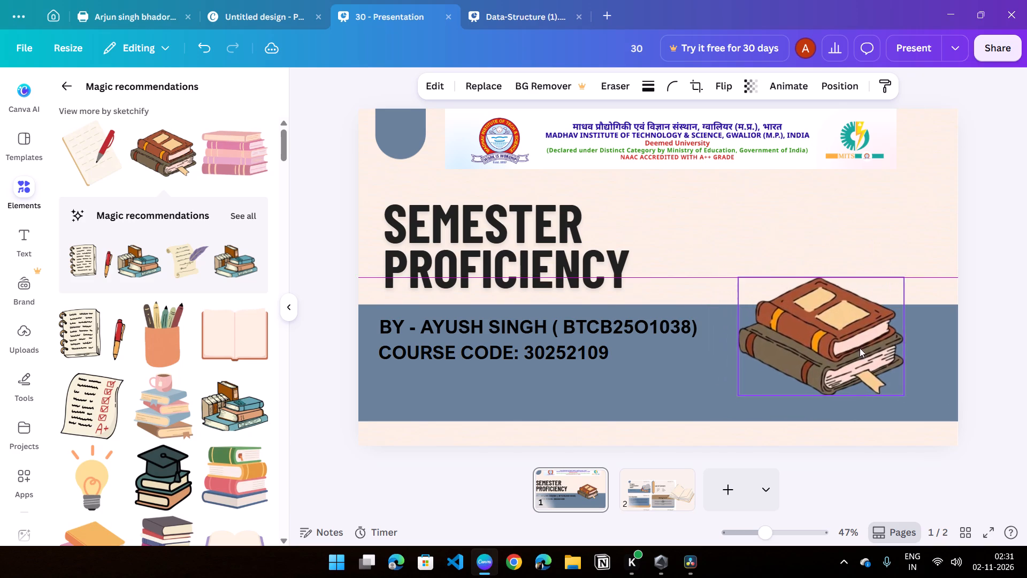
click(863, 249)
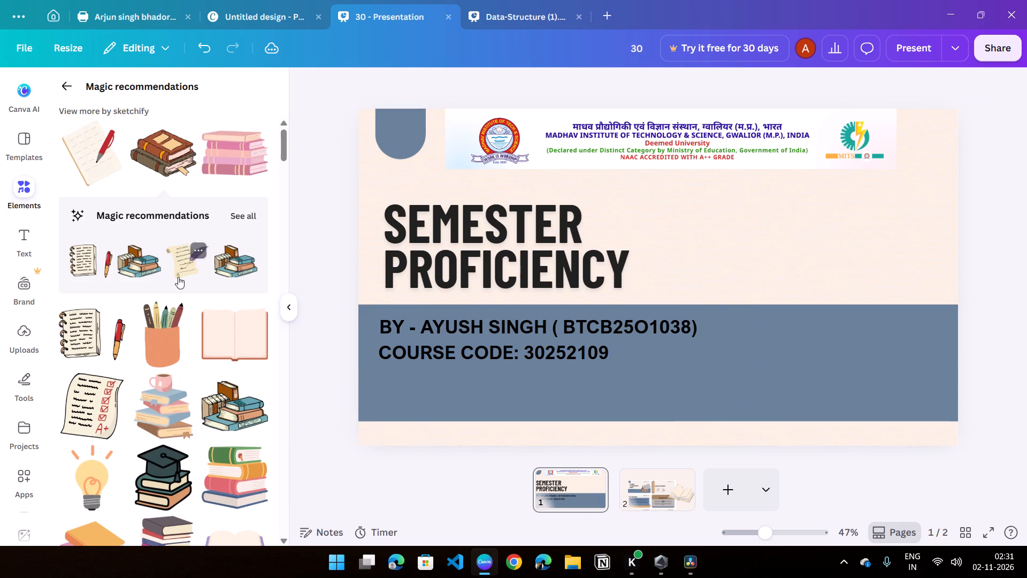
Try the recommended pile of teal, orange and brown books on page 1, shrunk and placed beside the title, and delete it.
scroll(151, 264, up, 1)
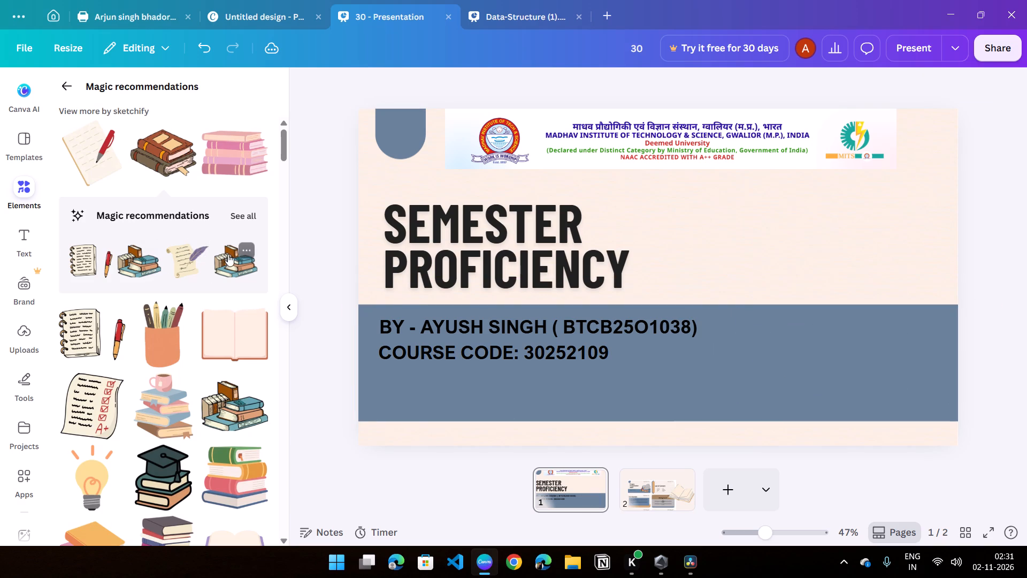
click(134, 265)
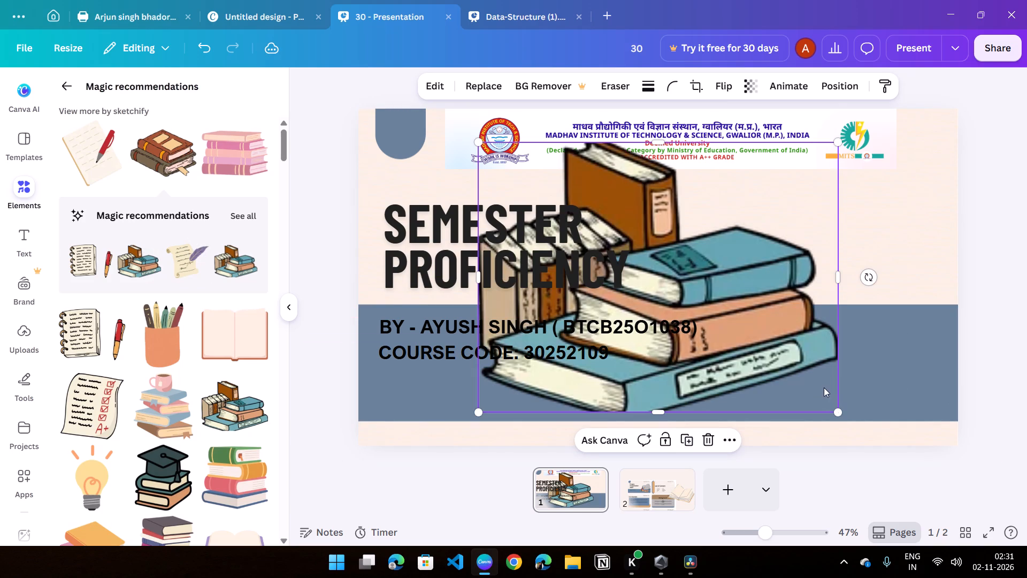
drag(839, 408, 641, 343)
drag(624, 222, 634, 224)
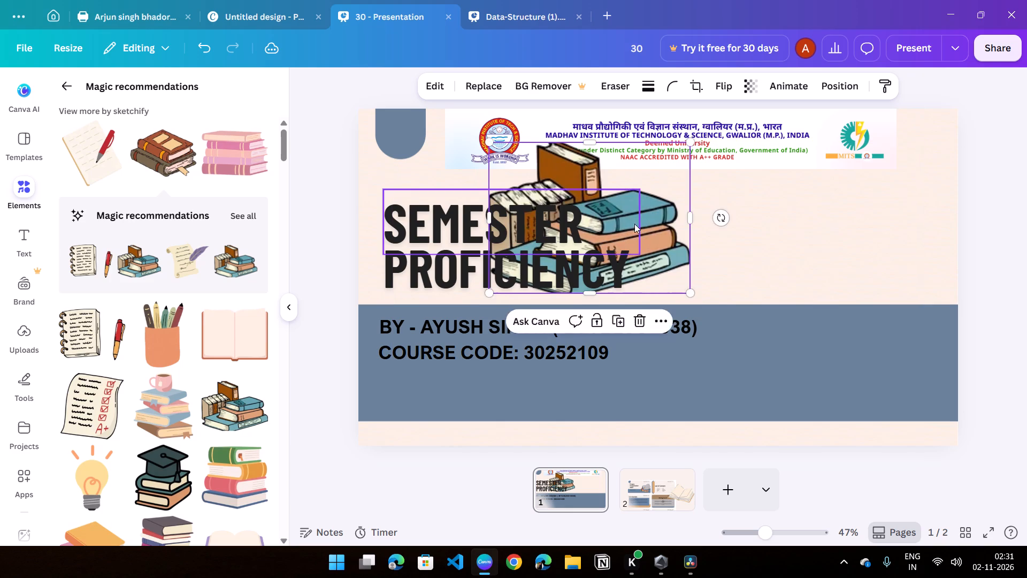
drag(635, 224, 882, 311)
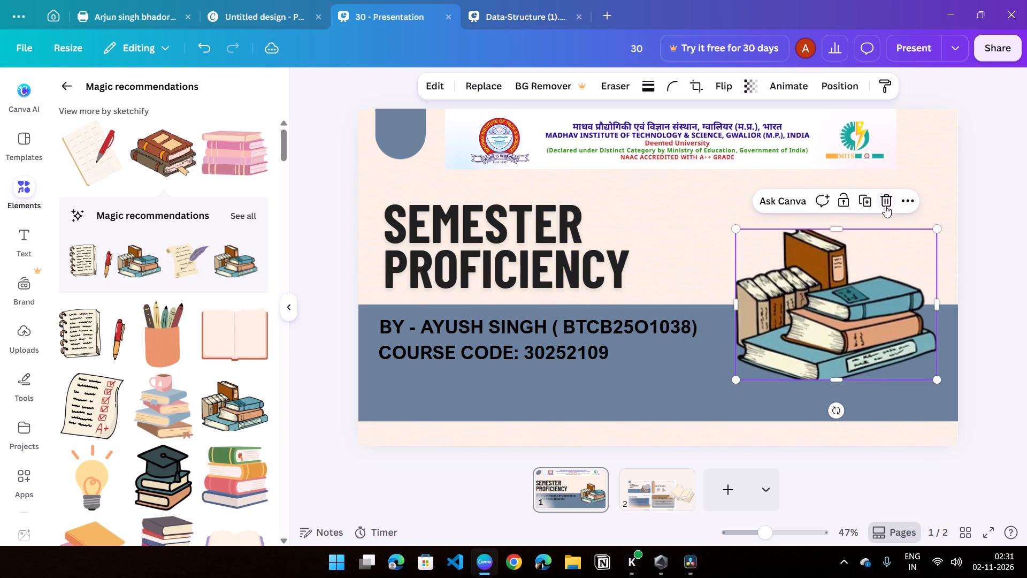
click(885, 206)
Add the closed blue book graphic to page 1, shrink it, and place it at the right end of the blue band.
scroll(136, 369, down, 2)
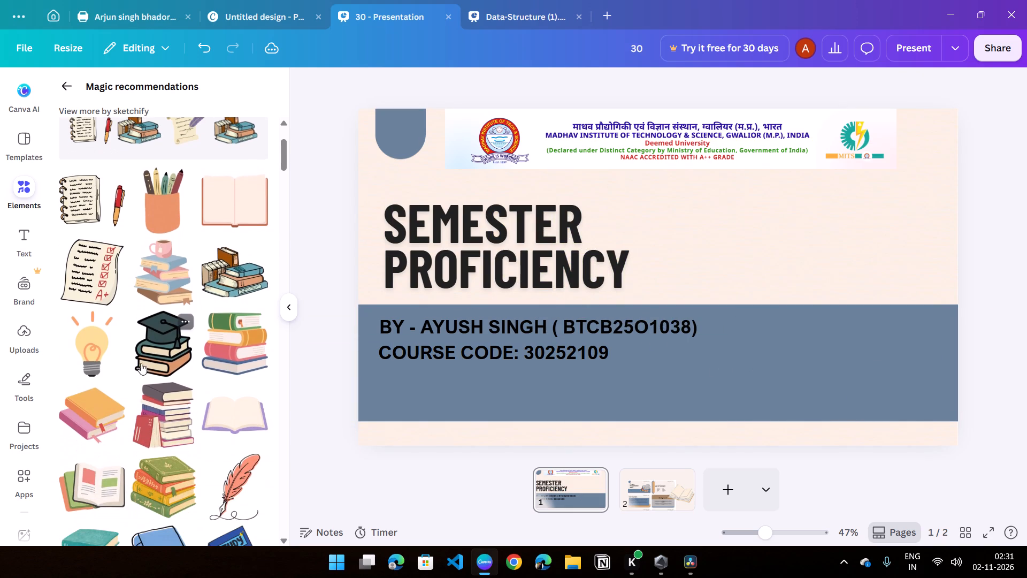
scroll(146, 360, down, 2)
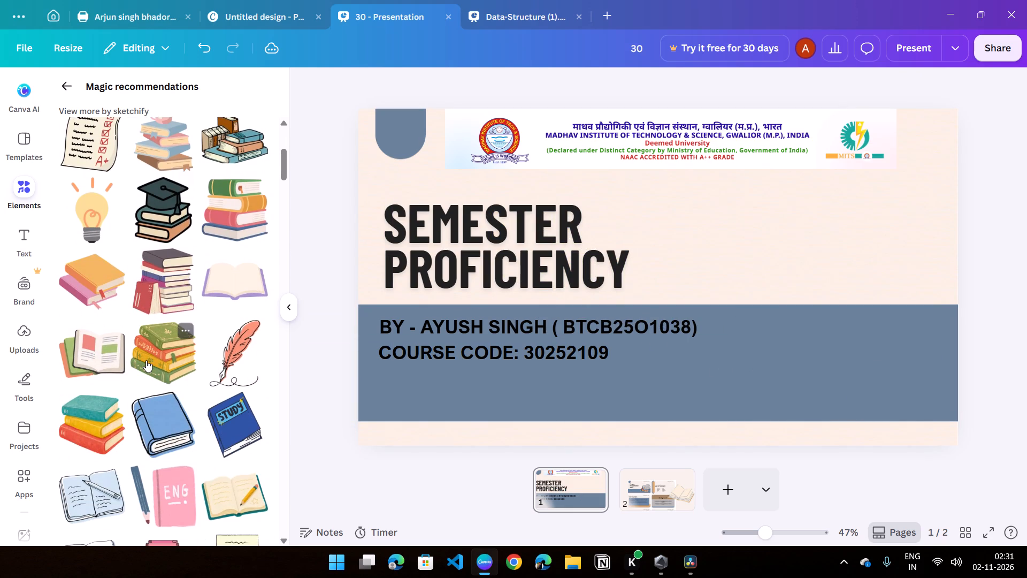
scroll(146, 360, down, 1)
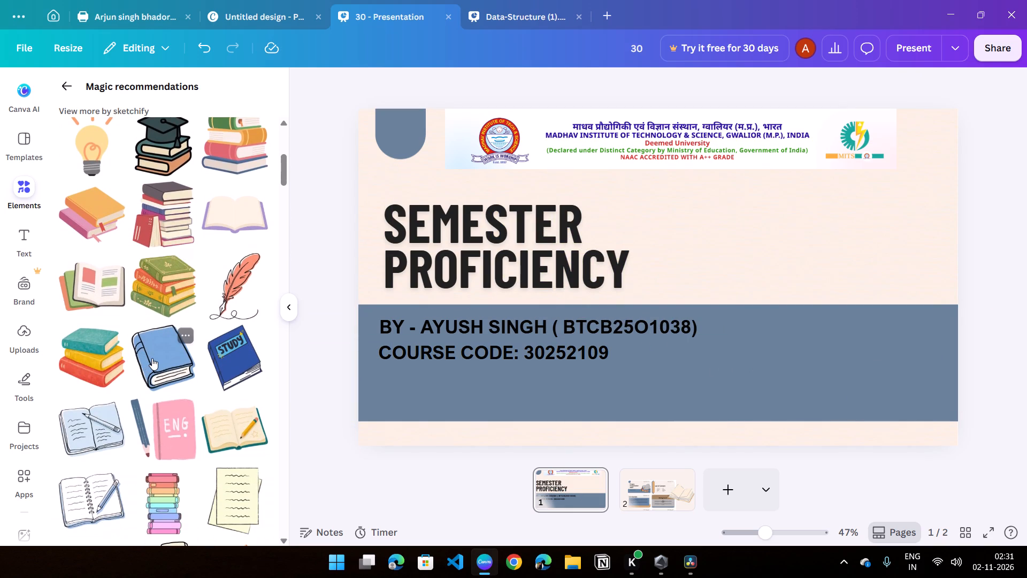
click(152, 358)
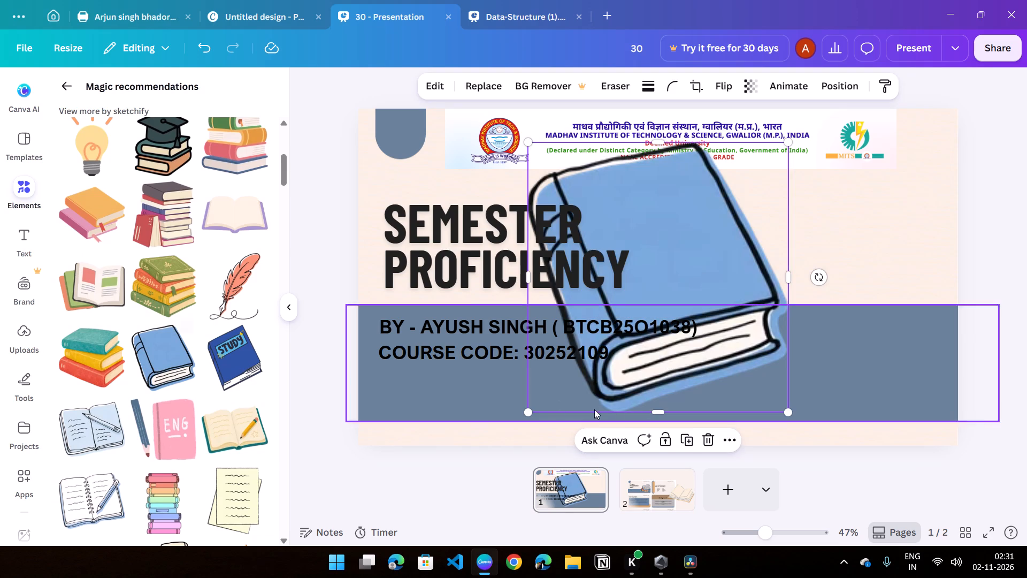
drag(789, 413, 601, 296)
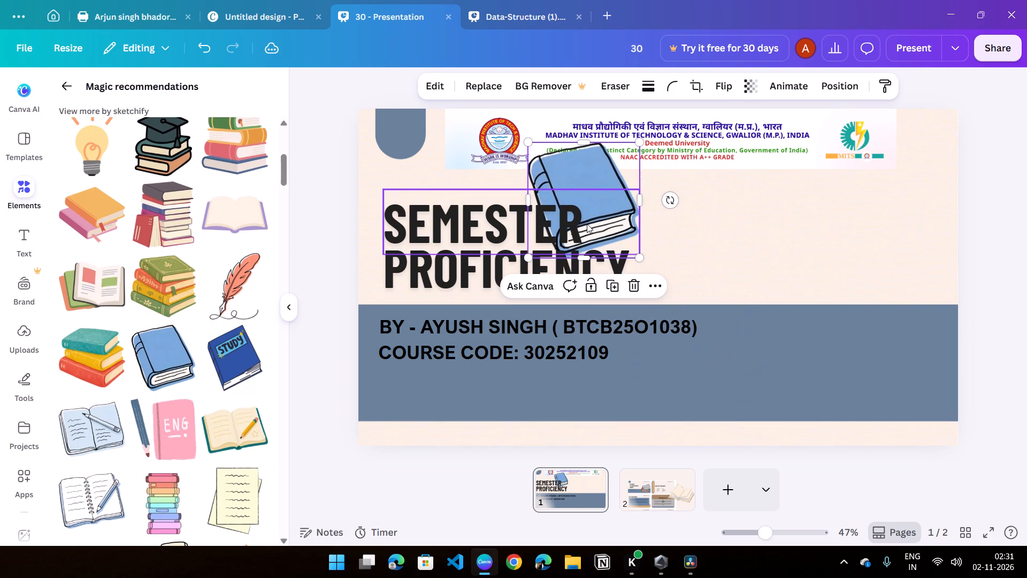
click(607, 200)
drag(606, 175, 875, 294)
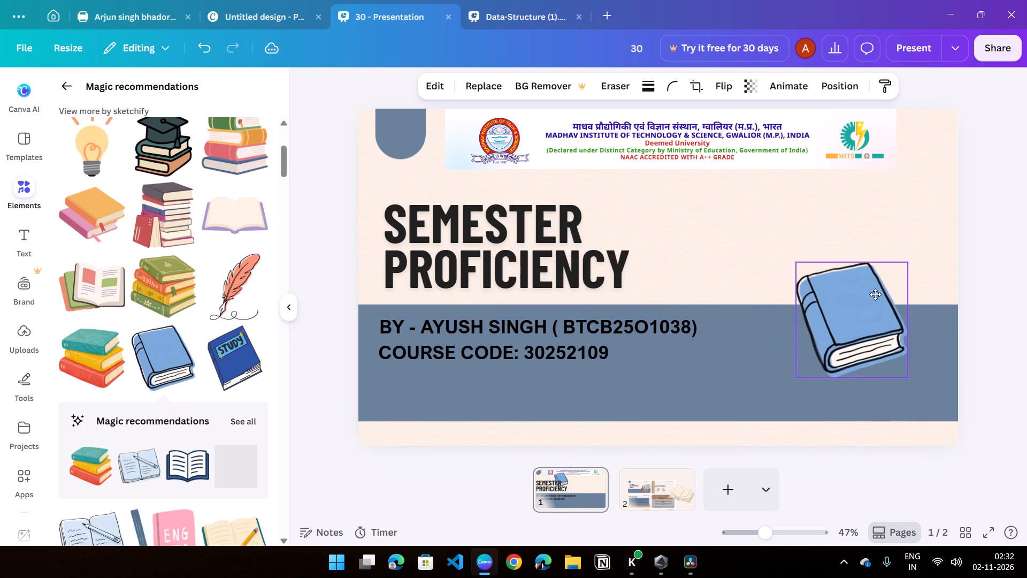
drag(875, 294, 885, 294)
Move the open book graphic from page 2 back onto page 1 and position it above the closed blue book.
click(641, 497)
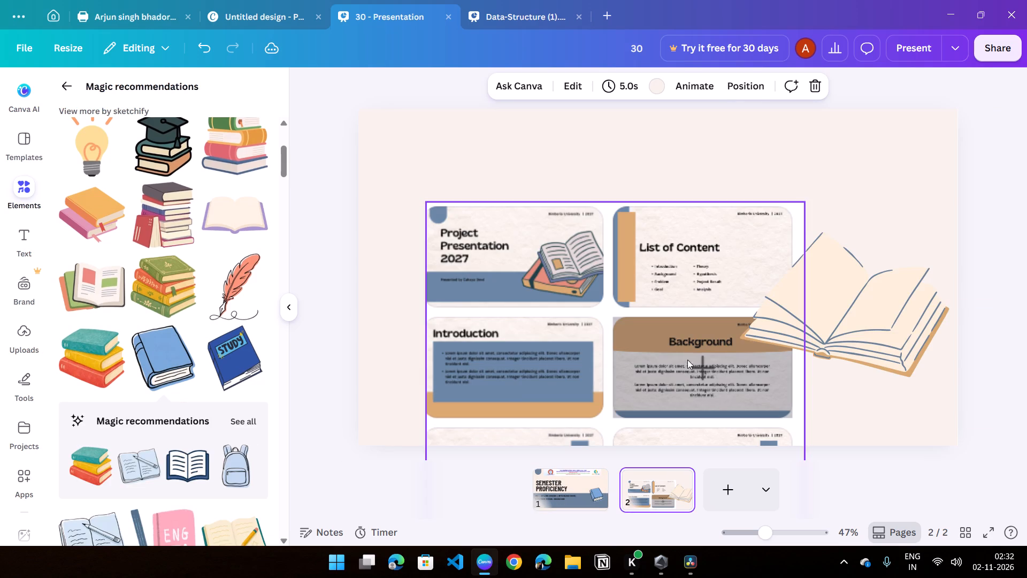
drag(846, 322, 564, 493)
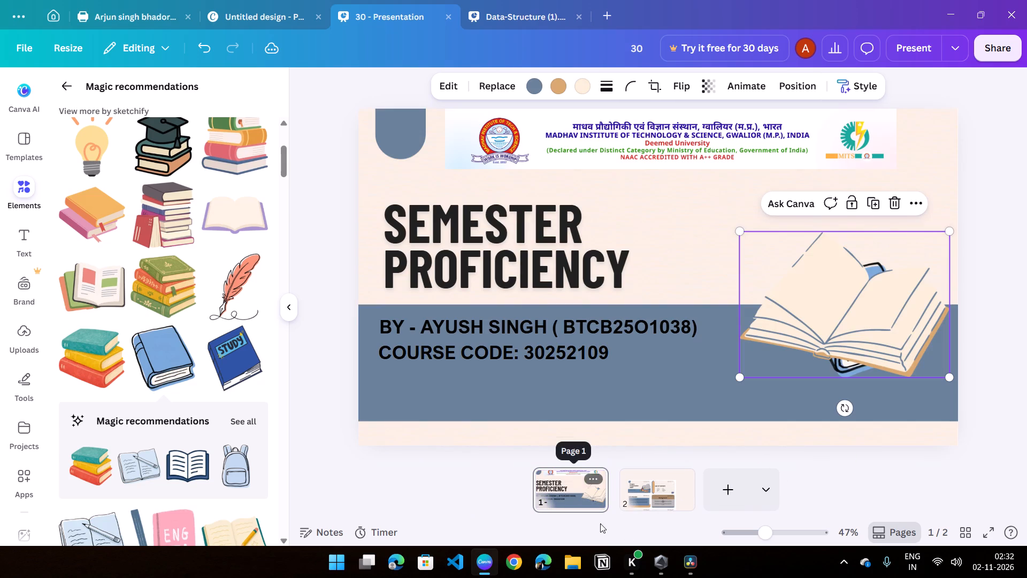
click(847, 367)
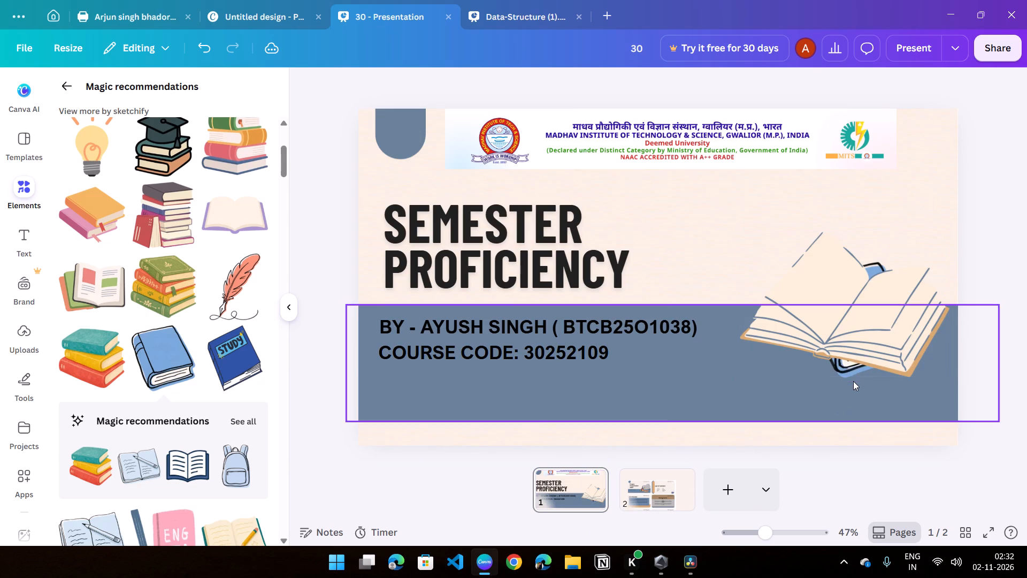
click(853, 381)
click(853, 371)
drag(853, 371, 844, 383)
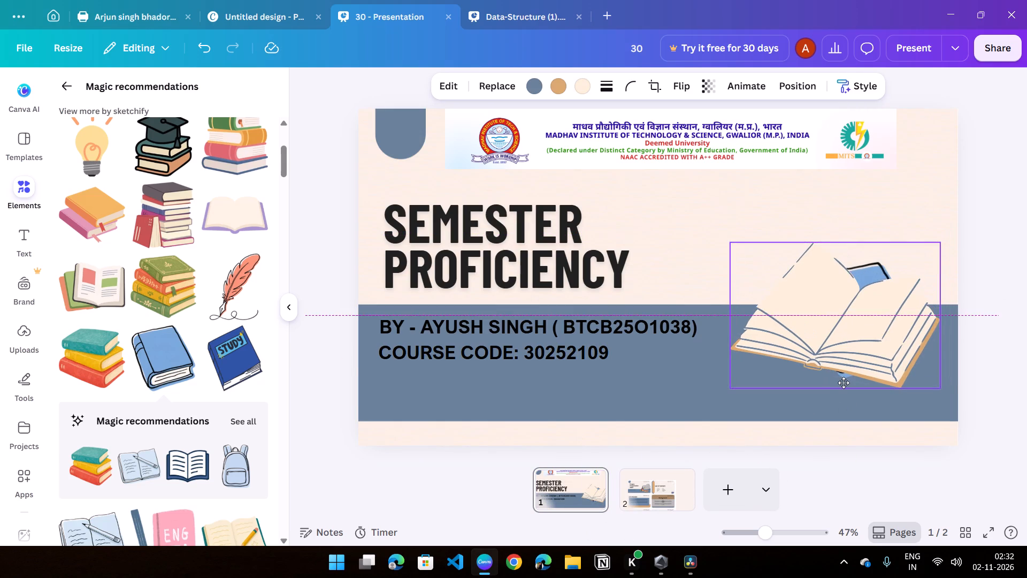
drag(844, 383, 867, 306)
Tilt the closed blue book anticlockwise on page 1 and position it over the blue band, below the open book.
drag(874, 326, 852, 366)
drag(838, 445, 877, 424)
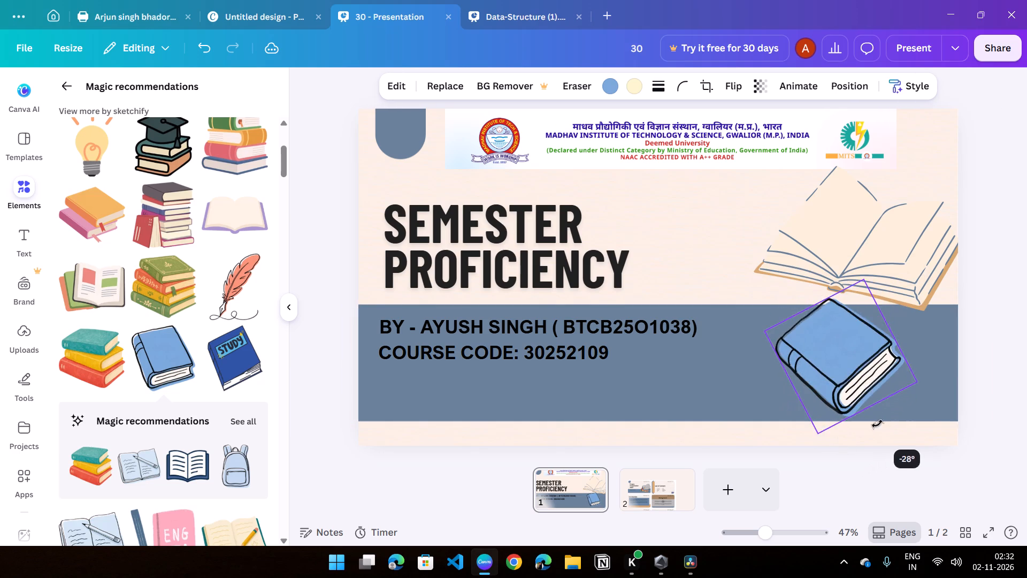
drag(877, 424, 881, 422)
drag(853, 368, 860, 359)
Lower the open book onto the closed blue book so it overlaps the blue band at the page's right edge.
click(880, 269)
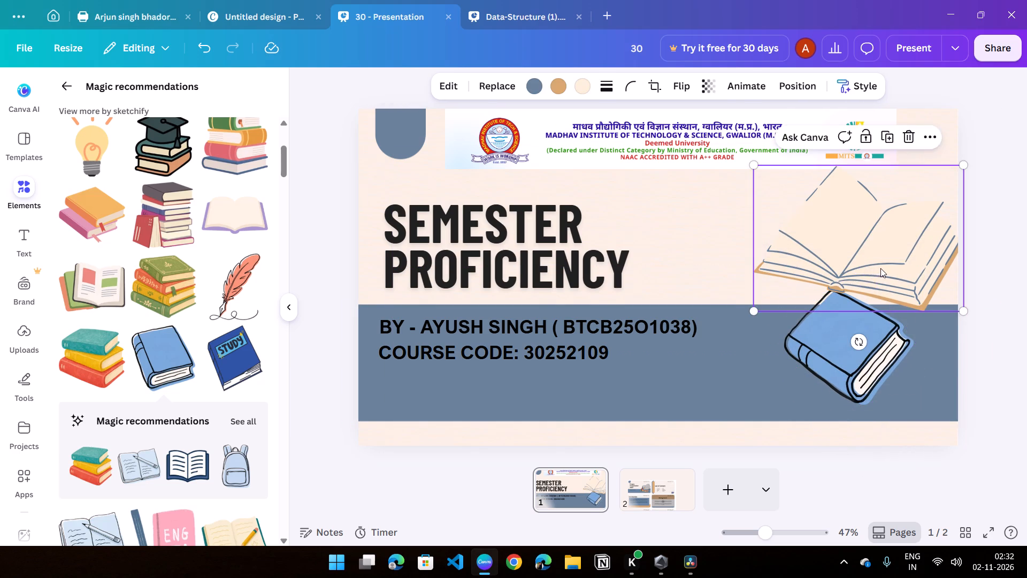
drag(881, 268, 877, 335)
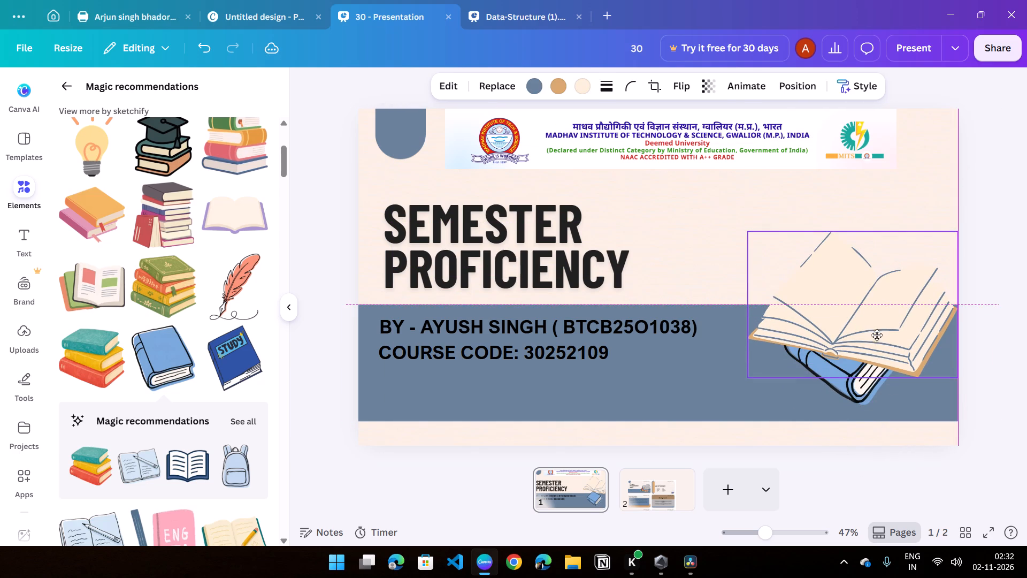
drag(877, 335, 877, 337)
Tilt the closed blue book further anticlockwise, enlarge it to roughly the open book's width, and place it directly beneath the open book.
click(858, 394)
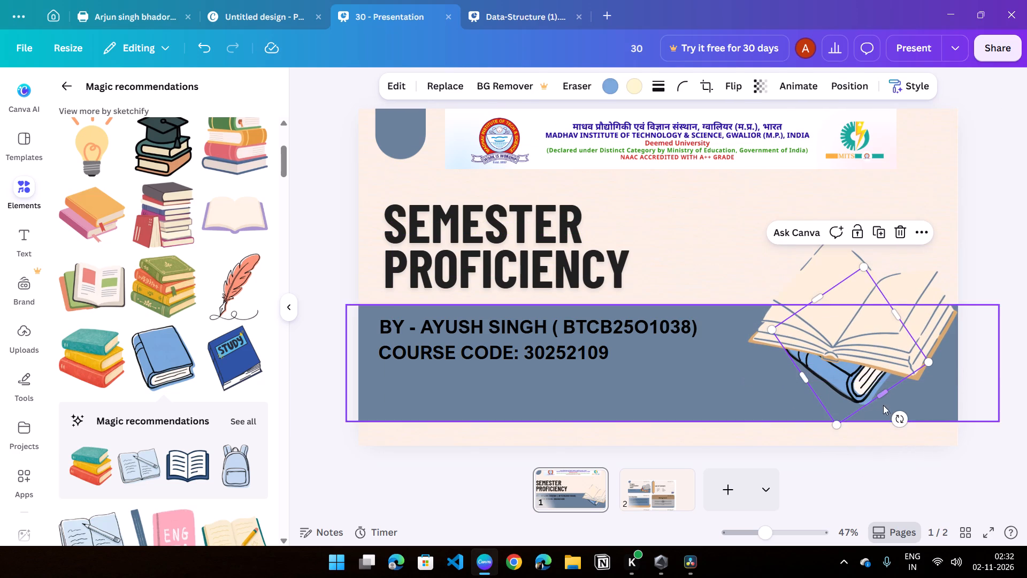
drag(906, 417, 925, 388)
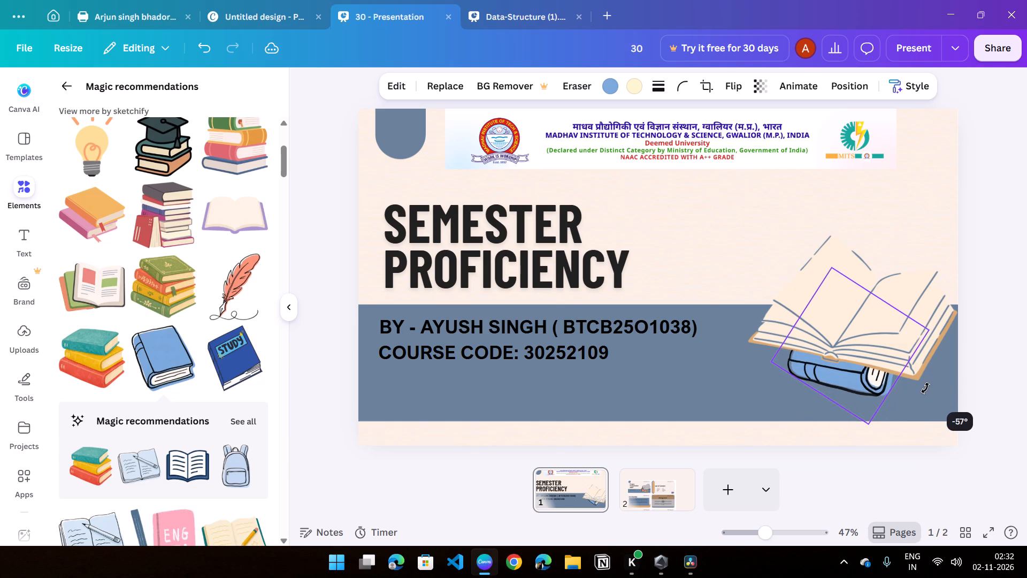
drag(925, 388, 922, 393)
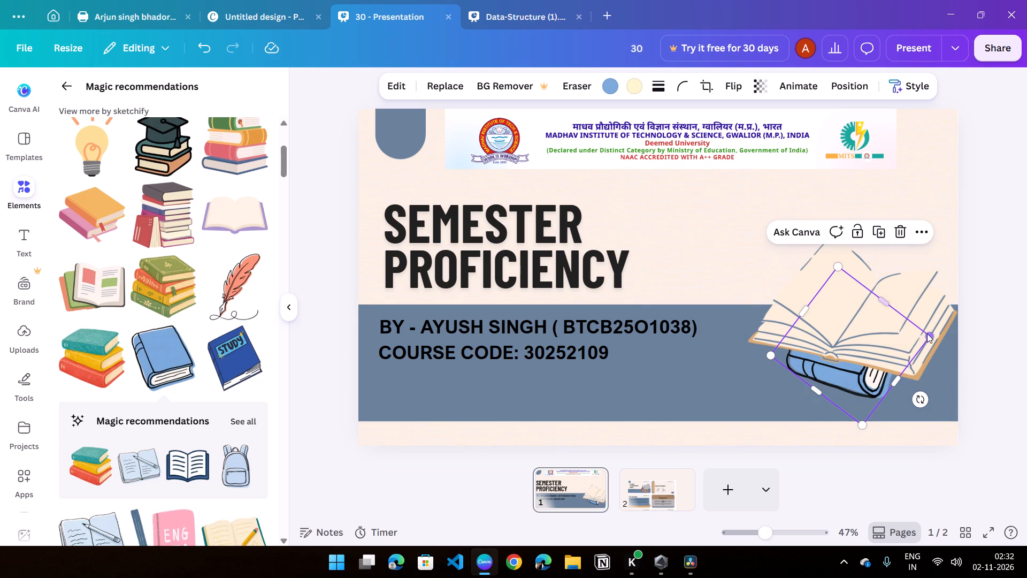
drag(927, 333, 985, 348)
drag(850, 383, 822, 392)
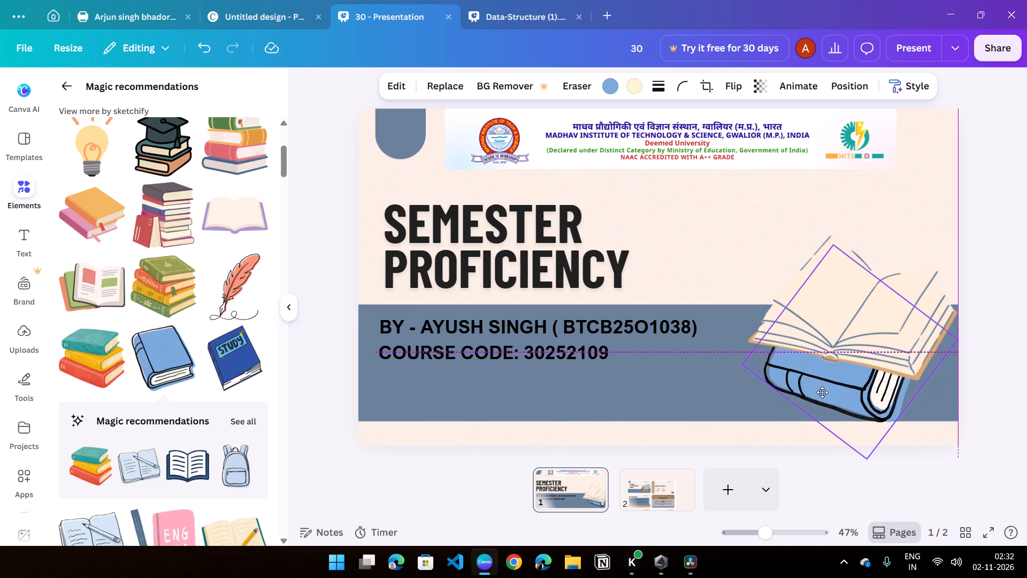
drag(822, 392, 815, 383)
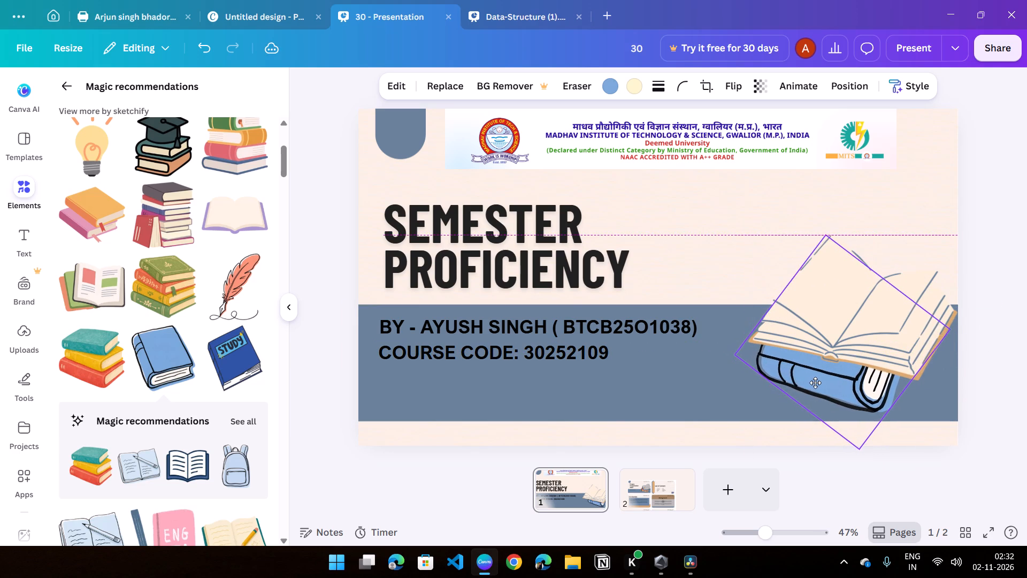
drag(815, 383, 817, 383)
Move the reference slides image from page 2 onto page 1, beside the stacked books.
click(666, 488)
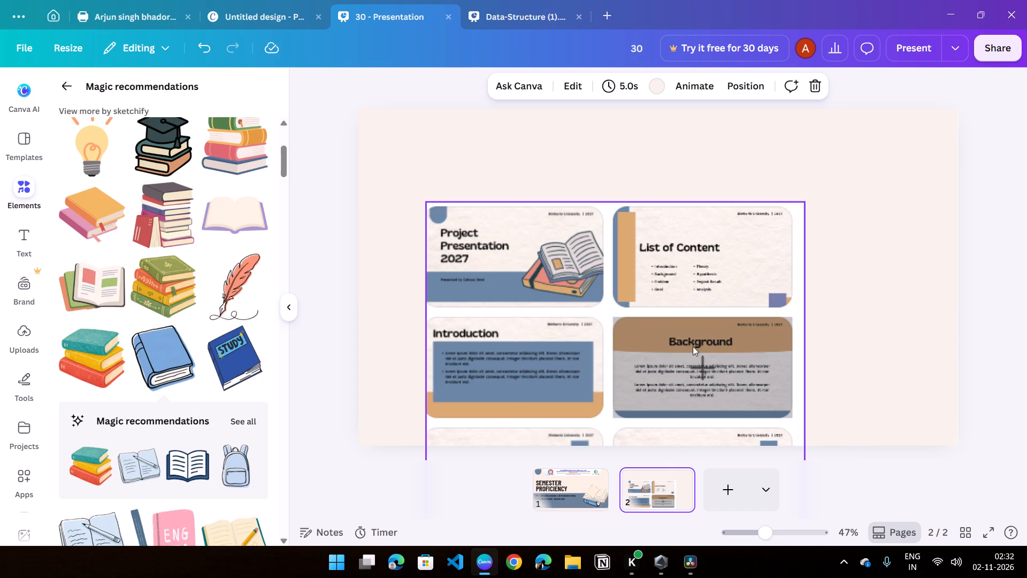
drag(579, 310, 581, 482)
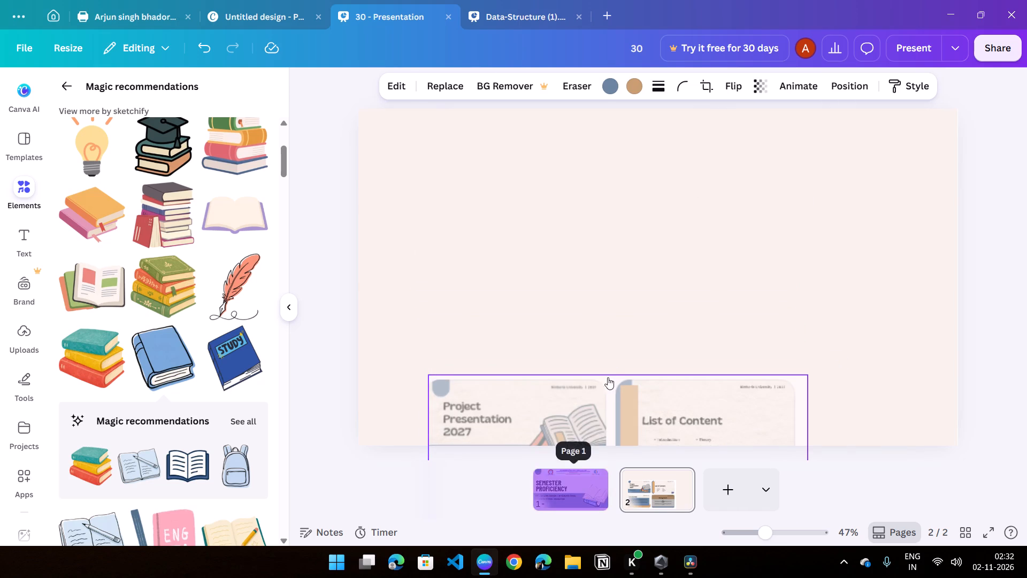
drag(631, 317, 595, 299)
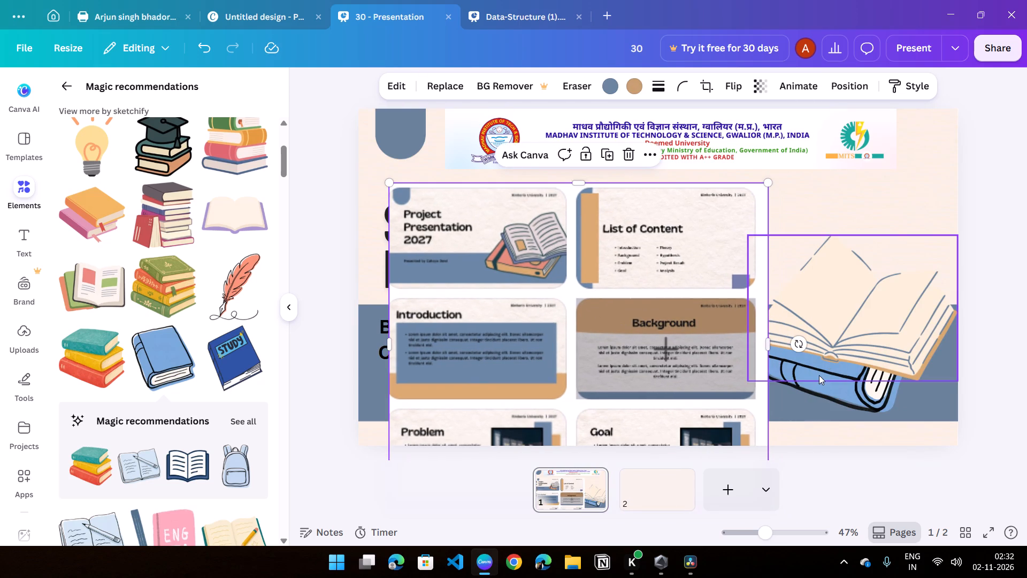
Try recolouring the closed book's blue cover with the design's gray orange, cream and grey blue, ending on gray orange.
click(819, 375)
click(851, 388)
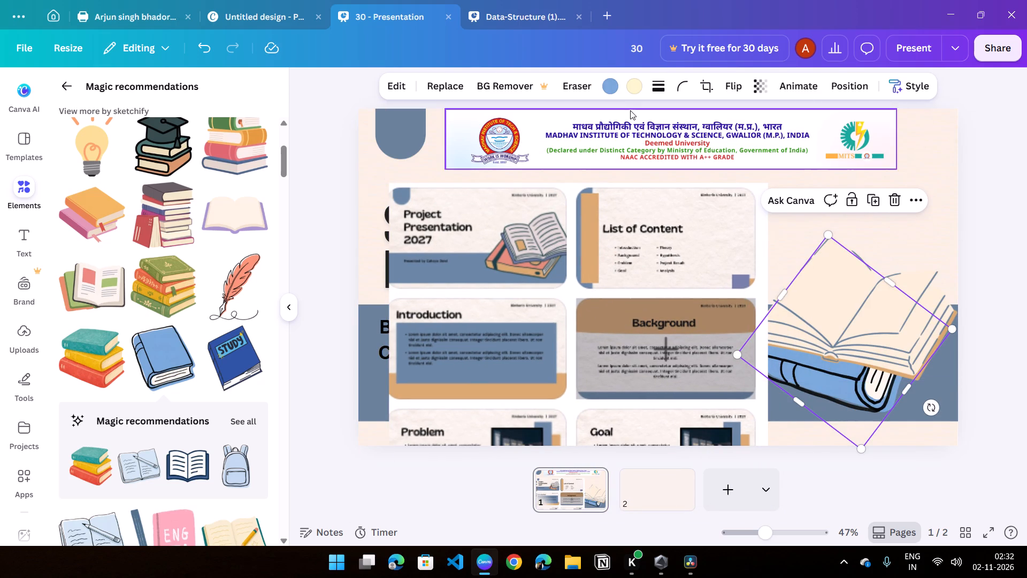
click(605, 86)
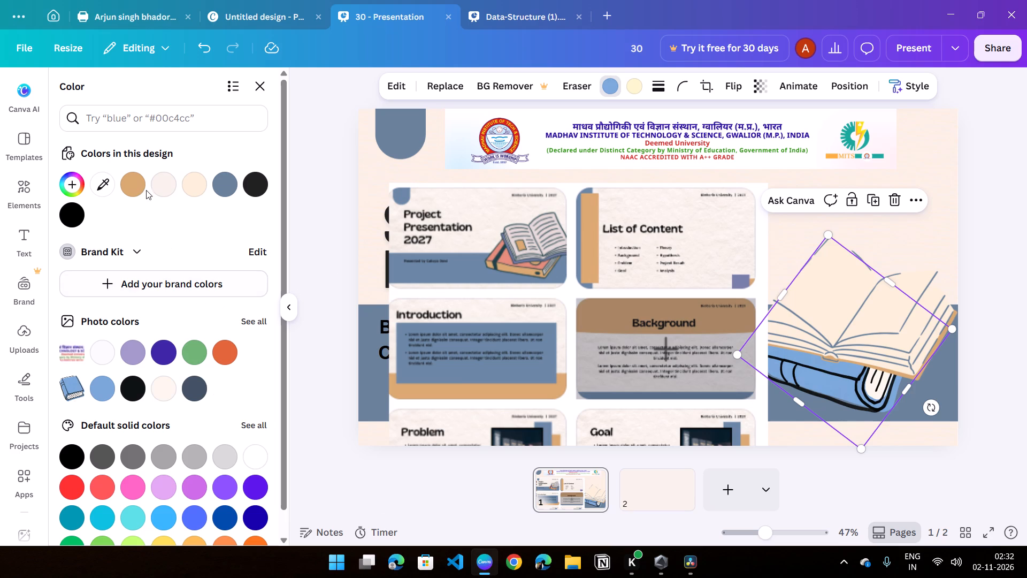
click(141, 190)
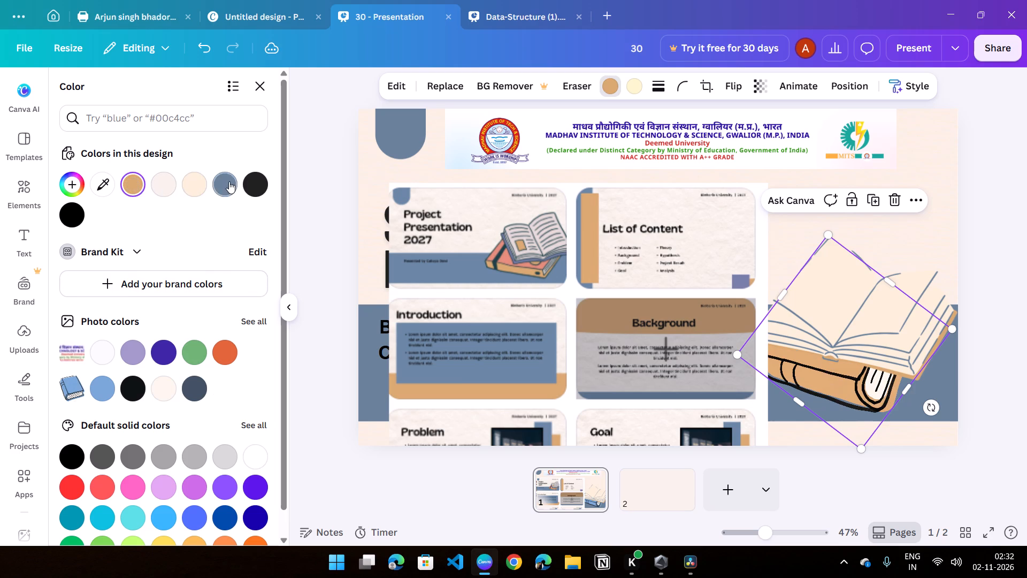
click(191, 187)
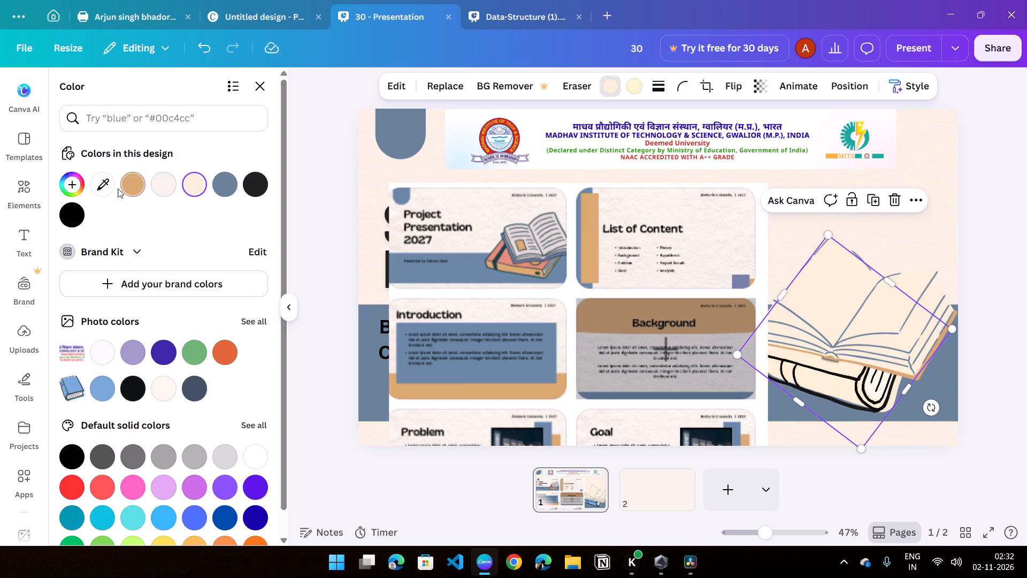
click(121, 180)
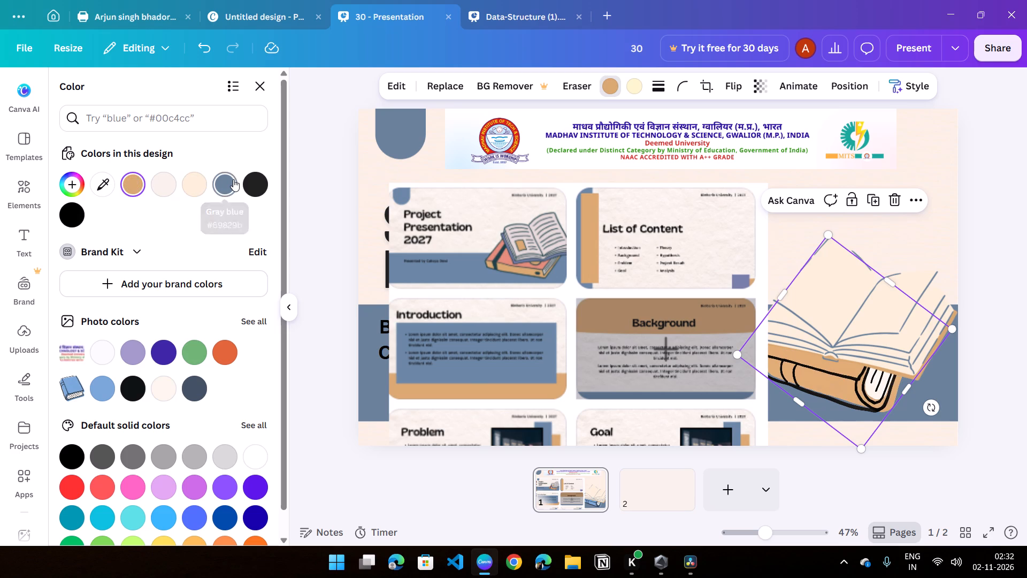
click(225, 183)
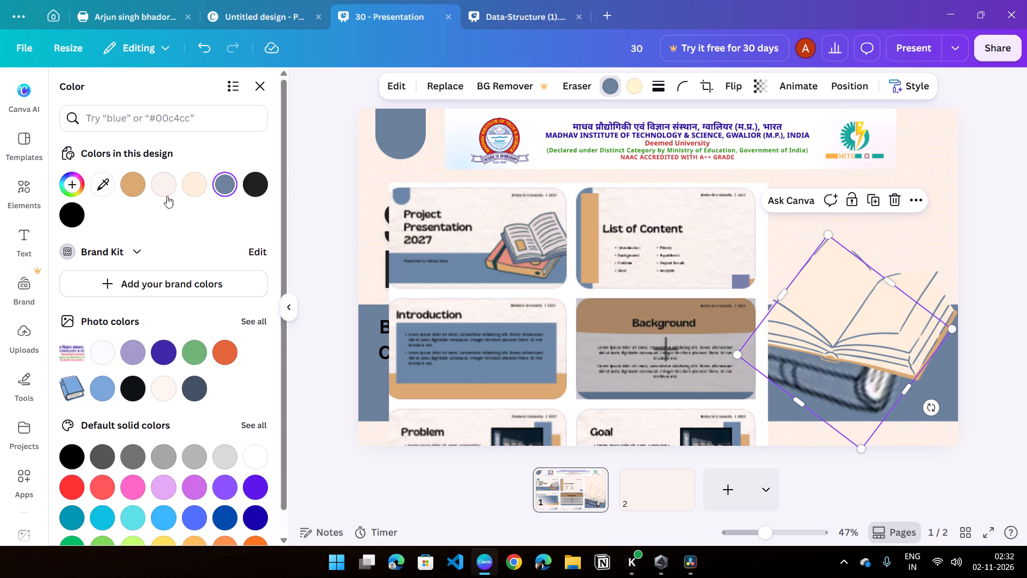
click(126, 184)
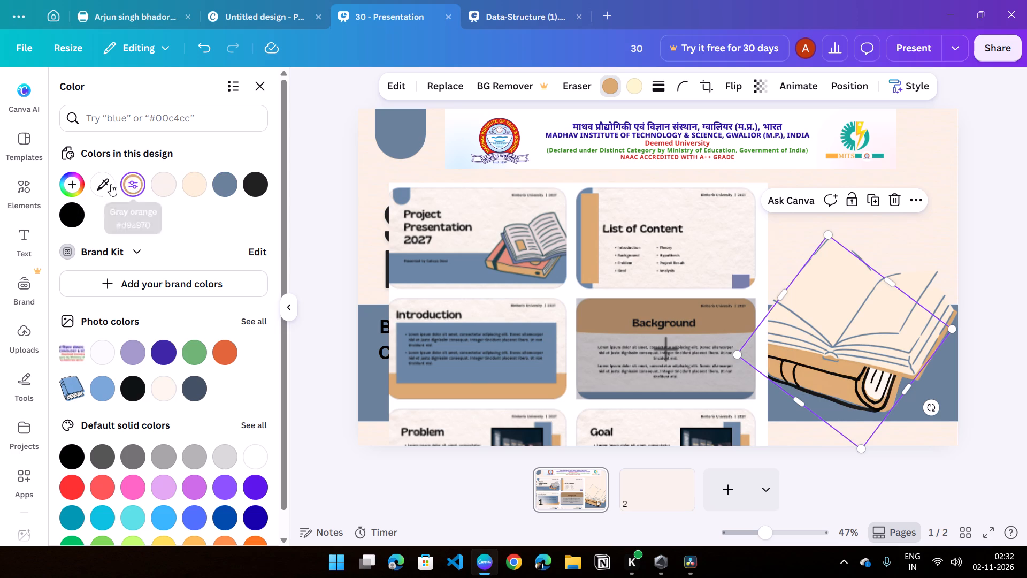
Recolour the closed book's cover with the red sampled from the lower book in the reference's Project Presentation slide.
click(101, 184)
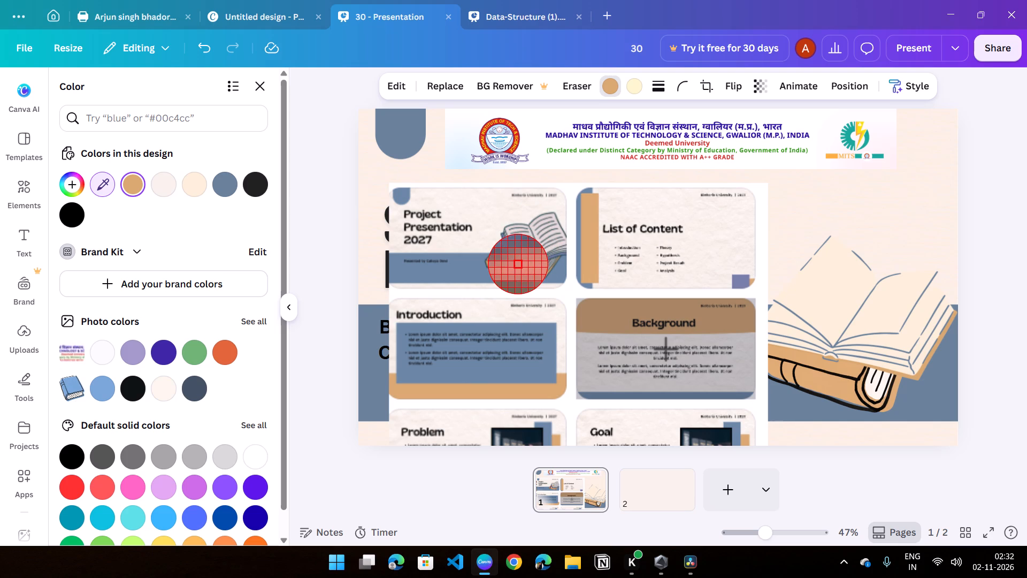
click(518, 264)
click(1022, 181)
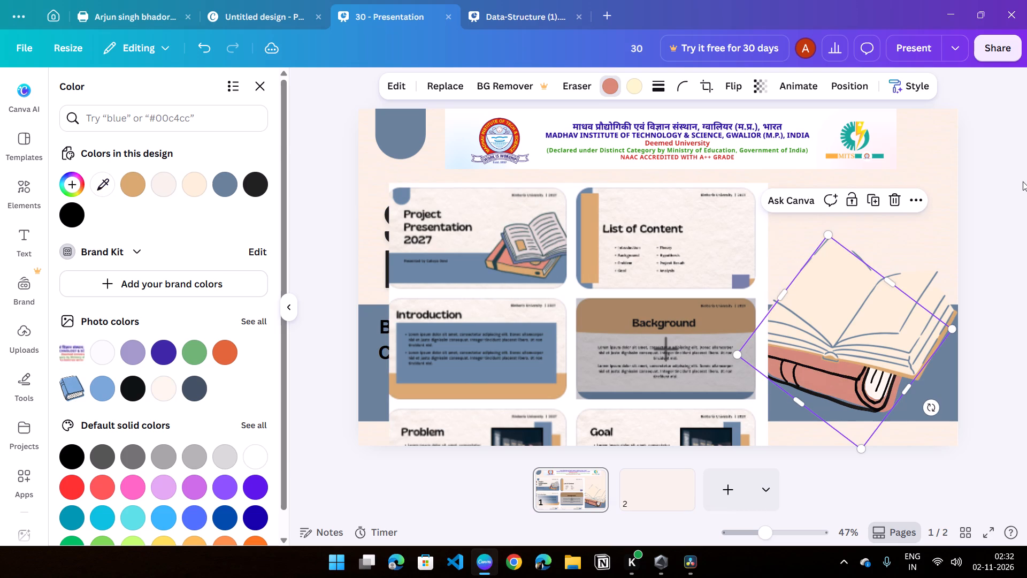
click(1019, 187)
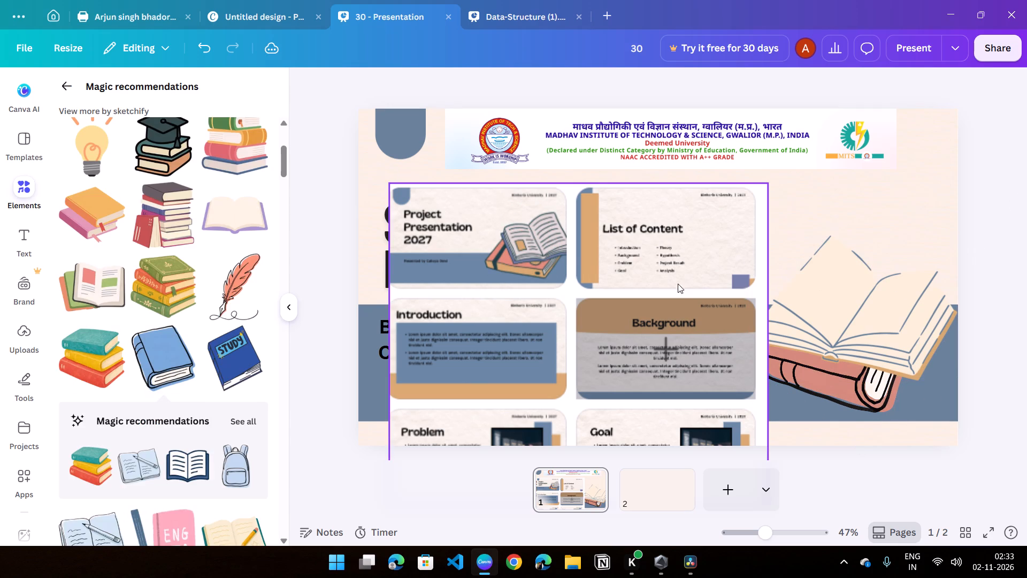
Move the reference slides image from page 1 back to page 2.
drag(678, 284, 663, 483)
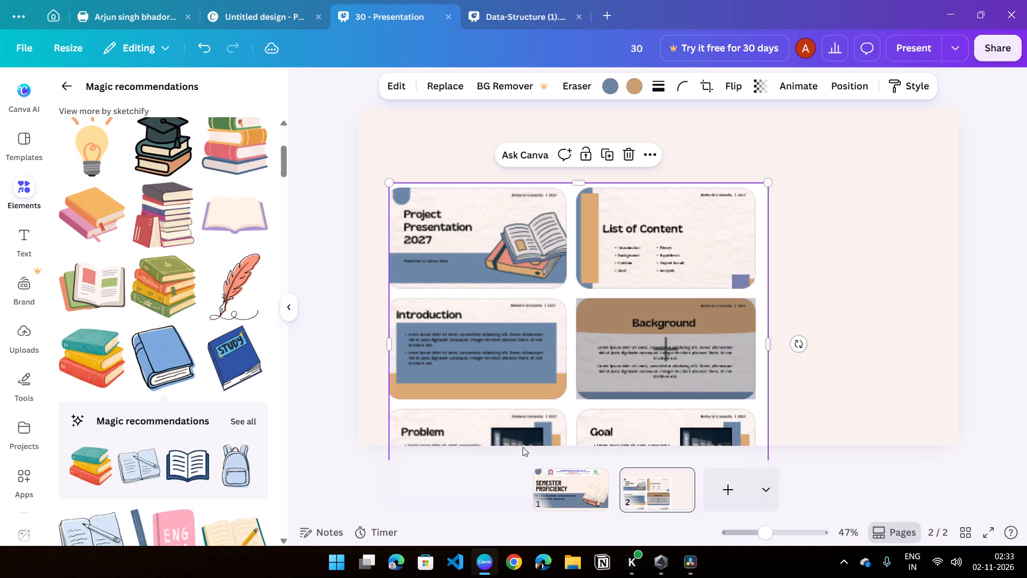
Delete the closed red book beneath the open book on page 1.
click(555, 489)
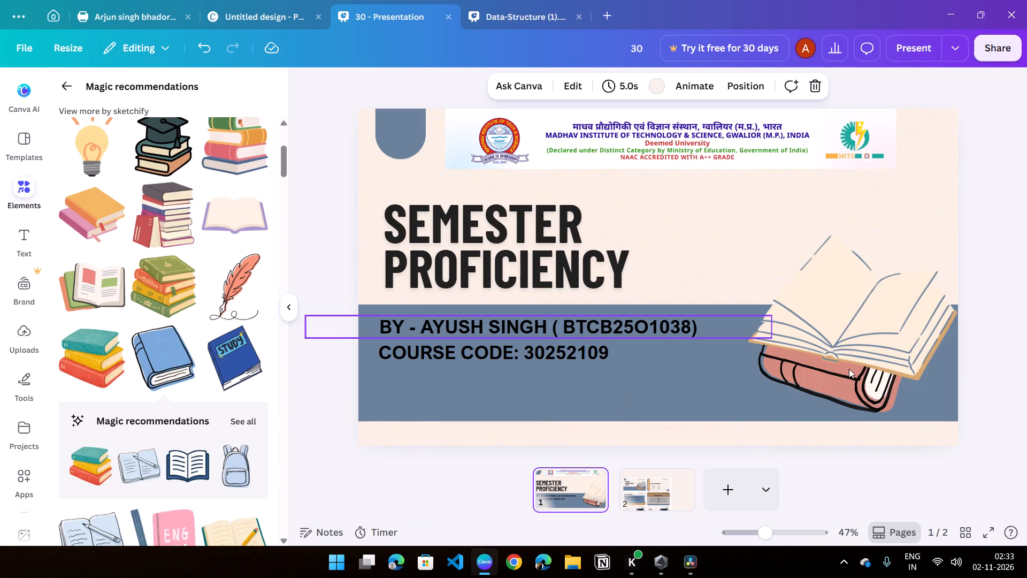
click(860, 393)
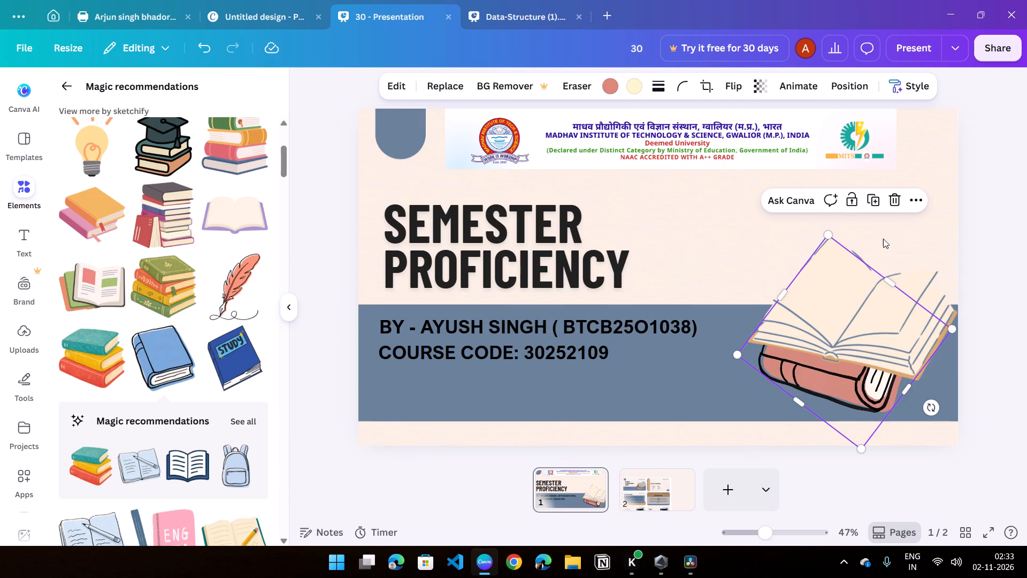
click(892, 201)
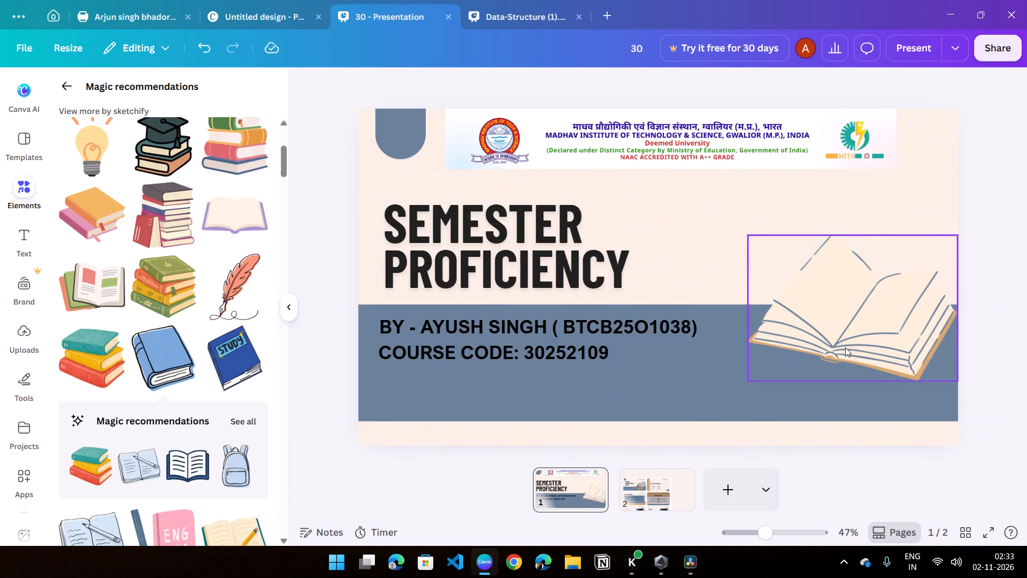
Flip the open book horizontally and shift it slightly up and left, in from the page's right edge.
click(845, 347)
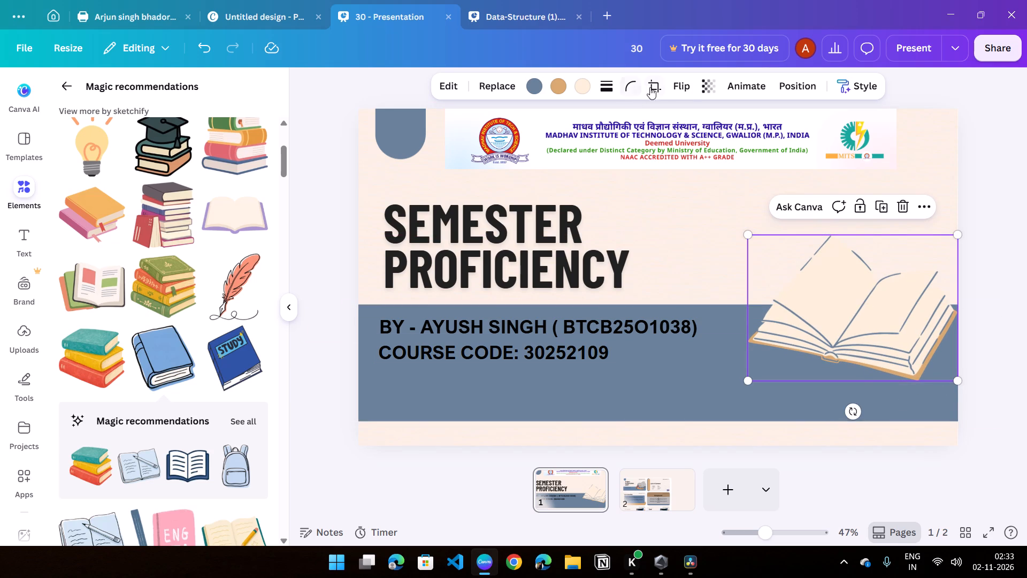
click(681, 88)
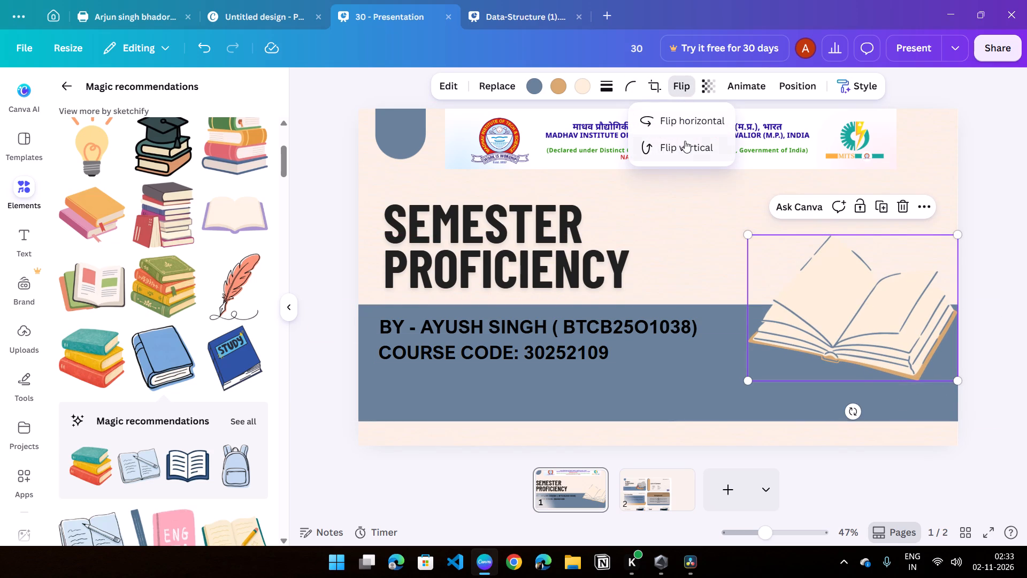
click(686, 127)
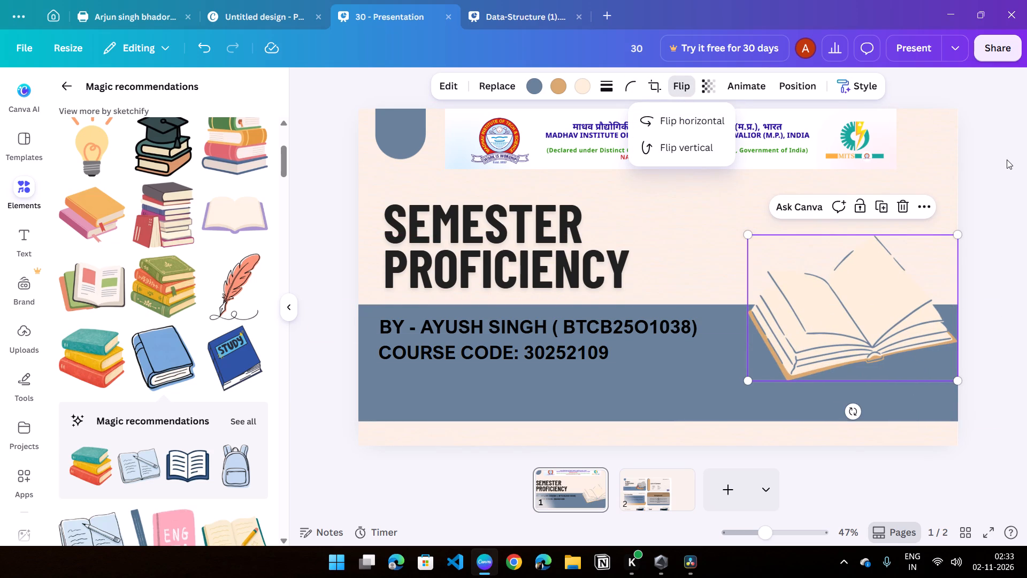
click(1007, 159)
click(876, 301)
click(979, 402)
drag(829, 336, 819, 329)
click(988, 343)
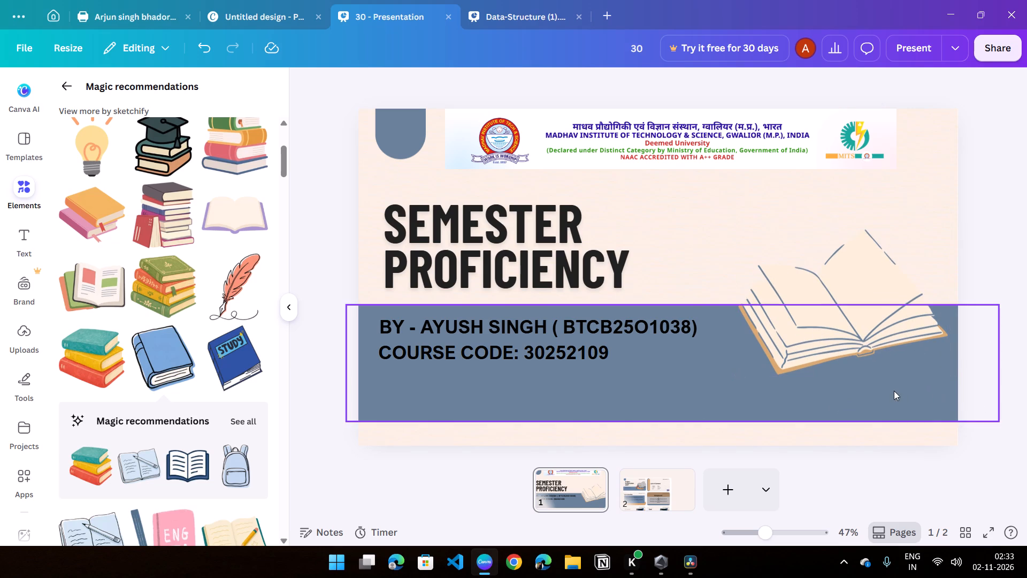
Try horizontal and vertical flips on page 1's open book, leaving it mirrored in both directions with its cover facing up.
click(844, 329)
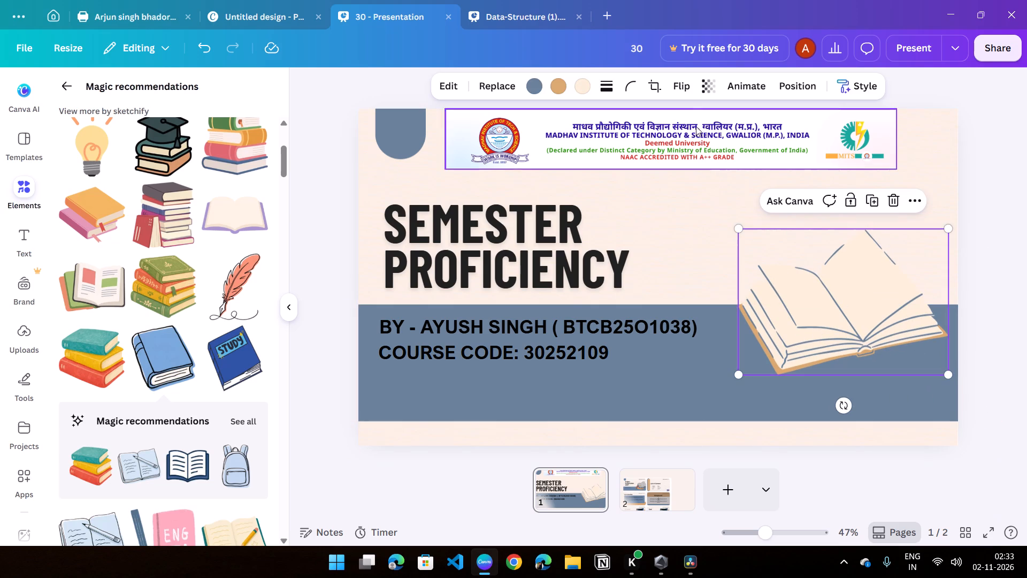
click(681, 91)
click(681, 150)
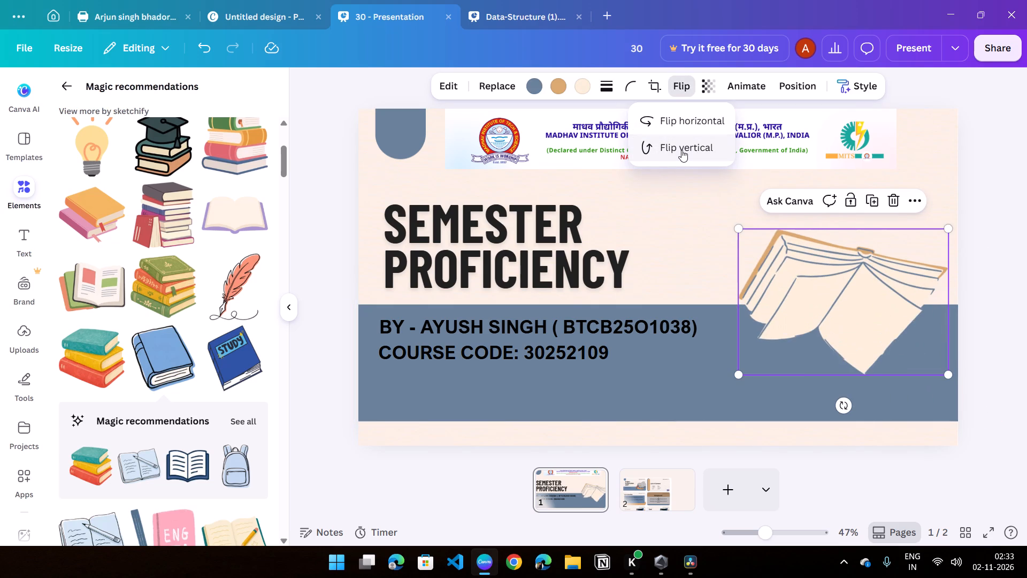
click(681, 126)
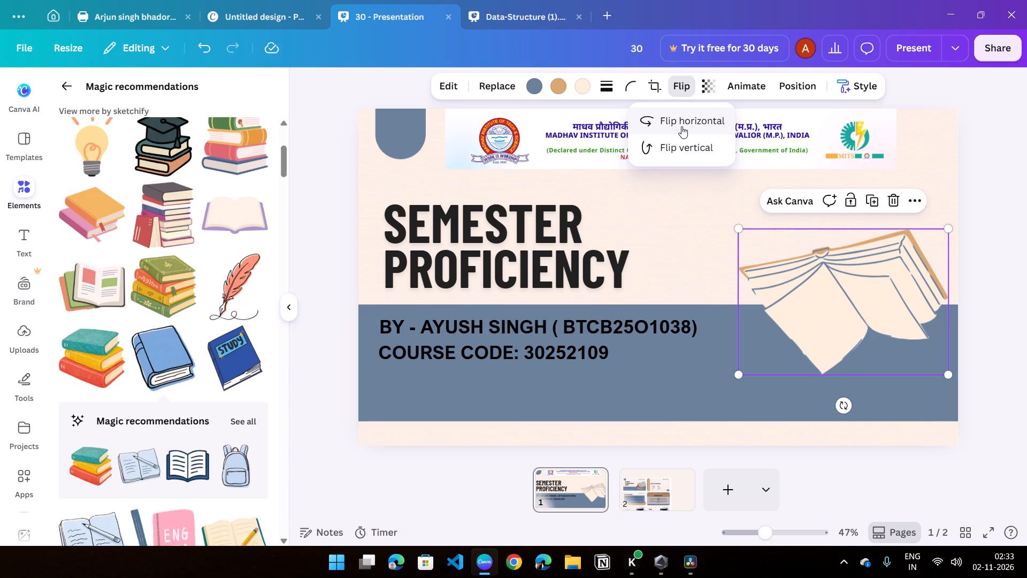
click(691, 146)
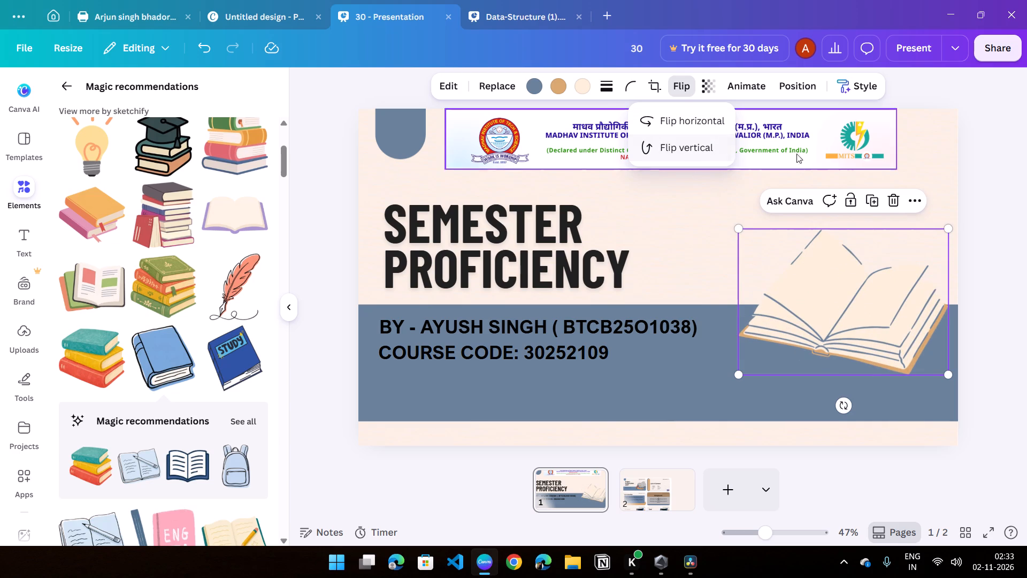
click(695, 125)
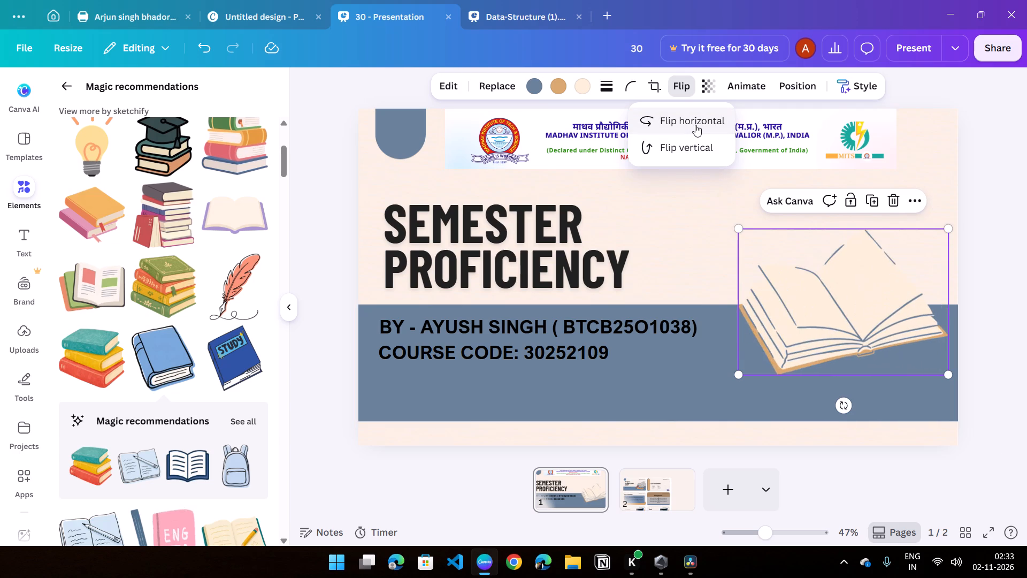
click(695, 146)
click(700, 127)
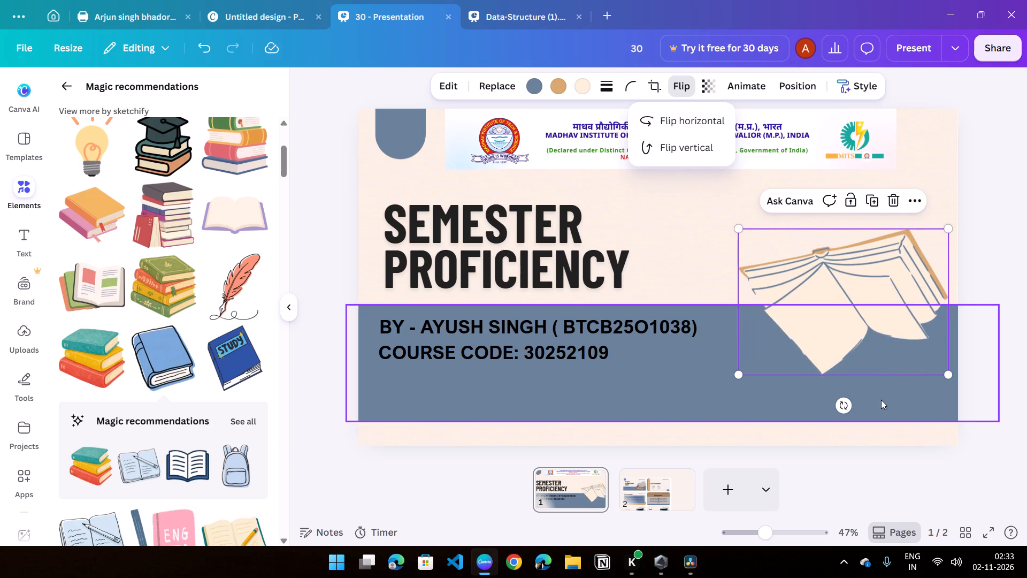
Rotate the open book roughly half a turn so its pages face up with a slight tilt, and shift it slightly down.
drag(847, 408, 871, 140)
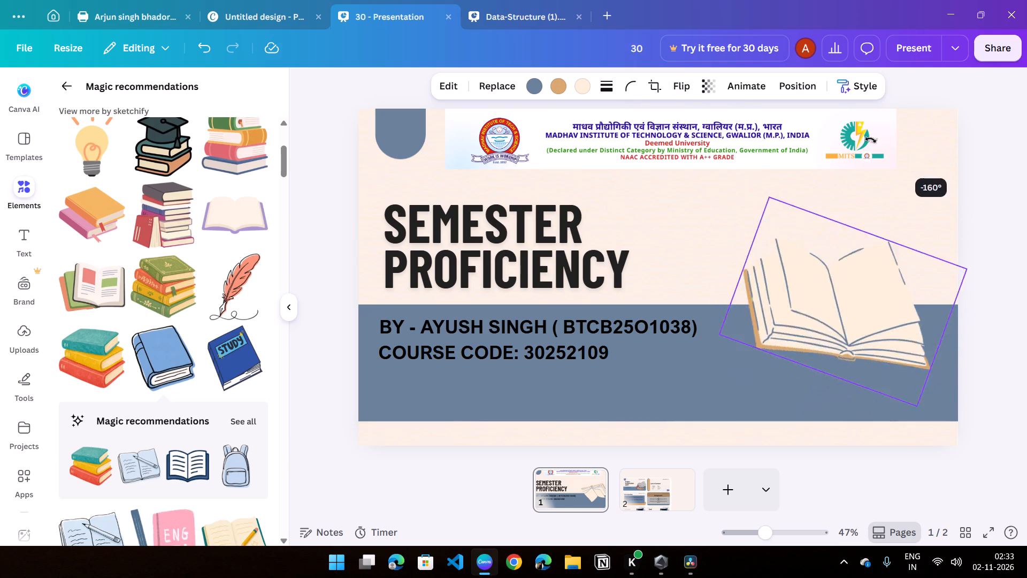
drag(871, 140, 824, 131)
click(987, 250)
drag(878, 296, 875, 309)
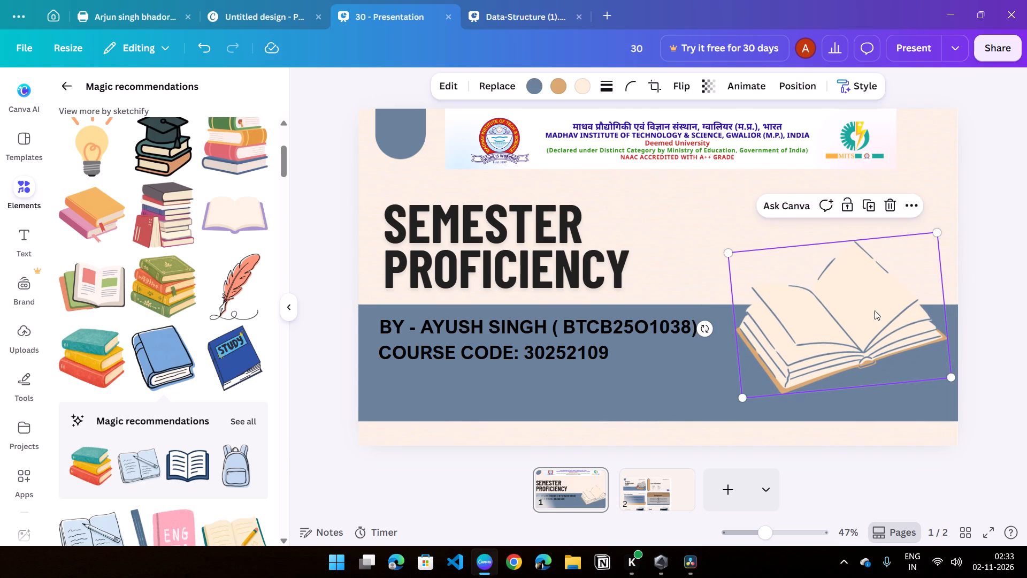
click(1019, 324)
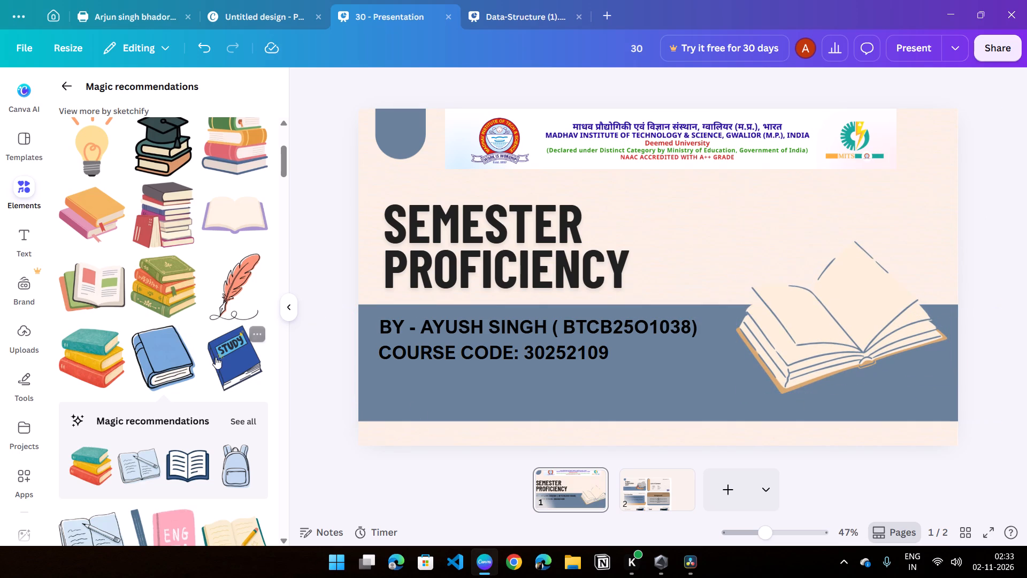
Look through the recommended book graphics for another illustration, and clear the books search when done.
scroll(225, 361, down, 3)
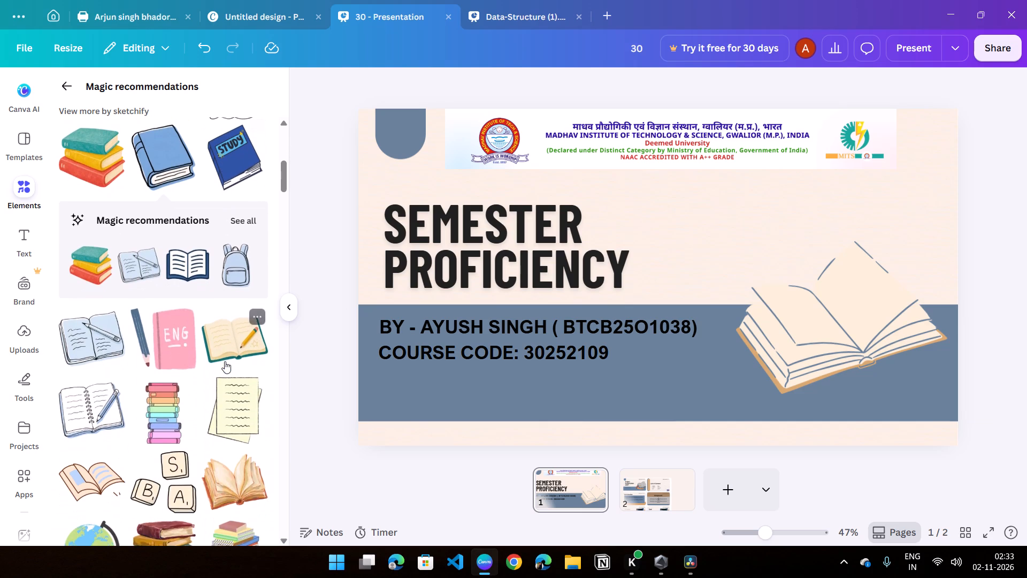
scroll(225, 361, down, 3)
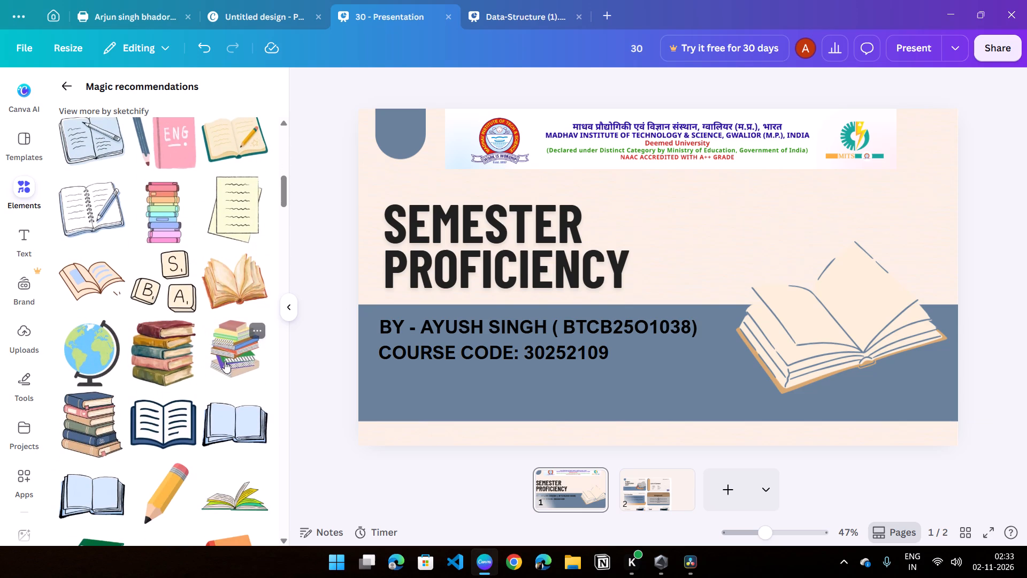
scroll(225, 361, down, 2)
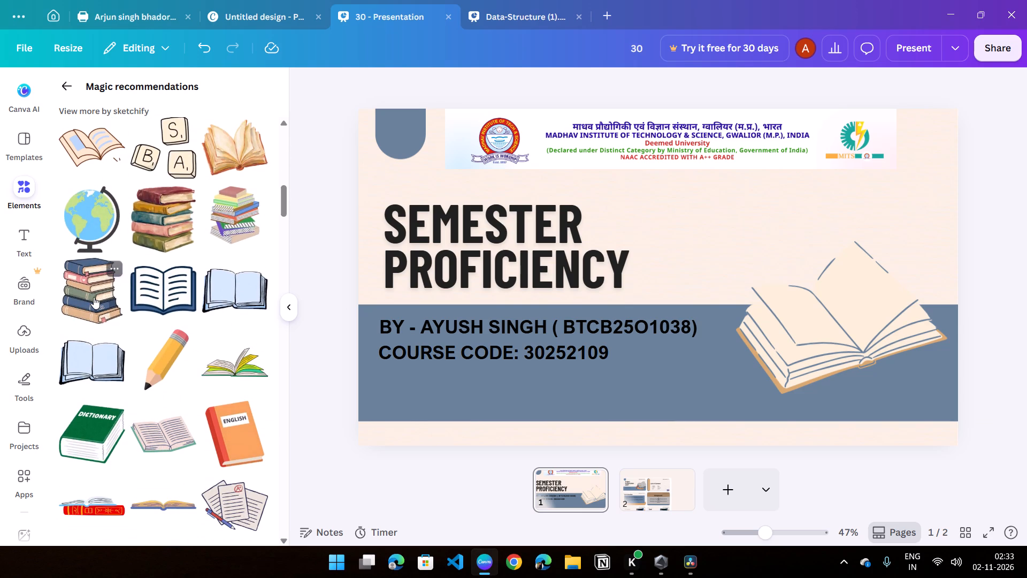
scroll(94, 297, down, 3)
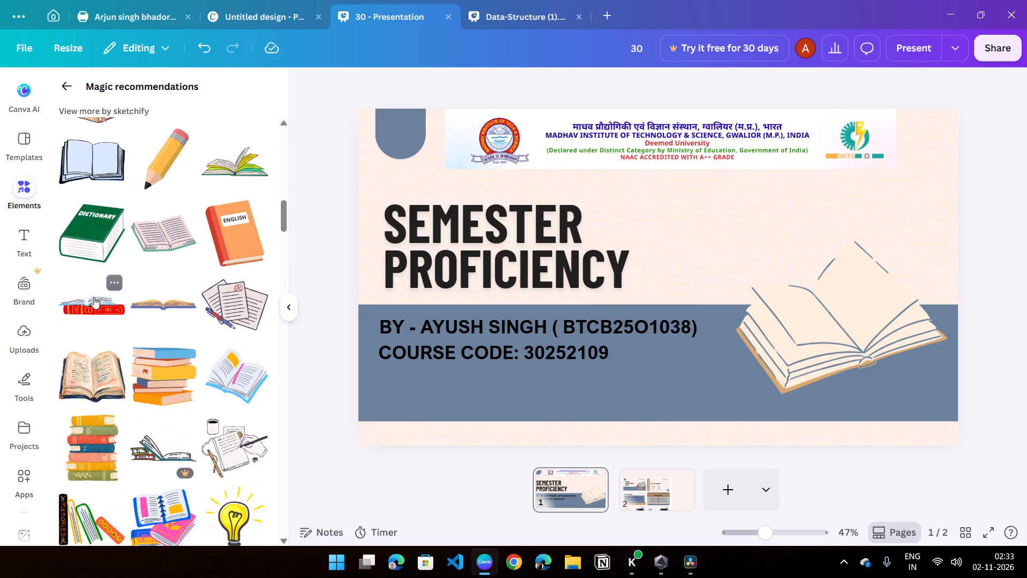
scroll(94, 297, down, 7)
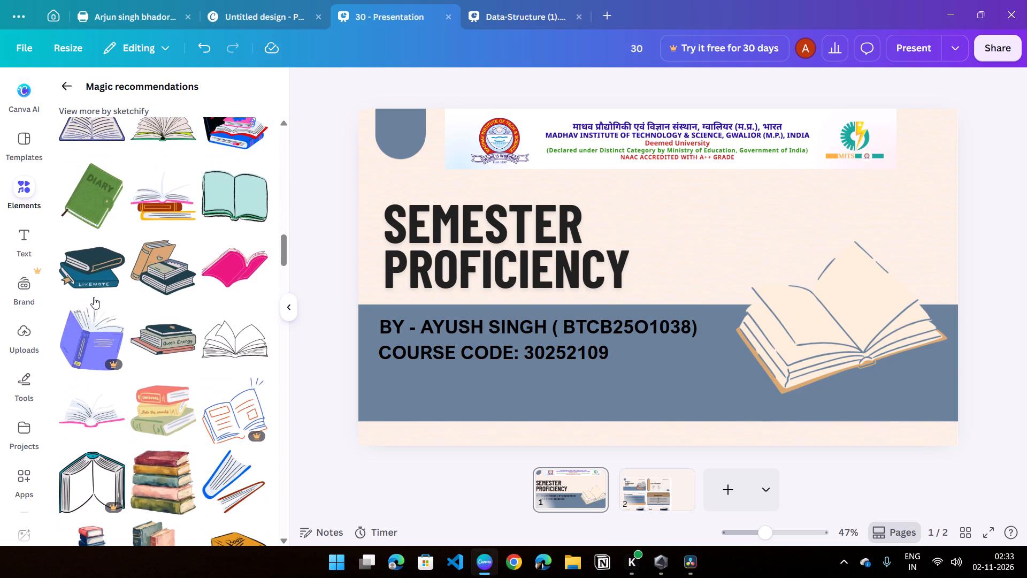
scroll(94, 297, down, 4)
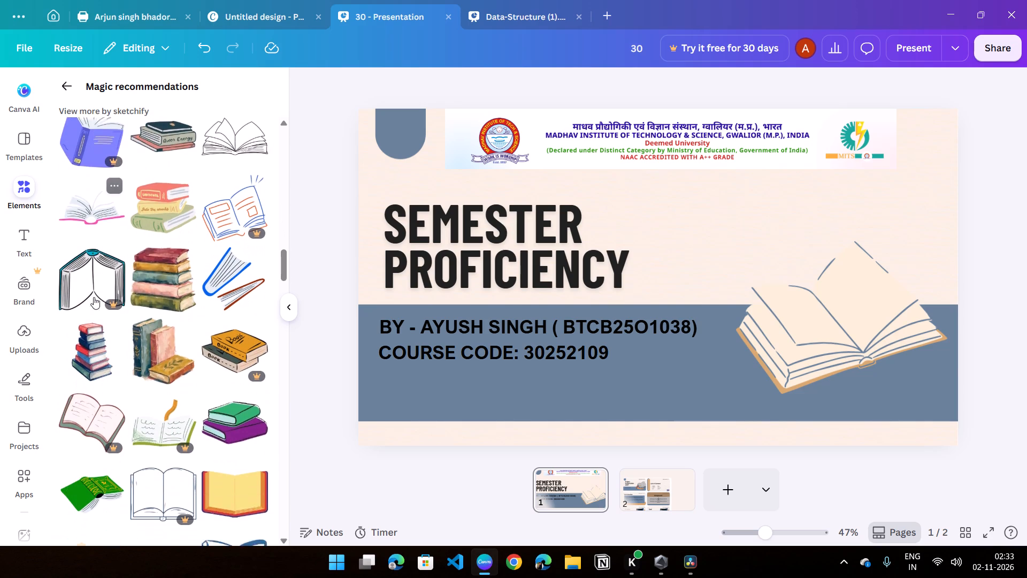
scroll(94, 297, down, 2)
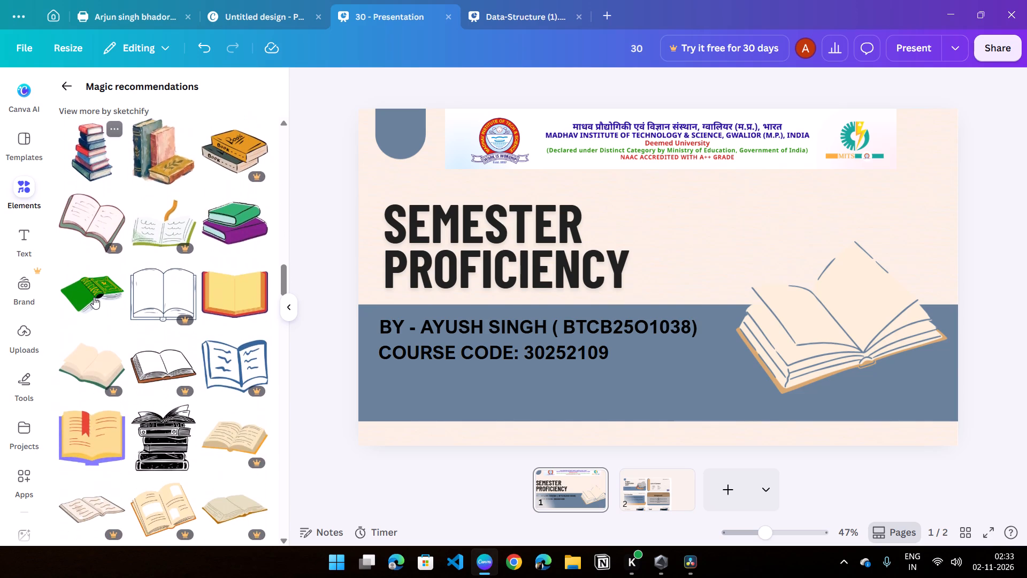
scroll(94, 297, down, 8)
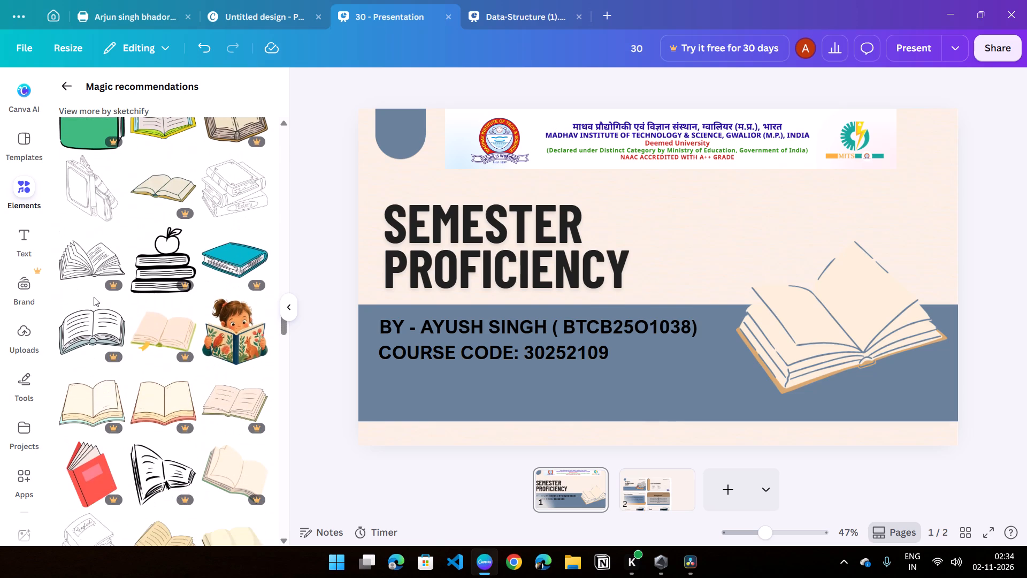
scroll(94, 297, down, 7)
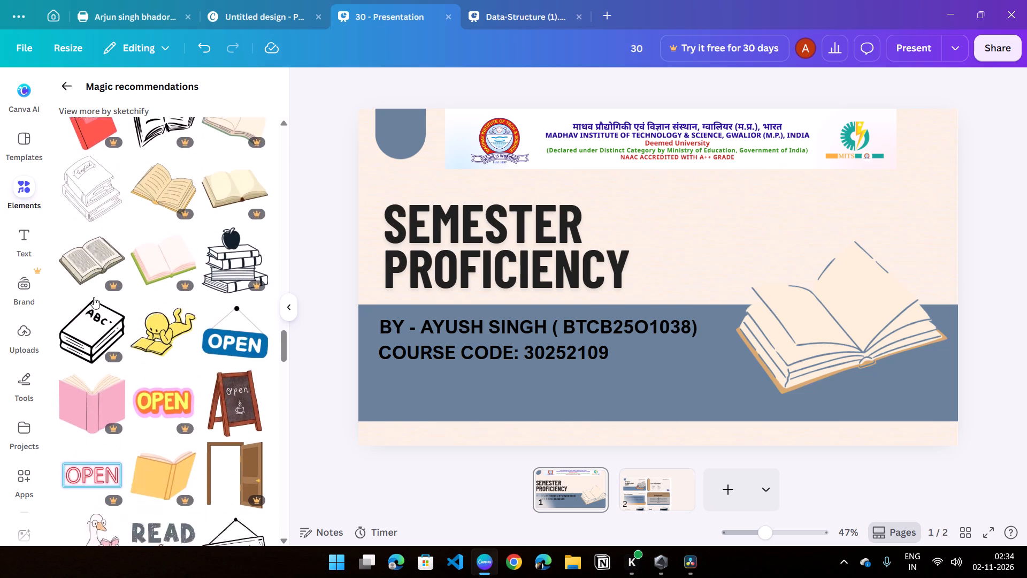
scroll(94, 297, down, 4)
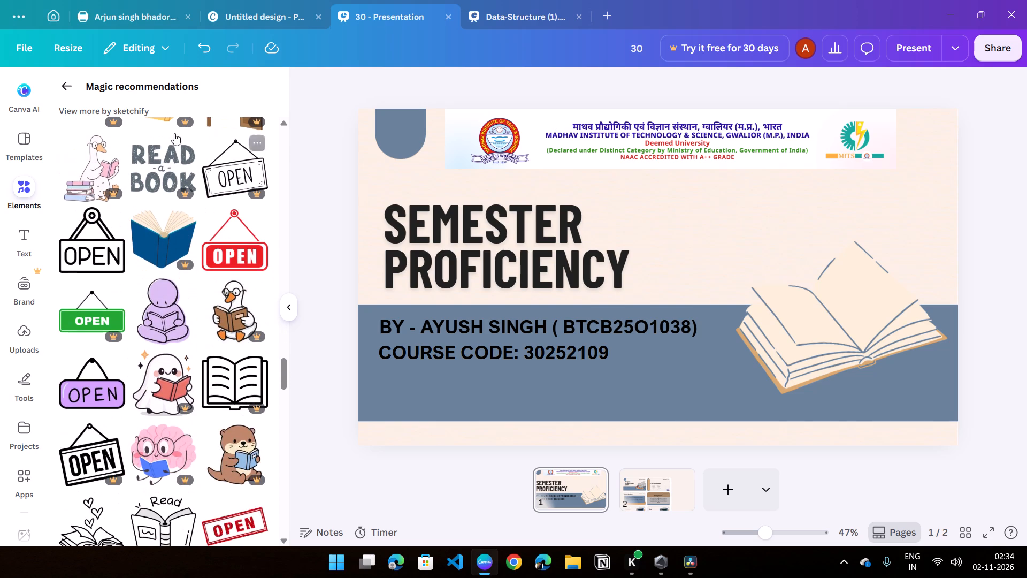
click(73, 87)
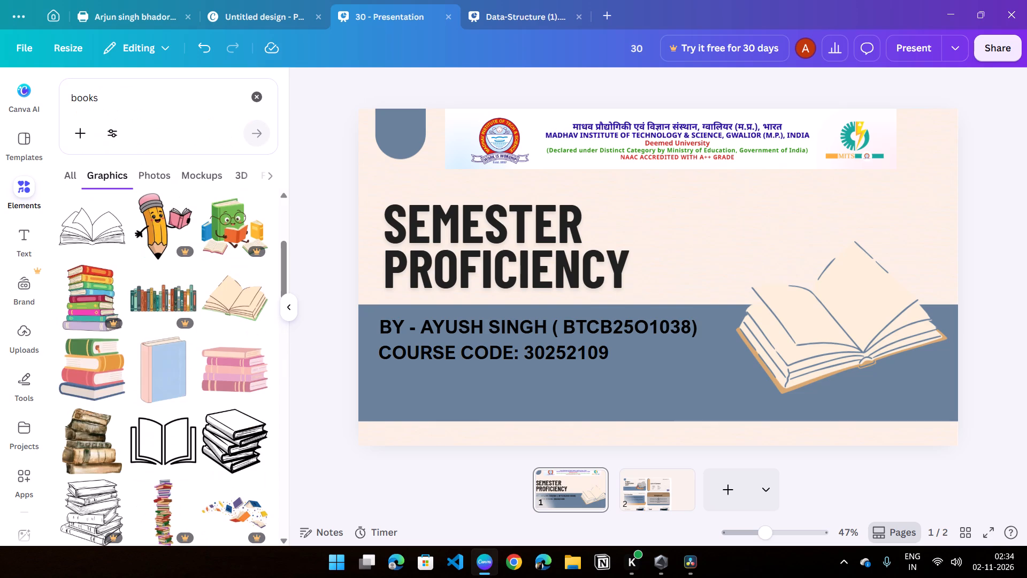
click(264, 98)
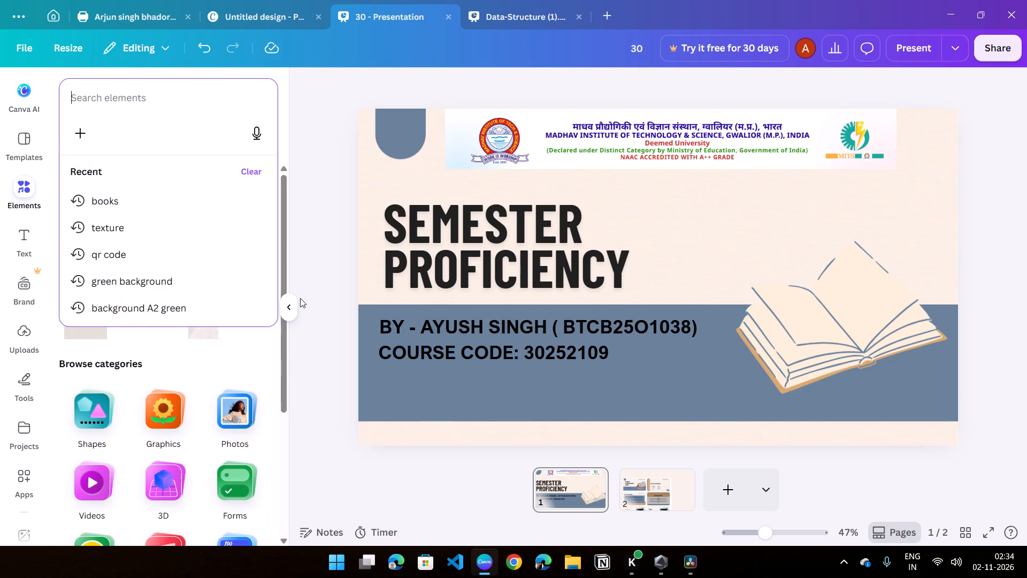
click(293, 302)
Examine the reference slides image on page 2, including its Problem and Goal slides, and return to page 1.
click(537, 495)
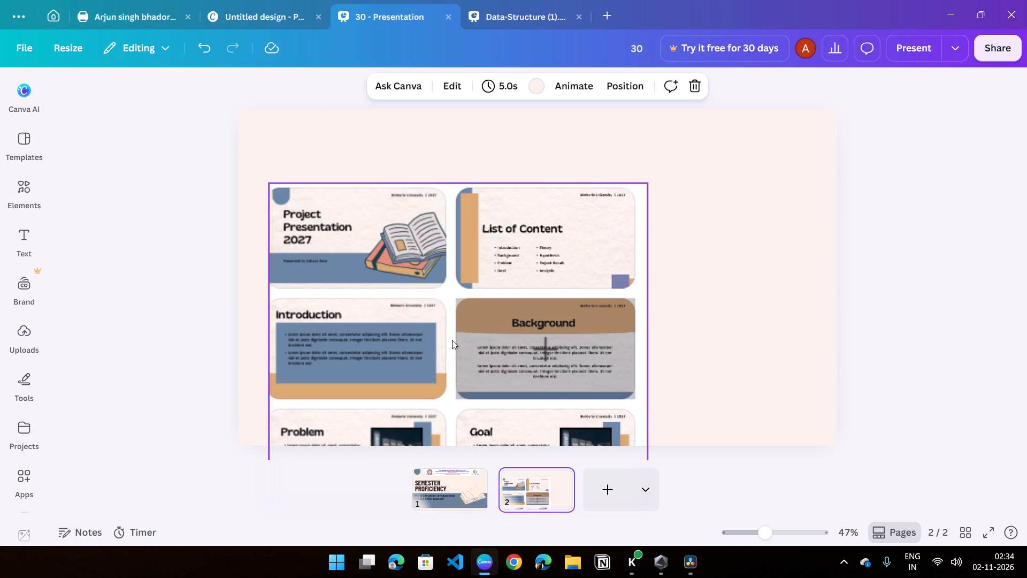
scroll(418, 366, down, 2)
drag(561, 353, 556, 249)
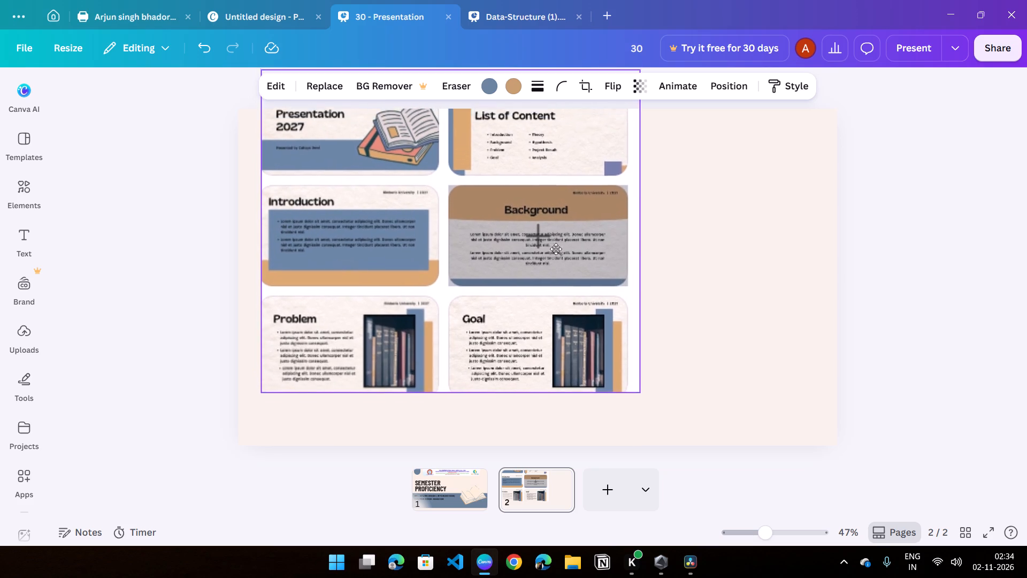
drag(556, 249, 560, 340)
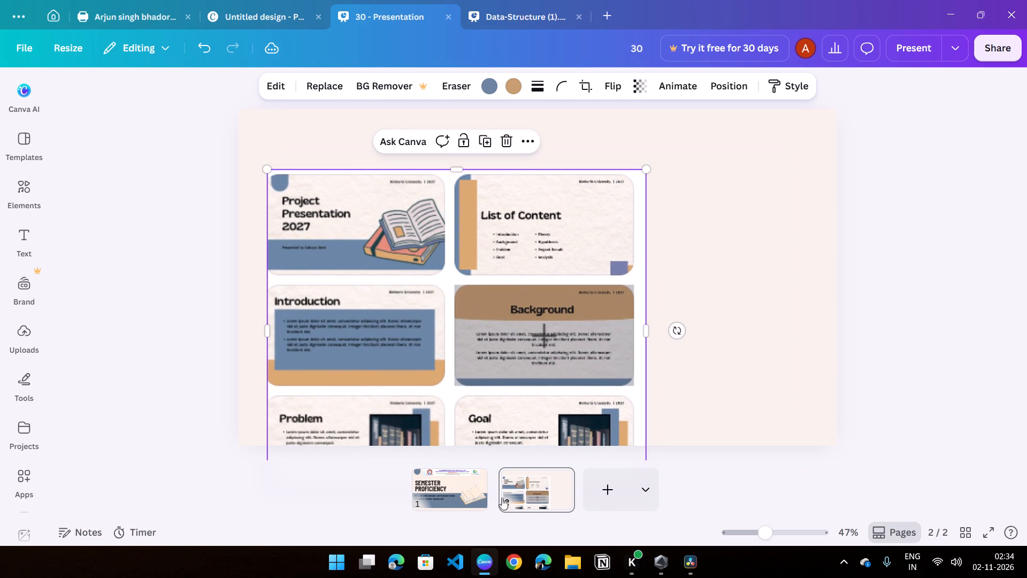
click(467, 493)
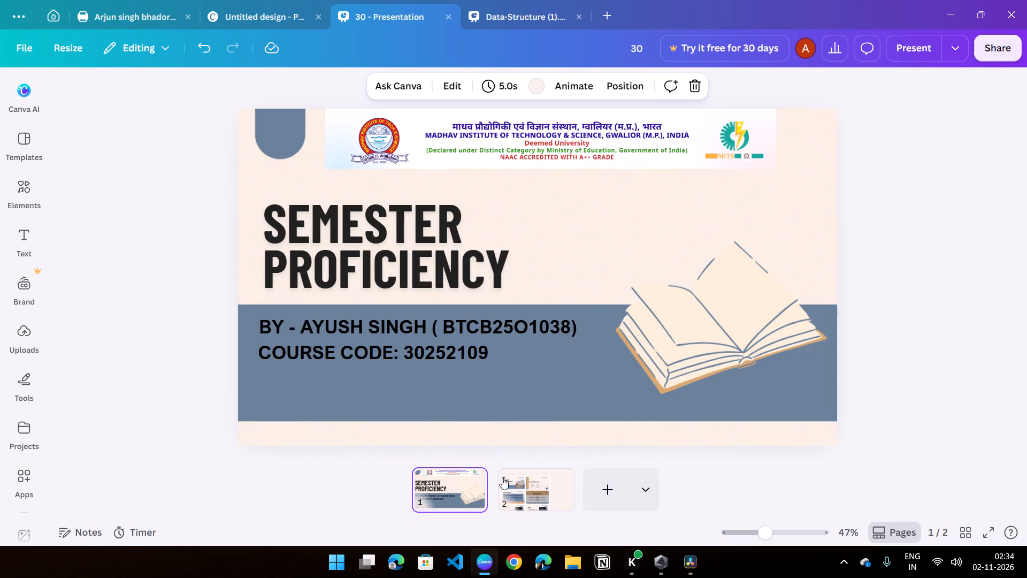
Add a blank page and place it before the reference page so it becomes page 2.
click(608, 495)
drag(593, 492, 520, 497)
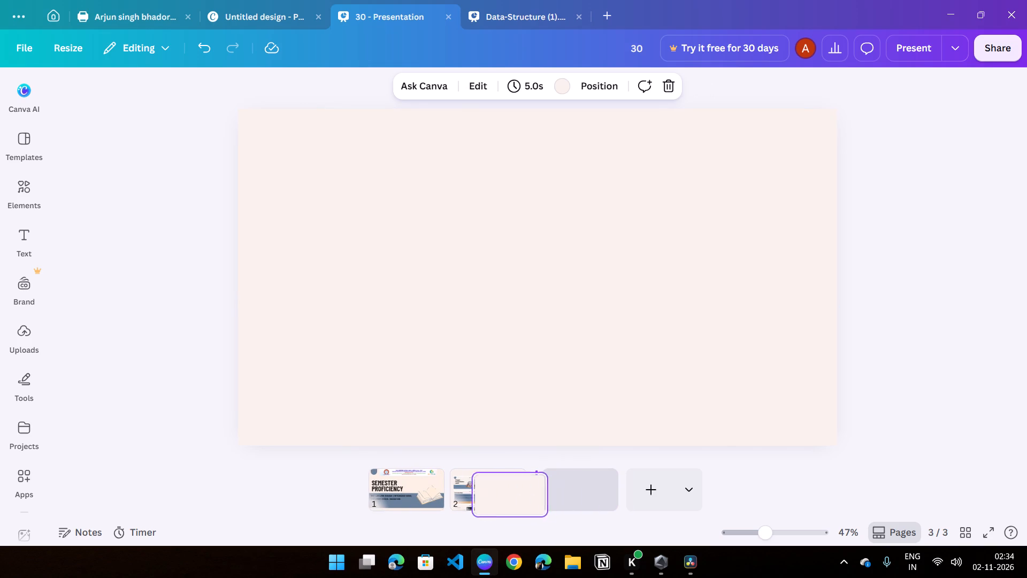
drag(520, 497, 472, 499)
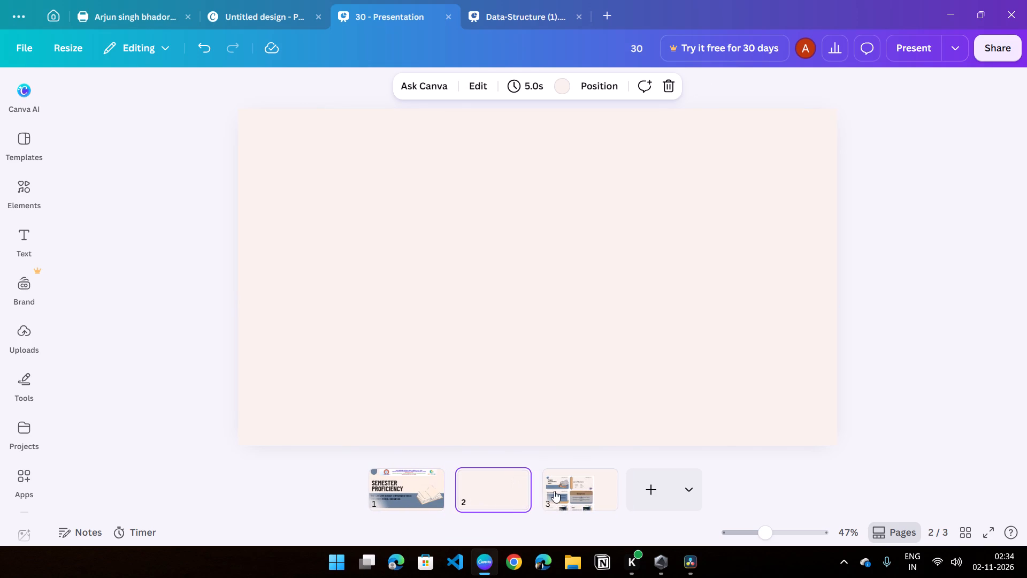
Add a square from the basic shapes to the blank page 2.
click(554, 491)
click(505, 495)
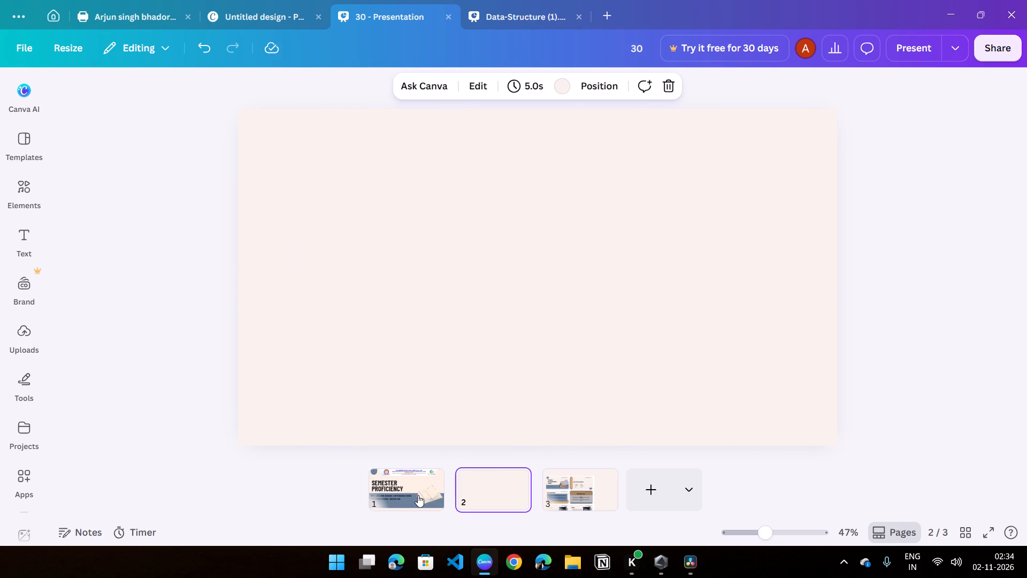
click(409, 495)
click(442, 491)
click(518, 488)
click(566, 491)
click(499, 496)
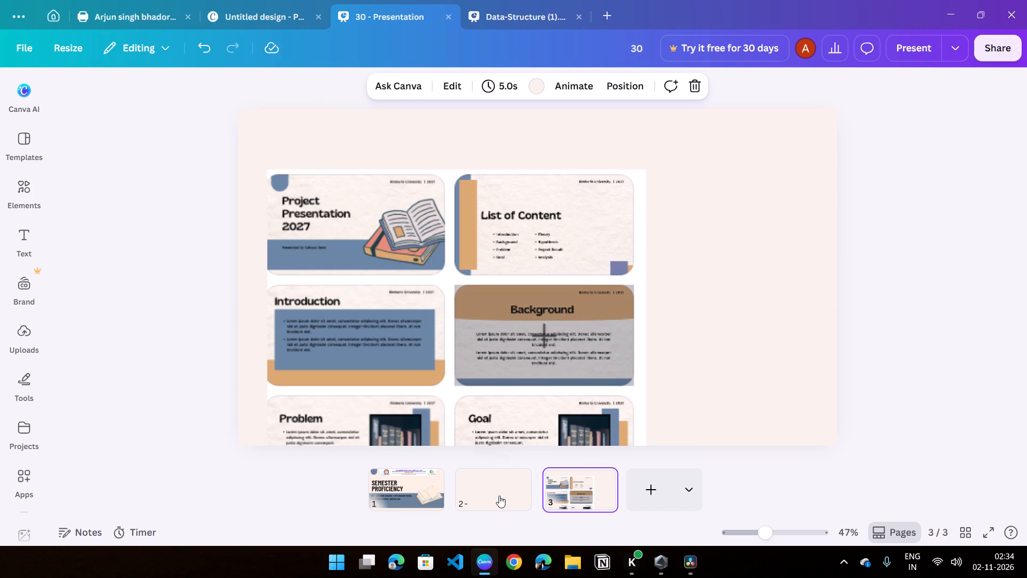
click(26, 188)
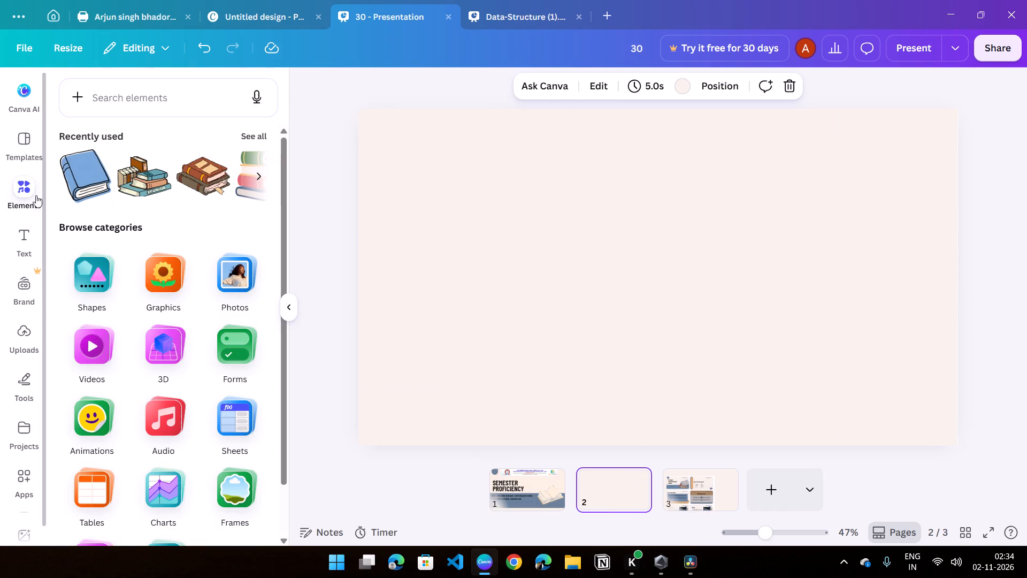
click(98, 295)
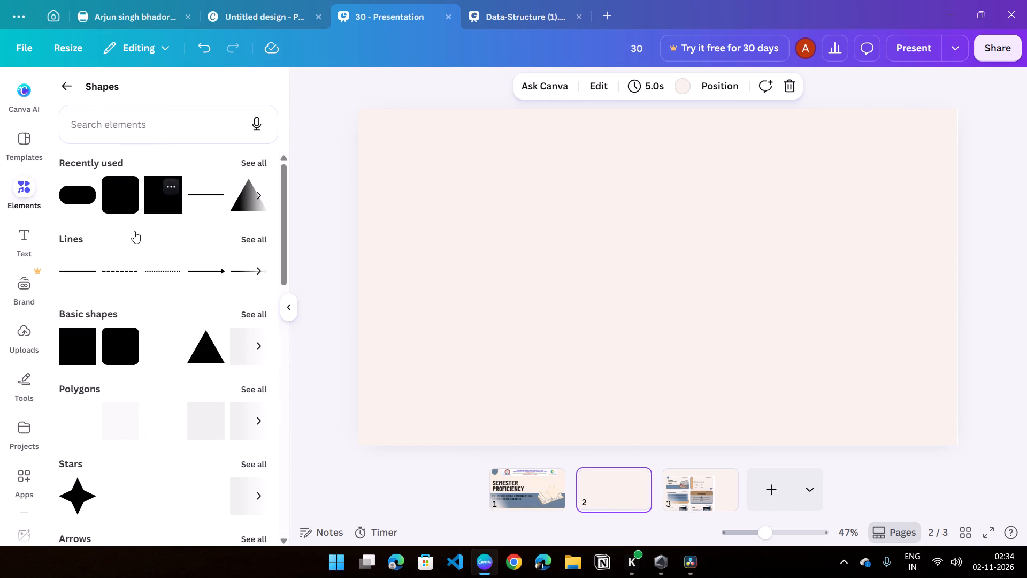
click(76, 348)
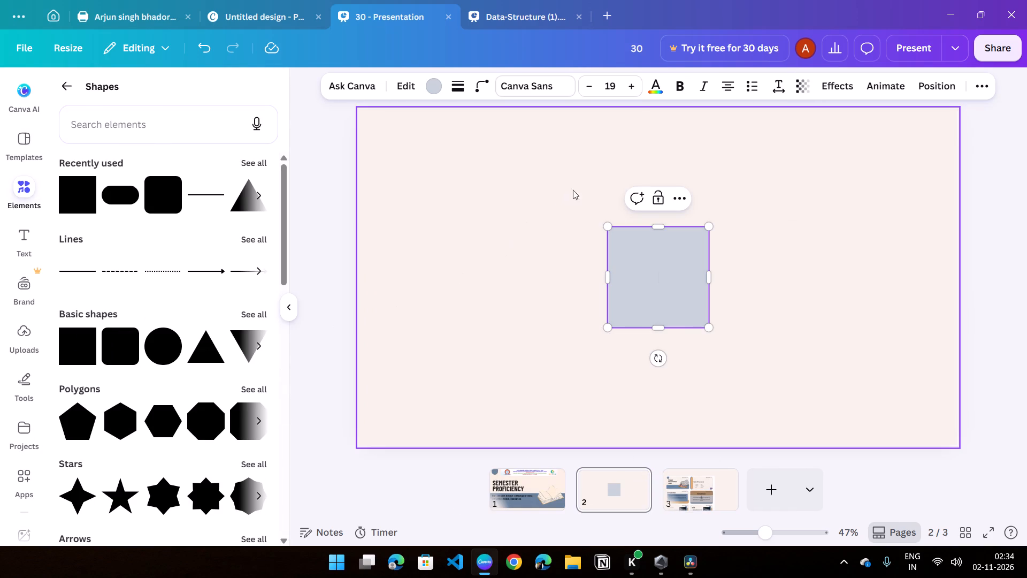
Move the reference slides image from page 3 onto page 2, shifted partly past the page's left edge.
click(687, 490)
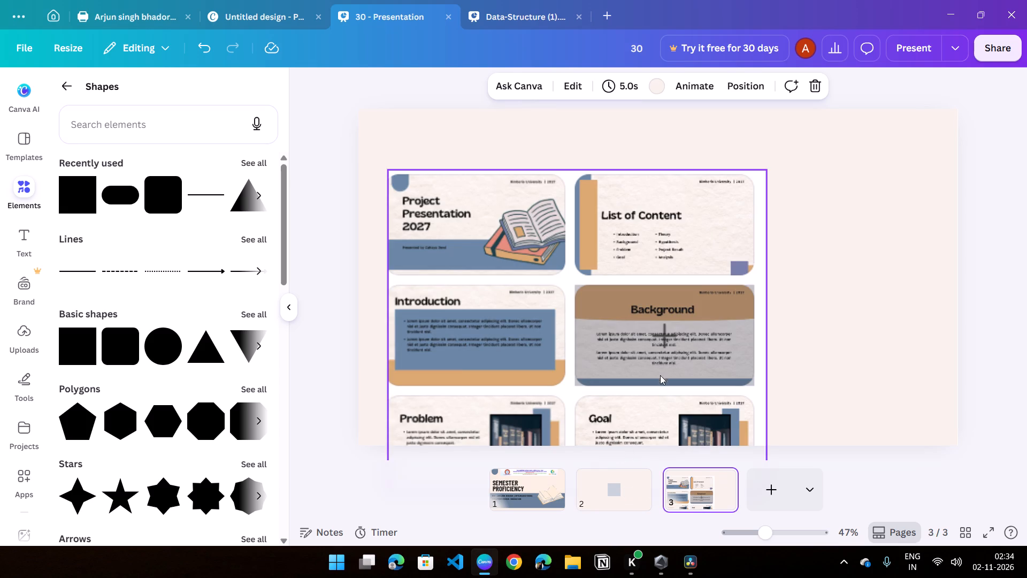
drag(660, 368, 625, 491)
drag(615, 313, 565, 247)
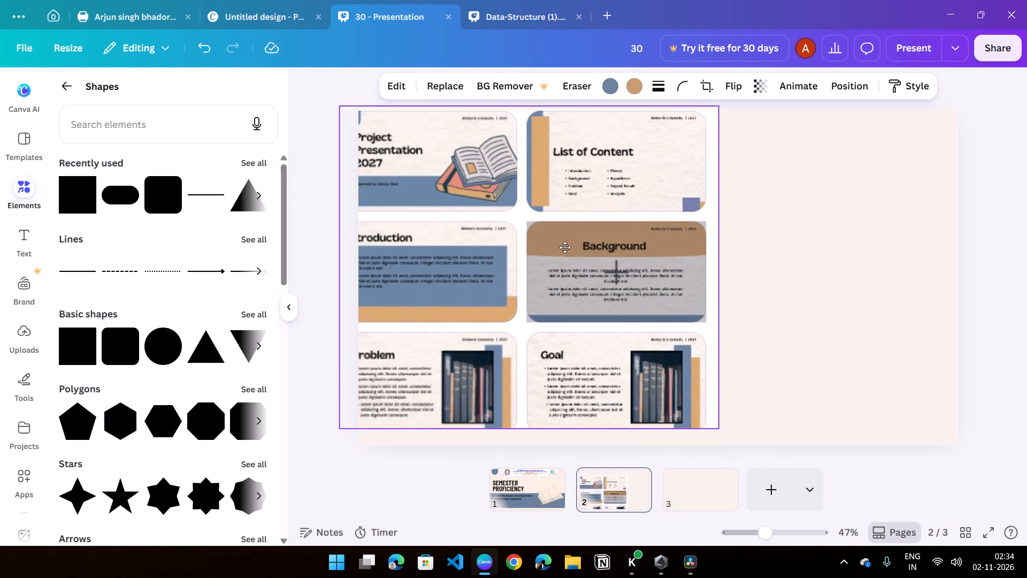
drag(565, 247, 523, 248)
Move the square clear of the reference slides and fill it with the blue sampled from the Introduction slide's panel.
click(703, 292)
drag(703, 293, 746, 273)
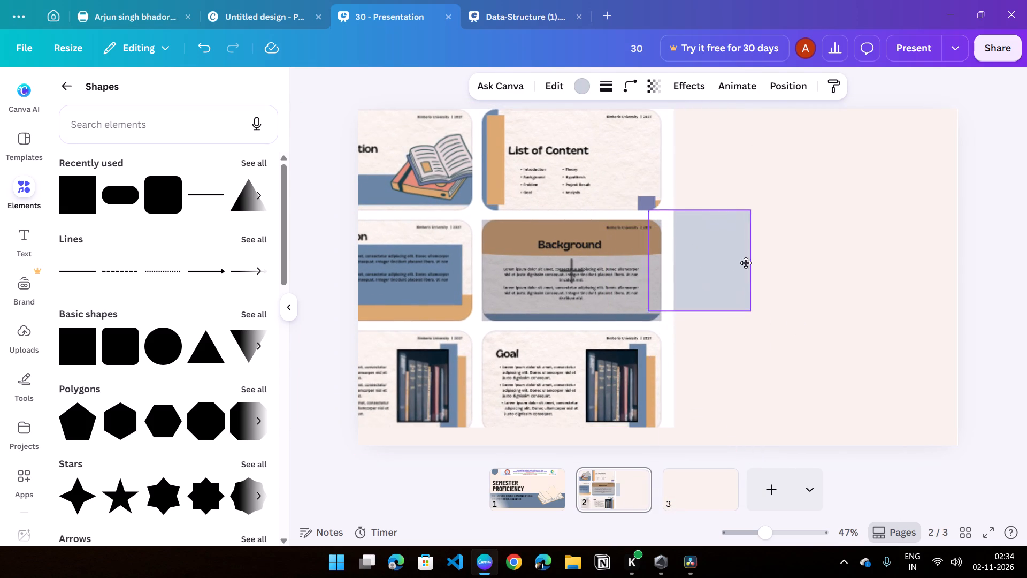
click(586, 89)
click(202, 186)
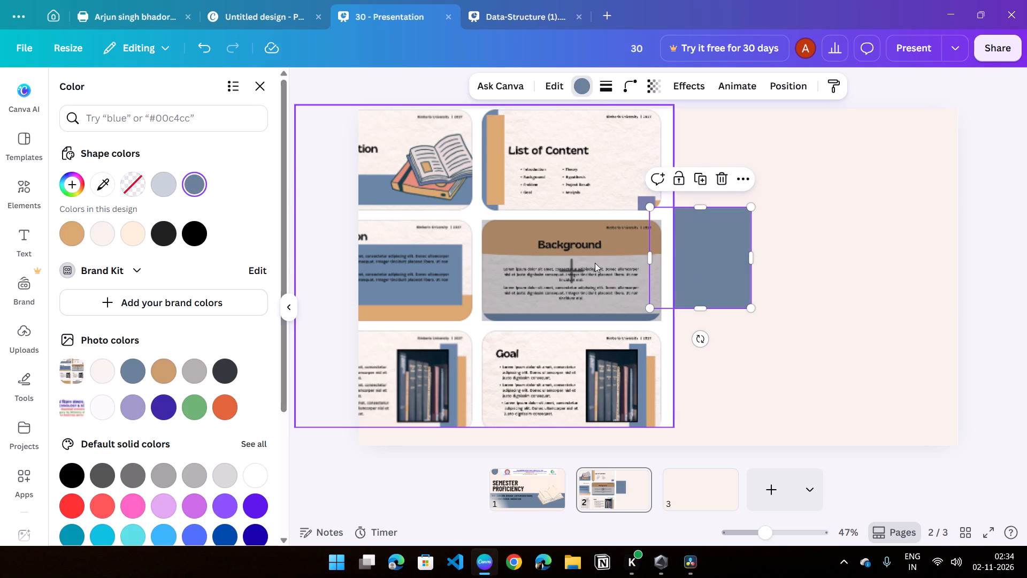
click(106, 191)
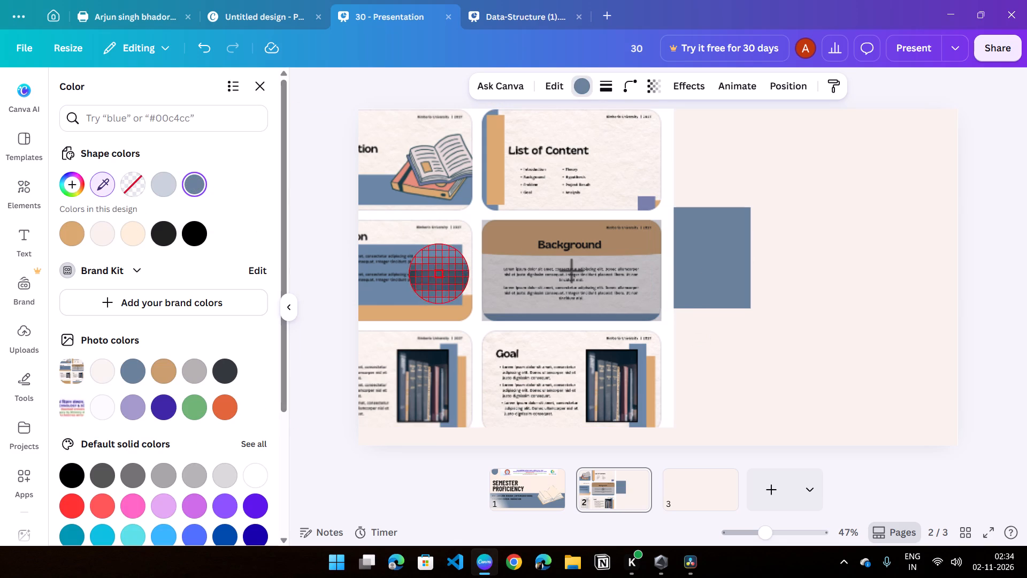
click(439, 285)
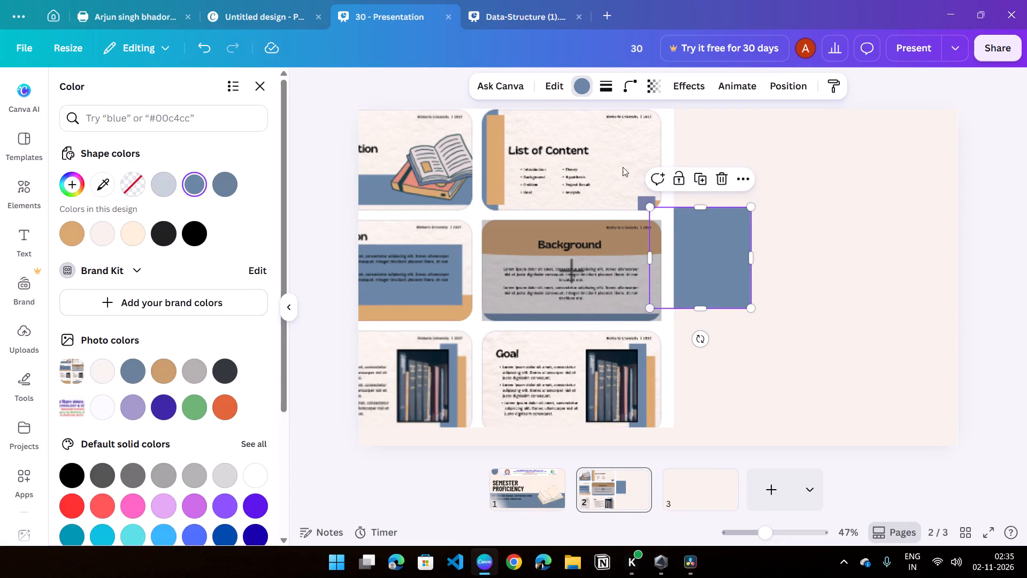
Shrink the reference slides image and move it to the upper part of page 2, with its Introduction slide in view.
click(565, 189)
drag(675, 104, 547, 235)
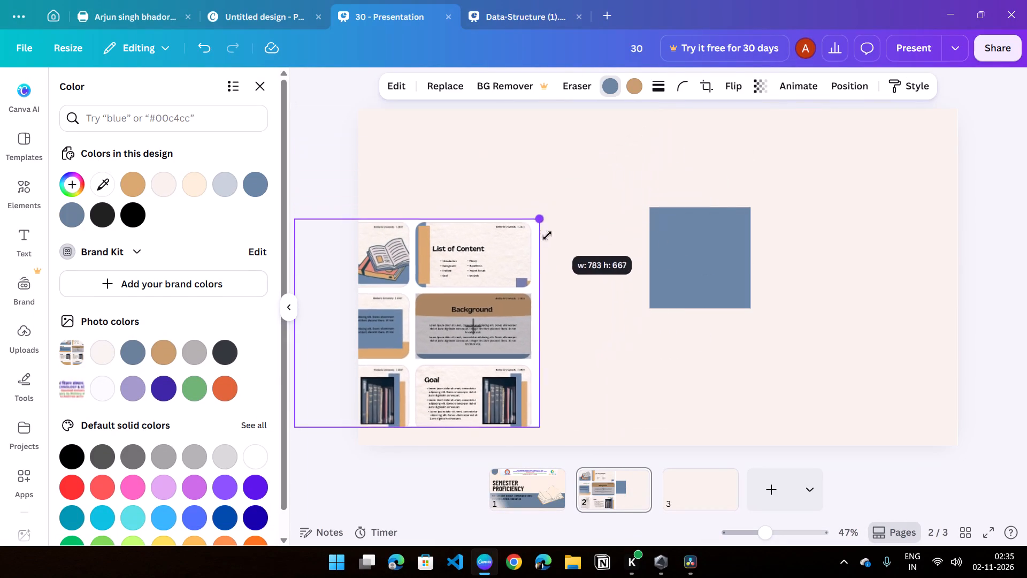
drag(547, 235, 542, 239)
drag(454, 305, 589, 157)
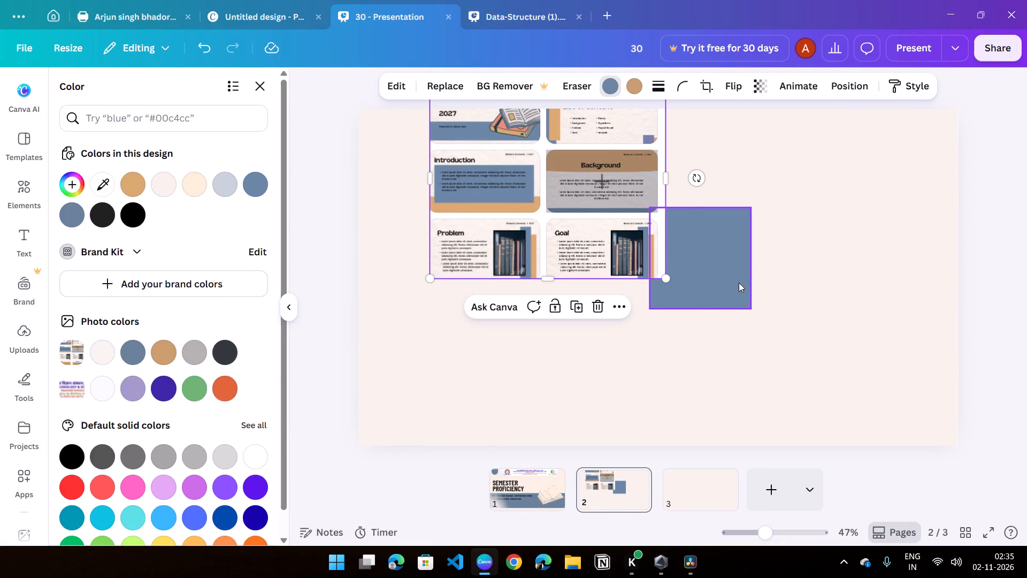
Reposition the blue square and stretch it into a wide panel with even side margins, leaving heading space above it.
click(739, 283)
drag(737, 283, 481, 239)
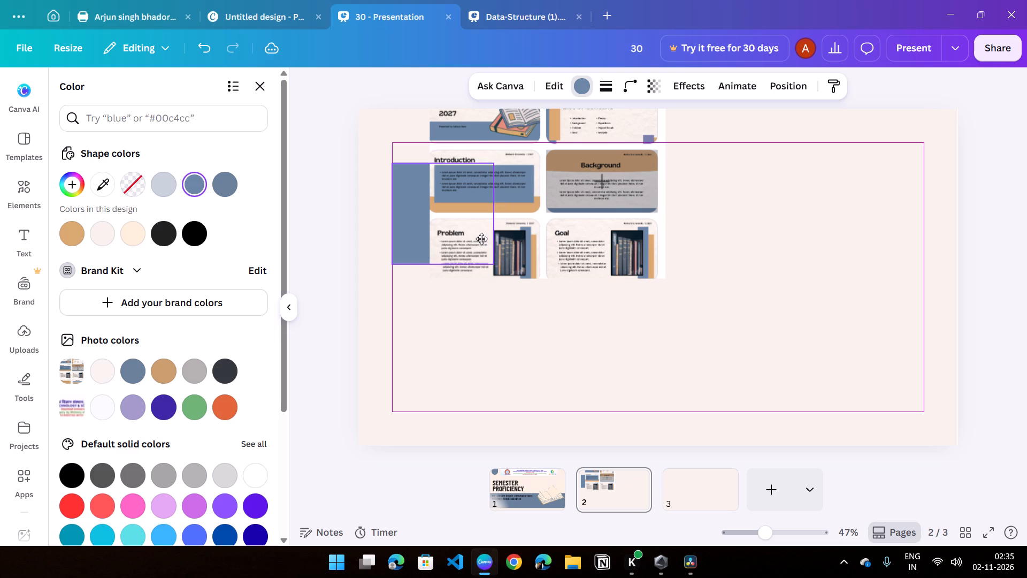
drag(481, 239, 478, 219)
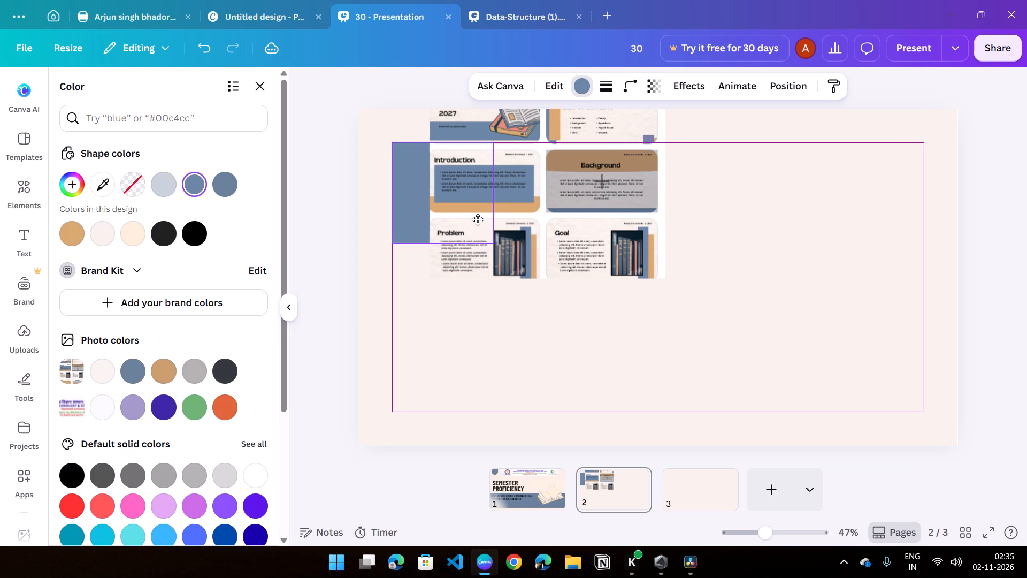
drag(478, 219, 478, 237)
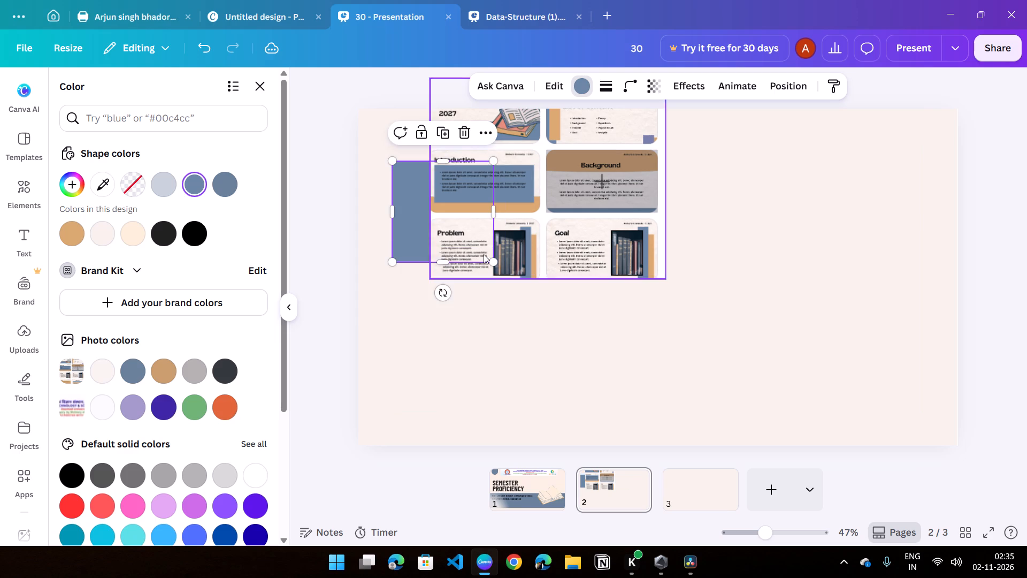
drag(494, 264, 884, 372)
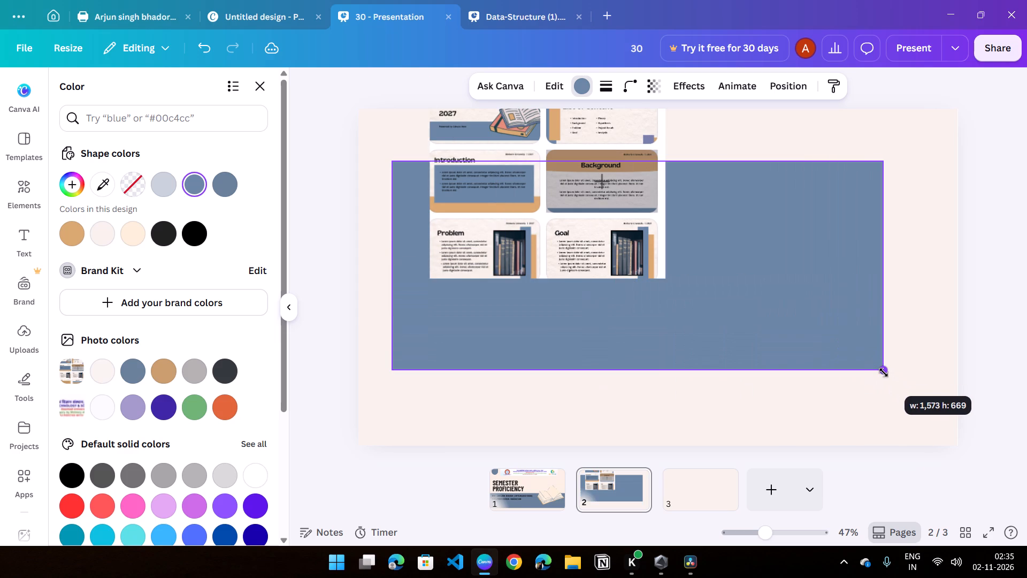
drag(884, 372, 930, 407)
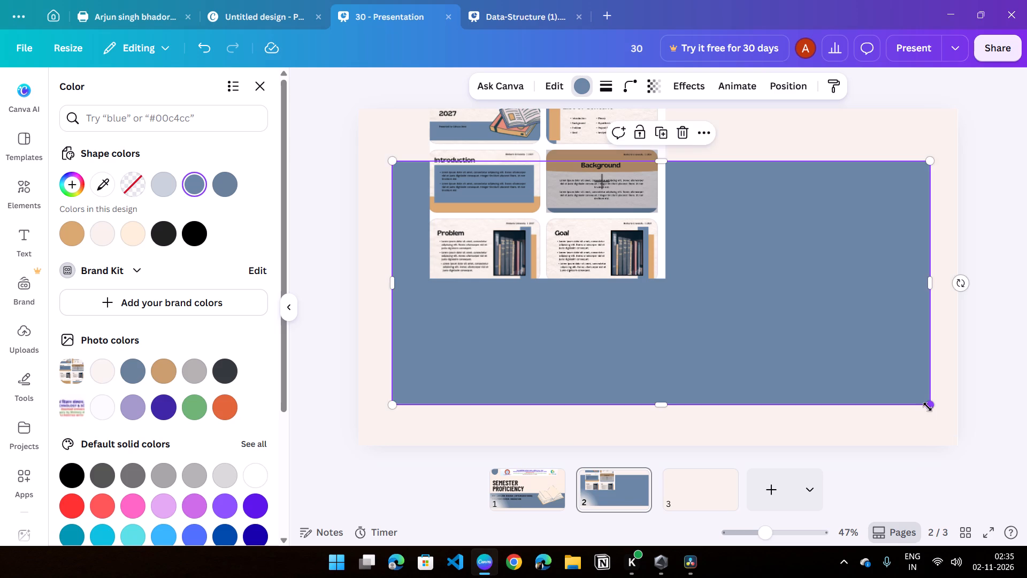
click(831, 383)
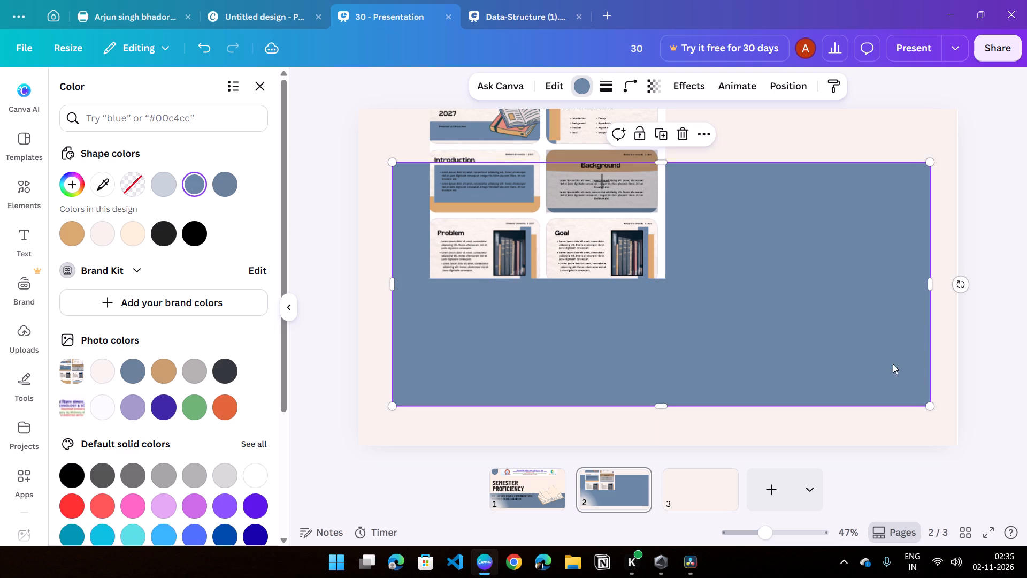
drag(933, 290, 926, 292)
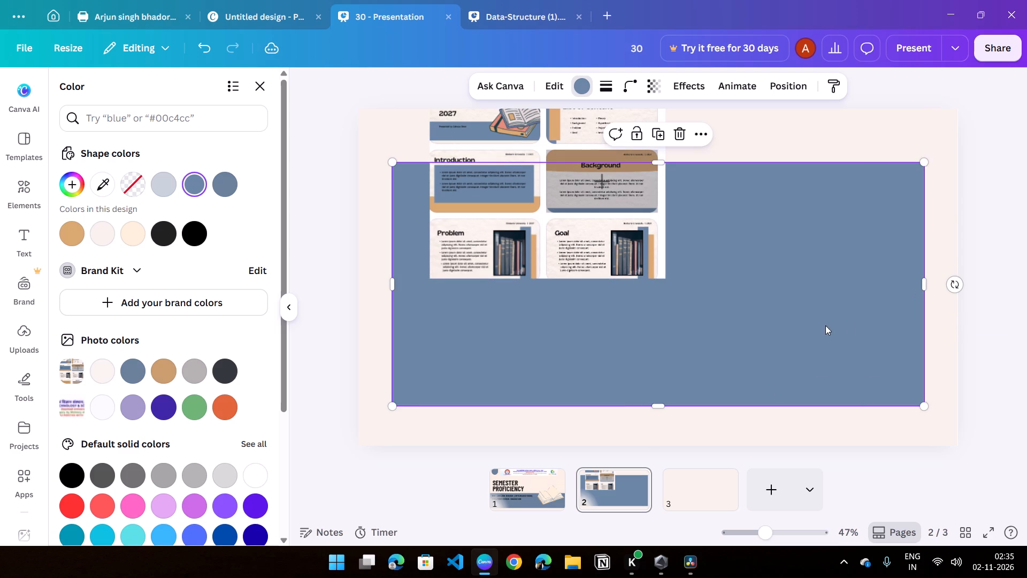
click(1026, 286)
click(1010, 302)
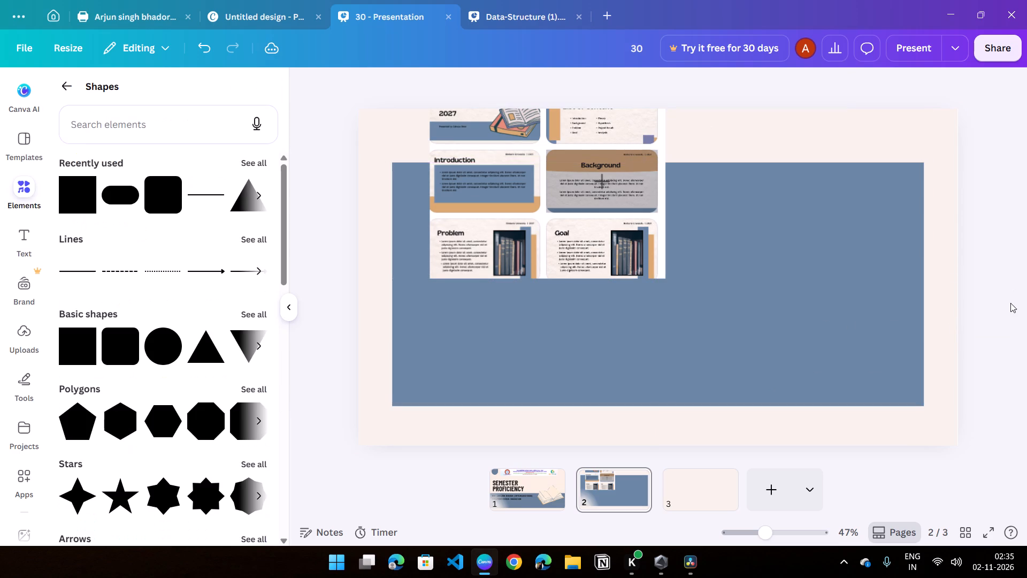
Move the reference slides image to the middle of the blue panel, aligned with the panel's top edge.
drag(597, 241, 734, 328)
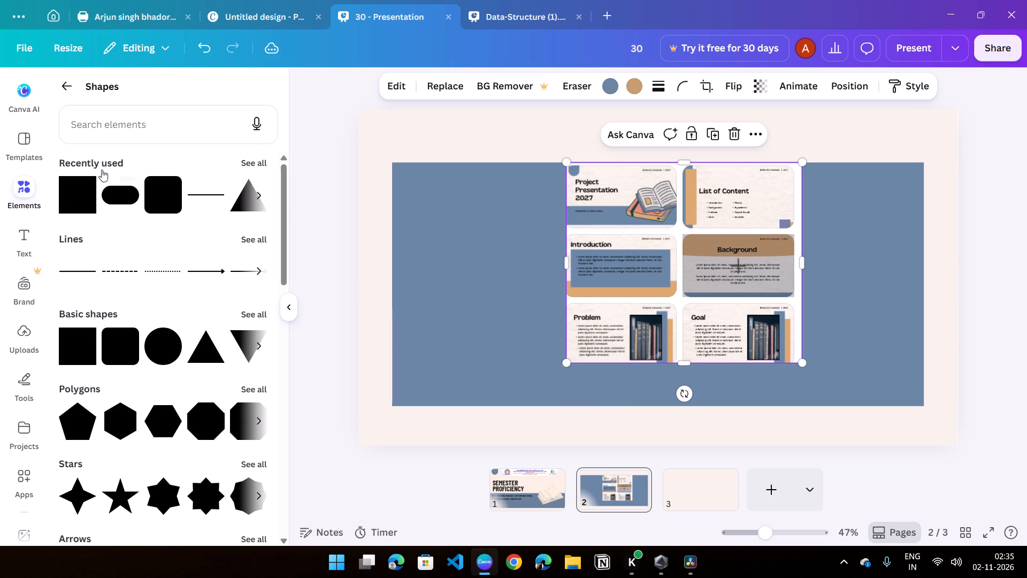
Browse the ready-made font combinations for a bold heading style to use on page 2.
click(19, 241)
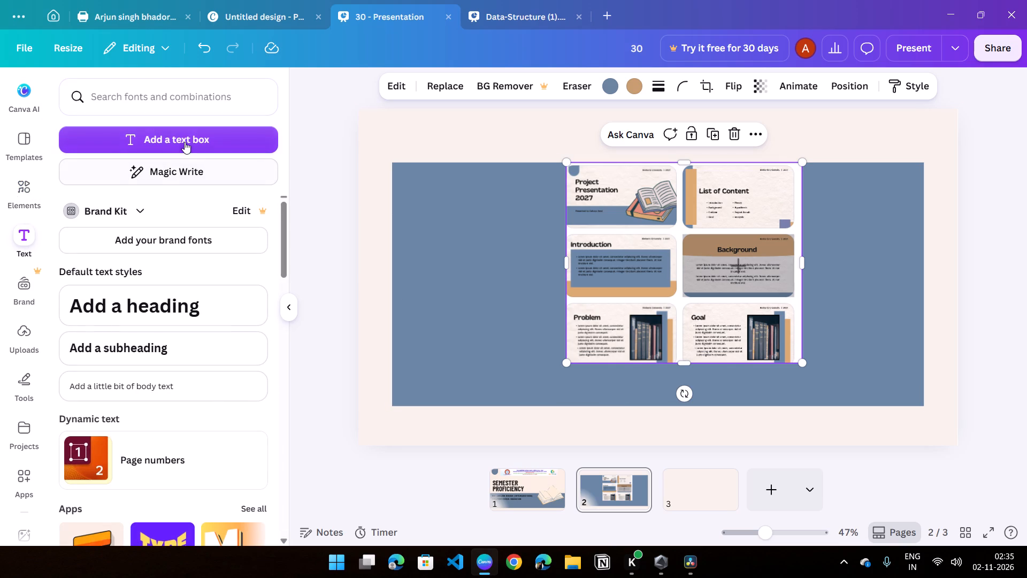
scroll(173, 313, down, 9)
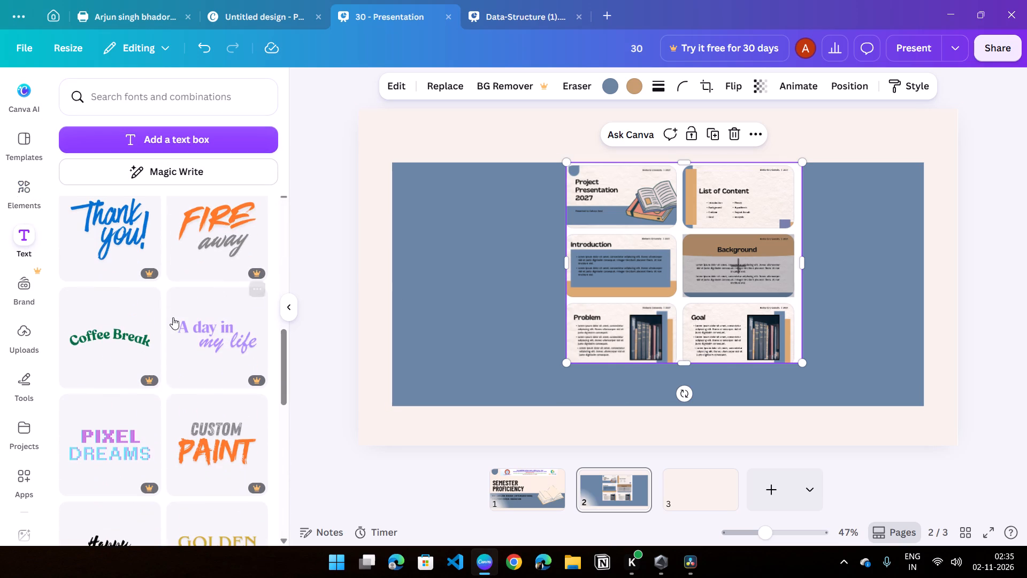
scroll(173, 317, down, 6)
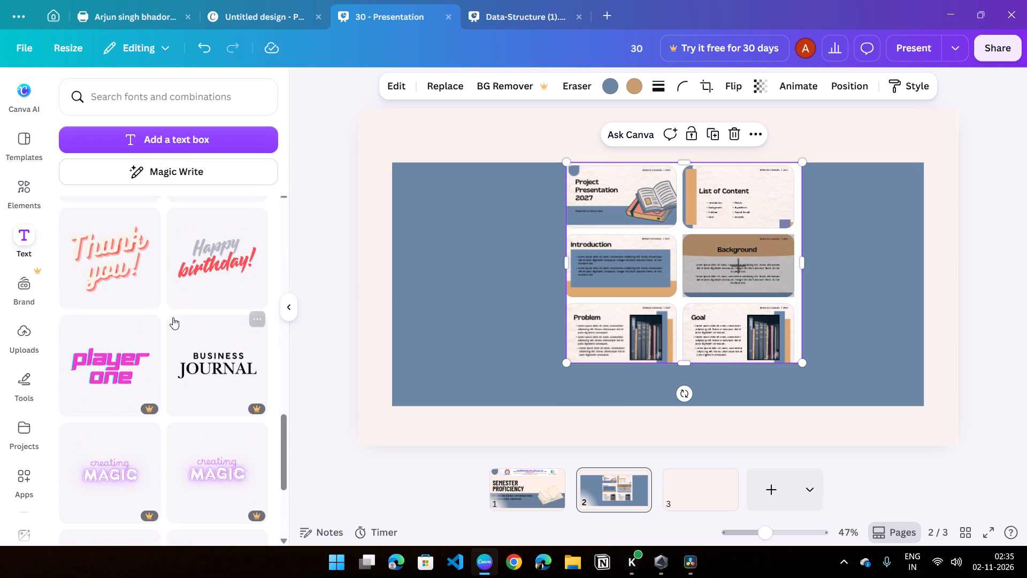
scroll(173, 317, down, 8)
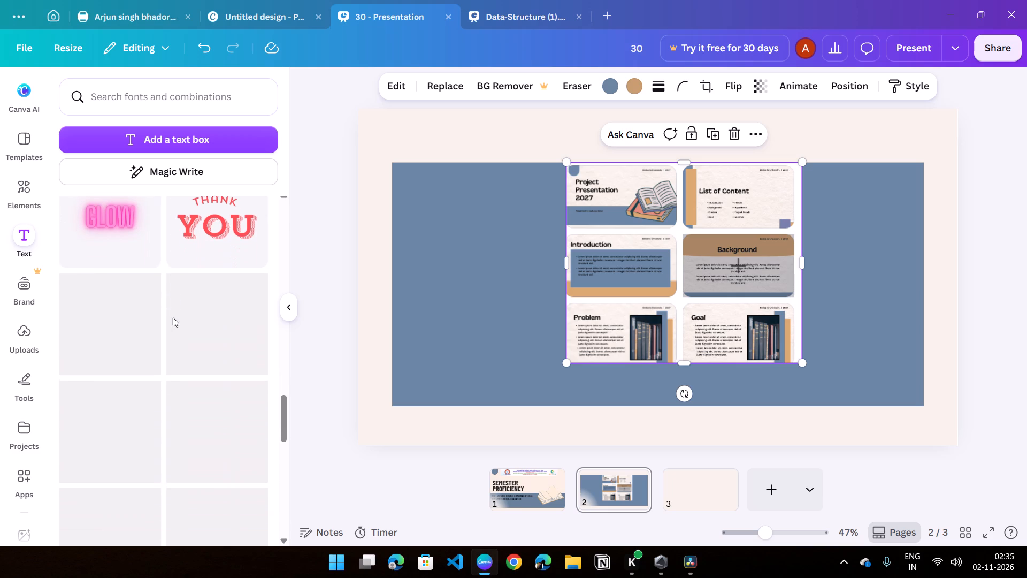
scroll(173, 317, up, 1)
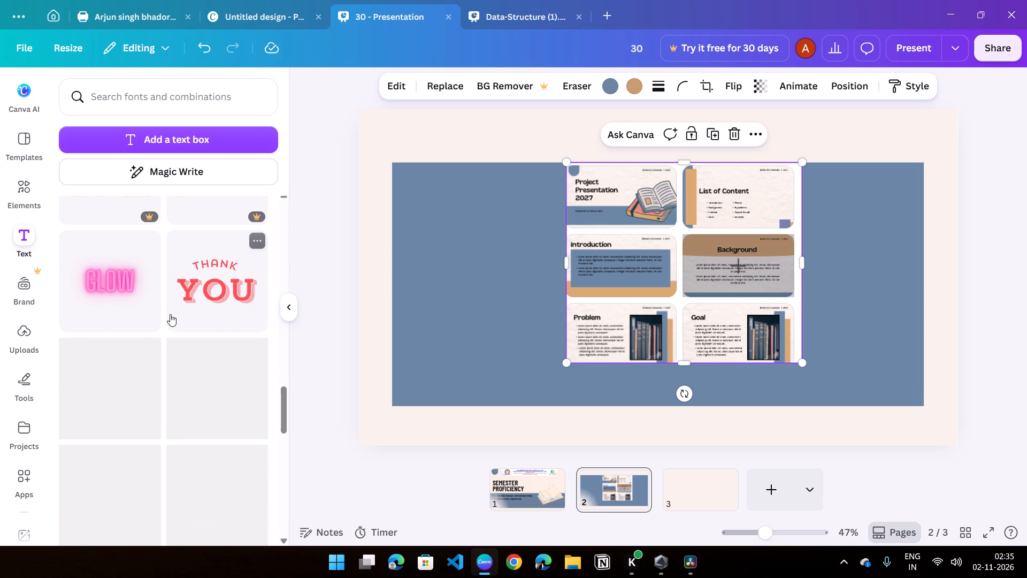
scroll(170, 315, down, 9)
scroll(170, 315, up, 2)
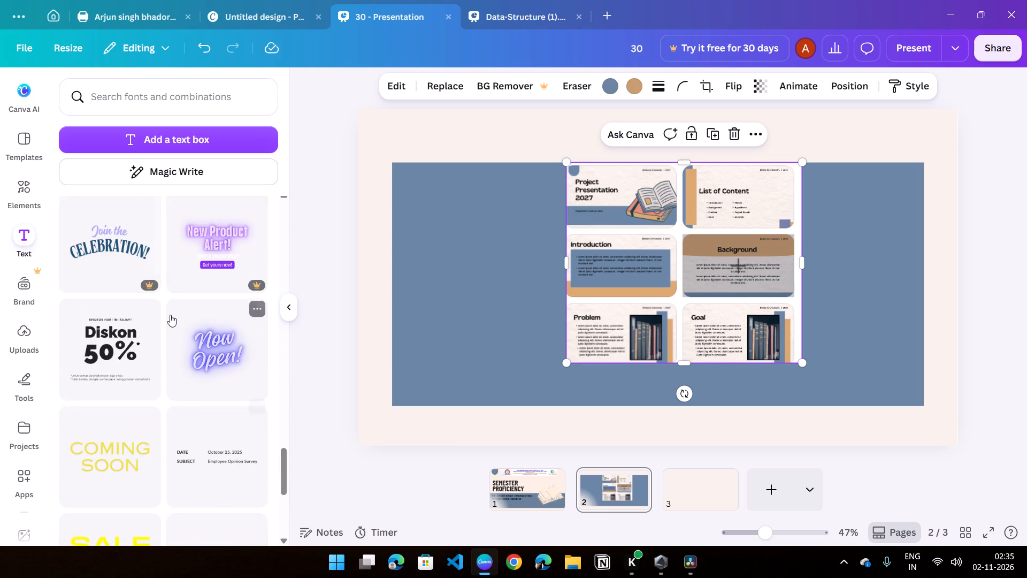
scroll(170, 315, down, 2)
scroll(170, 315, up, 1)
scroll(170, 315, down, 3)
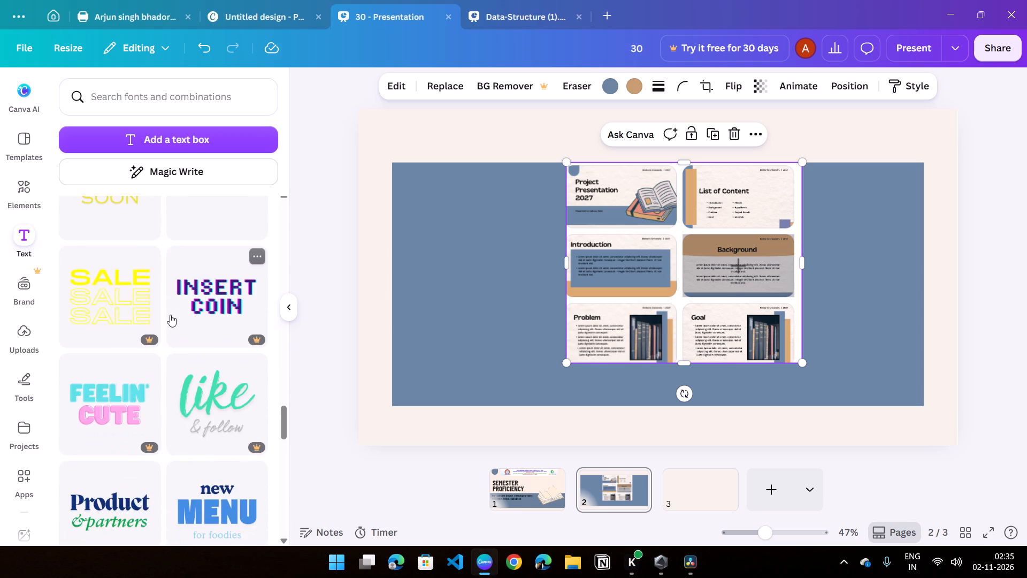
scroll(170, 315, down, 3)
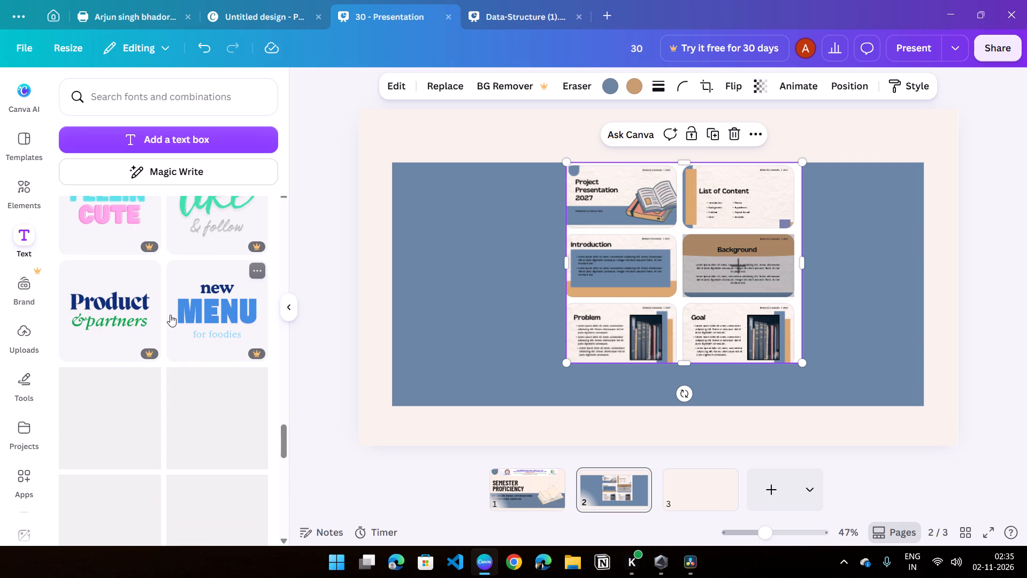
scroll(170, 315, up, 1)
scroll(218, 365, down, 2)
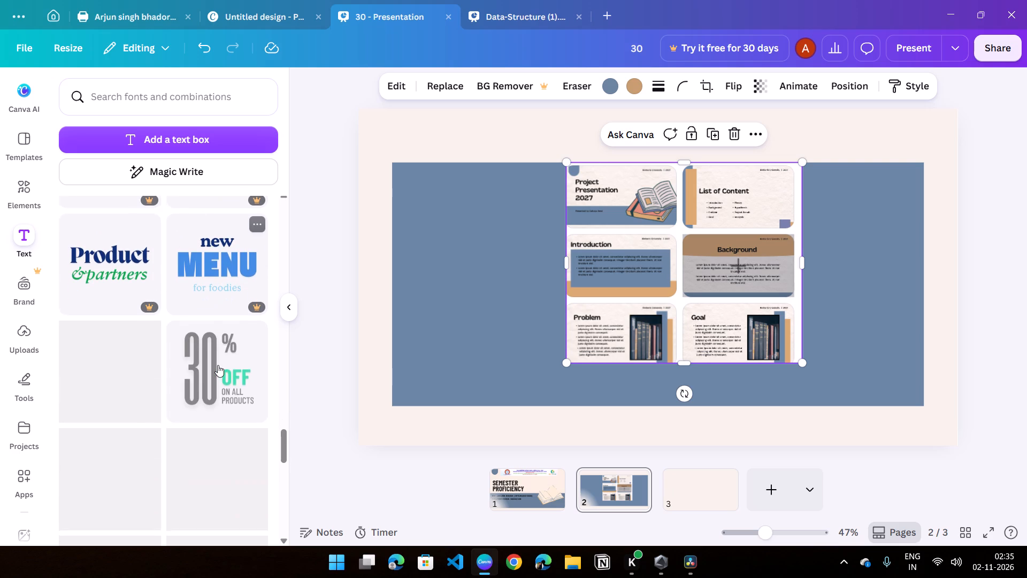
scroll(209, 352, down, 3)
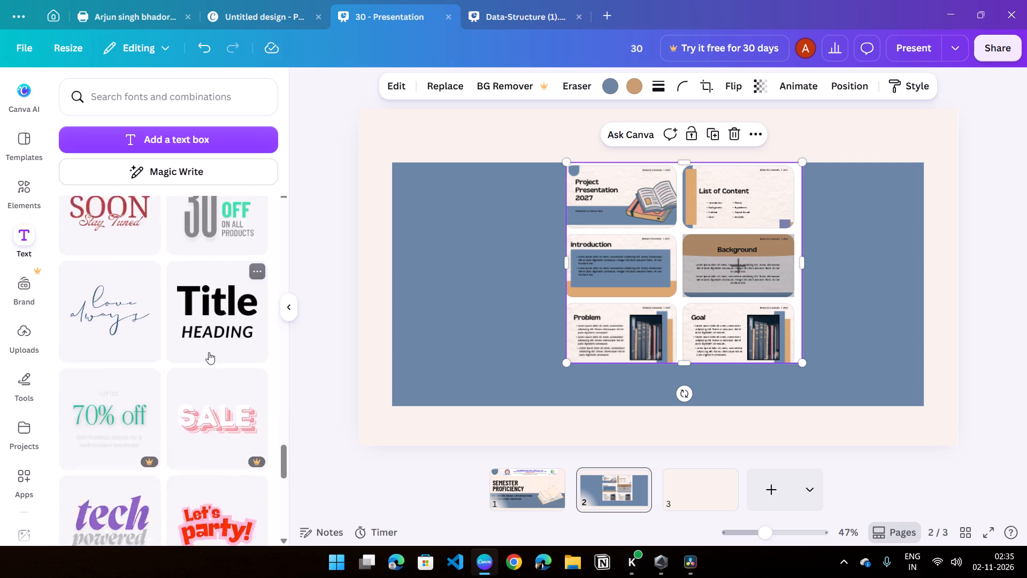
scroll(209, 352, down, 5)
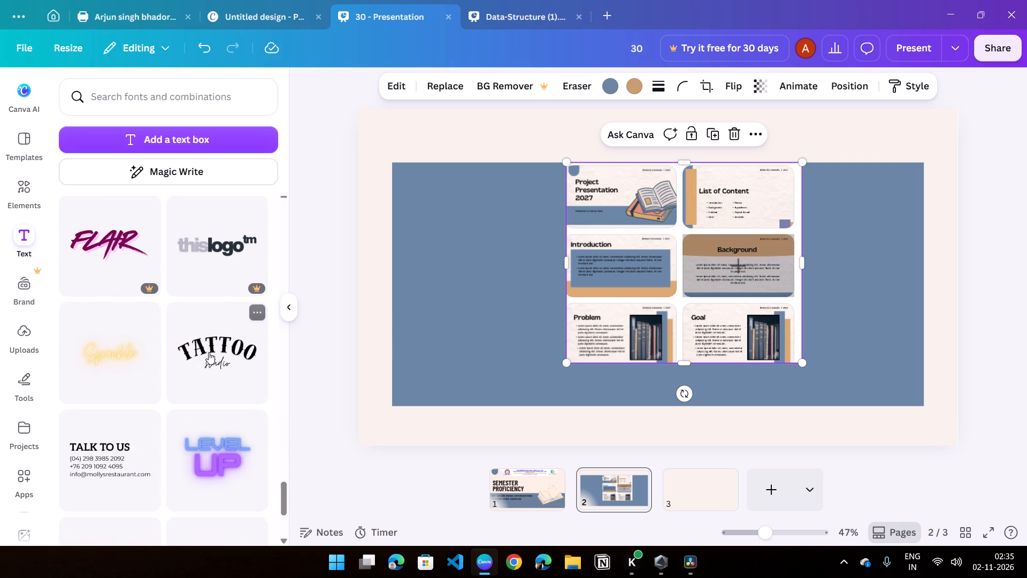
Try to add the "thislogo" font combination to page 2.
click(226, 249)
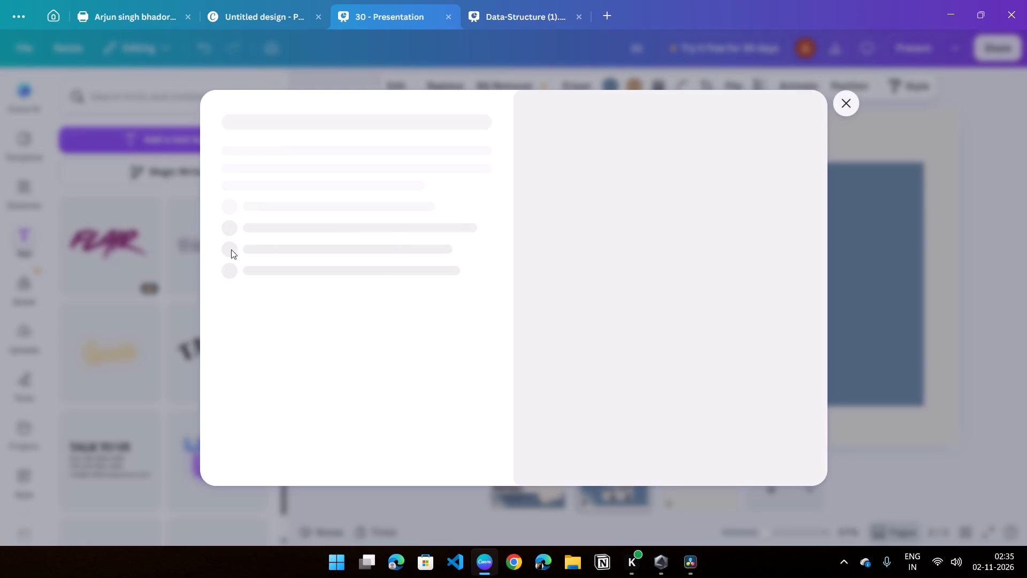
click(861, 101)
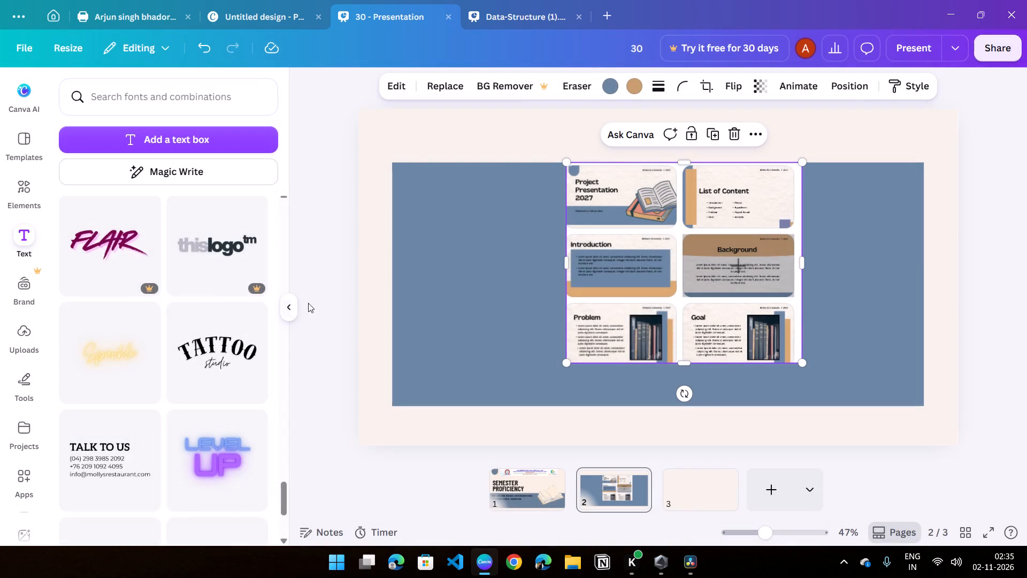
Look further through the font combinations for a free heading style suited to the slide.
scroll(263, 323, down, 4)
scroll(165, 355, down, 4)
scroll(165, 355, up, 2)
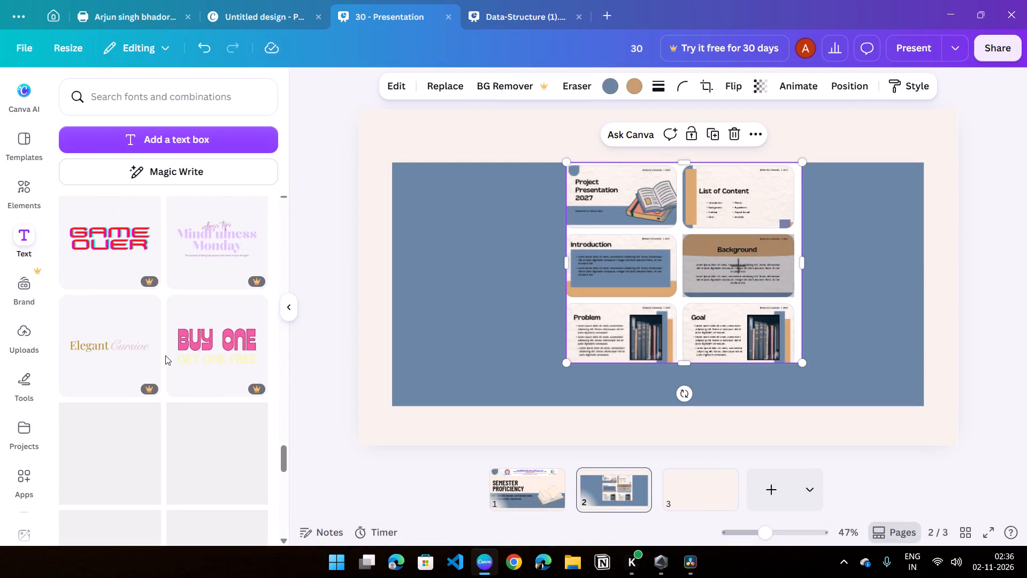
scroll(217, 318, down, 3)
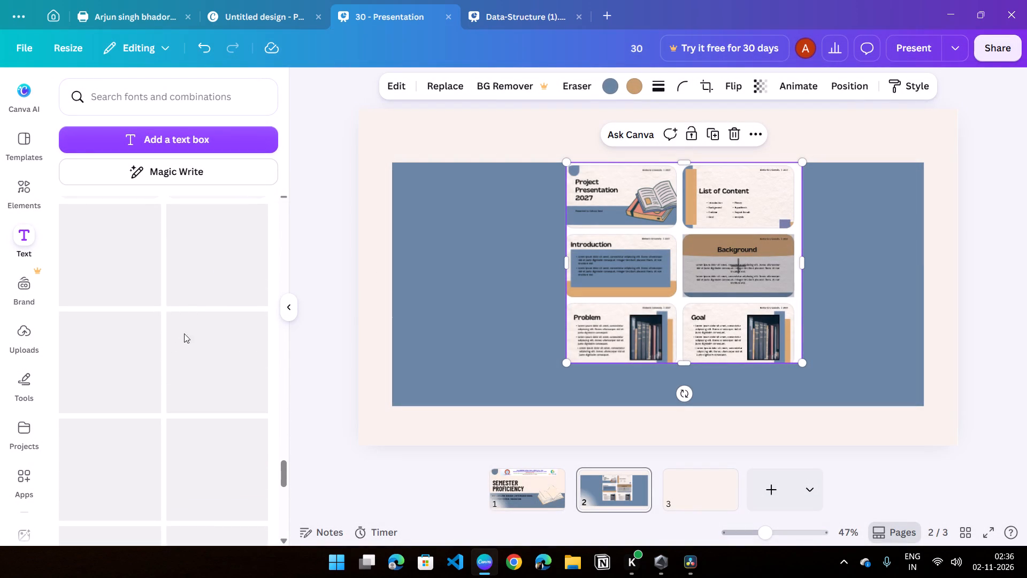
scroll(201, 318, up, 2)
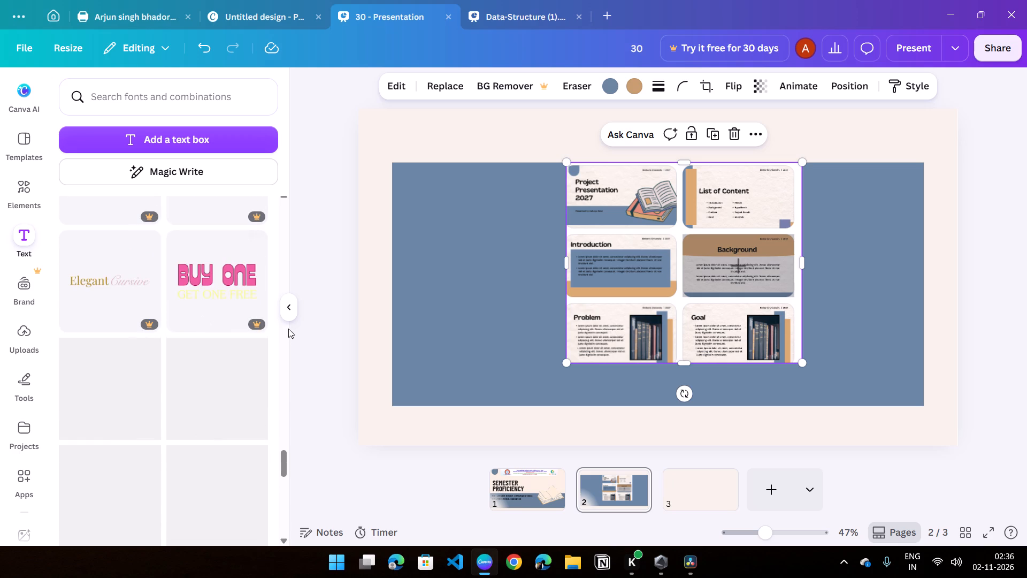
click(289, 313)
click(30, 245)
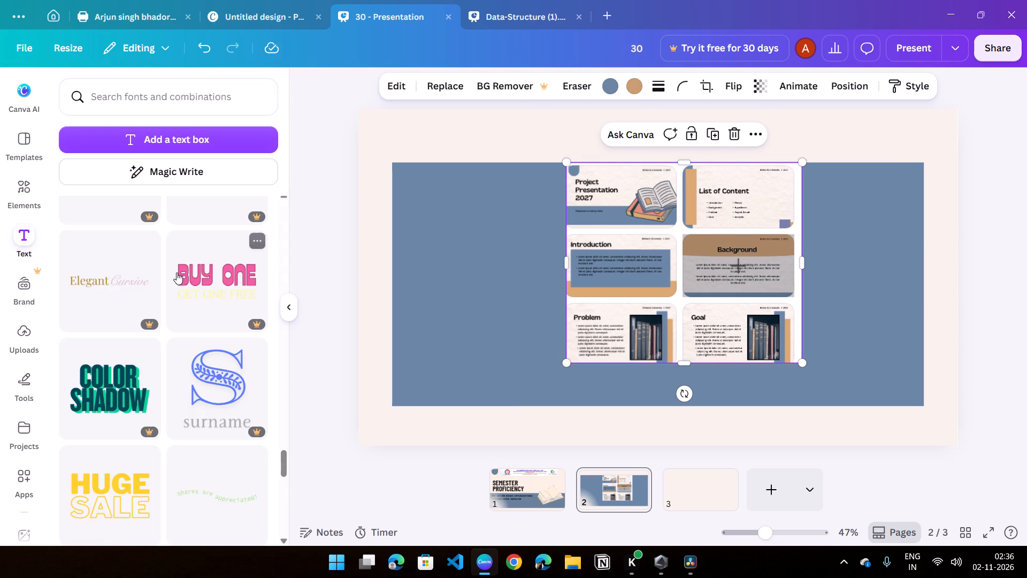
scroll(177, 273, down, 10)
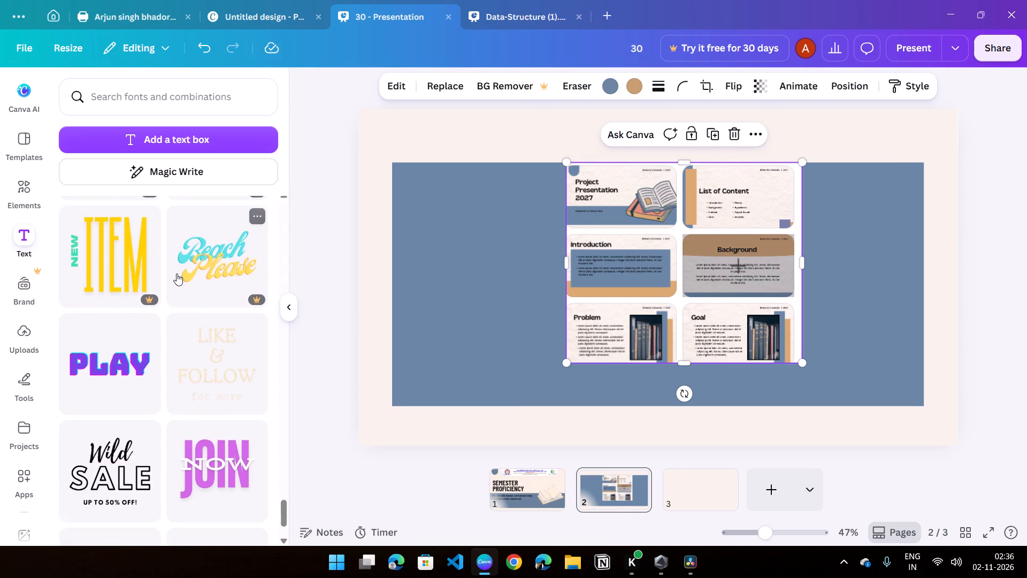
scroll(177, 273, down, 6)
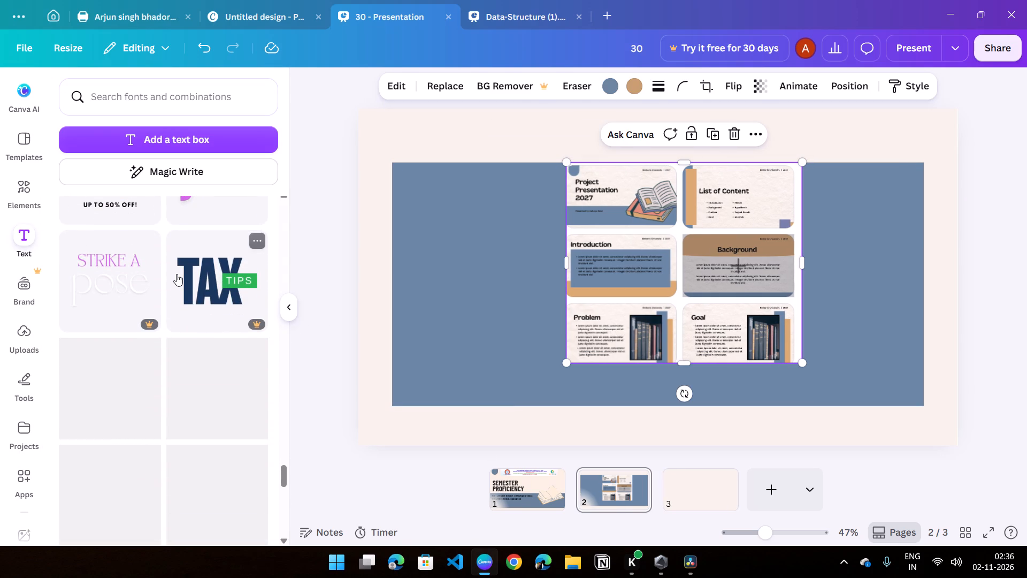
scroll(177, 274, down, 2)
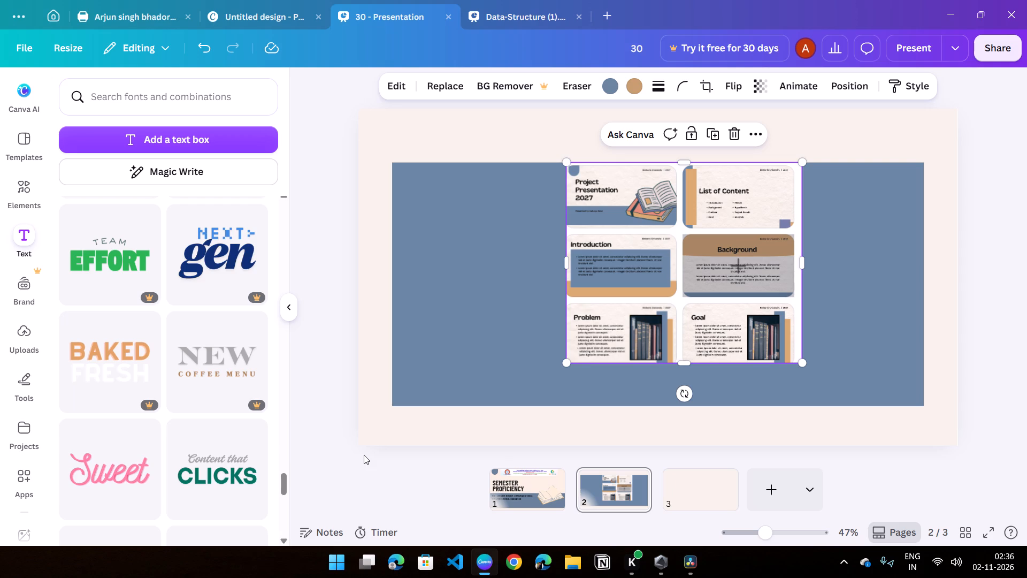
scroll(334, 458, down, 3)
scroll(210, 453, down, 14)
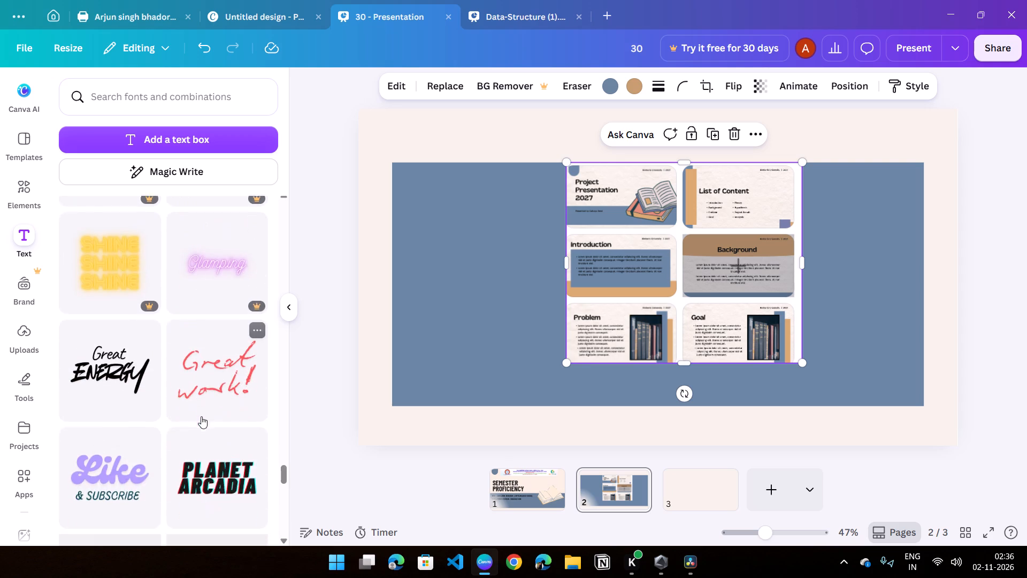
scroll(201, 416, down, 2)
scroll(144, 451, down, 3)
scroll(145, 449, up, 2)
scroll(145, 449, down, 12)
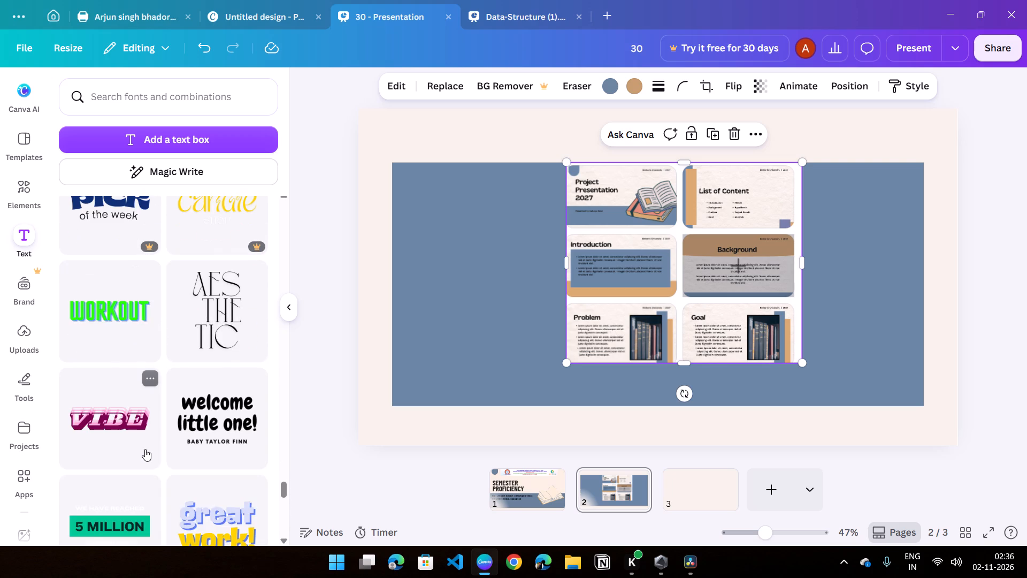
scroll(145, 449, down, 4)
scroll(145, 449, up, 2)
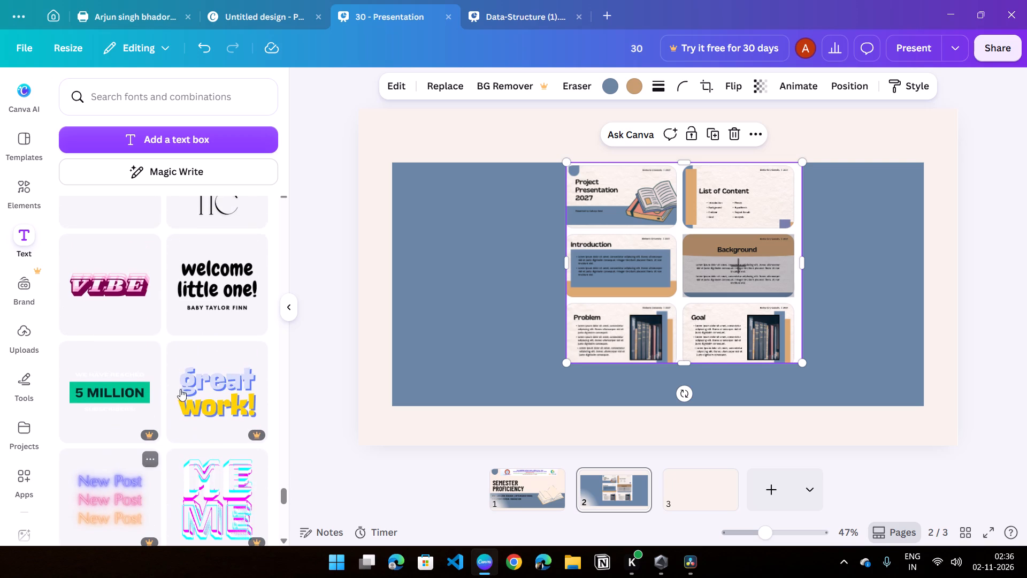
Add the "welcome little one!" font combination to page 2 and shift its heading toward the blue panel's left side.
click(229, 296)
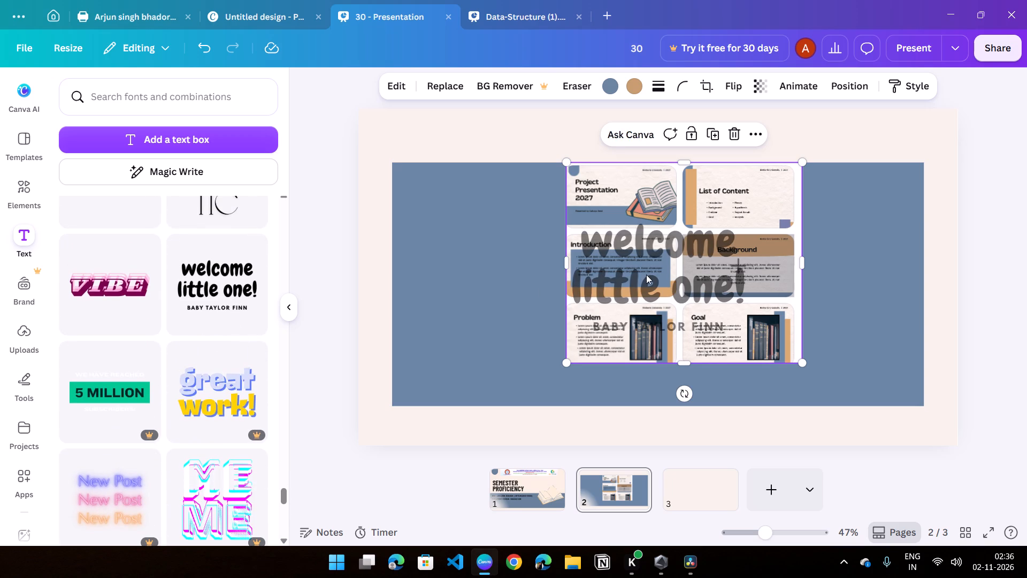
click(649, 276)
drag(677, 278, 532, 294)
Replace the "welcome little one!" heading text with "Design & Analysis of Algorithm".
click(547, 321)
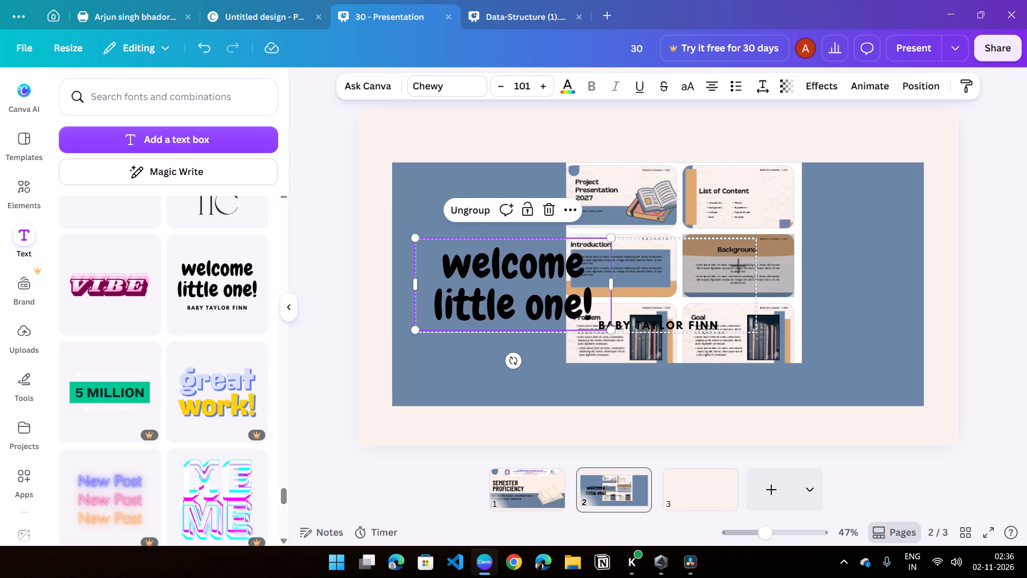
click(584, 303)
click(593, 303)
drag(594, 303, 512, 310)
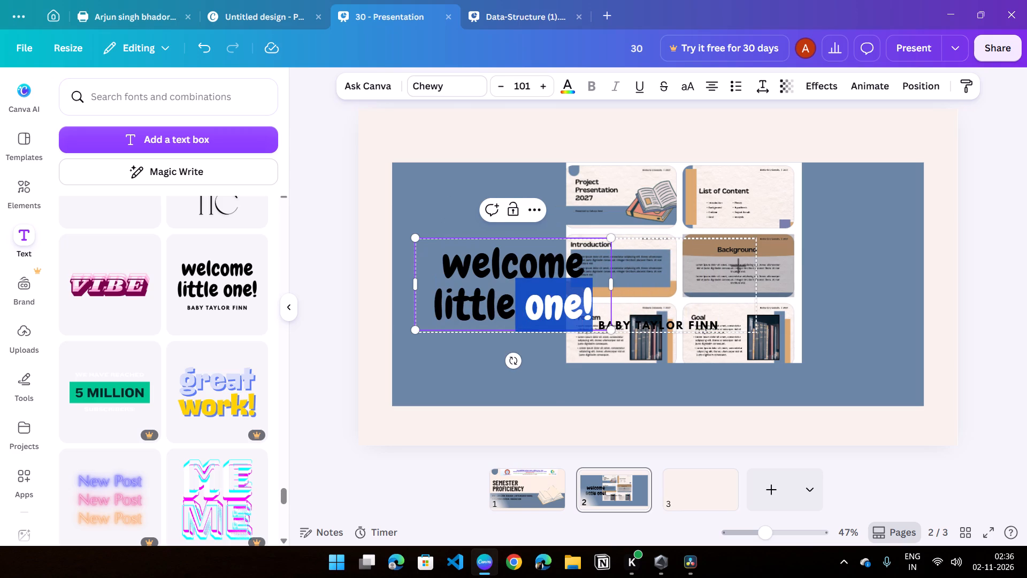
drag(512, 310, 462, 316)
key(BackSpace)
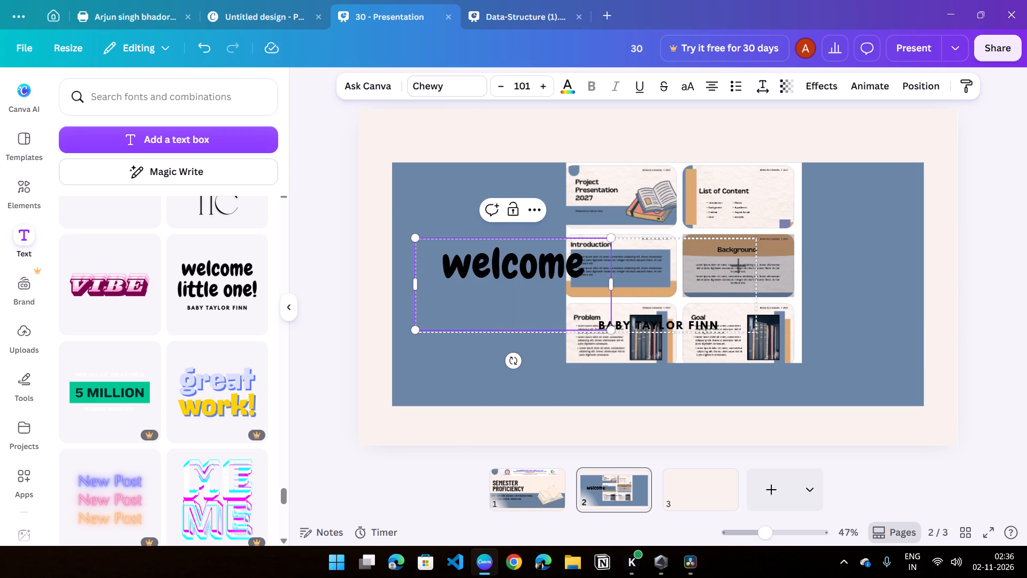
drag(614, 287, 642, 286)
key(BackSpace)
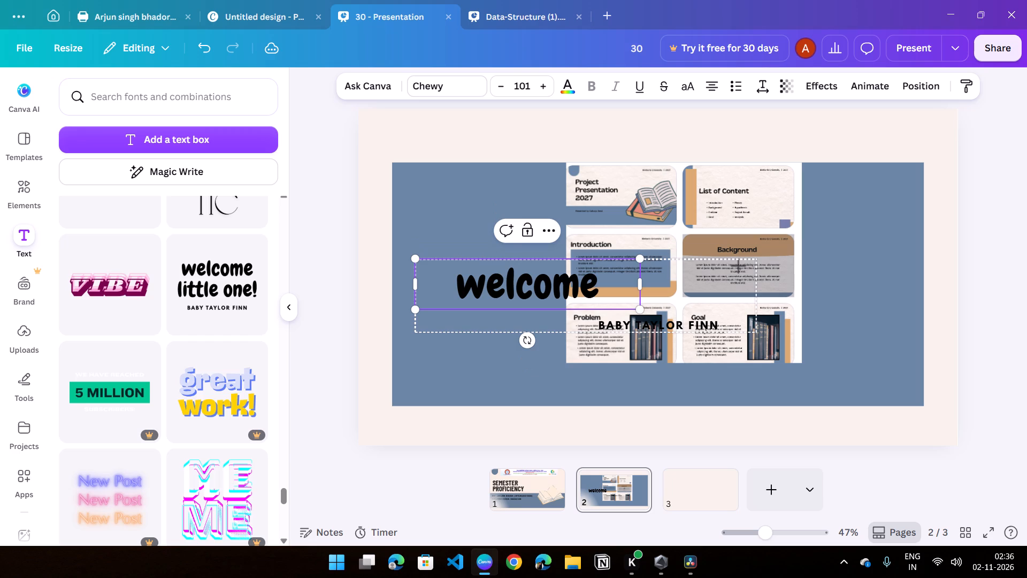
double_click(616, 288)
key(BackSpace)
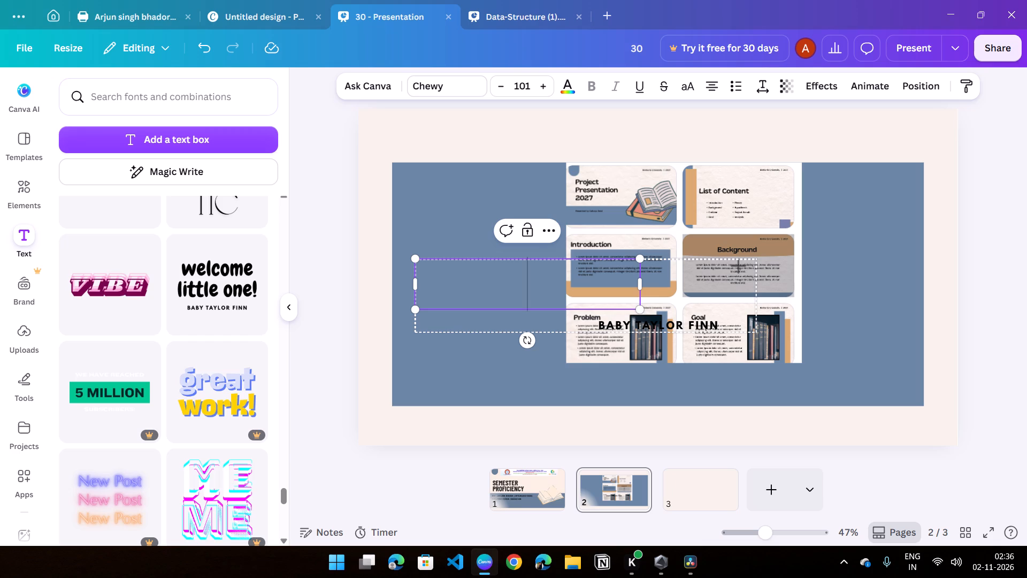
text(Des)
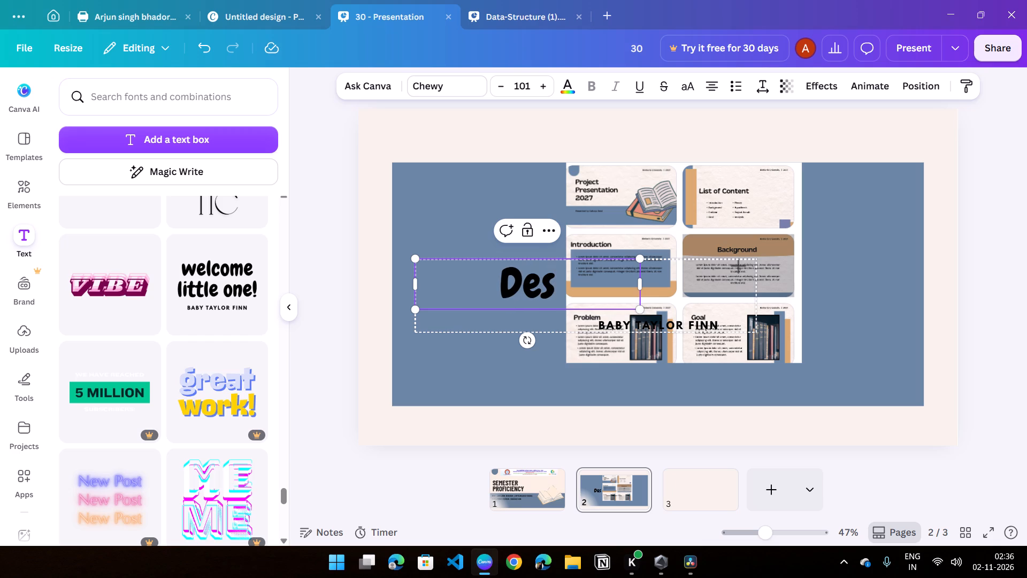
text(ign)
key(space)
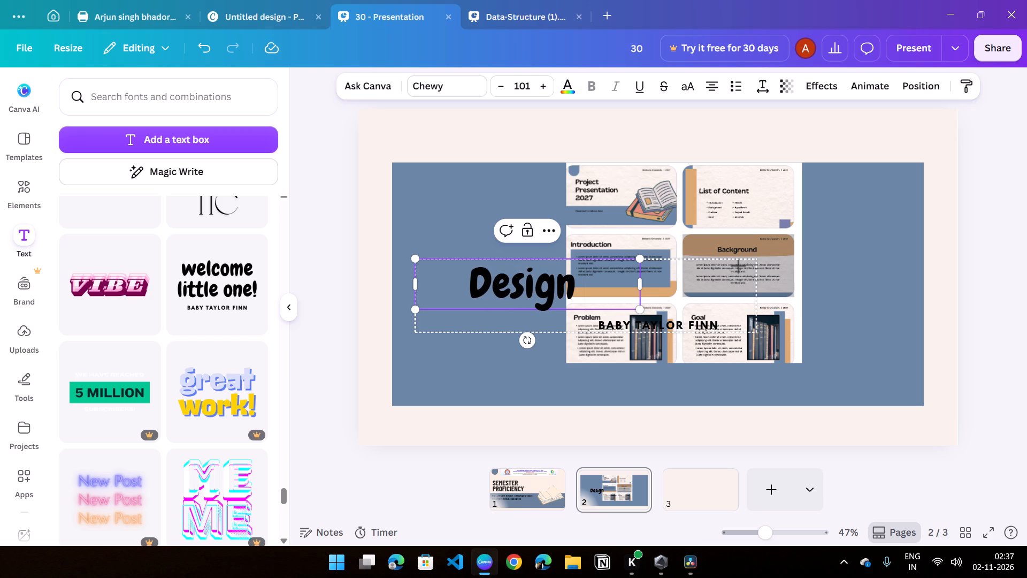
text(& Analys)
text(is)
key(space)
text(of Algorithm)
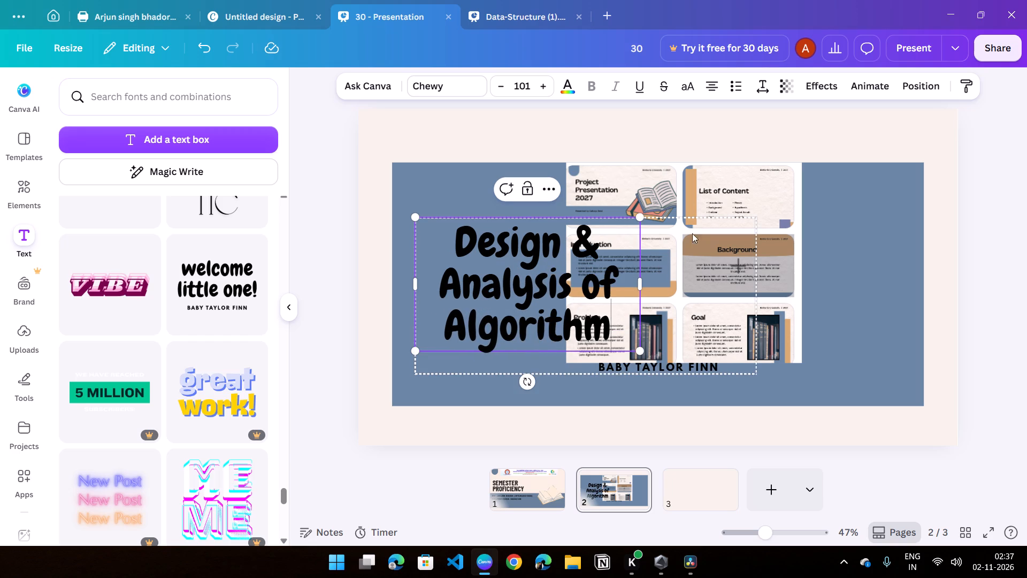
Widen the heading's text box to about 1,800 so that the whole heading fits on one line.
click(637, 283)
drag(641, 284, 740, 275)
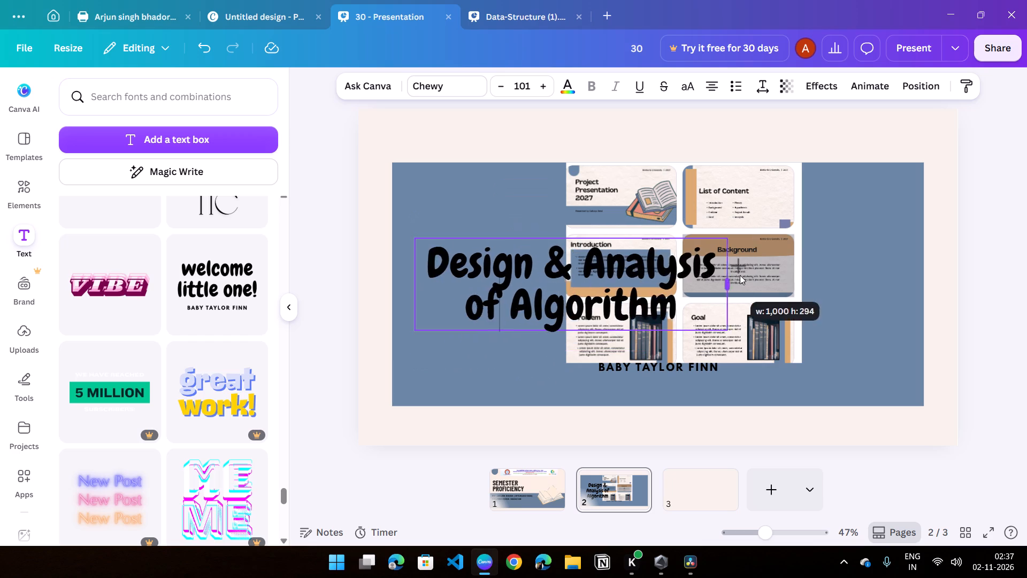
drag(740, 275, 978, 261)
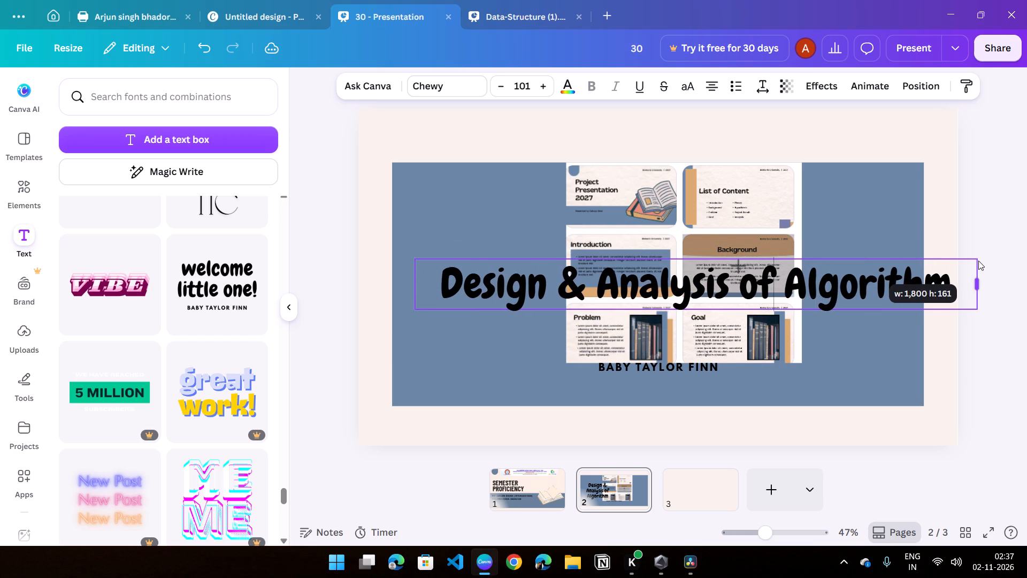
Crop the reference image on page 2 from its top and bottom edges to about 755 × 313 and move it lower on the blue panel.
drag(978, 261, 979, 260)
drag(740, 195, 751, 227)
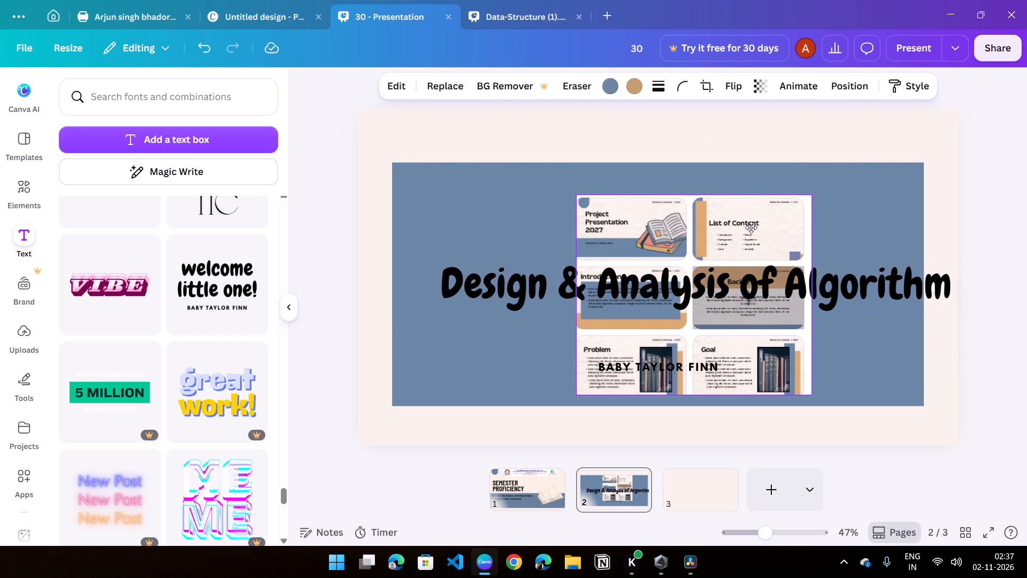
drag(751, 227, 751, 224)
drag(698, 192, 699, 250)
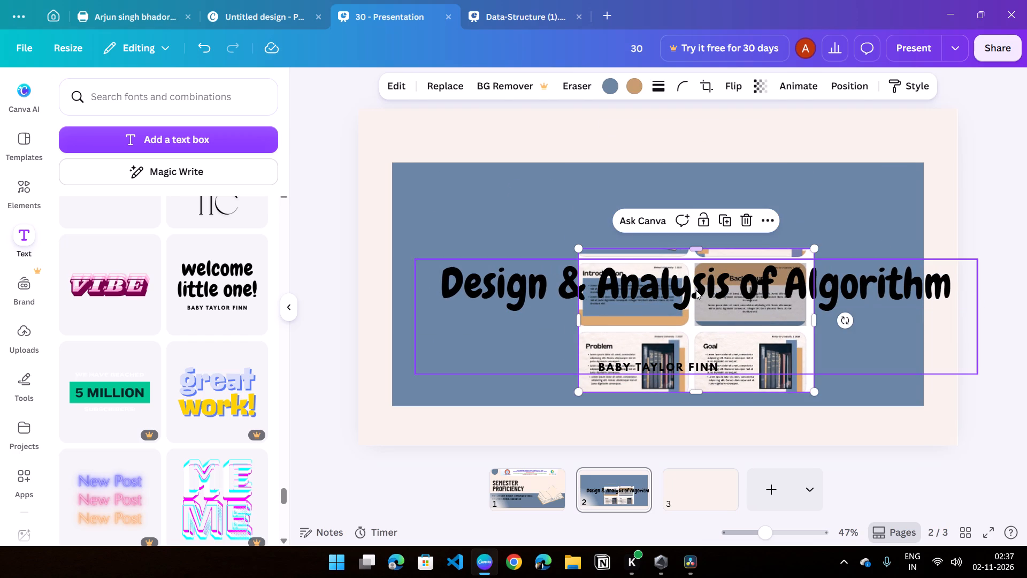
drag(707, 394, 706, 347)
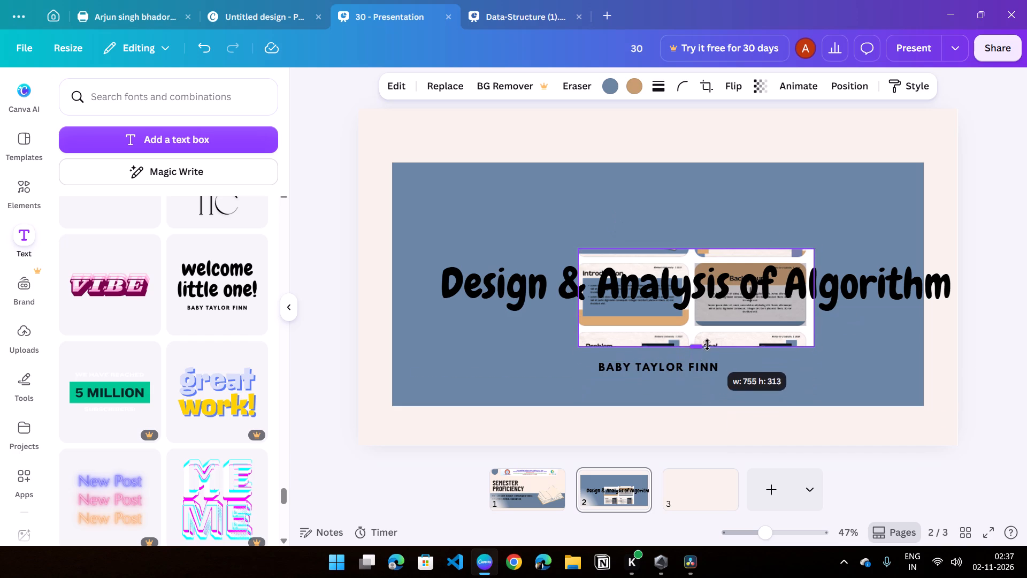
drag(720, 329, 720, 370)
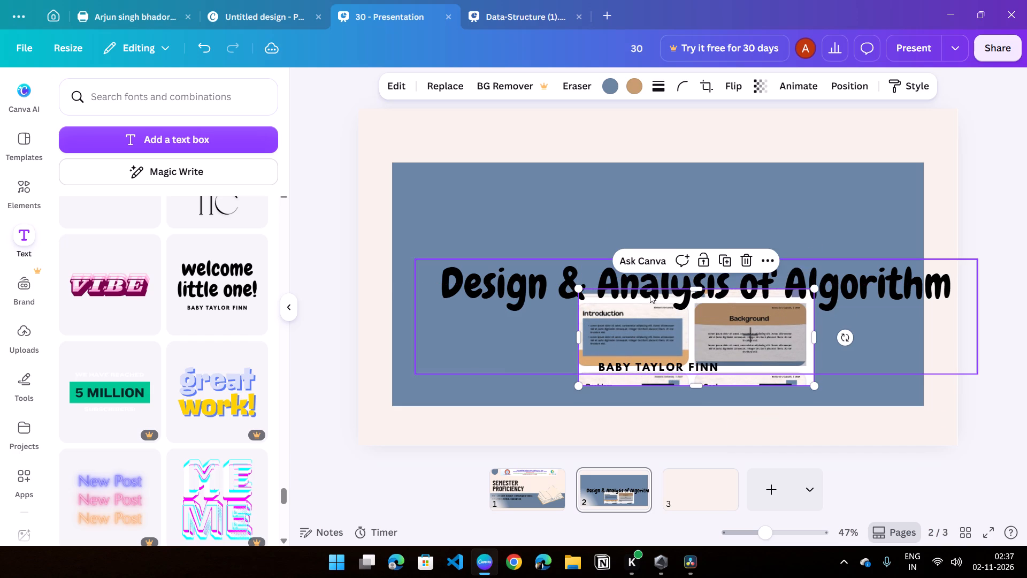
Move the "Design & Analysis of Algorithm" heading group up to the top of page 2, above the blue panel.
click(578, 280)
drag(538, 281, 481, 142)
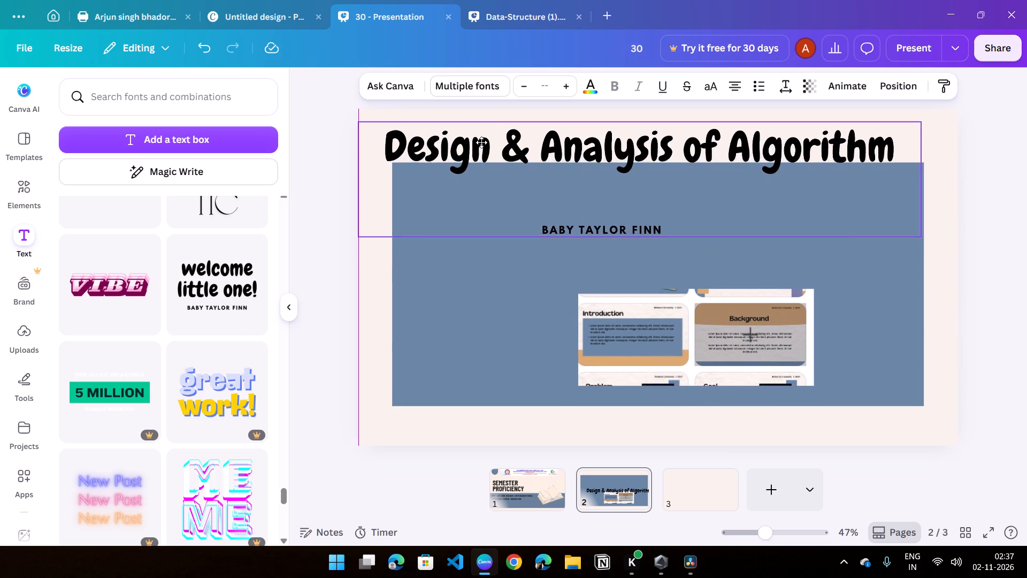
drag(481, 142, 466, 136)
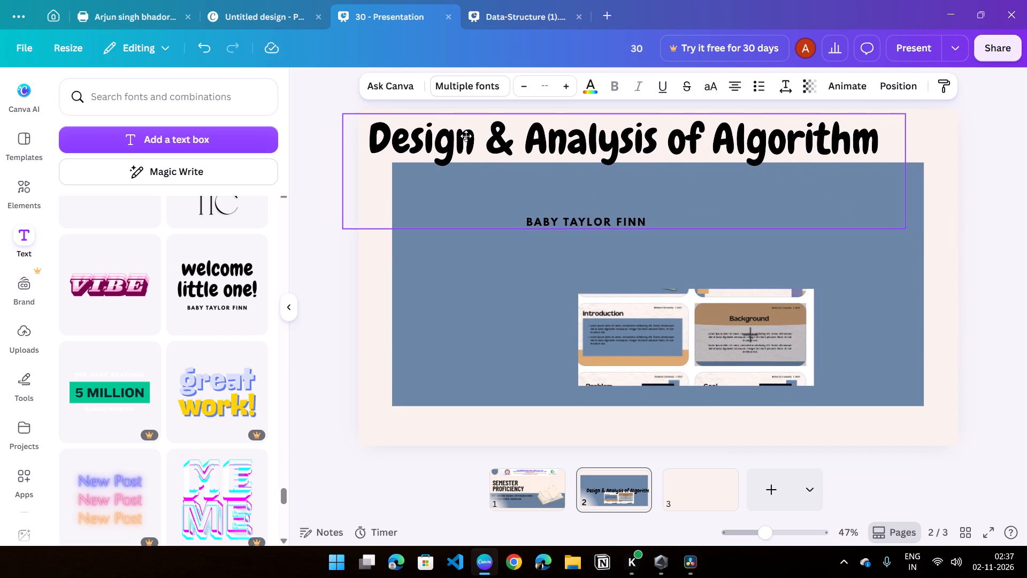
drag(466, 136, 489, 139)
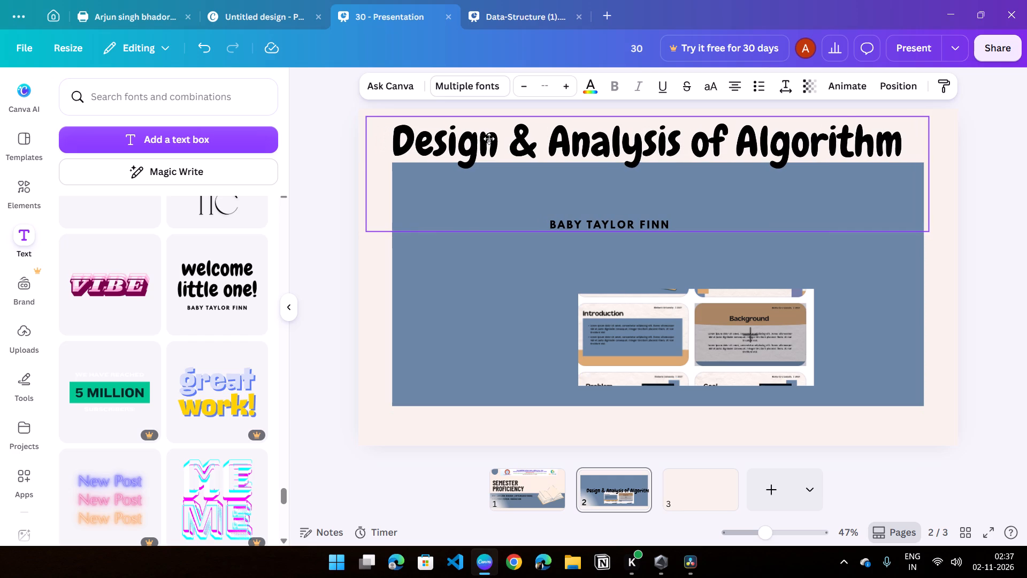
drag(489, 139, 489, 138)
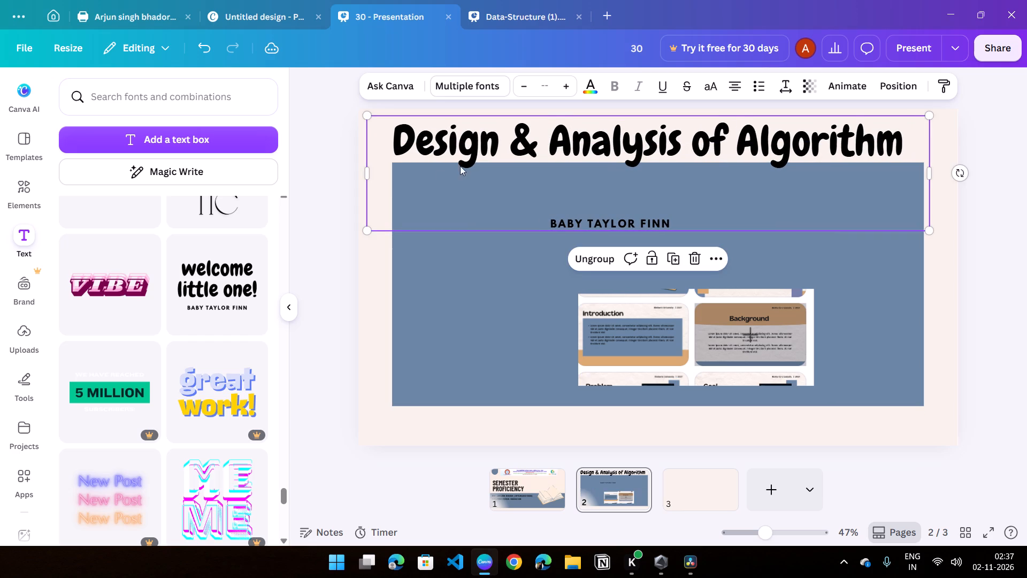
Narrow the heading group from its left side and position it at the page top, aligned with the blue panel's left edge.
click(310, 200)
click(421, 148)
drag(367, 172, 393, 169)
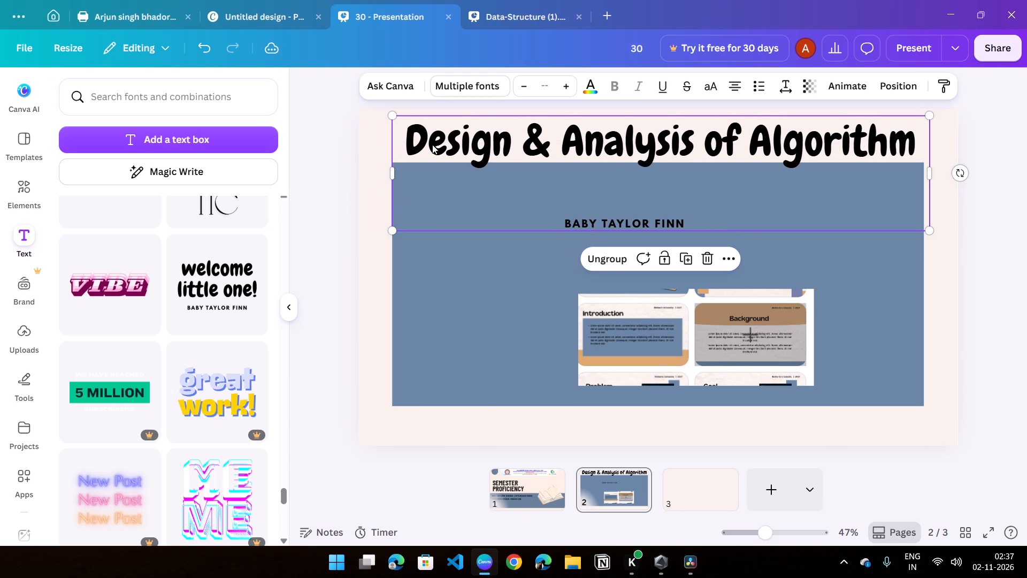
drag(448, 142, 436, 138)
drag(381, 162, 403, 157)
drag(443, 133, 434, 136)
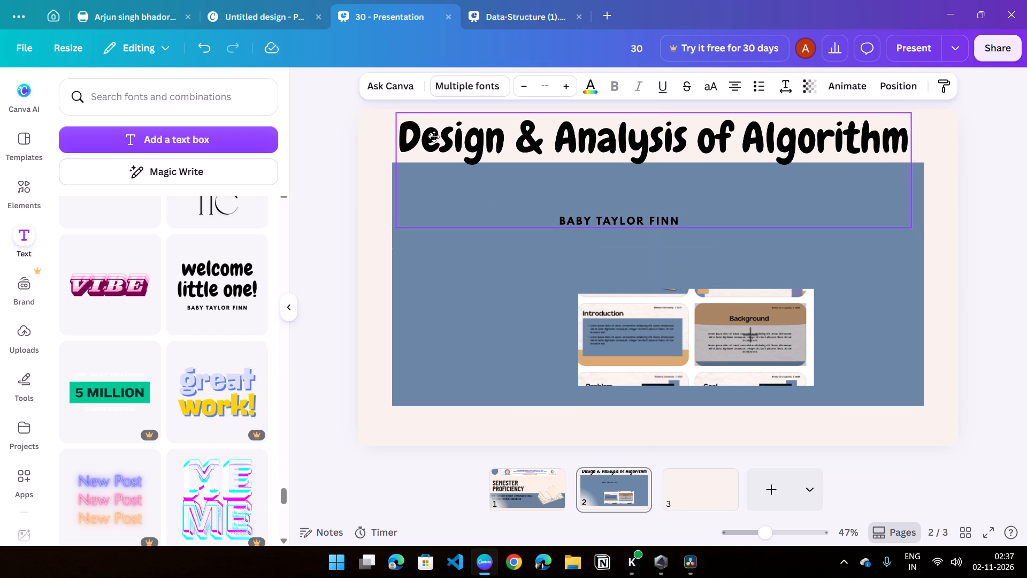
drag(434, 136, 434, 134)
click(325, 178)
scroll(582, 255, up, 1)
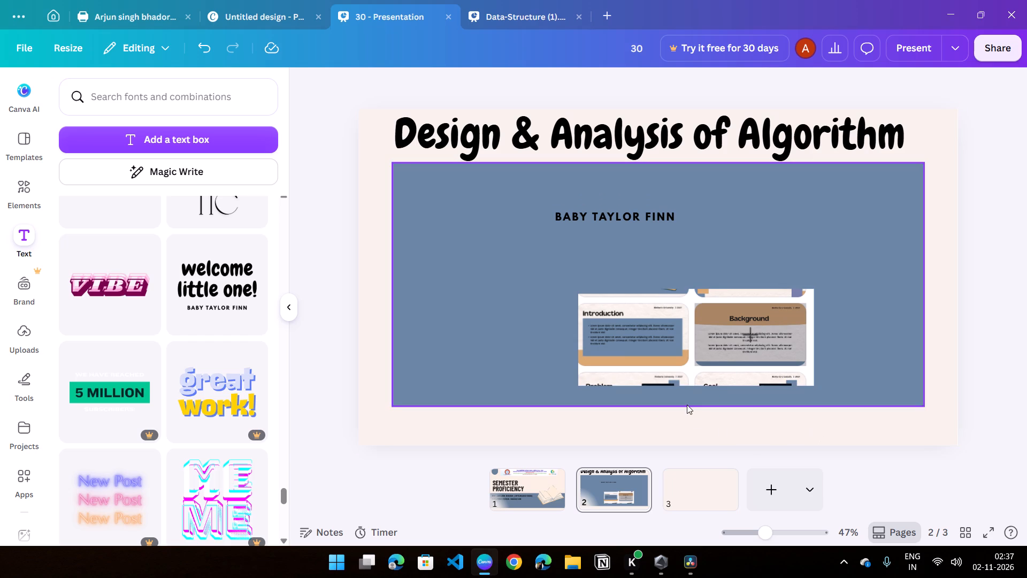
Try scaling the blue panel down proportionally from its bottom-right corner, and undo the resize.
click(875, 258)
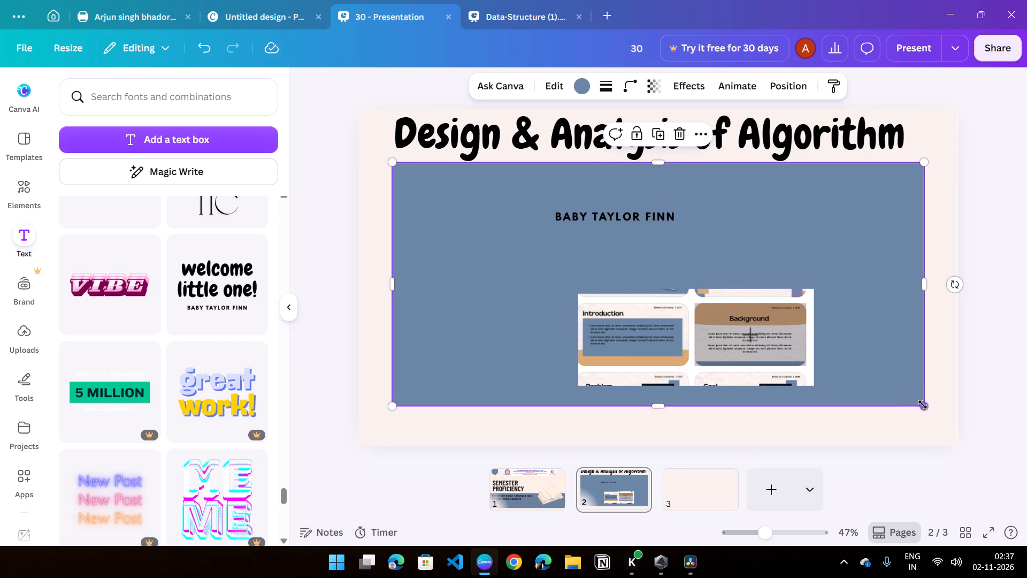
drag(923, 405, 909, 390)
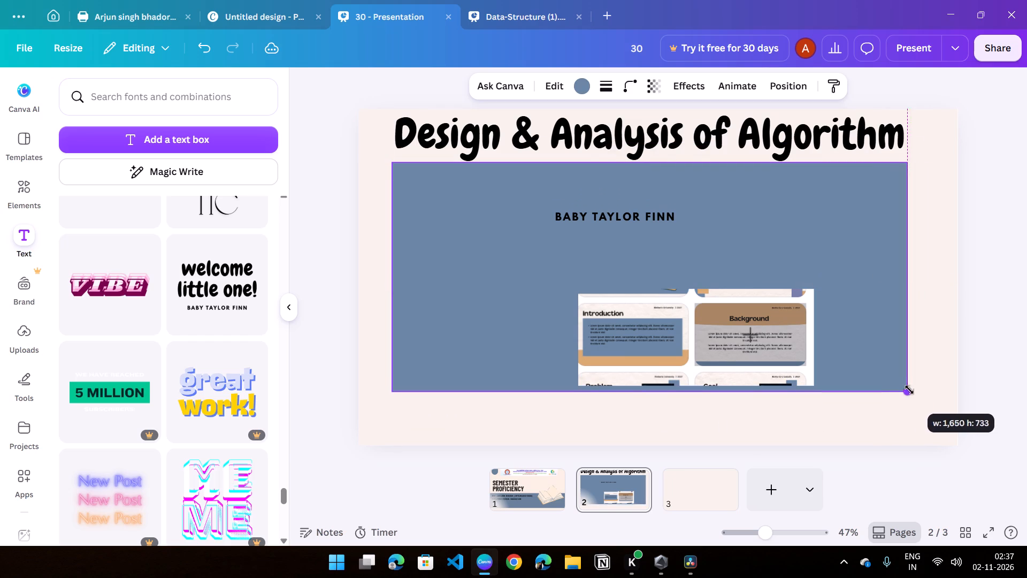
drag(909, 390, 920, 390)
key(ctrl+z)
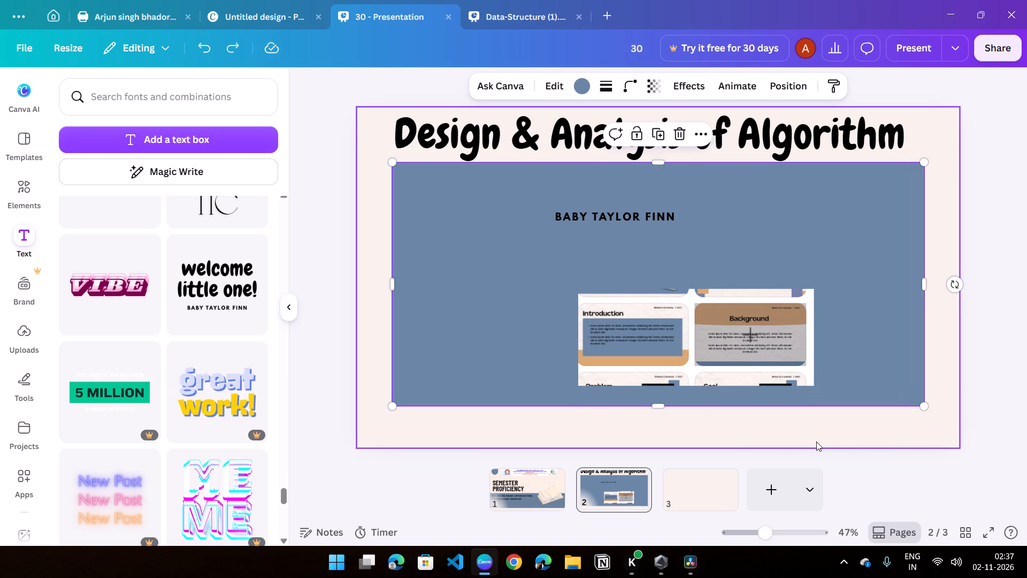
Shorten the blue panel slightly from its bottom edge and nudge it down to leave a gap beneath the heading.
drag(657, 408, 657, 399)
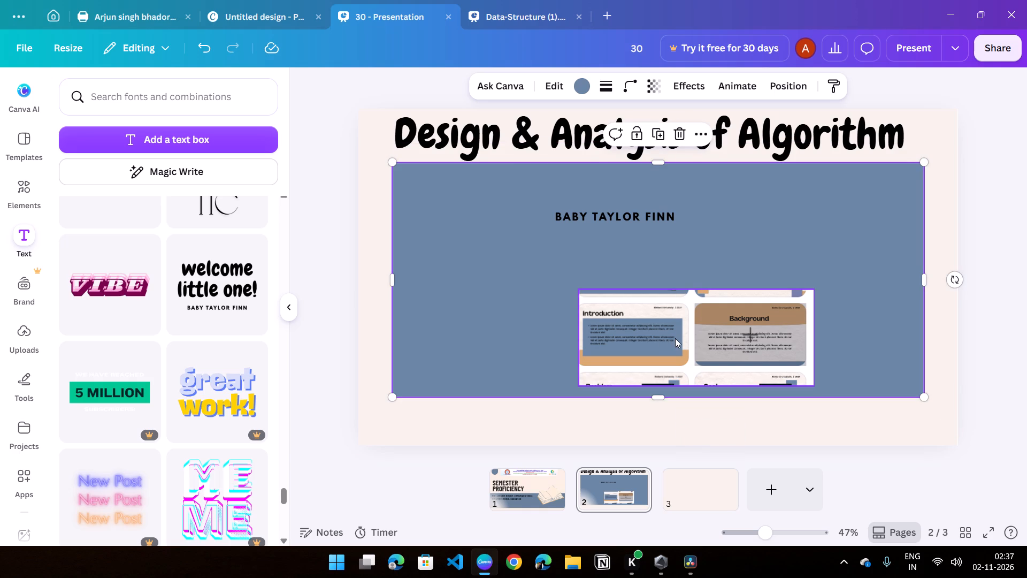
key(Down)
key(Down)
key(Down)
key(Down)
key(Down)
key(Down)
key(Down)
key(Down)
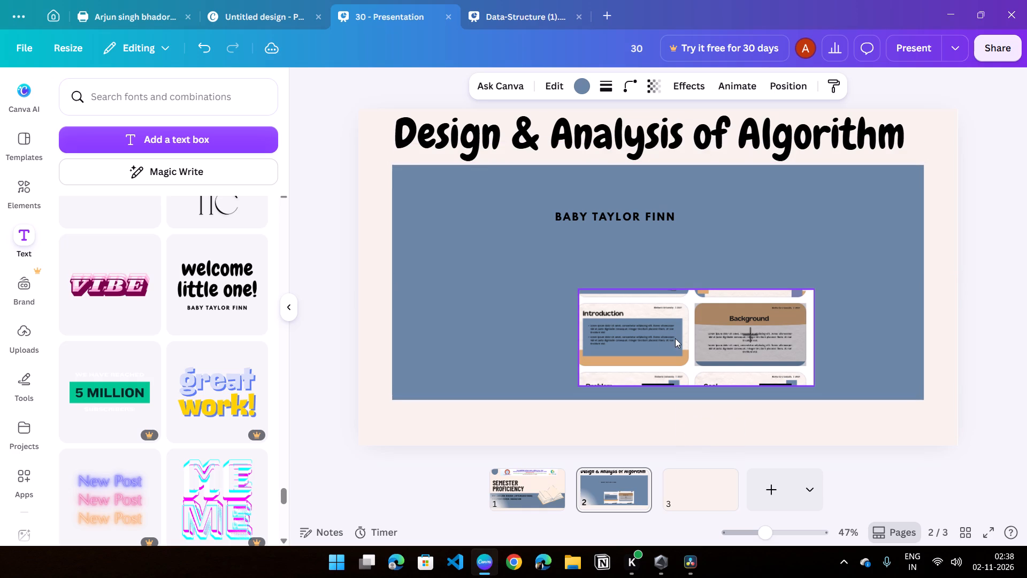
key(Down)
key(Down)
key(Down)
key(Down)
key(Down)
key(Down)
key(Down)
key(Down)
key(Down)
key(Down)
key(Down)
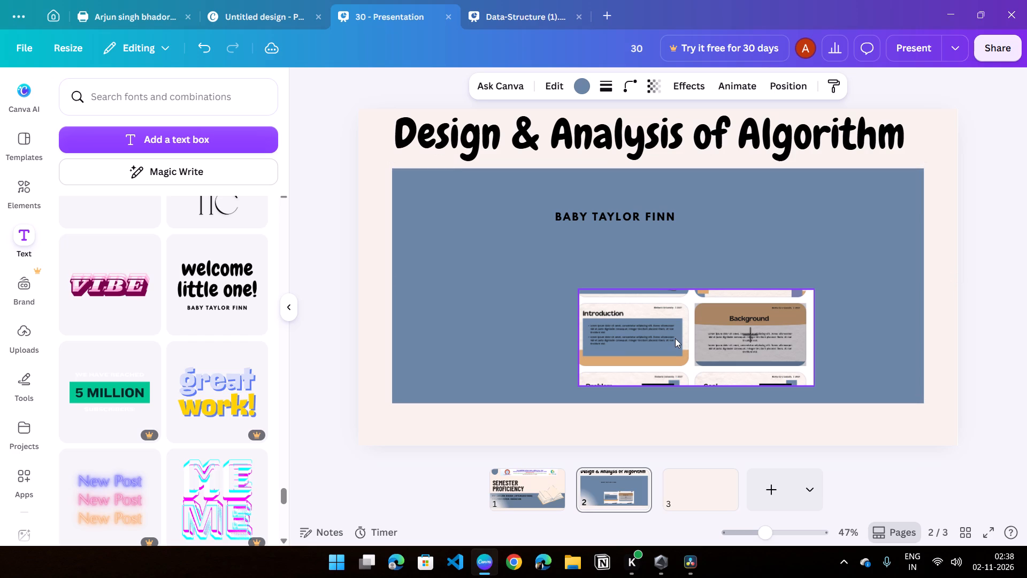
key(Down)
key(Down)
key(Down)
key(Down)
key(Down)
key(Down)
key(Down)
Set the "Design & Analysis of Algorithm" heading's font size to 60.
click(565, 134)
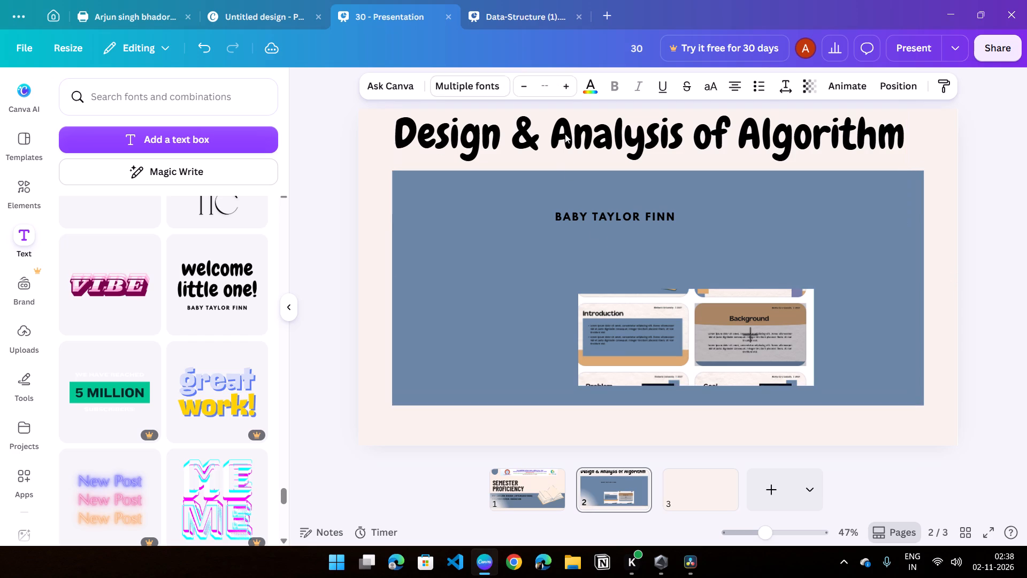
click(529, 139)
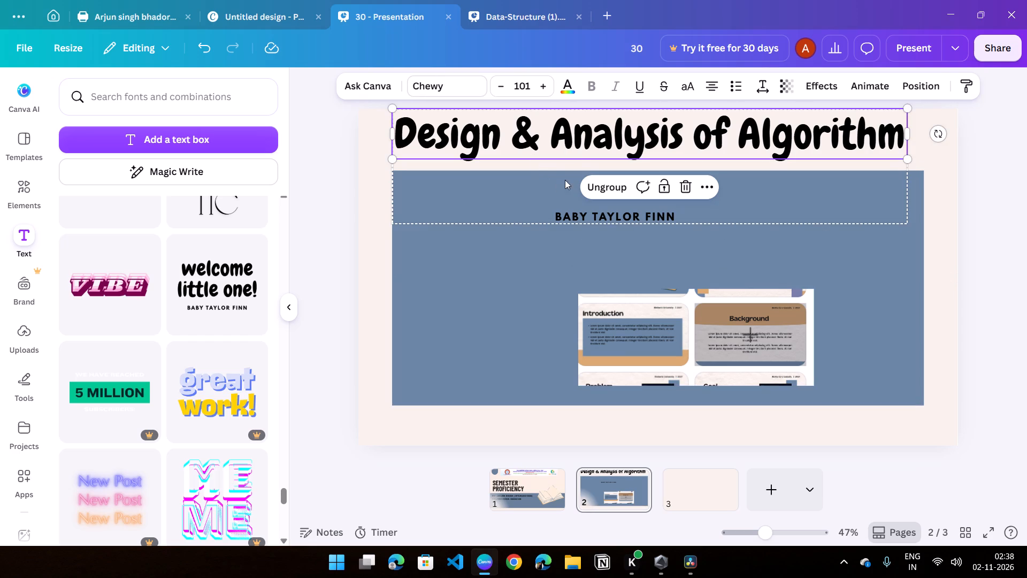
click(502, 89)
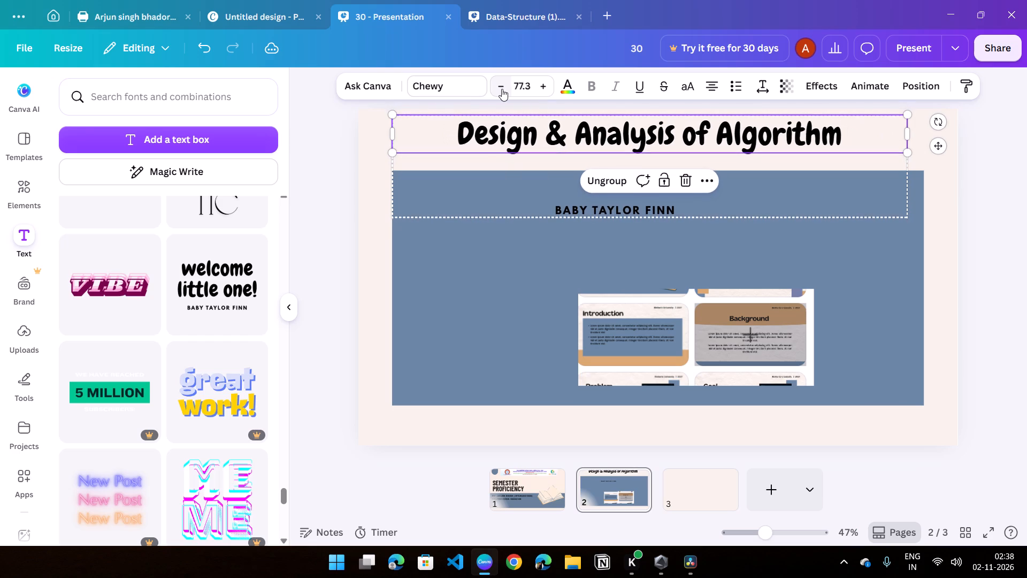
triple_click(502, 89)
click(546, 86)
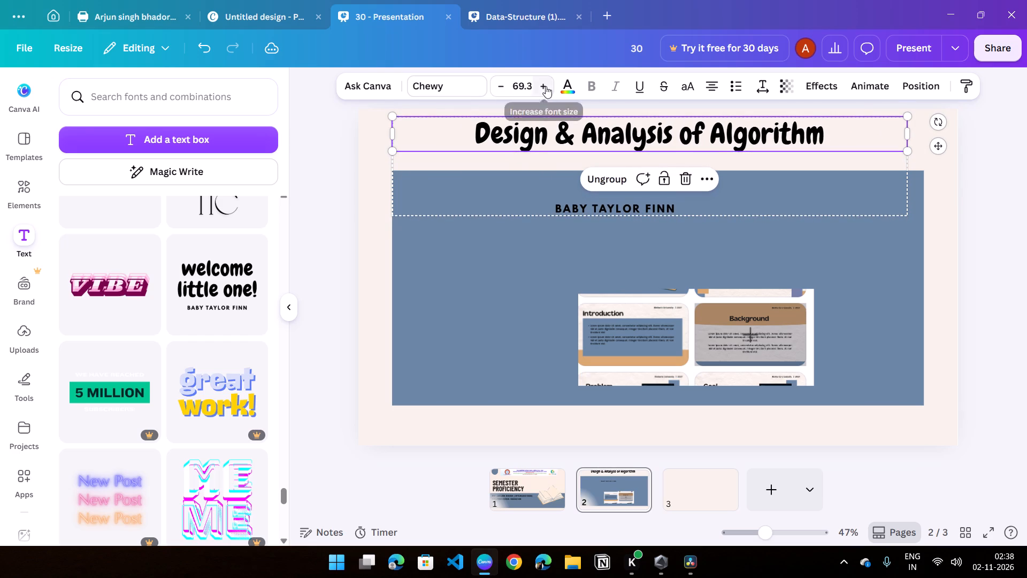
click(531, 87)
key(BackSpace)
key(6)
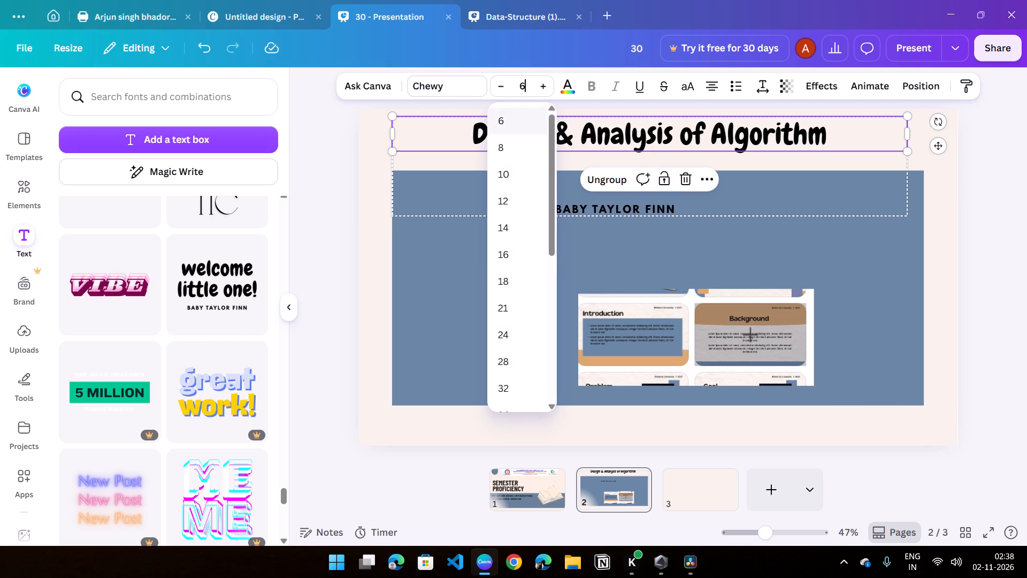
key(0)
key(Return)
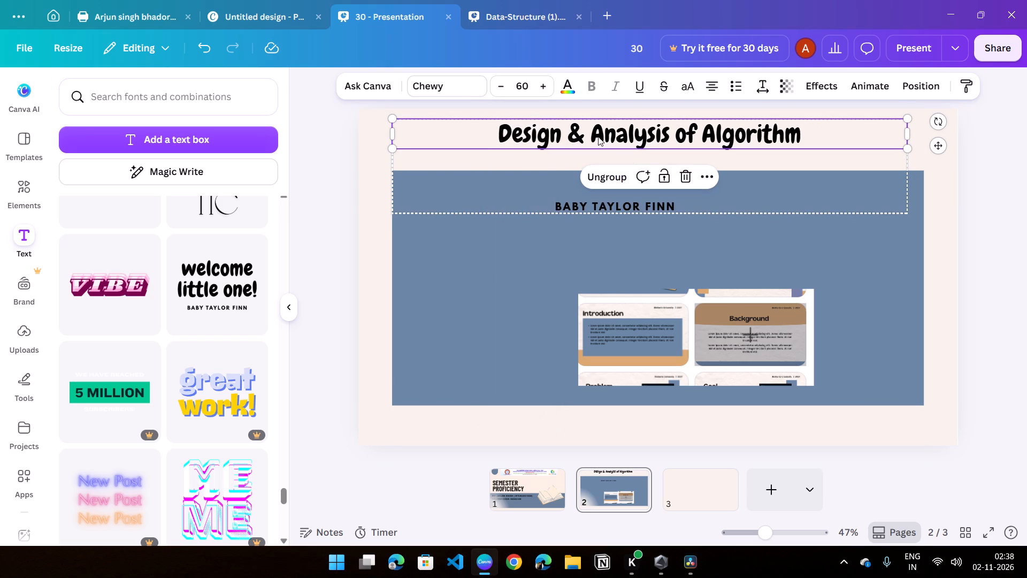
Narrow the heading's text box to fit its single line and place it above the blue panel, near the panel's left edge.
drag(760, 139, 734, 147)
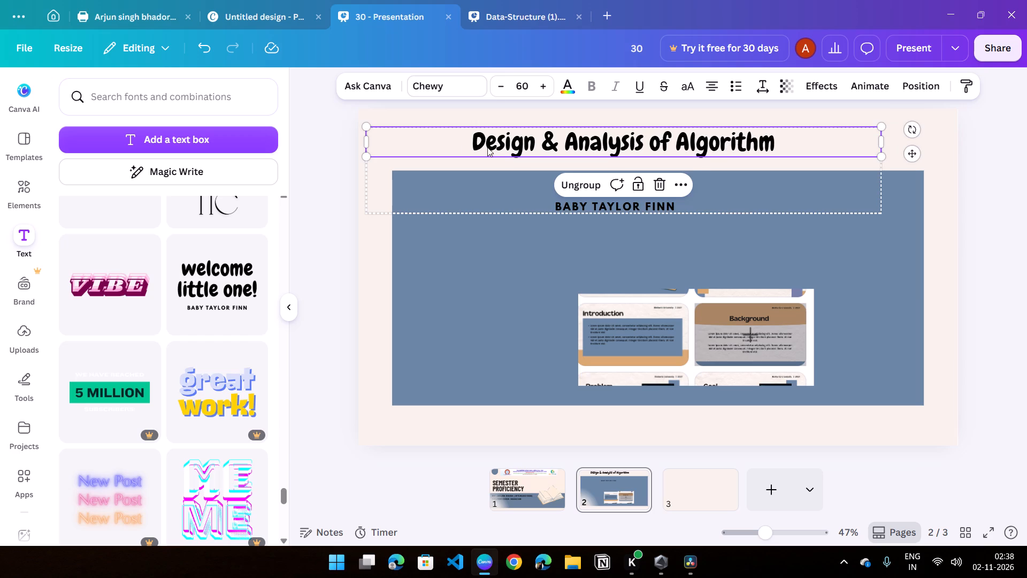
drag(362, 136, 502, 143)
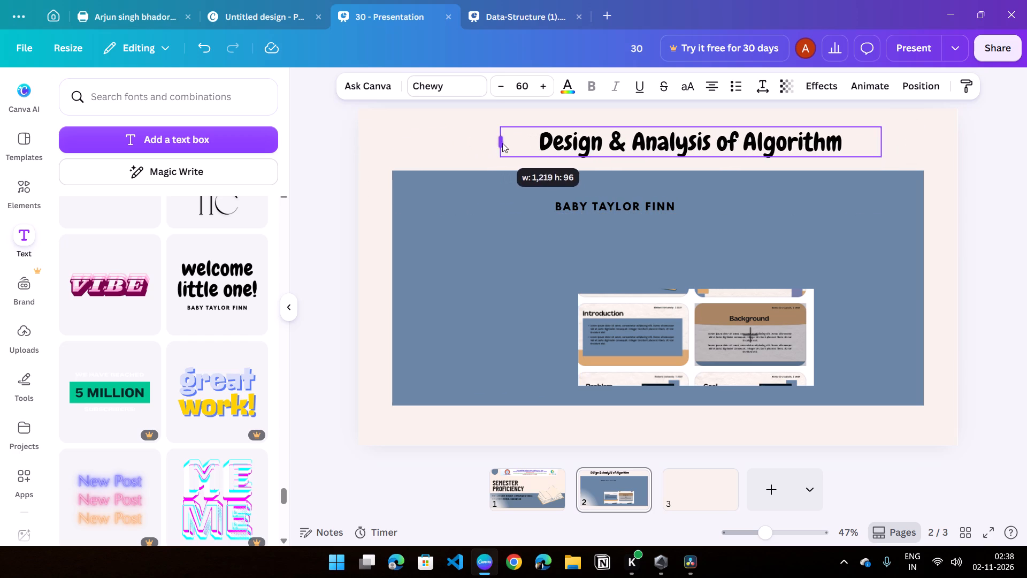
drag(502, 143, 566, 144)
drag(619, 138, 438, 146)
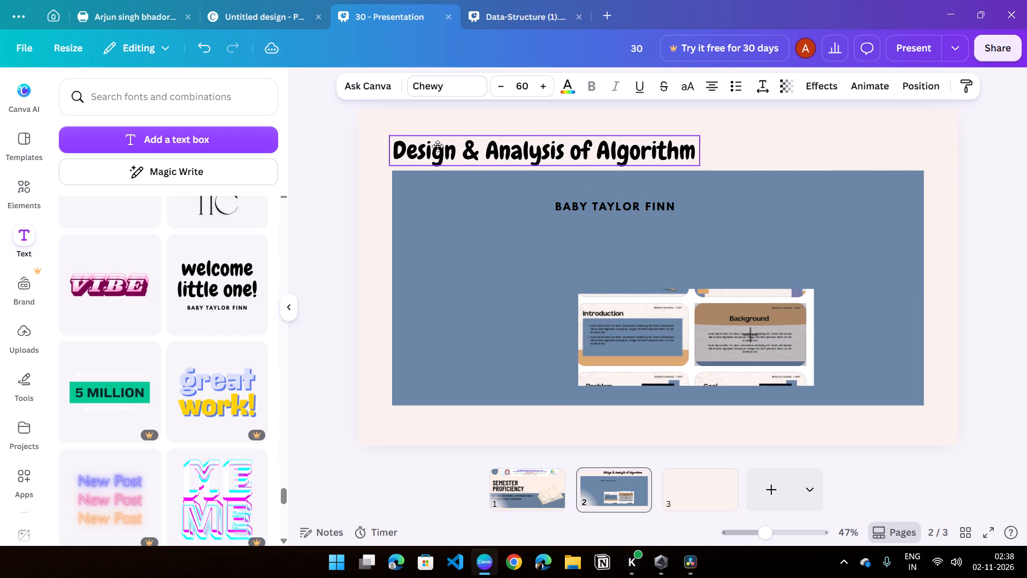
drag(438, 146, 441, 135)
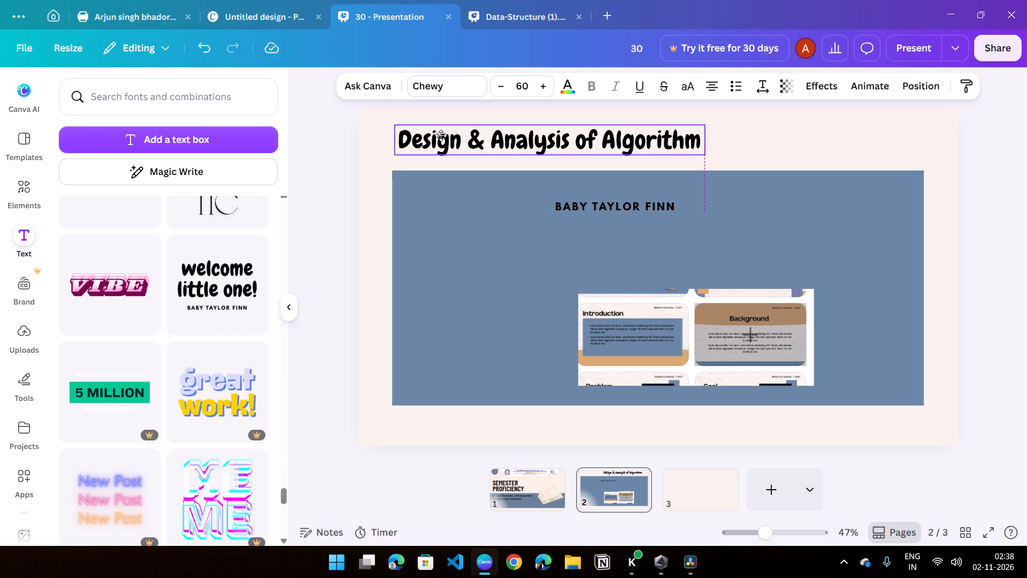
drag(441, 135, 441, 138)
Move the blue panel up close beneath the heading and extend its bottom edge slightly downward.
click(466, 244)
drag(469, 256, 469, 245)
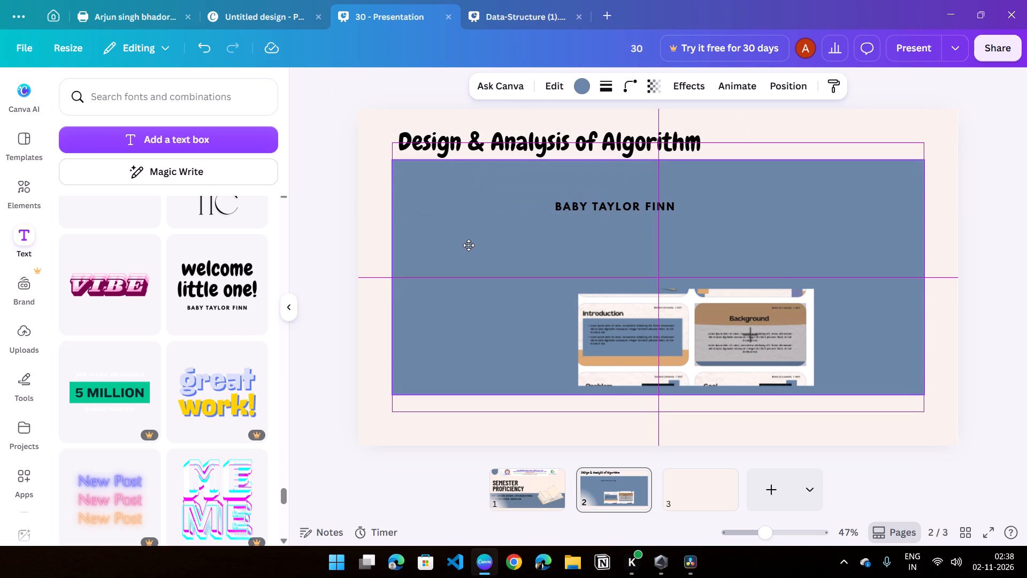
drag(469, 245, 469, 239)
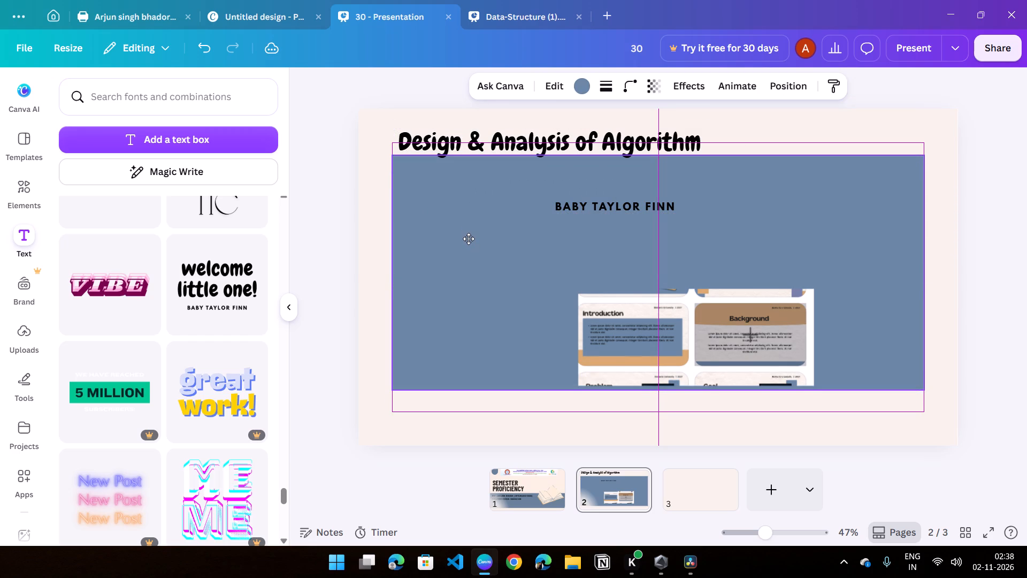
drag(469, 239, 469, 240)
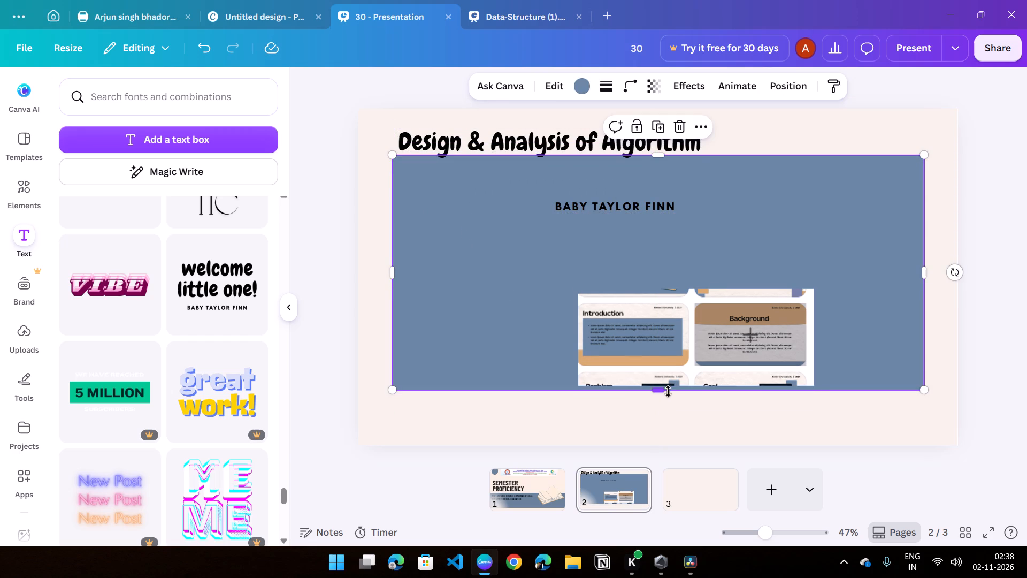
drag(668, 392, 668, 401)
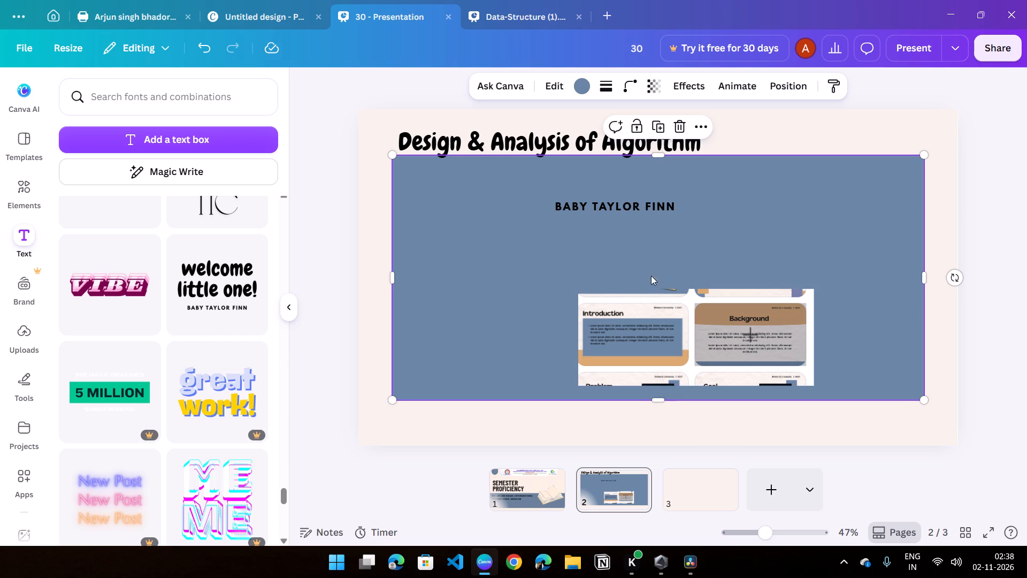
click(609, 204)
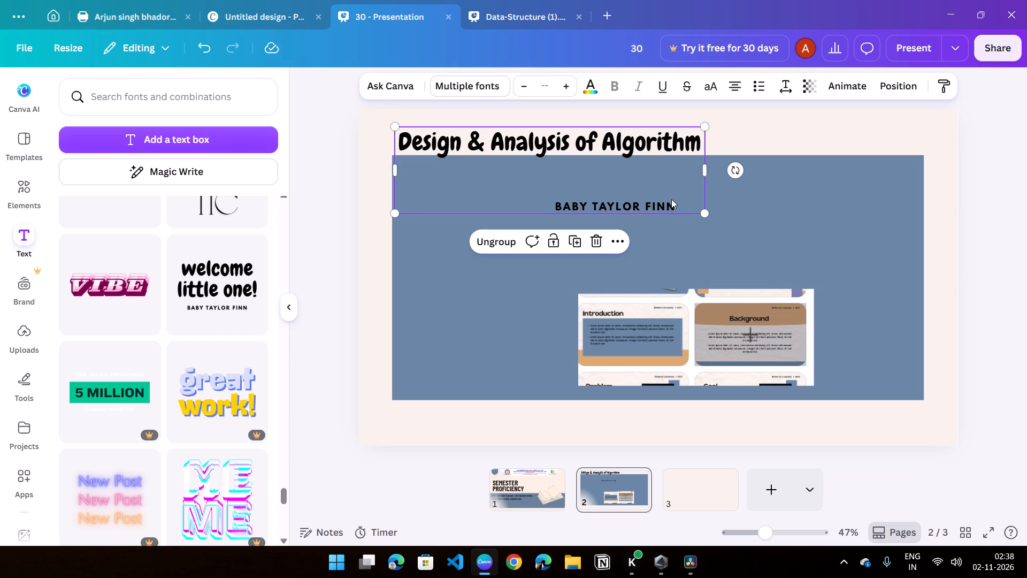
click(665, 206)
click(653, 177)
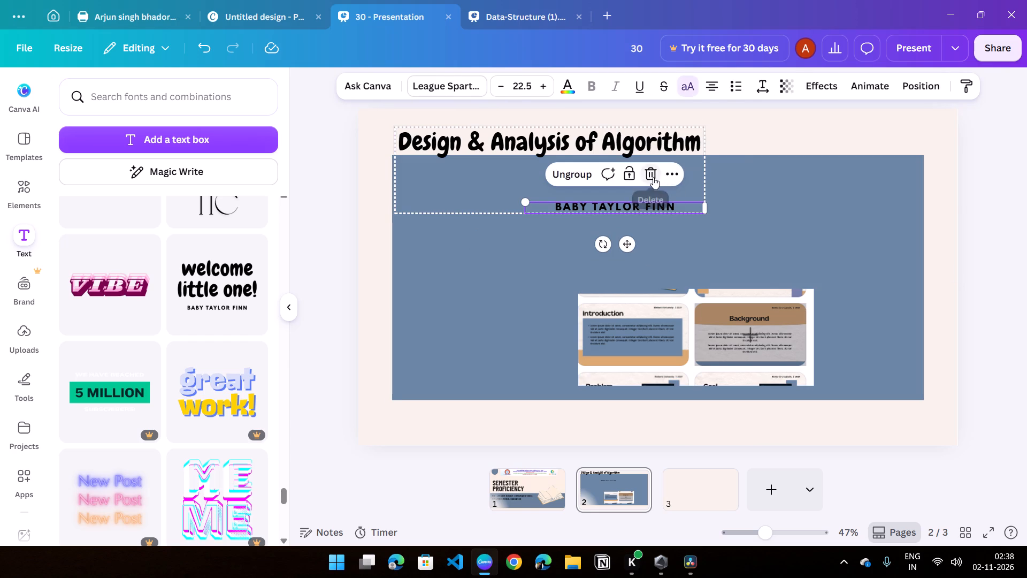
click(690, 249)
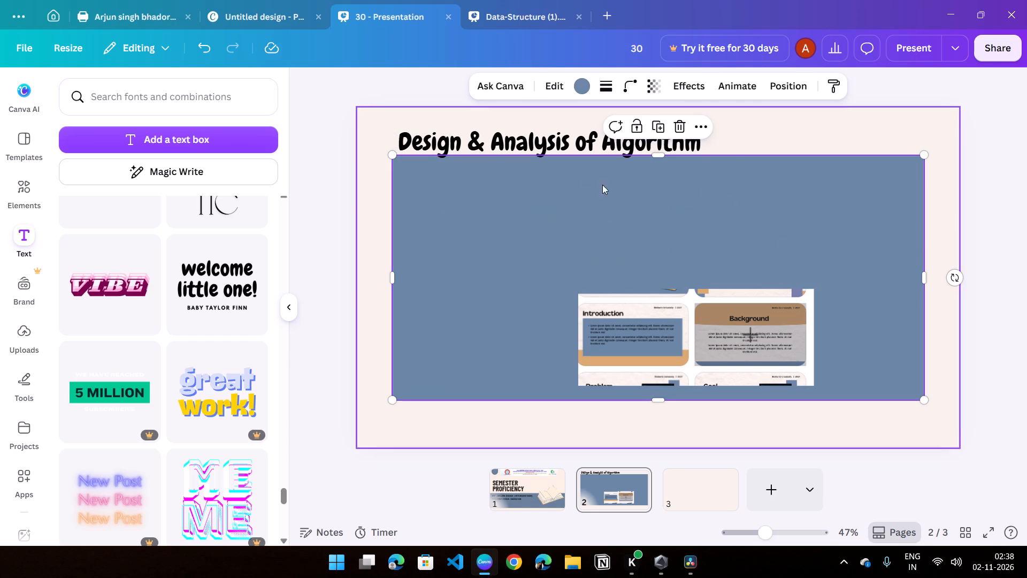
Nudge page 2's "Design & Analysis of Algorithm" heading upward so its letters clear the blue panel's top edge.
click(491, 139)
key(Up)
key(Up)
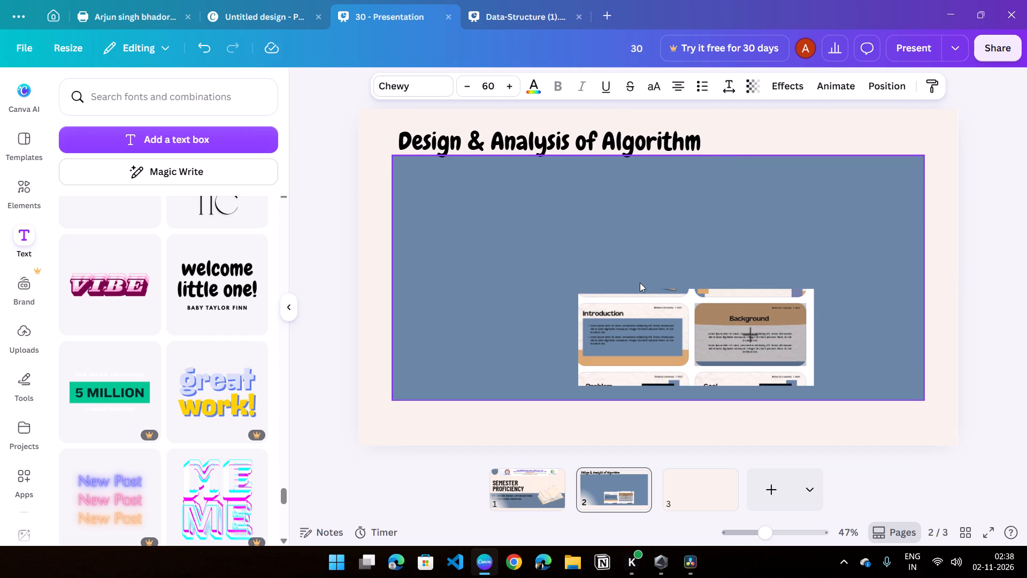
key(Up)
key(Up)
key(Up)
key(Up)
key(Up)
key(Up)
key(Up)
key(Up)
key(Up)
key(Up)
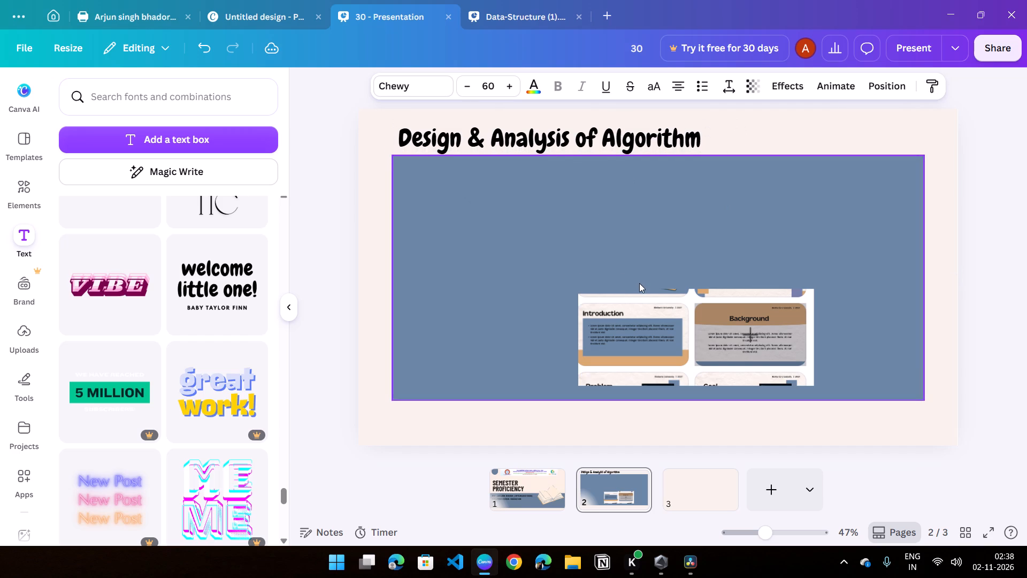
key(Up)
key(Up)
key(Up)
Nudge the "Design & Analysis of Algorithm" heading leftward to line its text up with the blue panel's left edge.
key(Left)
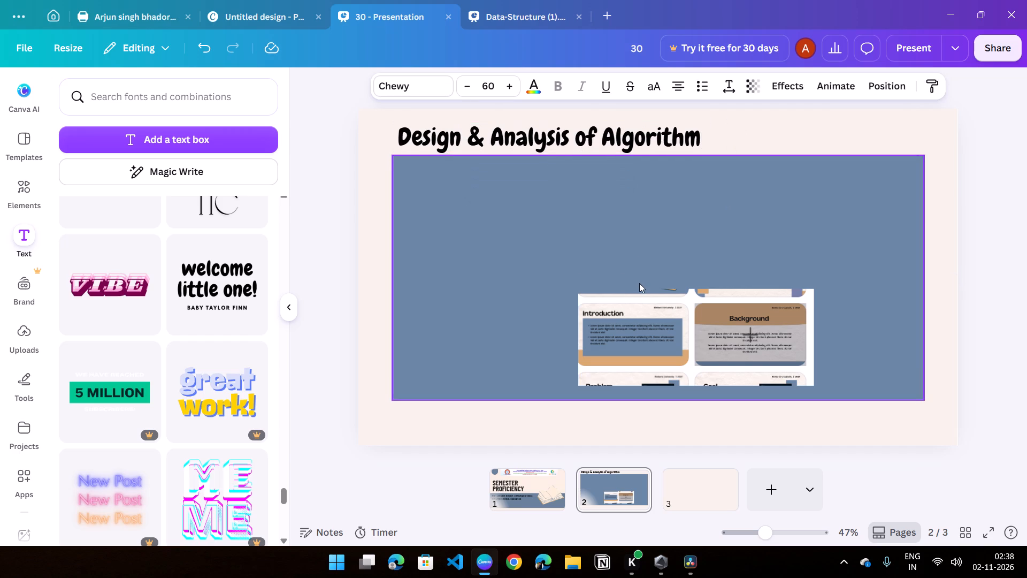
key(Left)
key(Left)
key(Left)
key(Left)
key(Left)
key(Left)
key(Left)
key(Left)
key(Left)
key(Left)
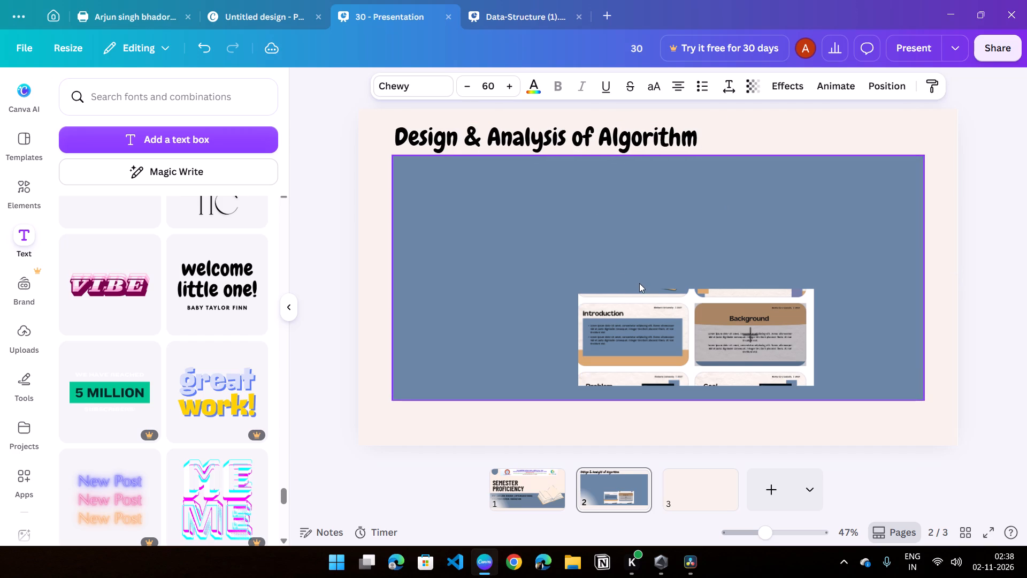
key(Left)
key(Left)
key(Left)
key(Left)
key(Left)
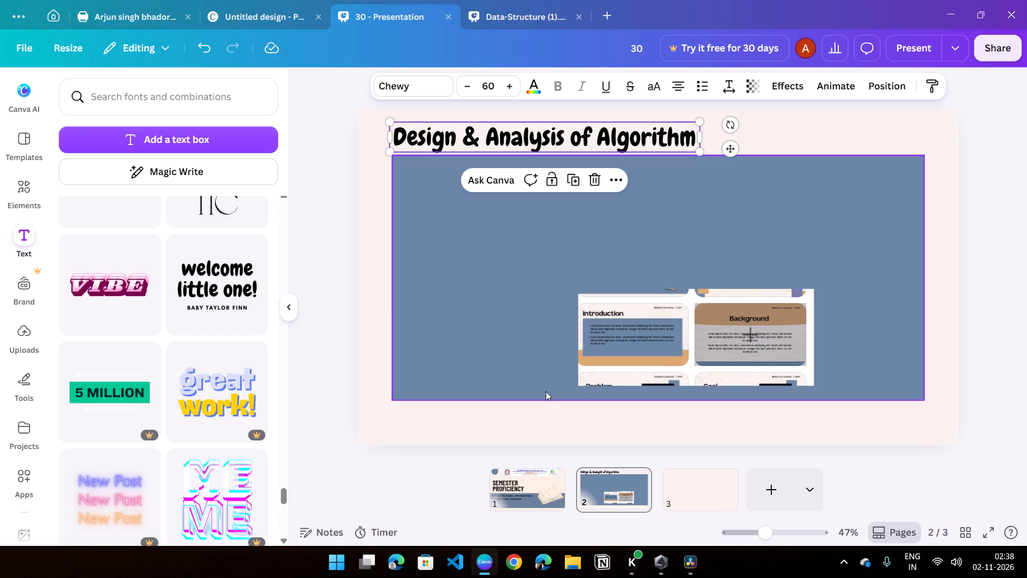
Nudge the blue panel slightly downward to leave a small gap beneath the heading.
click(527, 282)
key(Down)
key(Down)
key(Down)
key(Down)
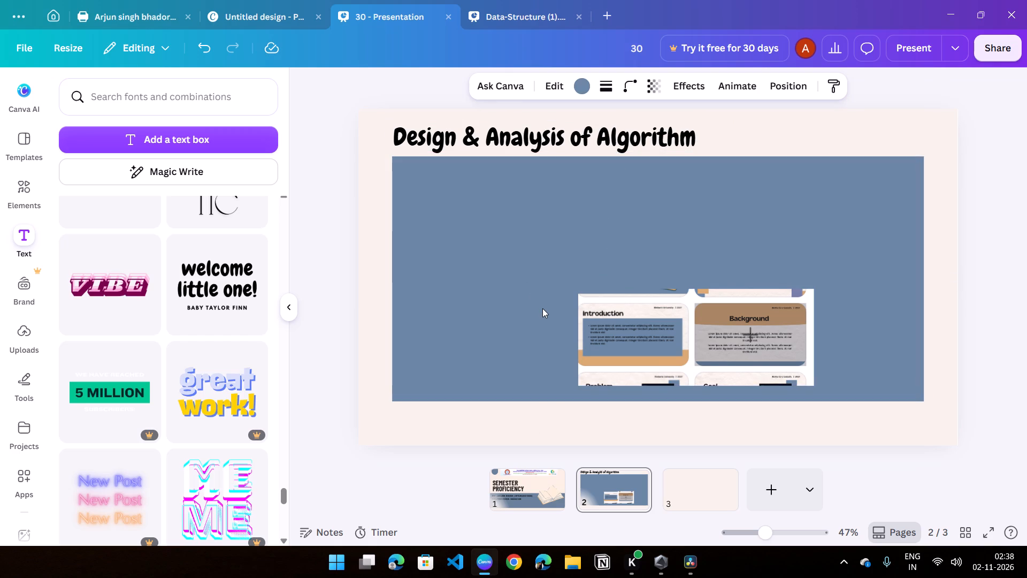
key(Down)
click(315, 261)
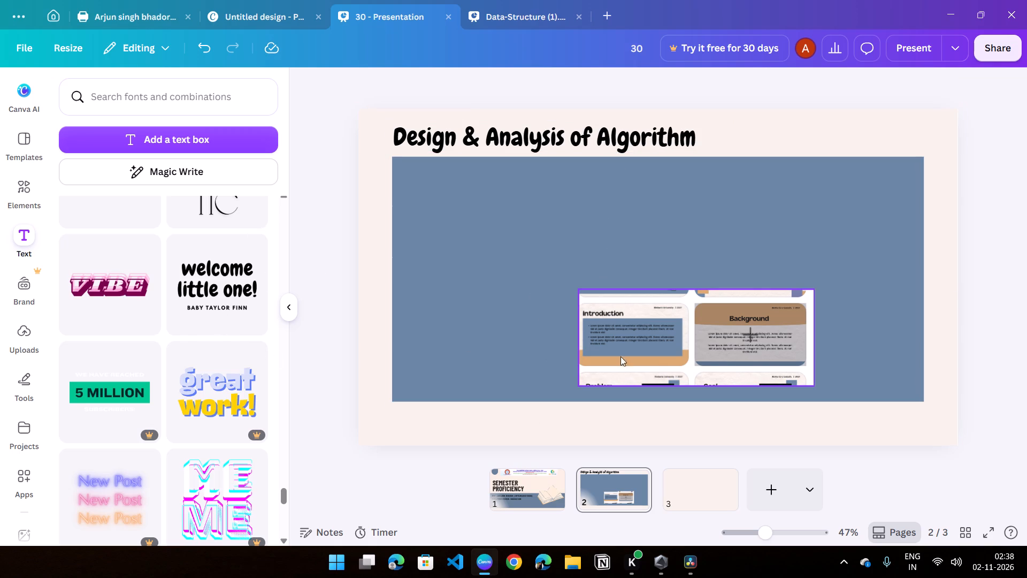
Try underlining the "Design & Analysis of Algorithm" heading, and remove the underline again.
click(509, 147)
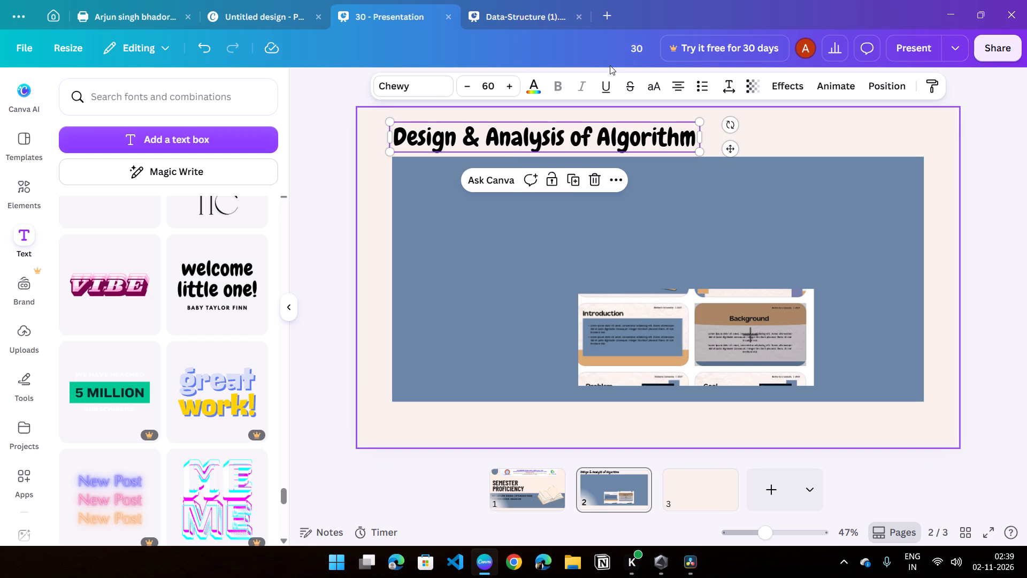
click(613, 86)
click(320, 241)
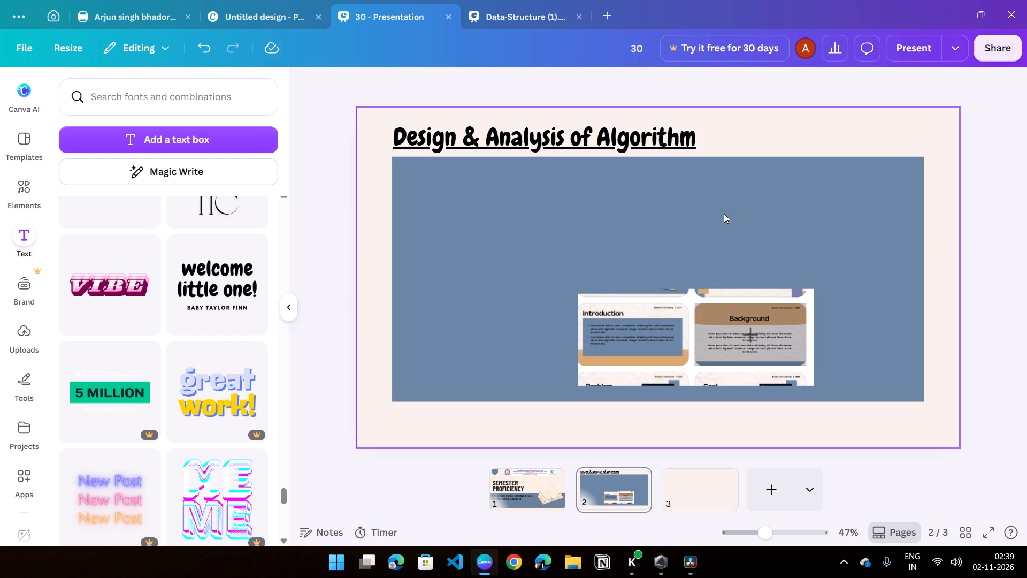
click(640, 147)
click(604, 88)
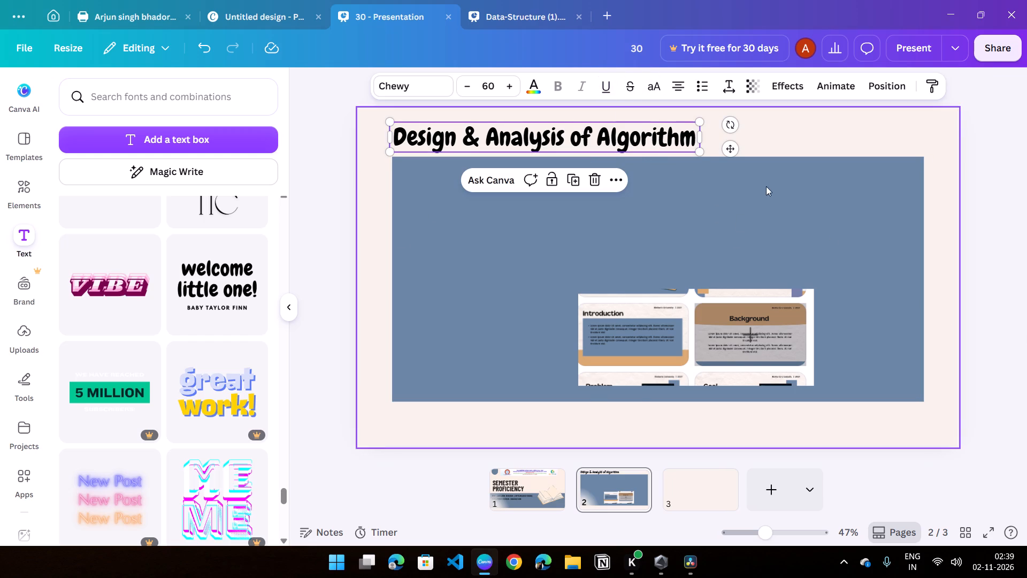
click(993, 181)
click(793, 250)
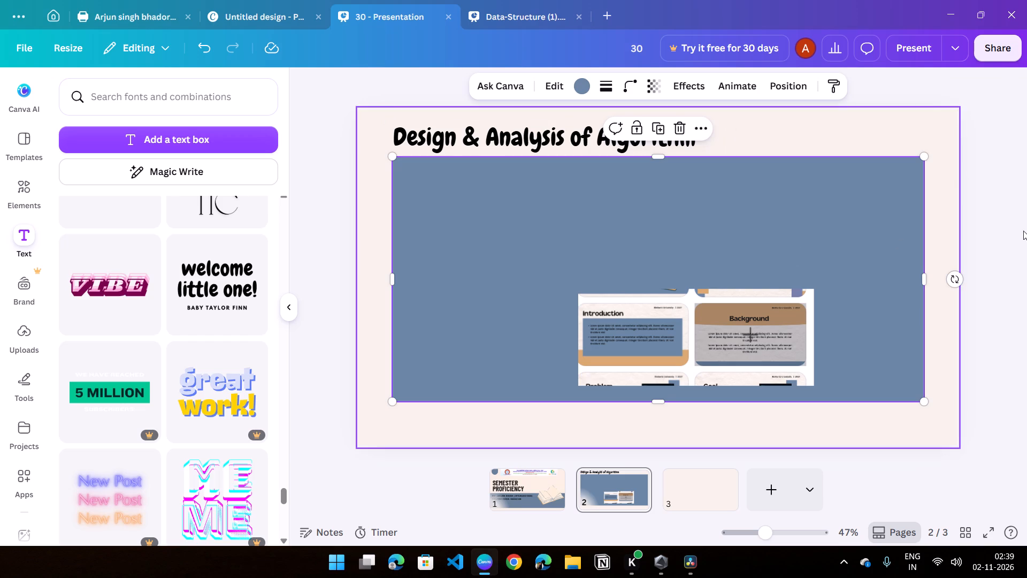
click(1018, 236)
Duplicate page 2 and open the copy as page 3.
click(625, 491)
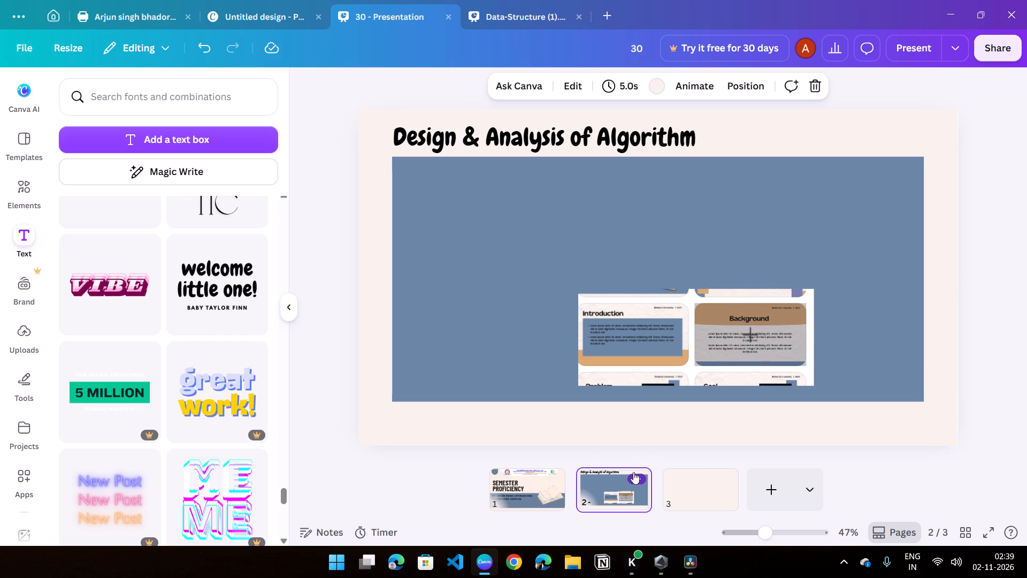
click(622, 487)
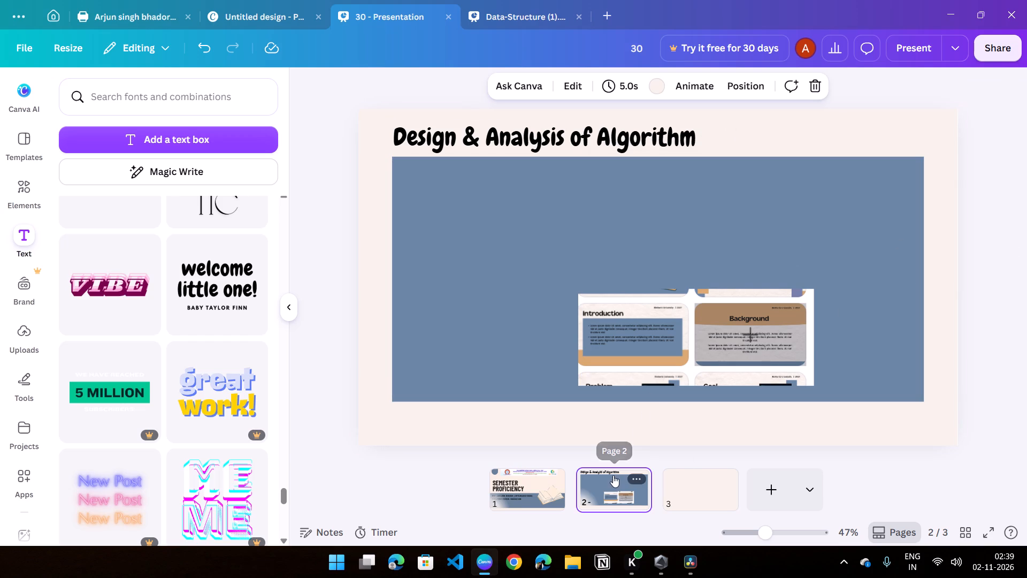
right_click(608, 491)
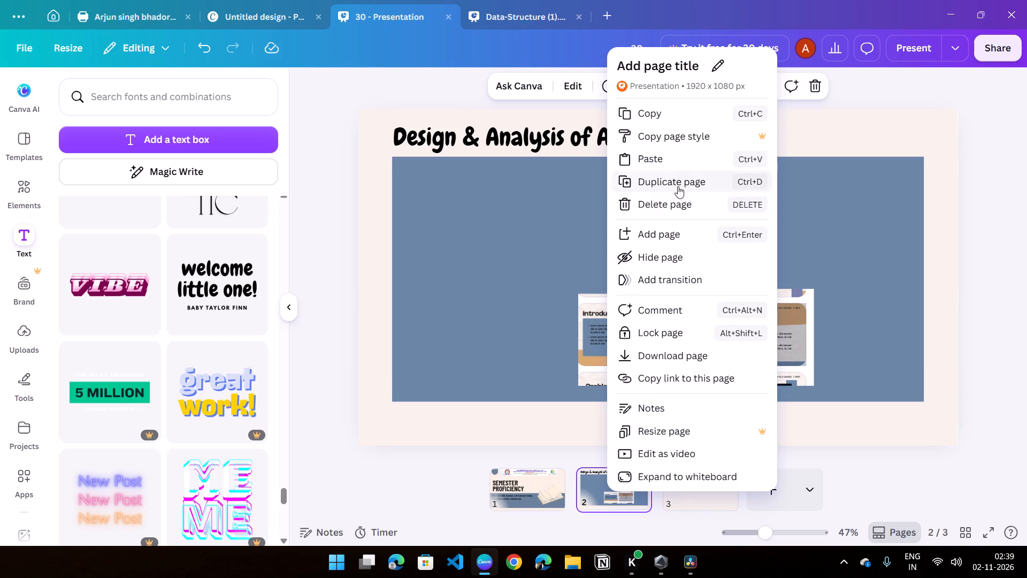
click(679, 185)
click(656, 480)
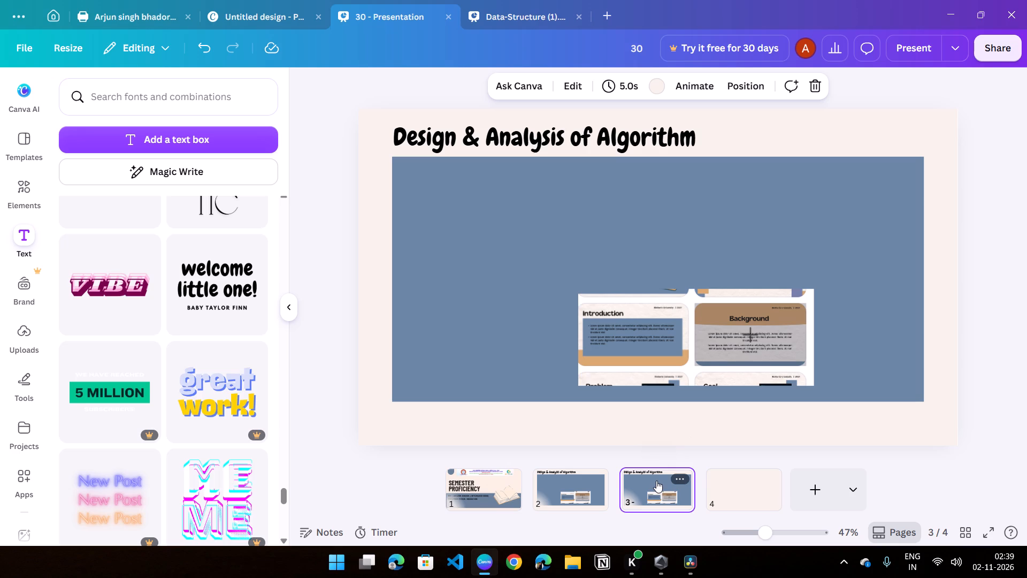
Delete the reference screenshot image from the blue panel on page 3.
click(711, 341)
click(746, 269)
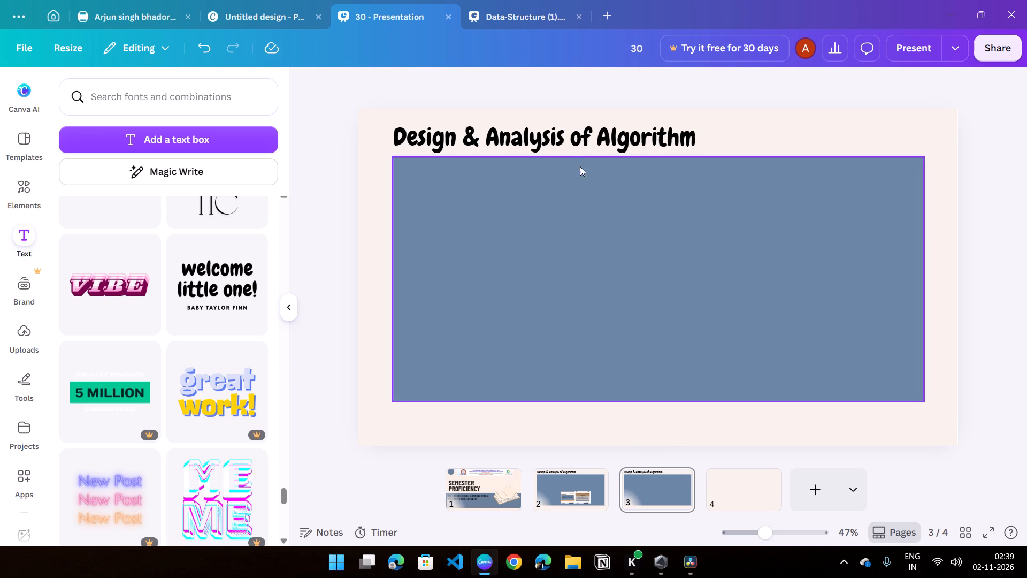
Replace page 3's heading text with "Numerical Technique".
click(570, 149)
click(570, 149)
key(BackSpace)
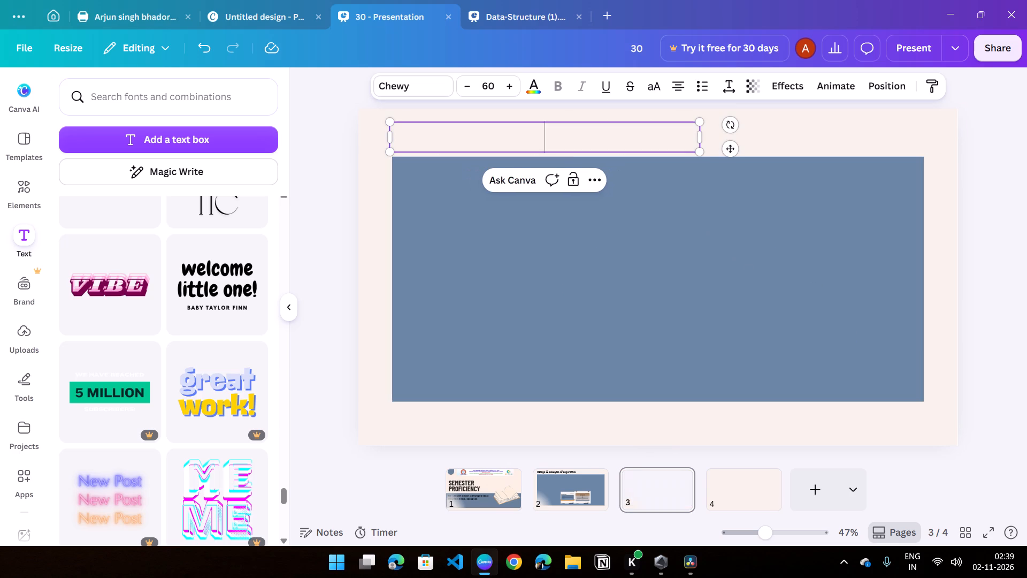
text(Num)
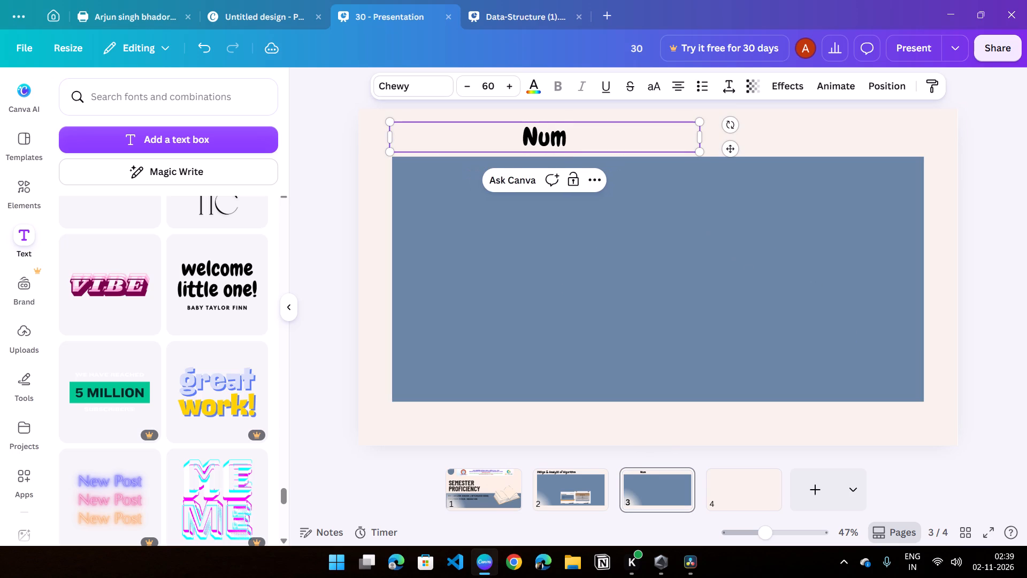
text(ericaal)
key(space)
key(BackSpace)
key(BackSpace)
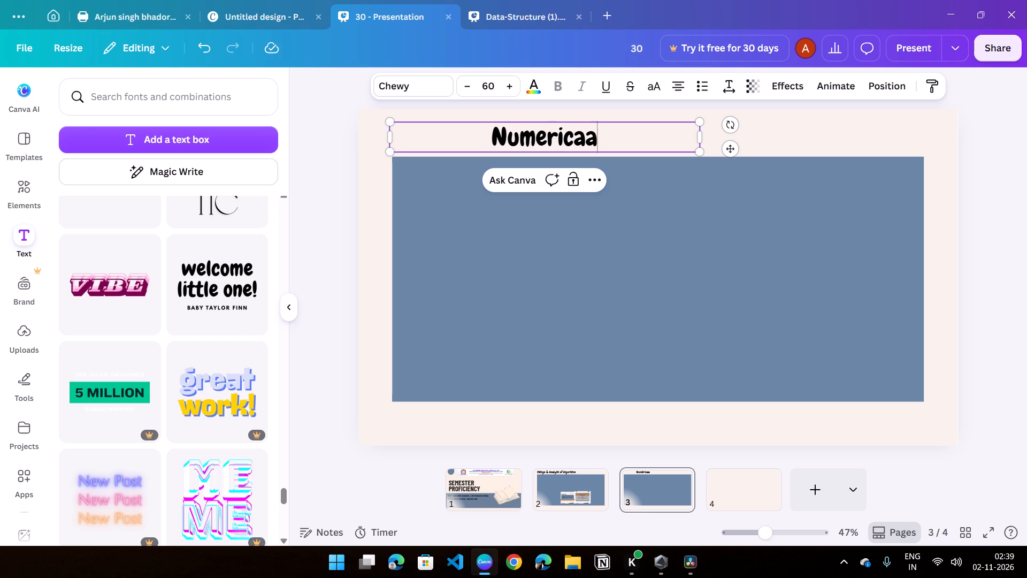
key(BackSpace)
text(l Technique)
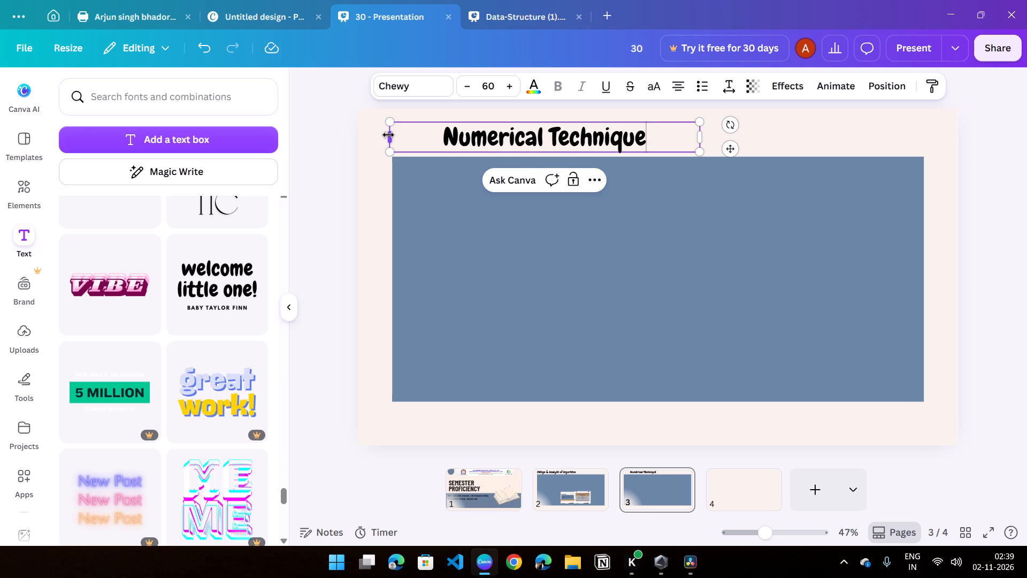
Narrow the "Numerical Technique" text box to fit its text and place it just above the blue panel, aligned with the panel's left edge.
drag(389, 135, 482, 144)
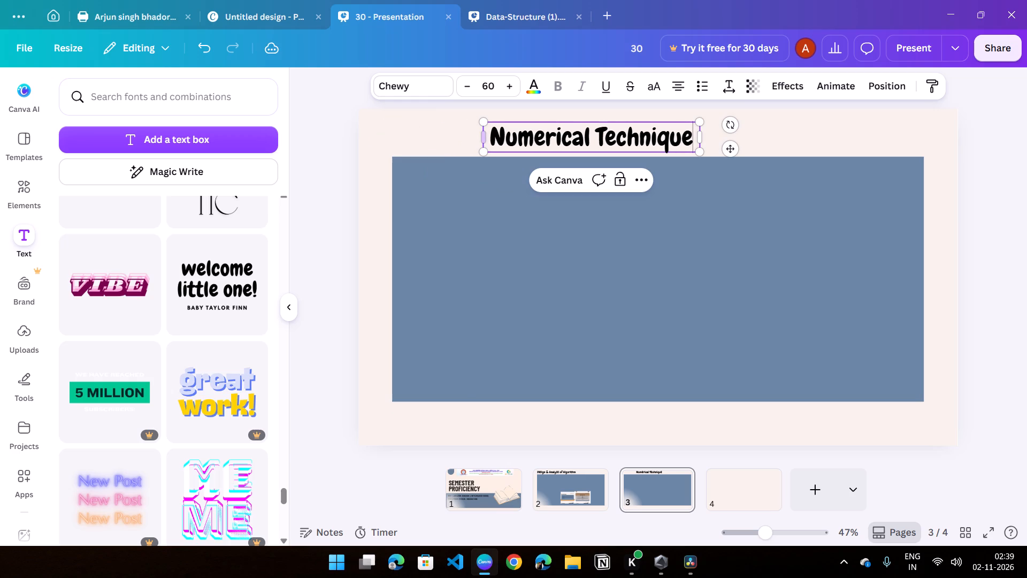
drag(527, 134, 455, 143)
click(455, 143)
drag(540, 141, 466, 147)
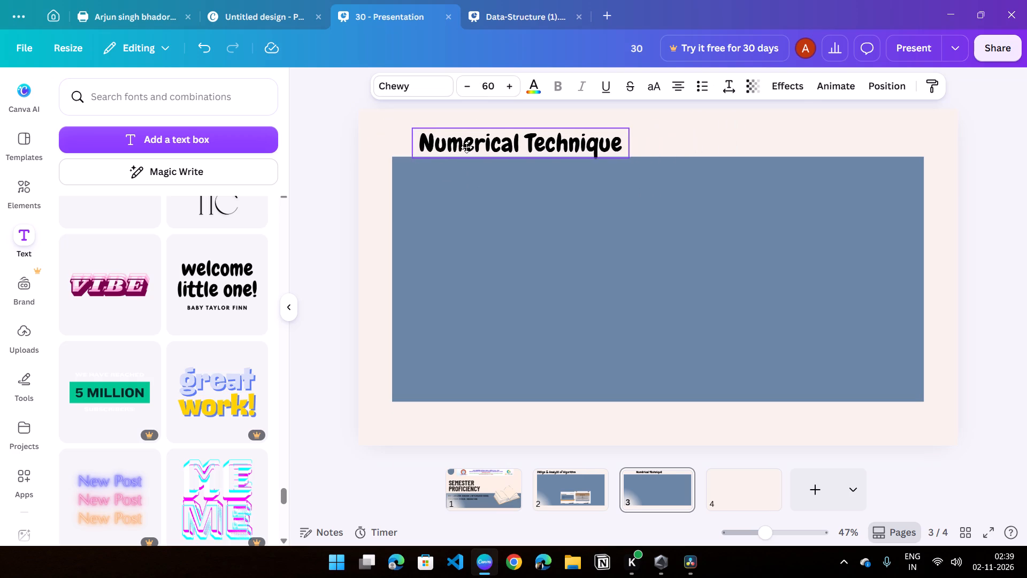
drag(466, 147, 449, 146)
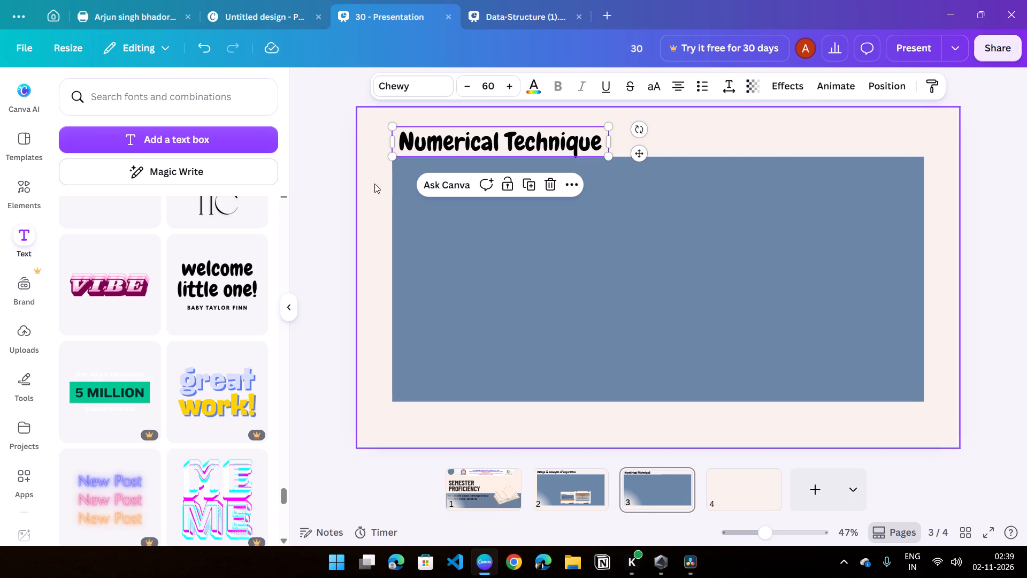
click(320, 193)
click(525, 149)
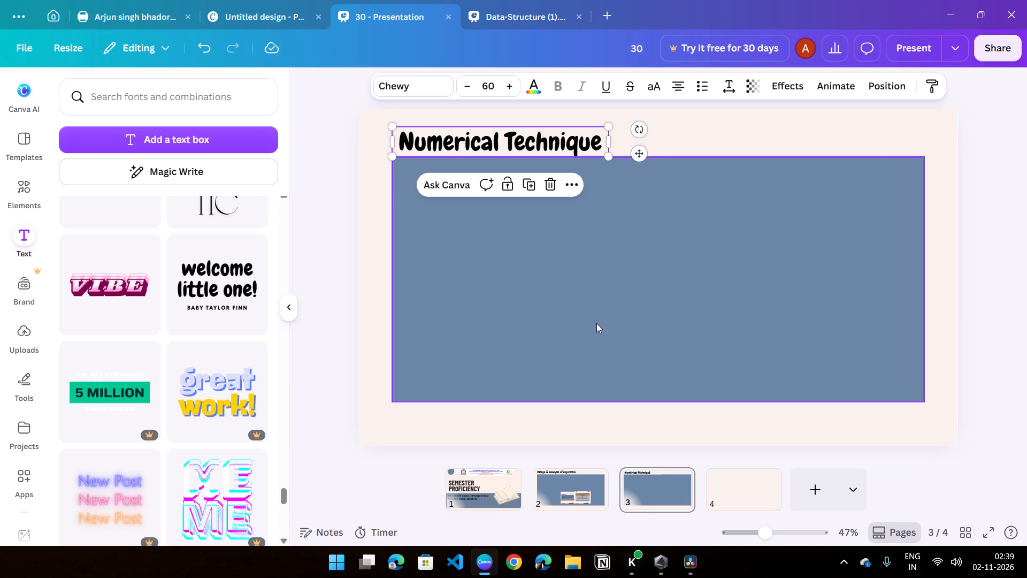
key(Up)
key(Up)
key(Up)
key(Up)
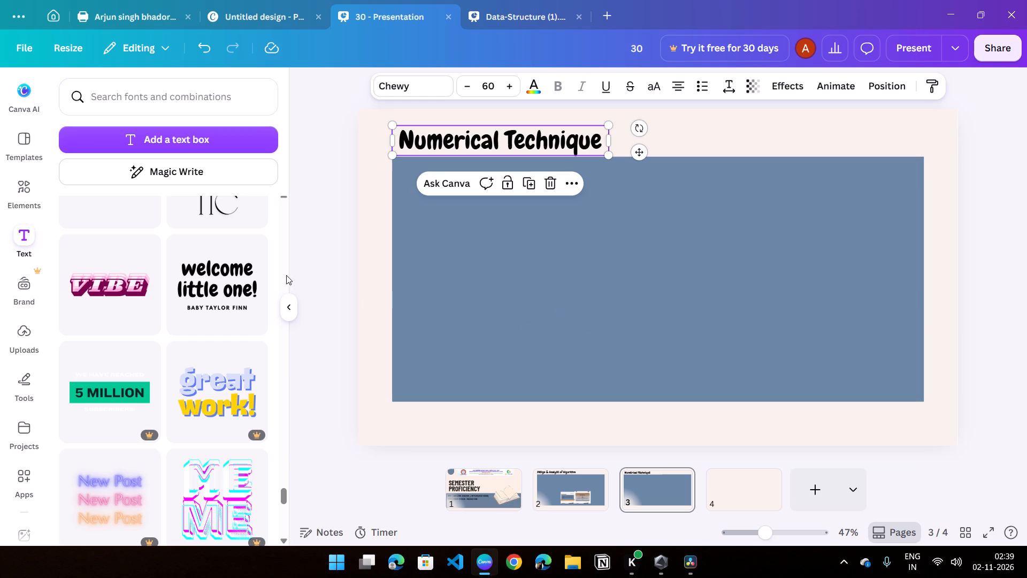
click(306, 258)
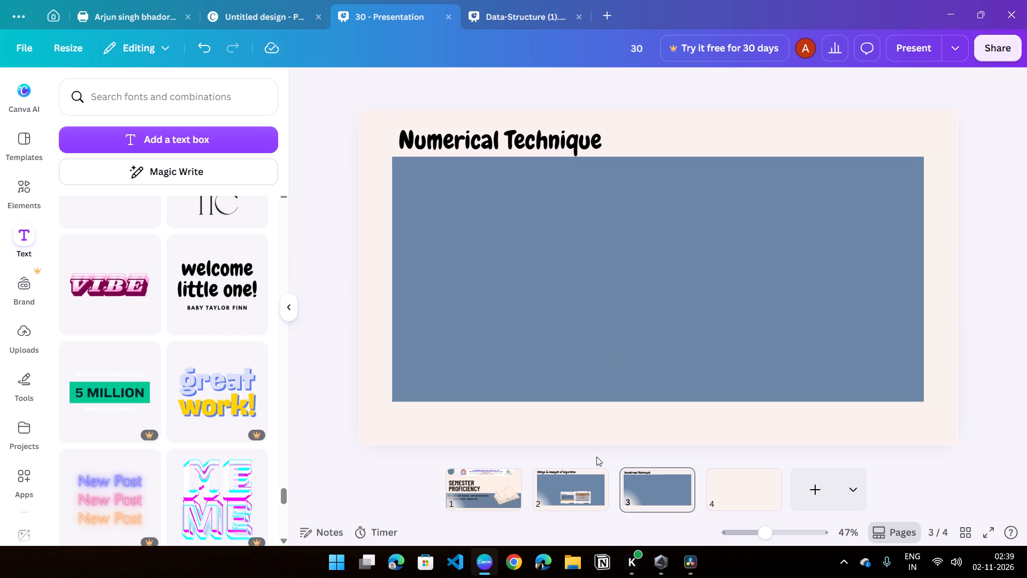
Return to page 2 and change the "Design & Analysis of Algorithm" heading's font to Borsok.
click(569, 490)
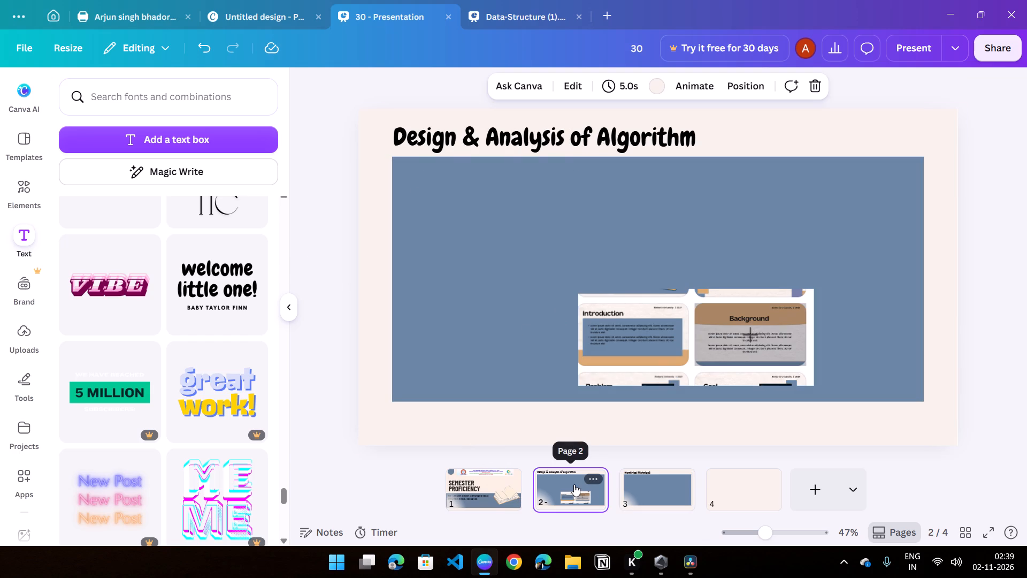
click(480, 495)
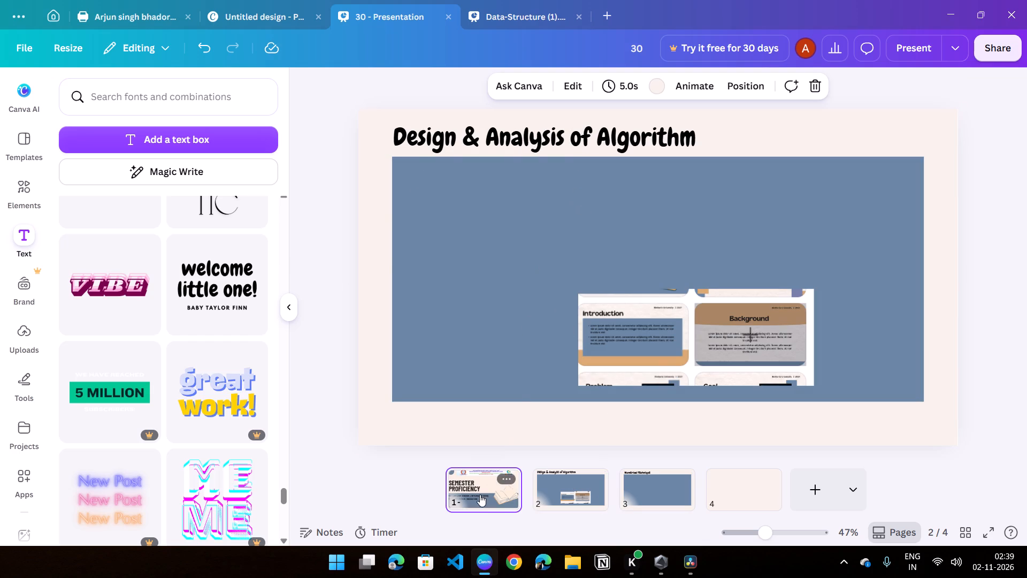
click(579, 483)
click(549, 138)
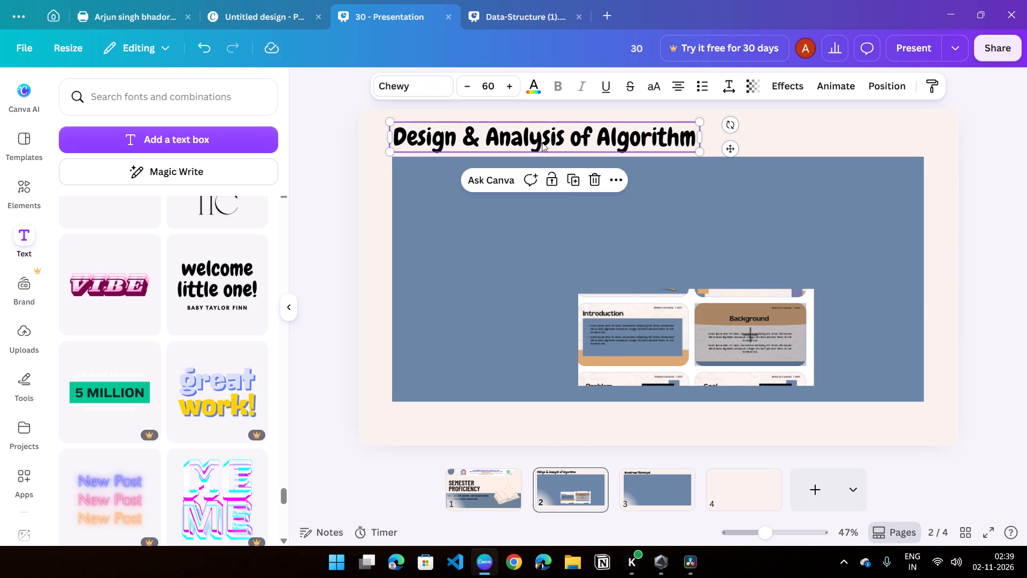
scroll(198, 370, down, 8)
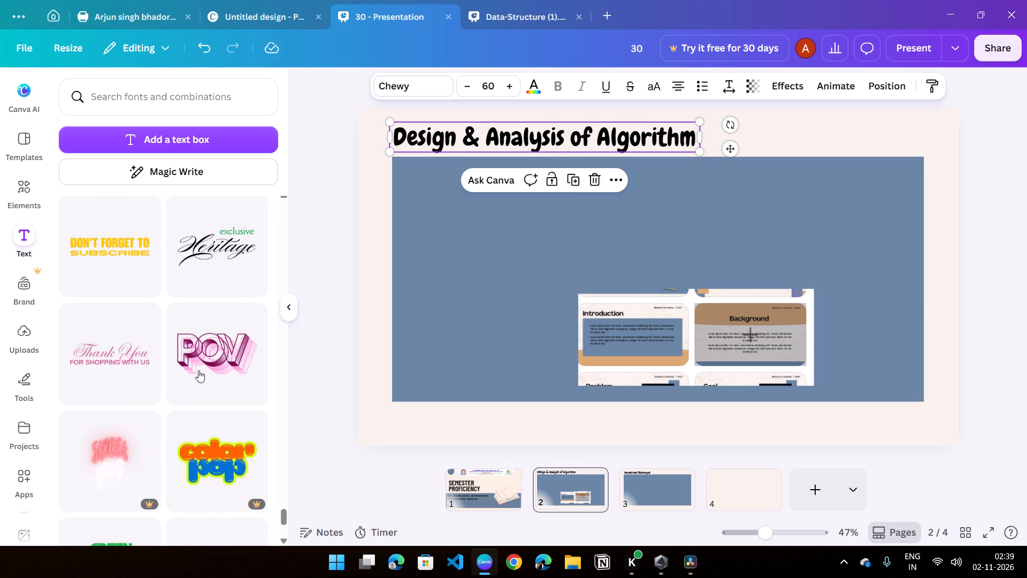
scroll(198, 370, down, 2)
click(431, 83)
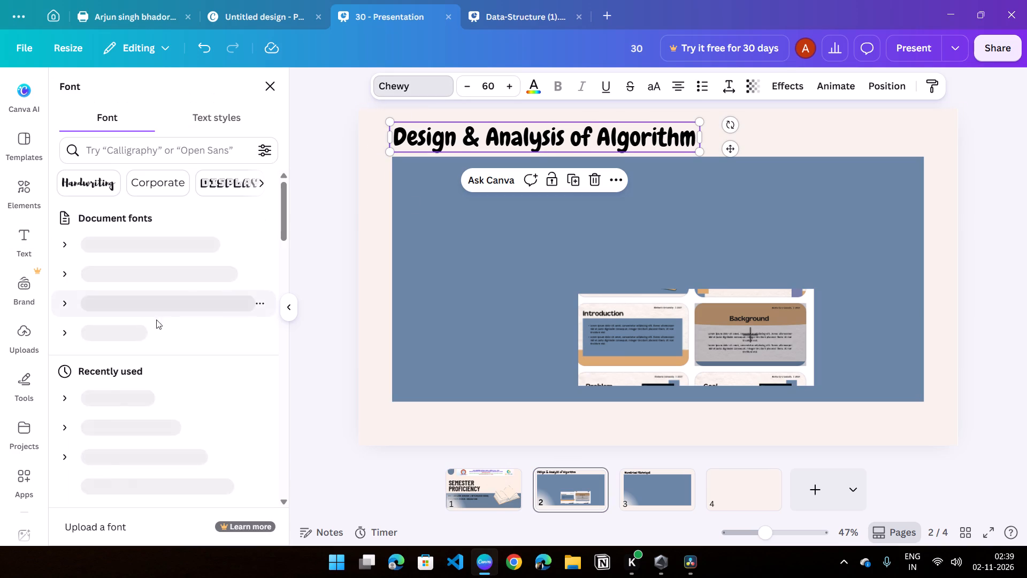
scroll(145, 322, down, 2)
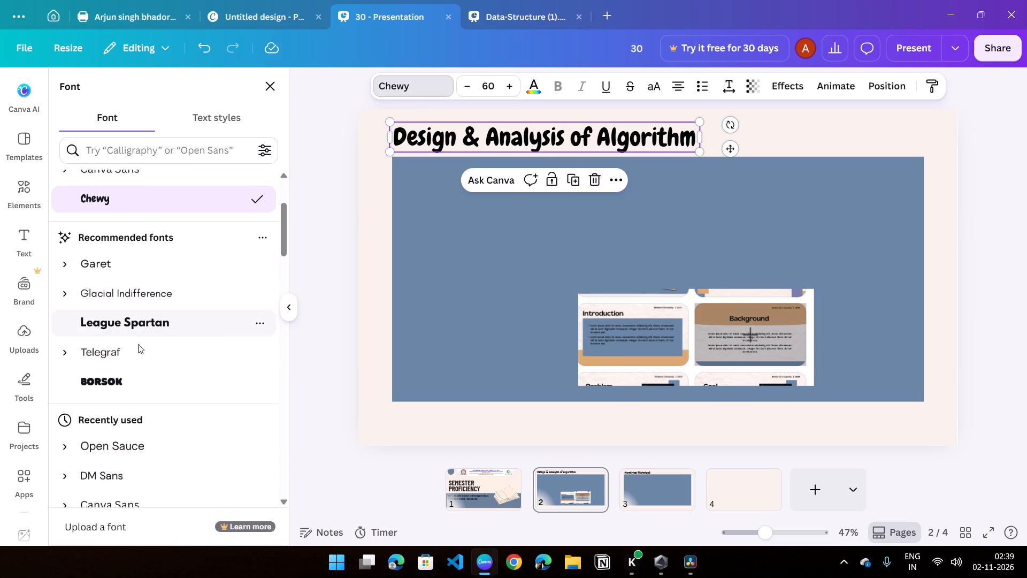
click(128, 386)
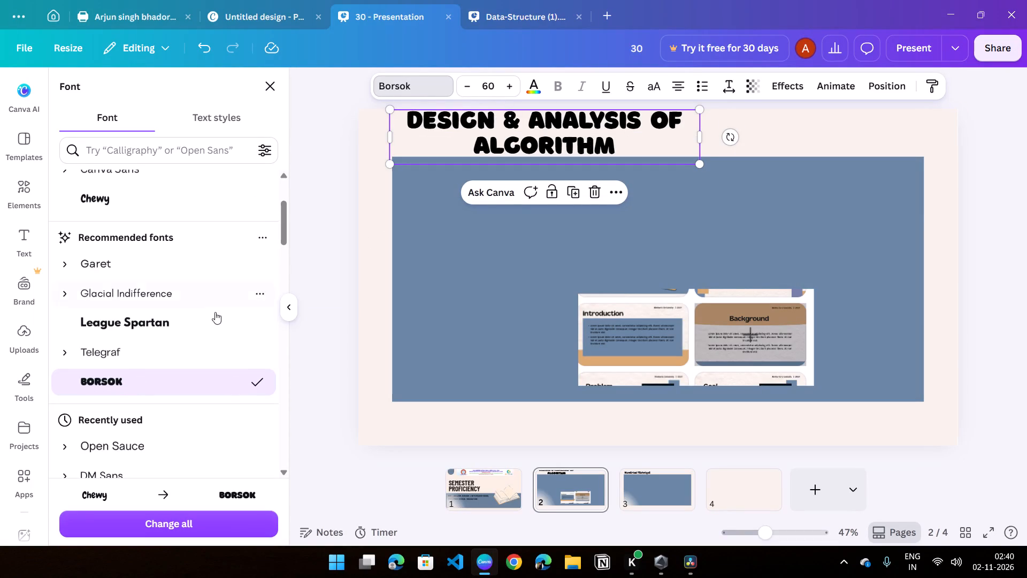
Change the "Design & Analysis of Algorithm" heading's font to Comic Sans.
scroll(205, 325, down, 15)
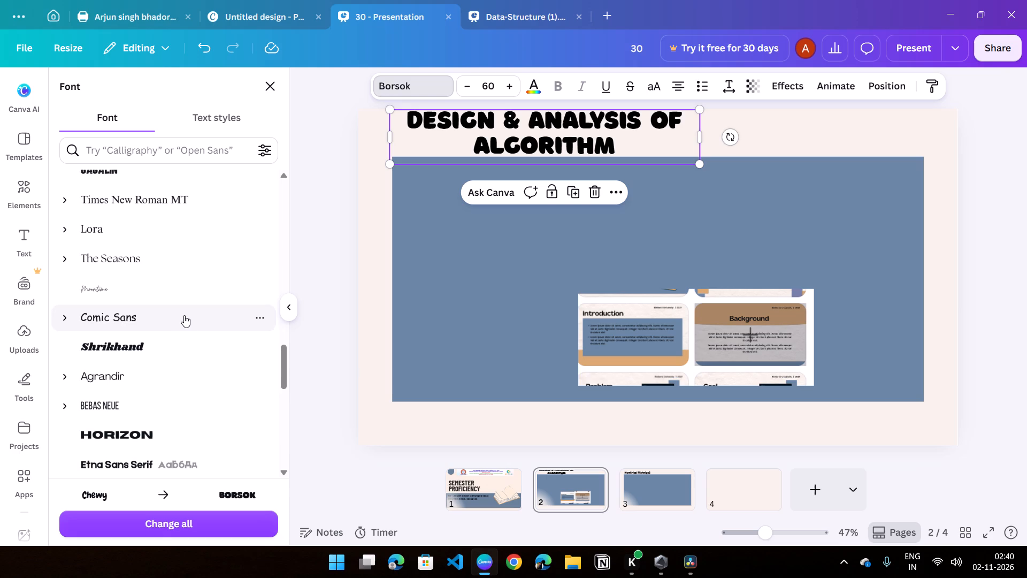
click(180, 314)
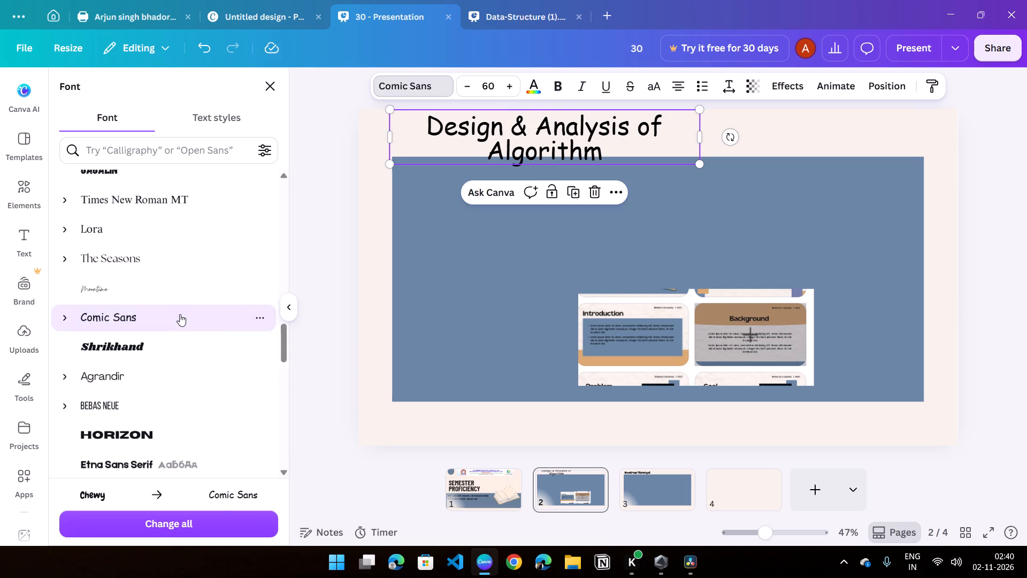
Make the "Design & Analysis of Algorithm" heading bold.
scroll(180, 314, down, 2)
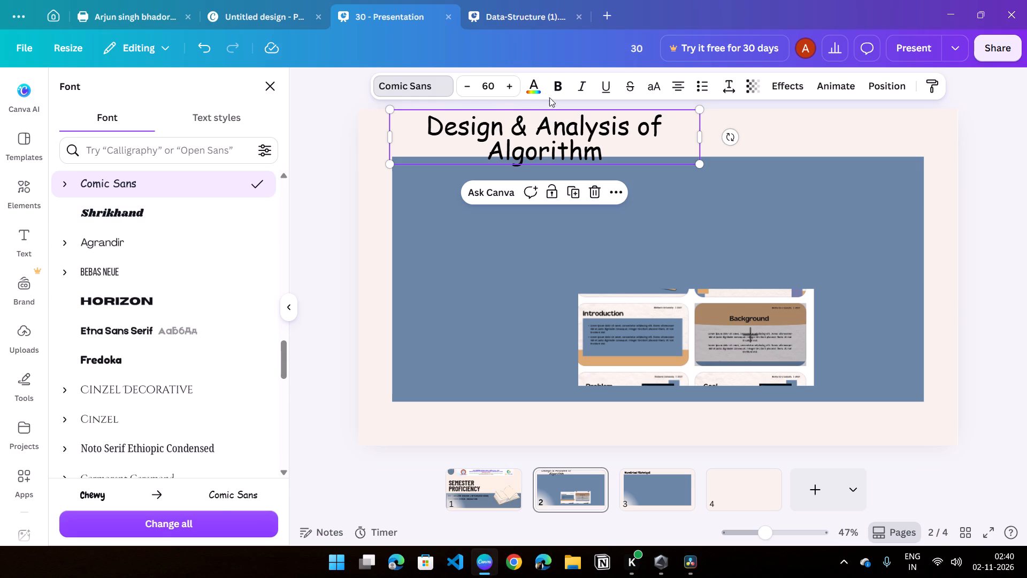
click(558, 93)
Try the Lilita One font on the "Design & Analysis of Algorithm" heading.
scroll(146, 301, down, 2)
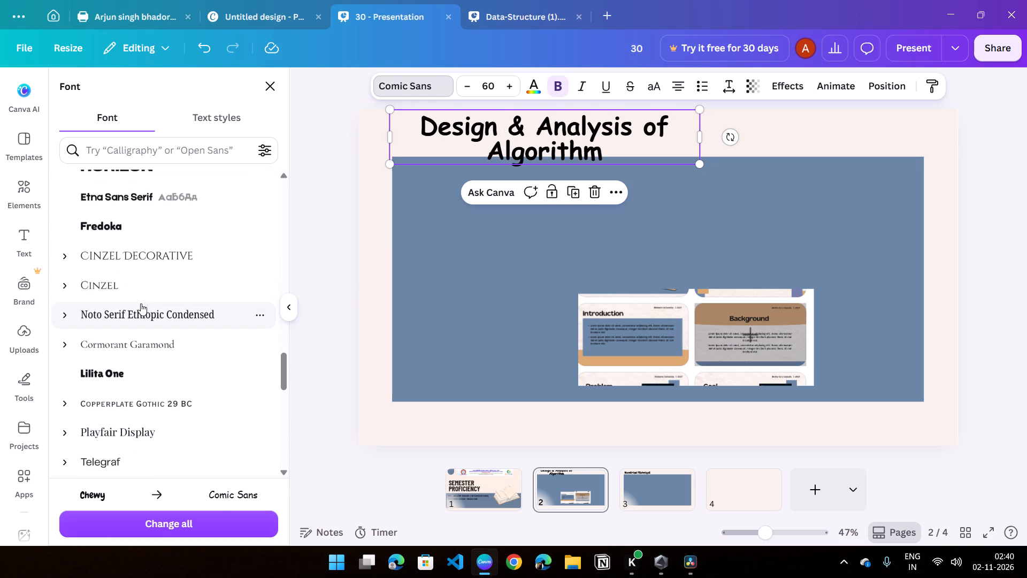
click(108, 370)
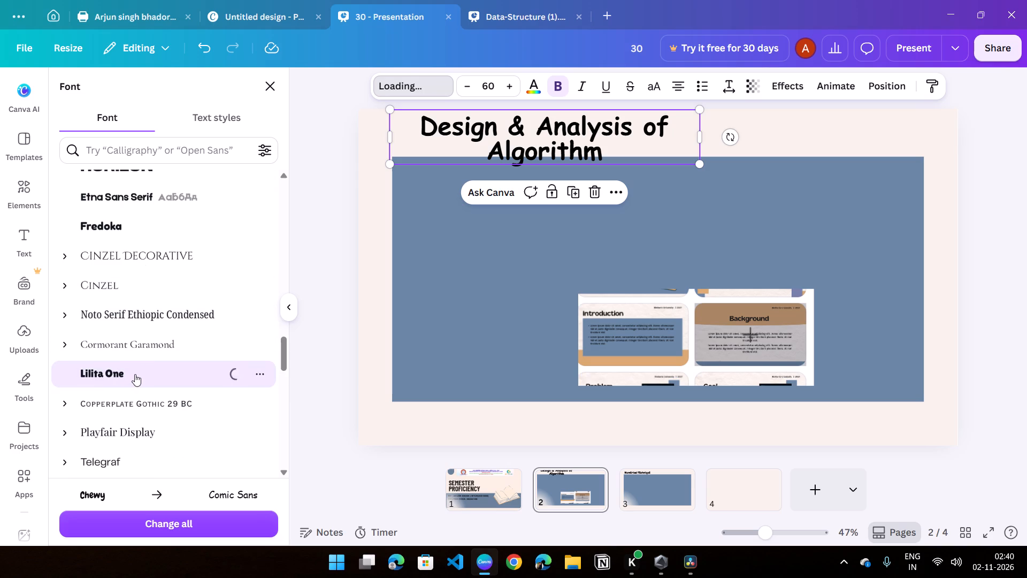
Change the "Design & Analysis of Algorithm" heading's font to Fredoka.
click(143, 227)
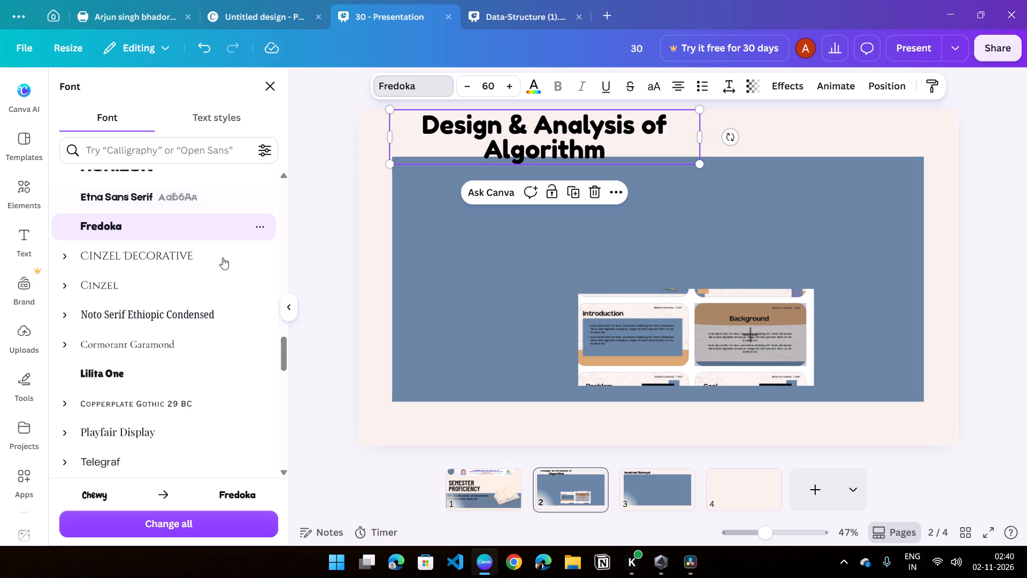
Browse the recommended, popular and English fonts for alternatives for the page 2 heading, and return to the start of the list.
scroll(218, 268, down, 1)
scroll(167, 321, down, 3)
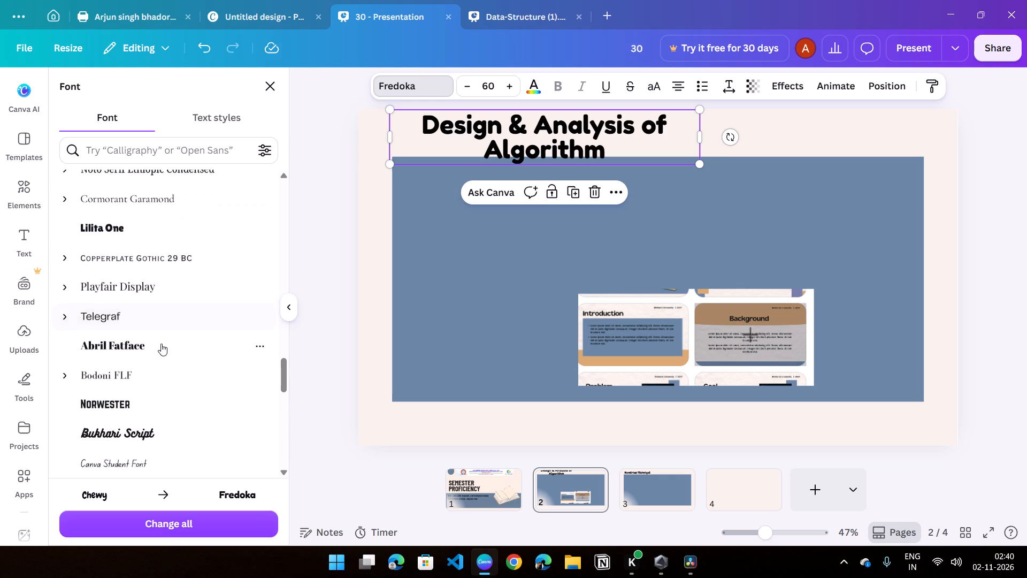
scroll(161, 344, down, 6)
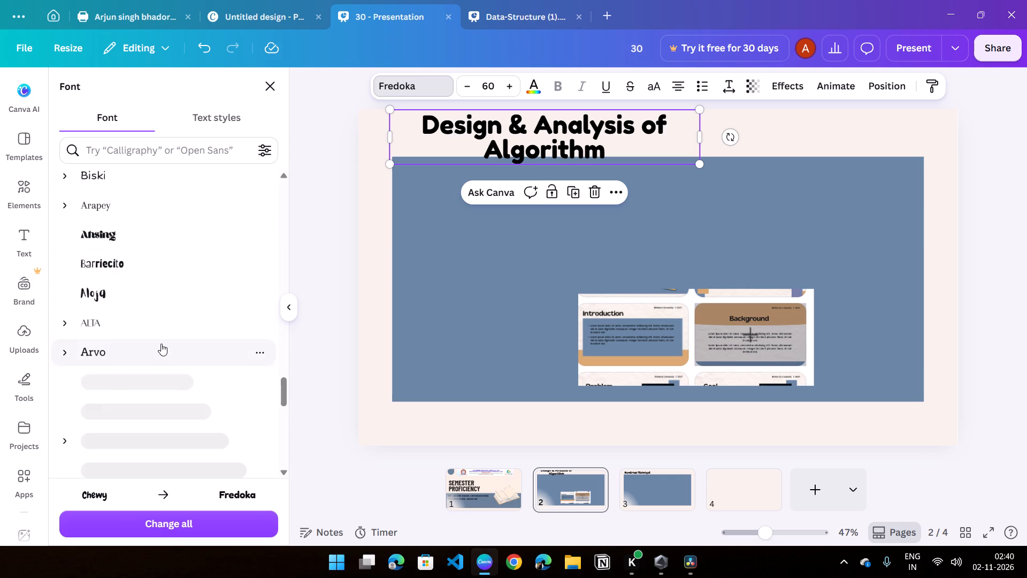
scroll(161, 344, down, 4)
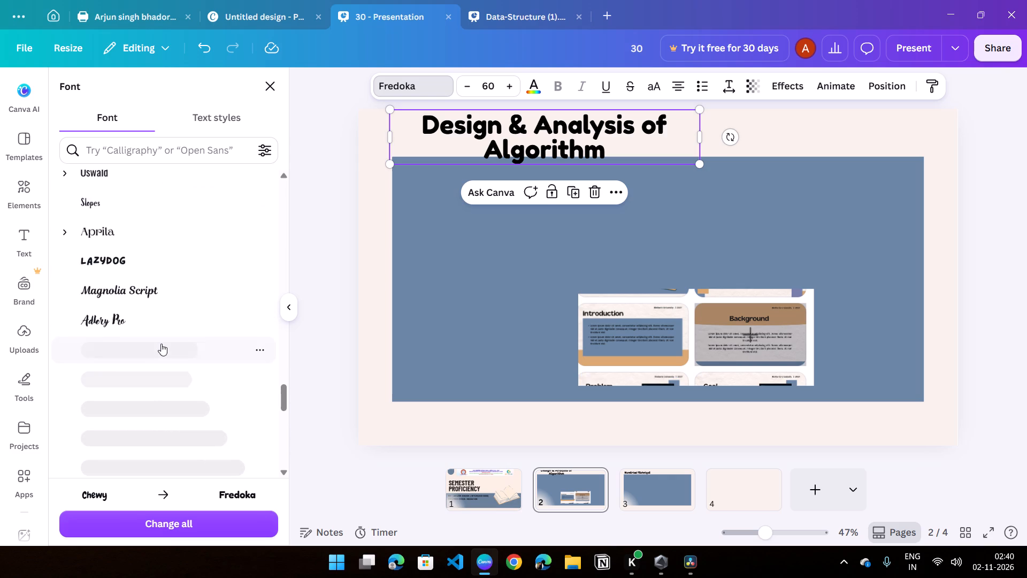
scroll(161, 344, down, 3)
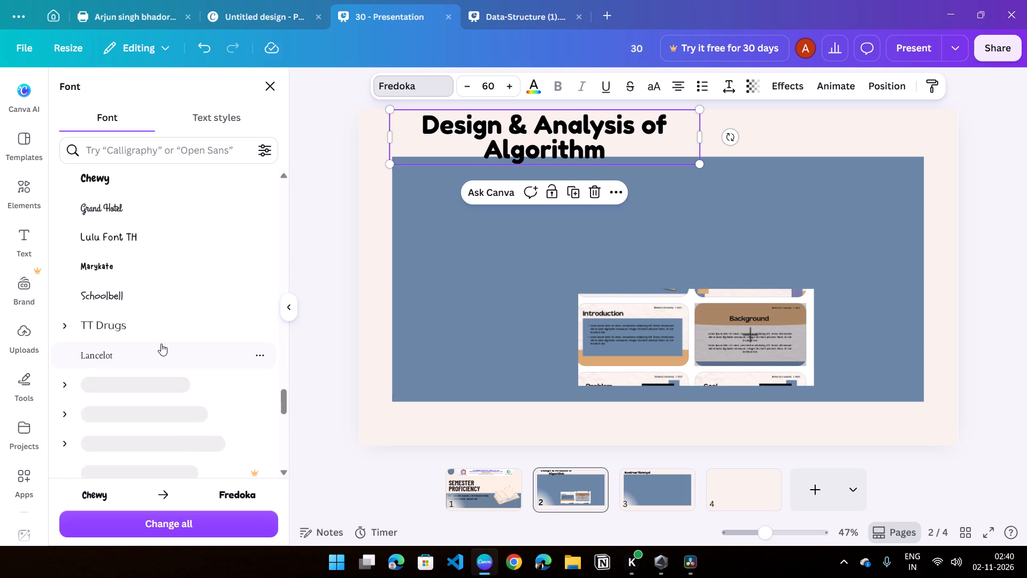
scroll(161, 344, down, 4)
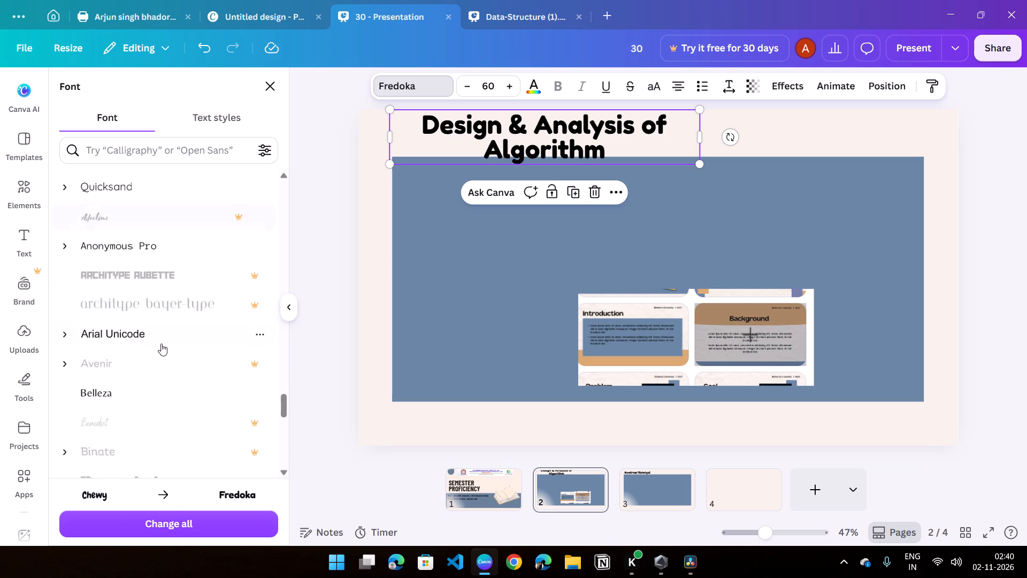
scroll(161, 344, down, 7)
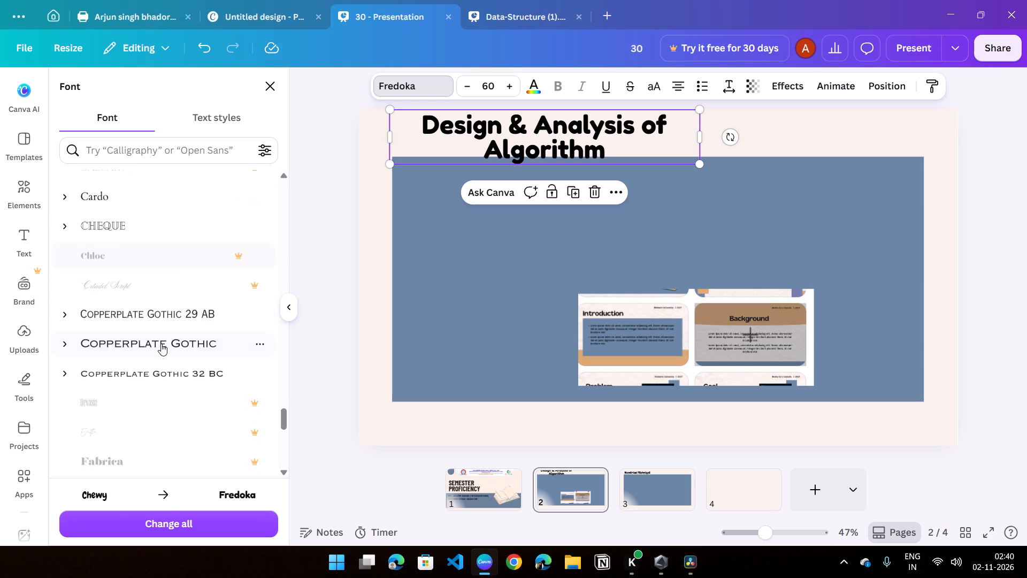
scroll(161, 344, down, 6)
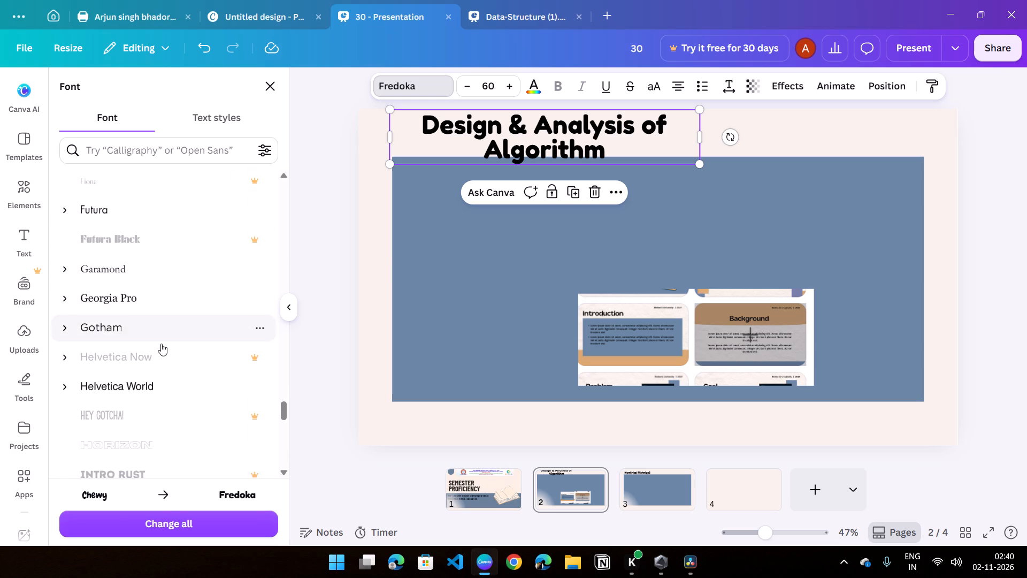
scroll(161, 344, down, 6)
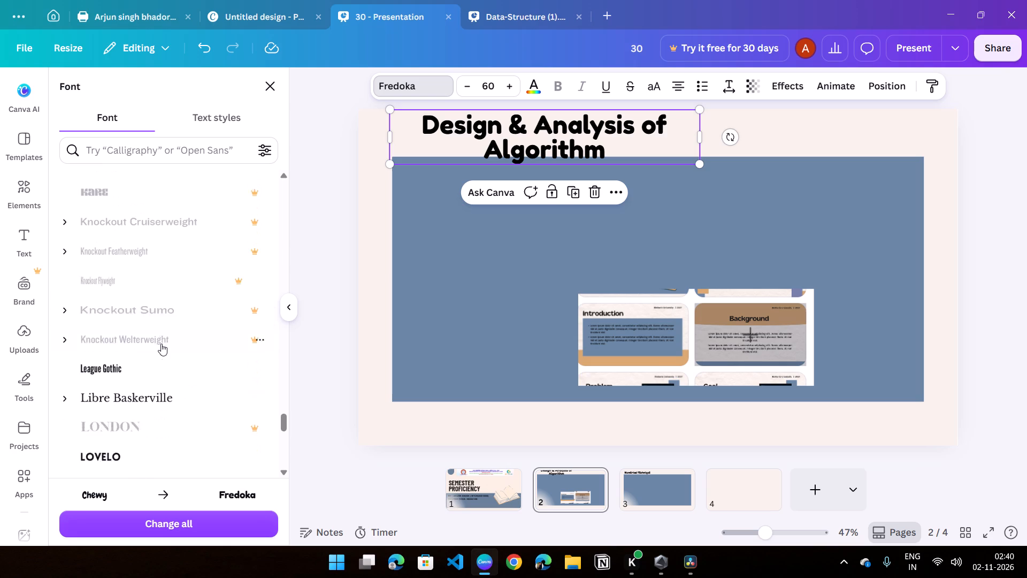
scroll(161, 344, down, 4)
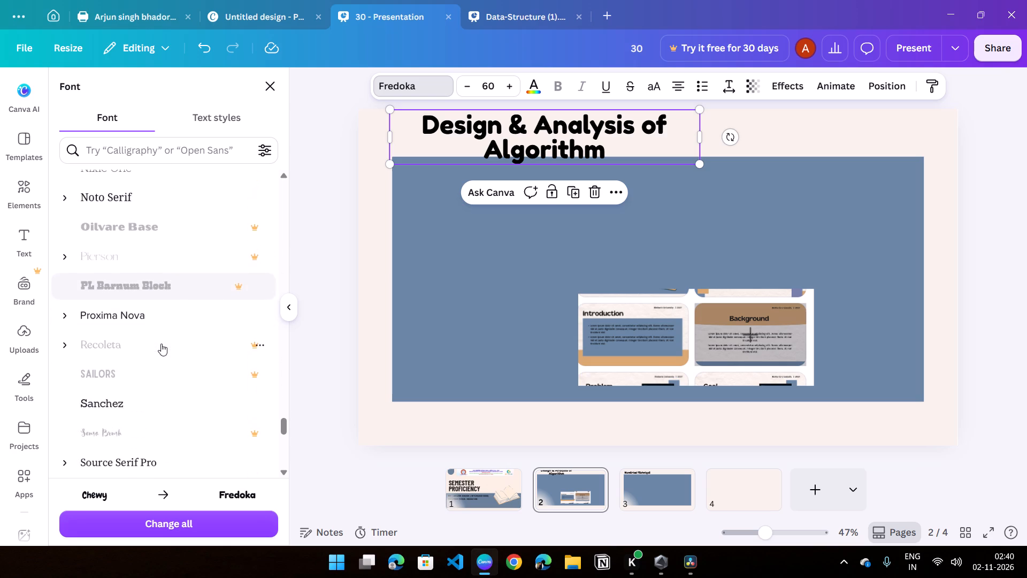
scroll(161, 344, down, 5)
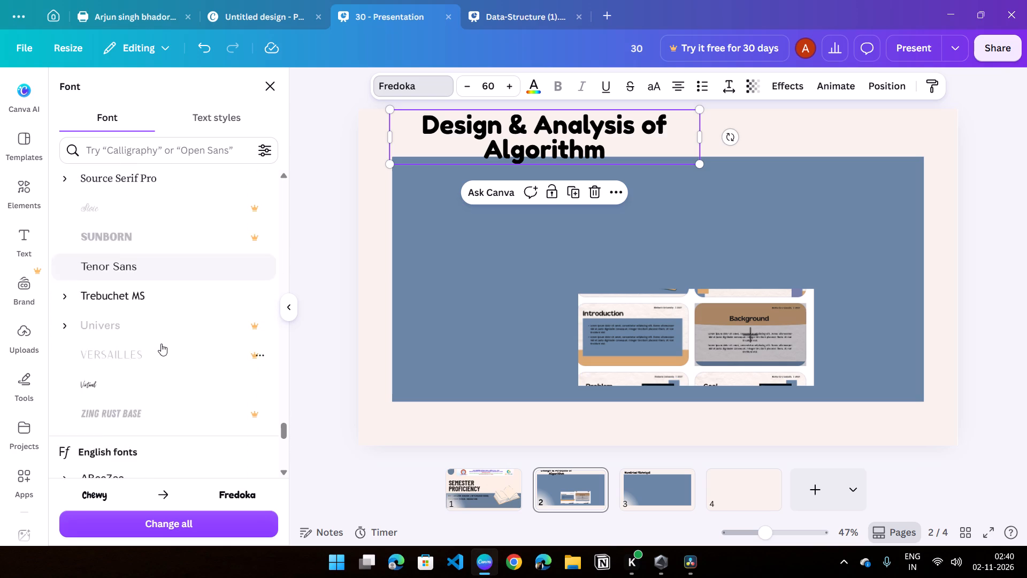
scroll(161, 344, down, 4)
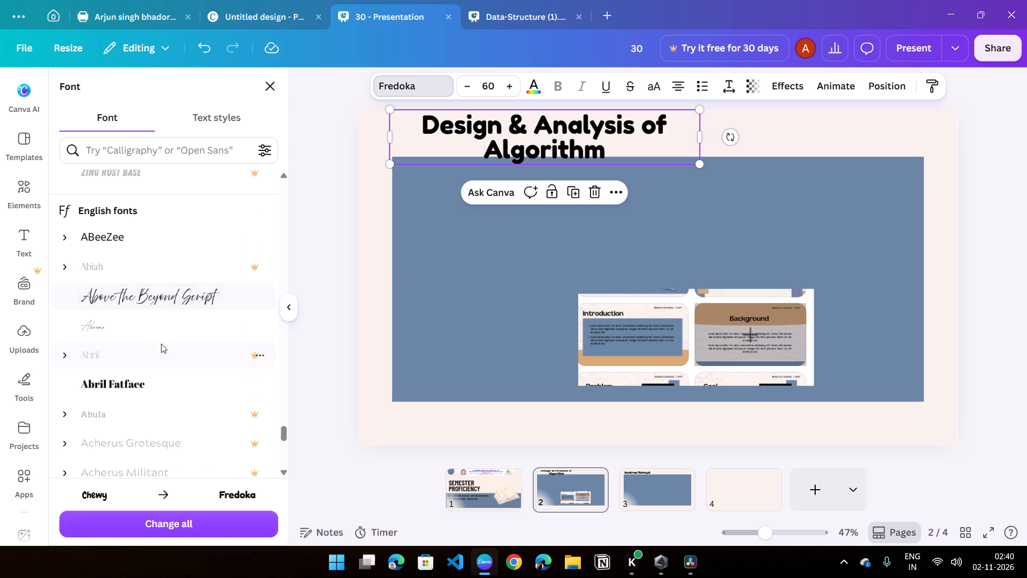
scroll(161, 344, down, 6)
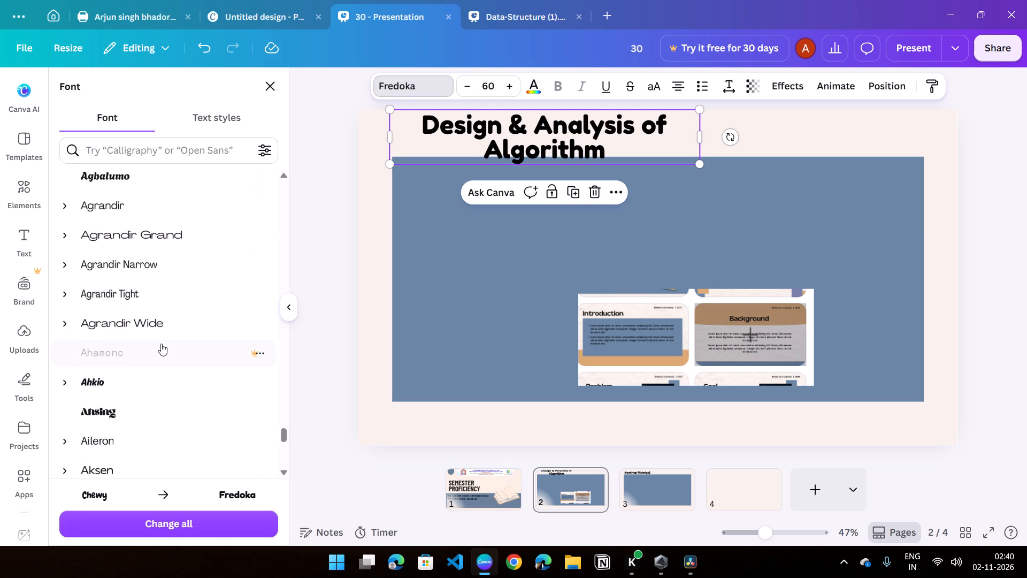
scroll(161, 344, down, 4)
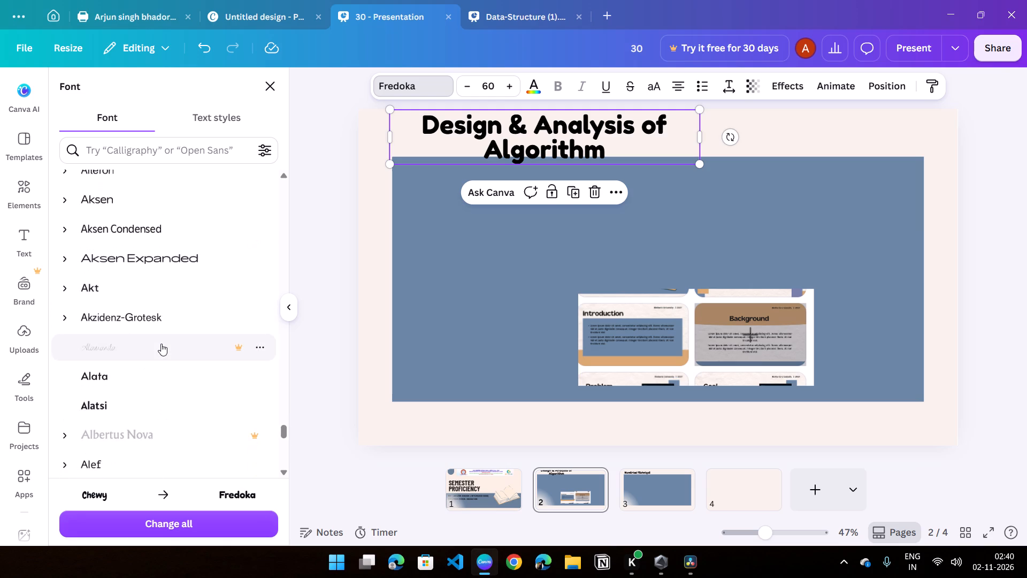
scroll(161, 344, down, 7)
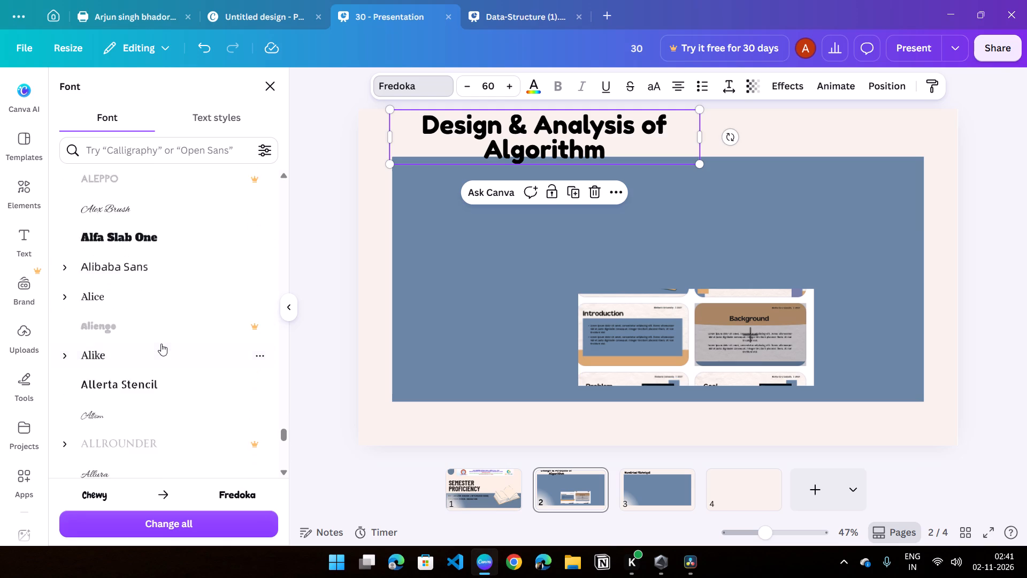
scroll(161, 344, down, 7)
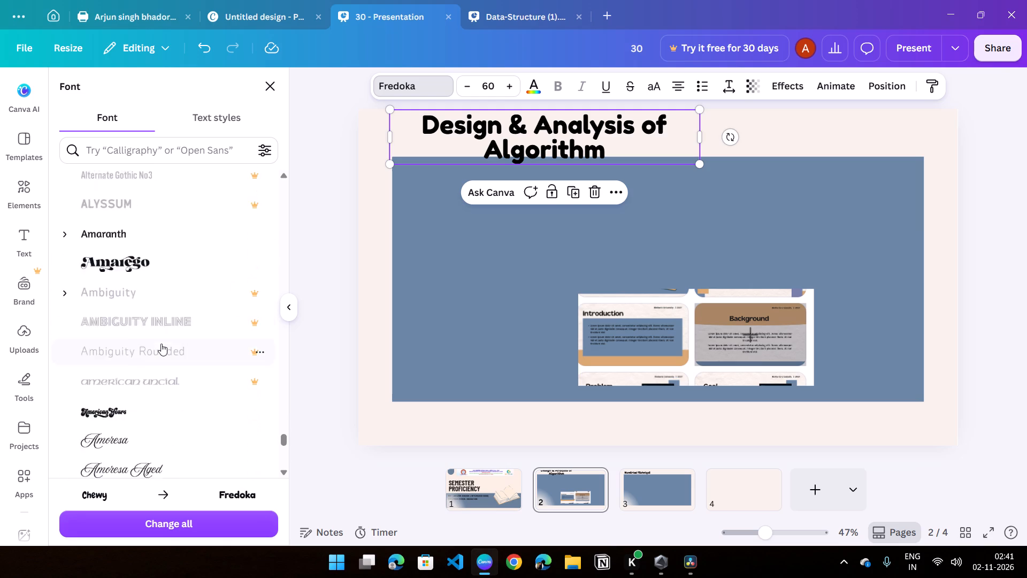
scroll(161, 344, down, 9)
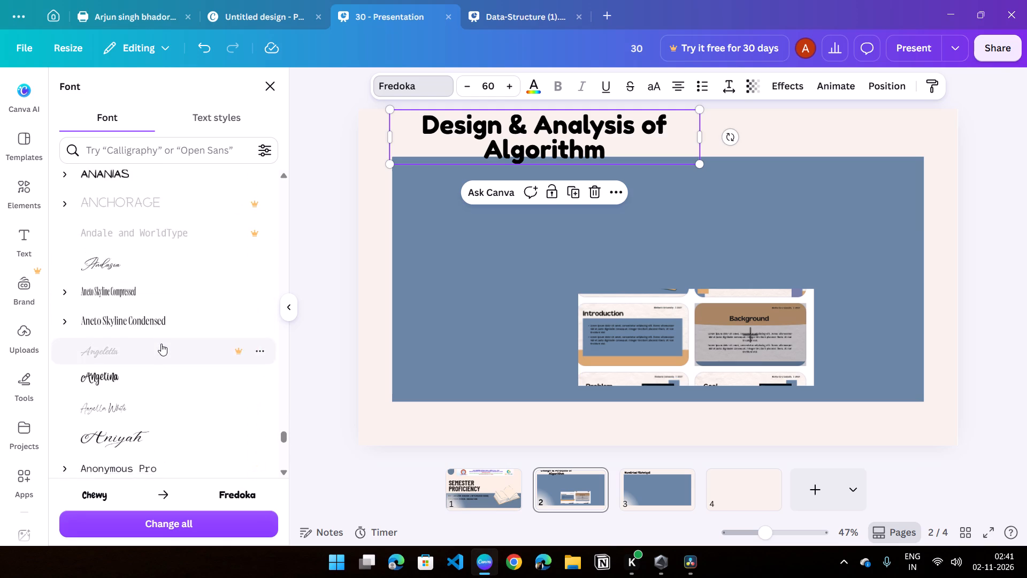
scroll(161, 344, down, 6)
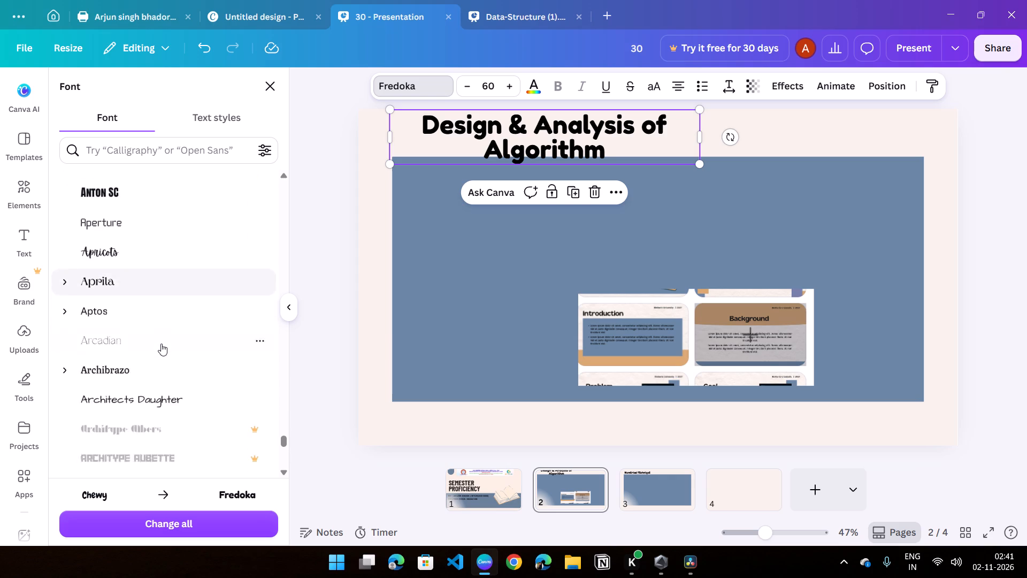
scroll(161, 344, down, 6)
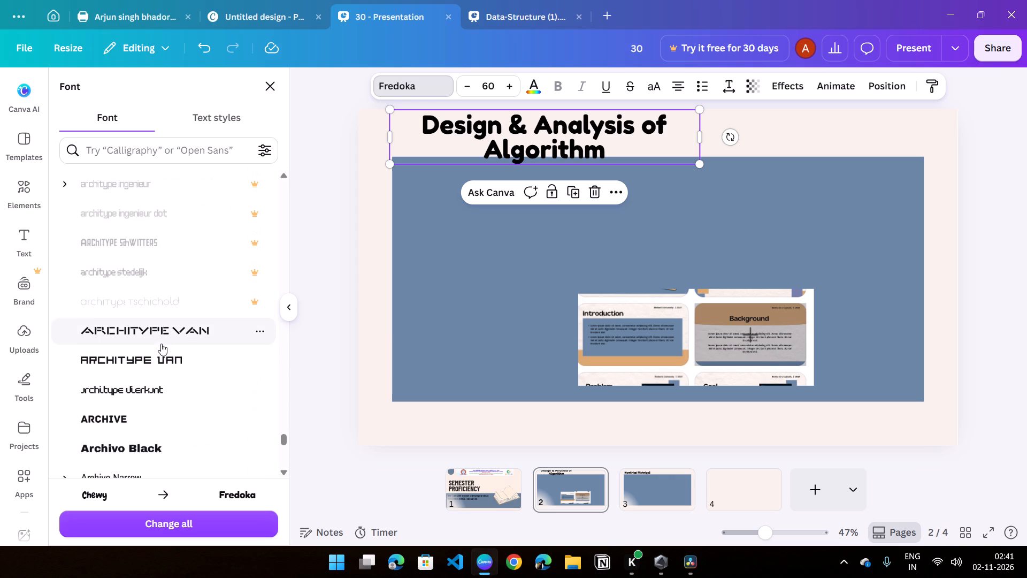
scroll(161, 344, down, 5)
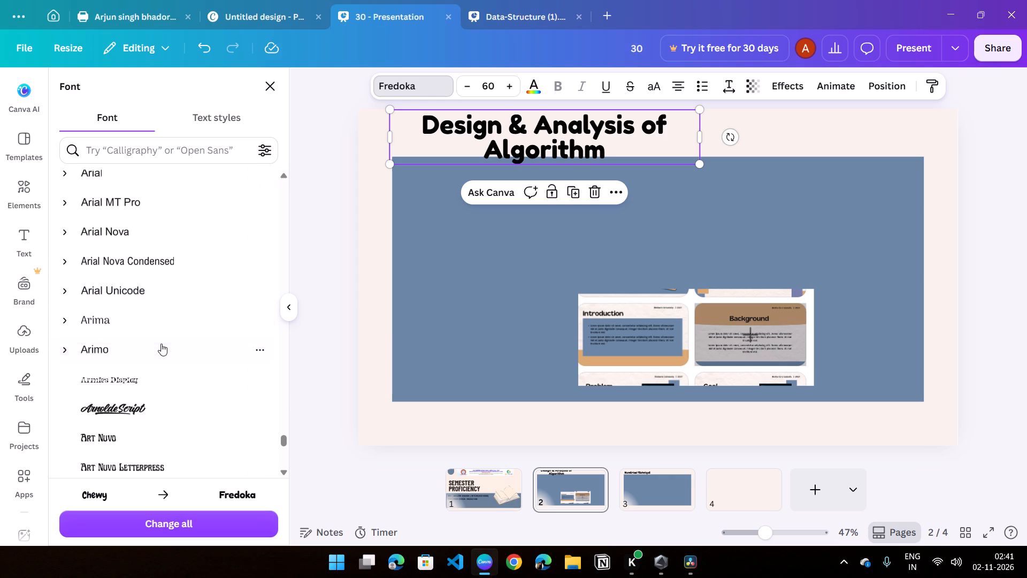
scroll(161, 344, down, 15)
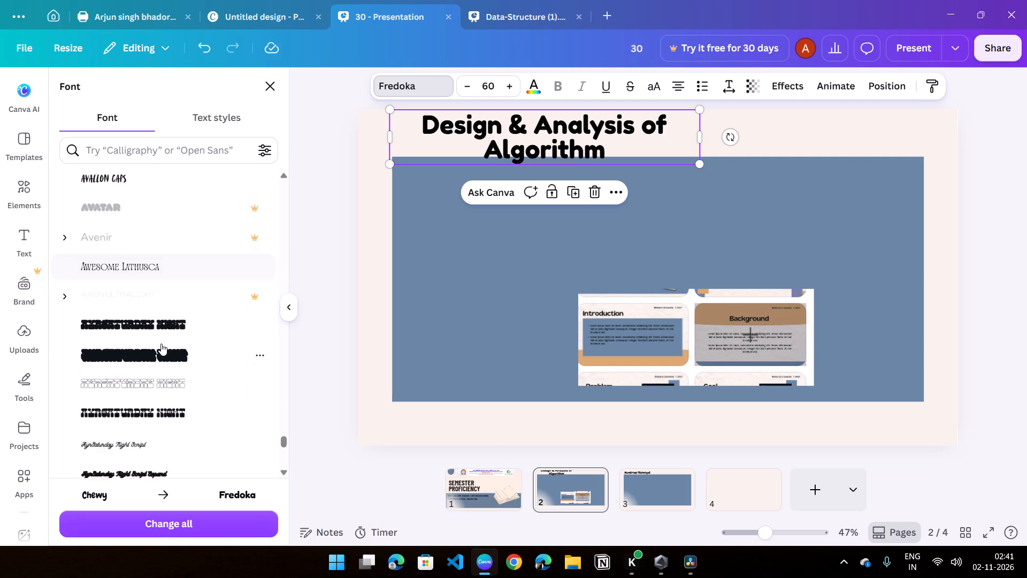
scroll(161, 344, down, 5)
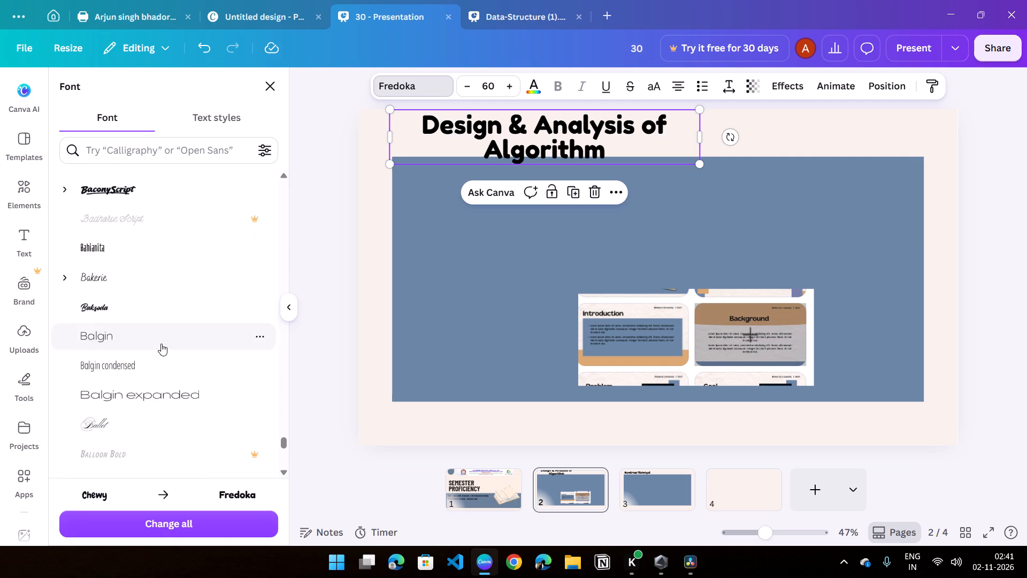
scroll(161, 344, down, 6)
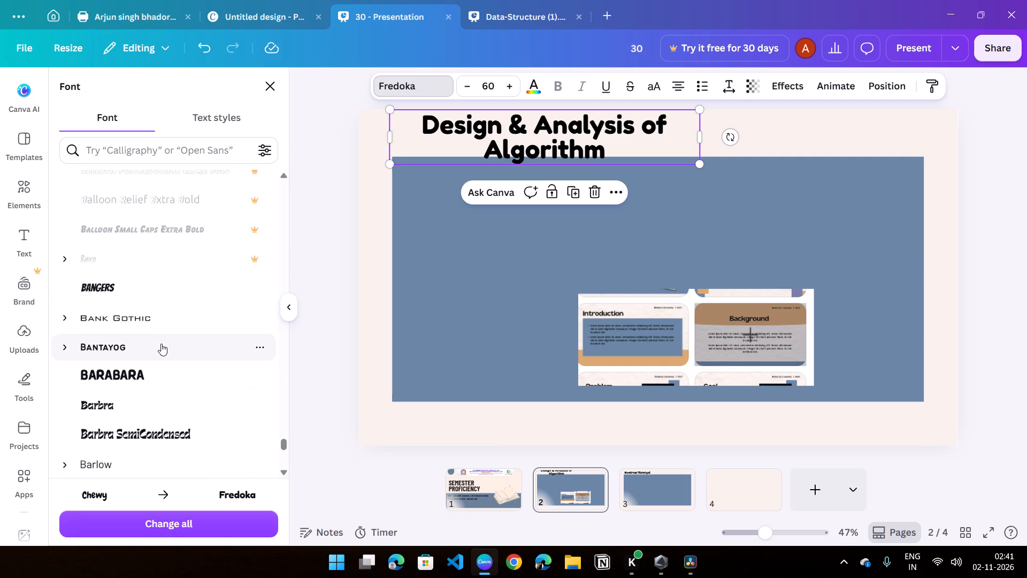
scroll(161, 344, down, 6)
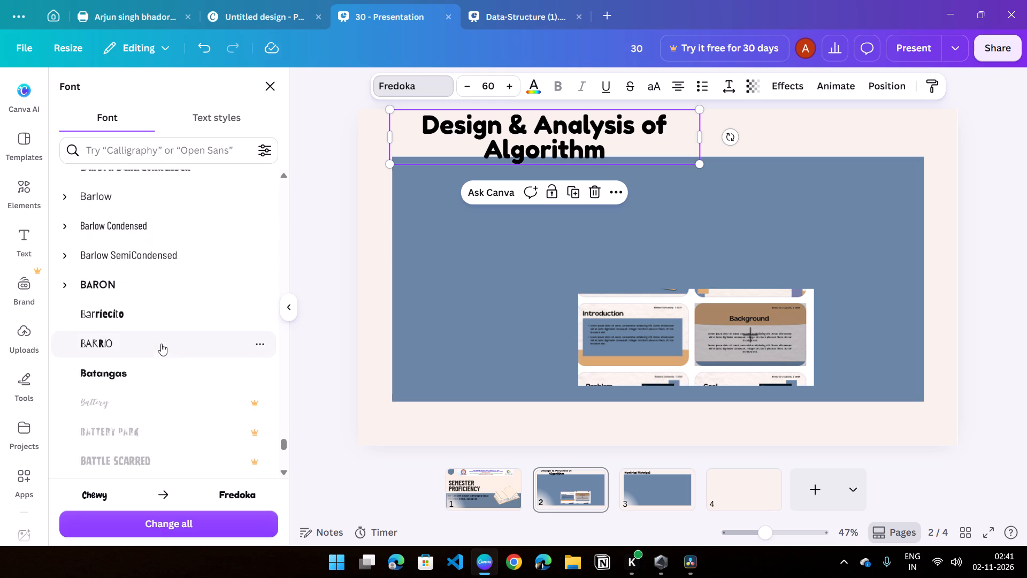
scroll(161, 344, down, 1)
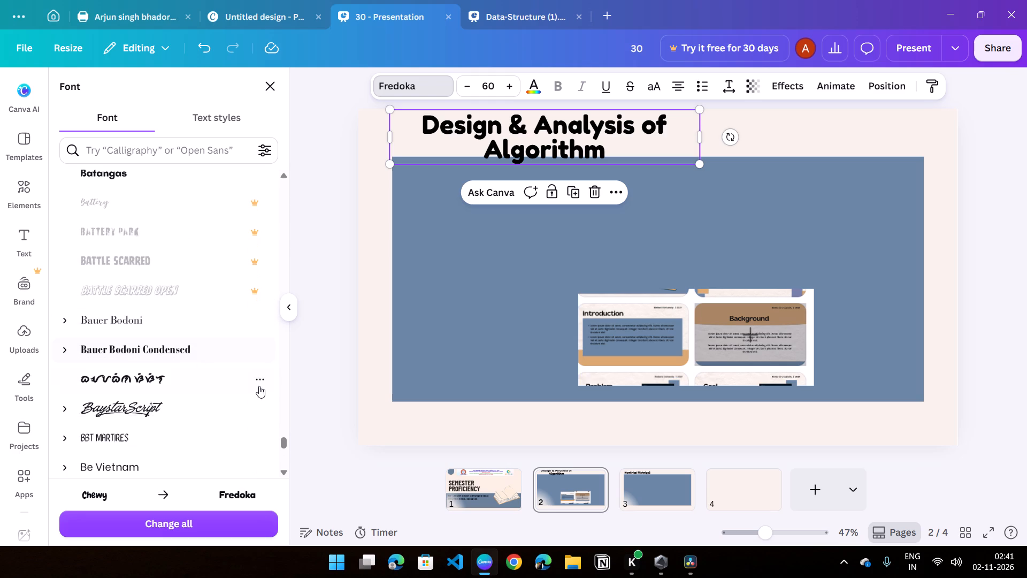
drag(283, 443, 309, 170)
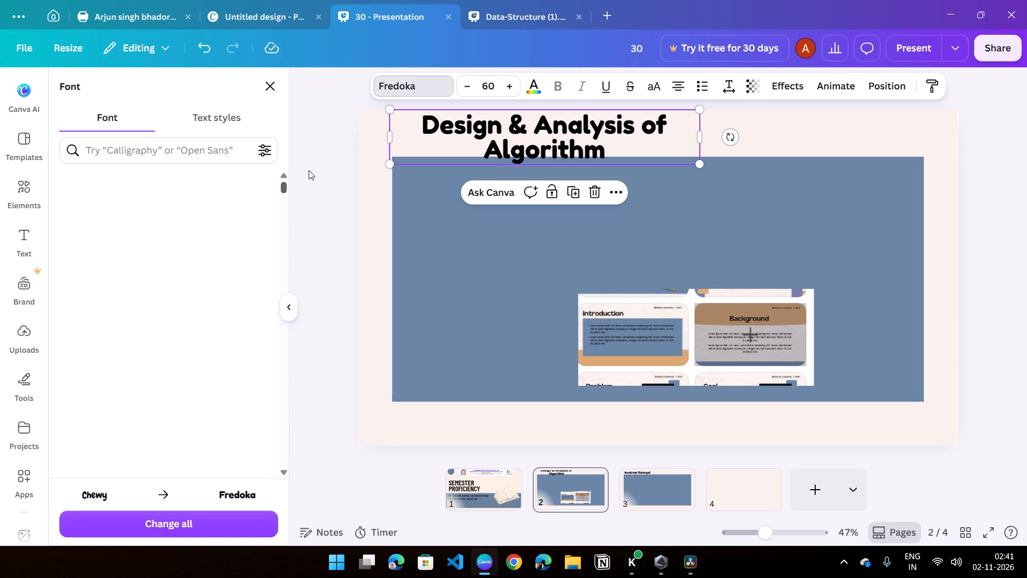
drag(309, 170, 309, 170)
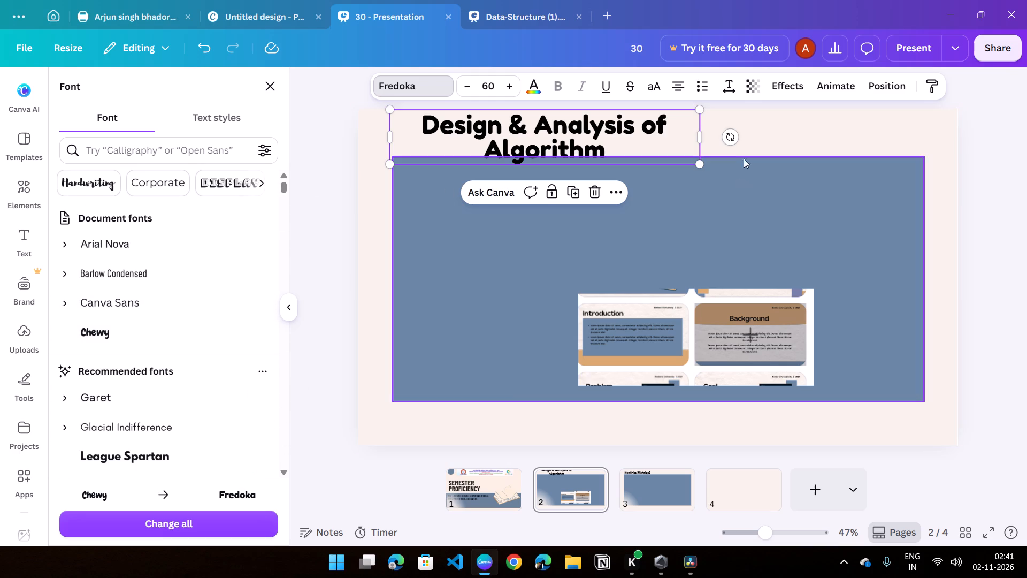
Widen the "Design & Analysis of Algorithm" text box to fit the heading on a single line above the blue panel.
drag(701, 136, 735, 136)
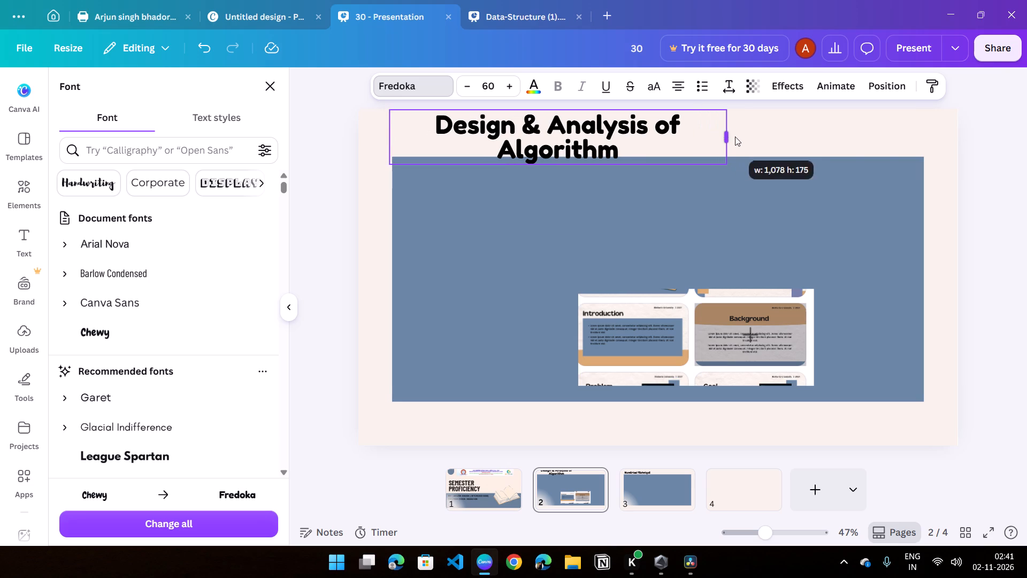
drag(735, 136, 779, 139)
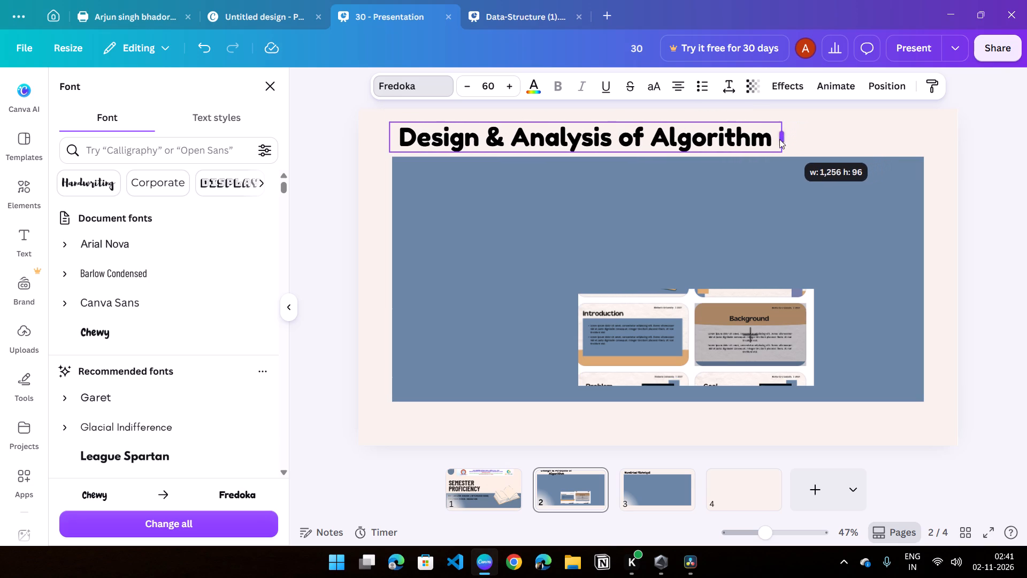
drag(779, 139, 771, 141)
click(600, 139)
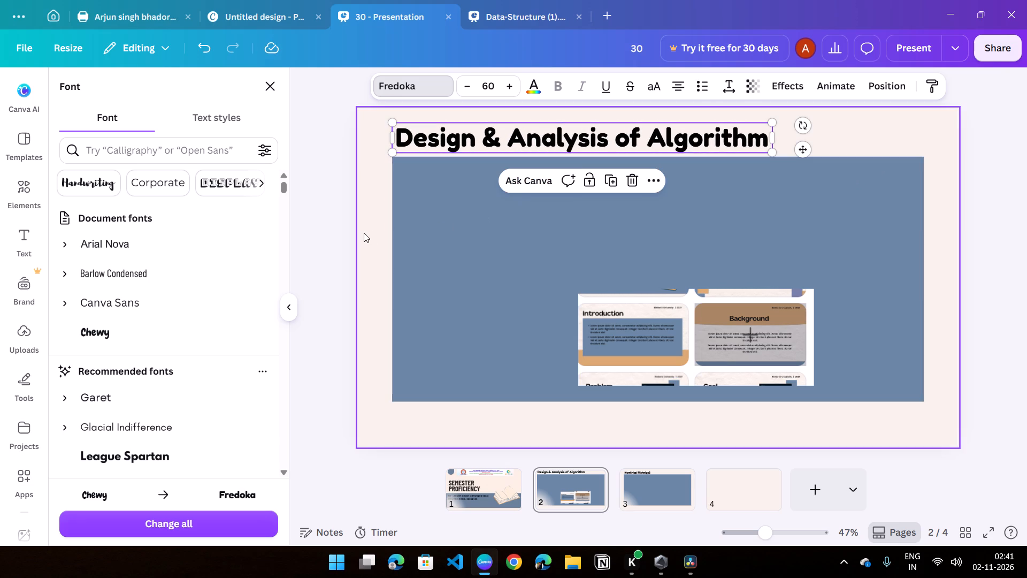
click(327, 230)
click(833, 144)
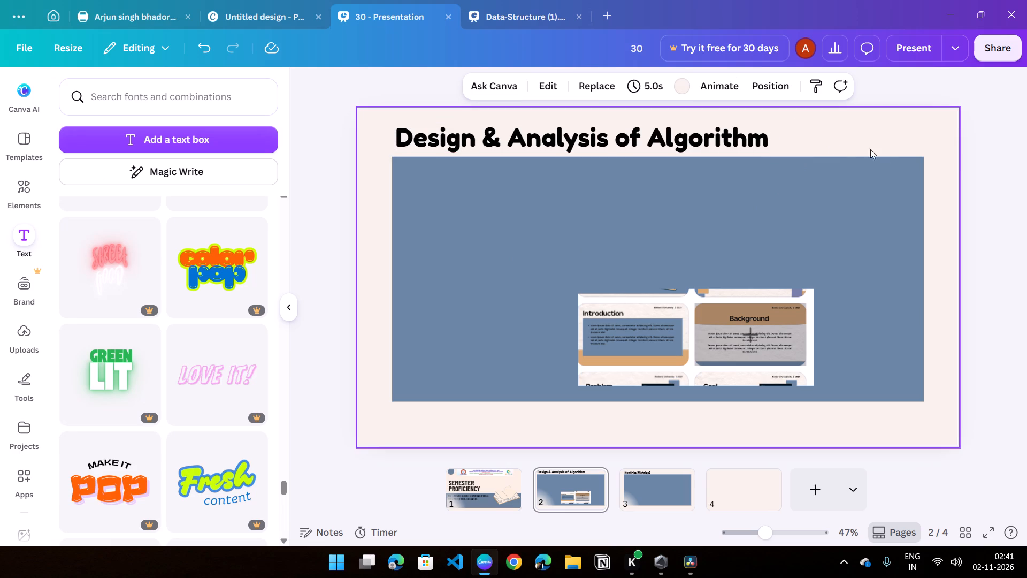
click(1006, 168)
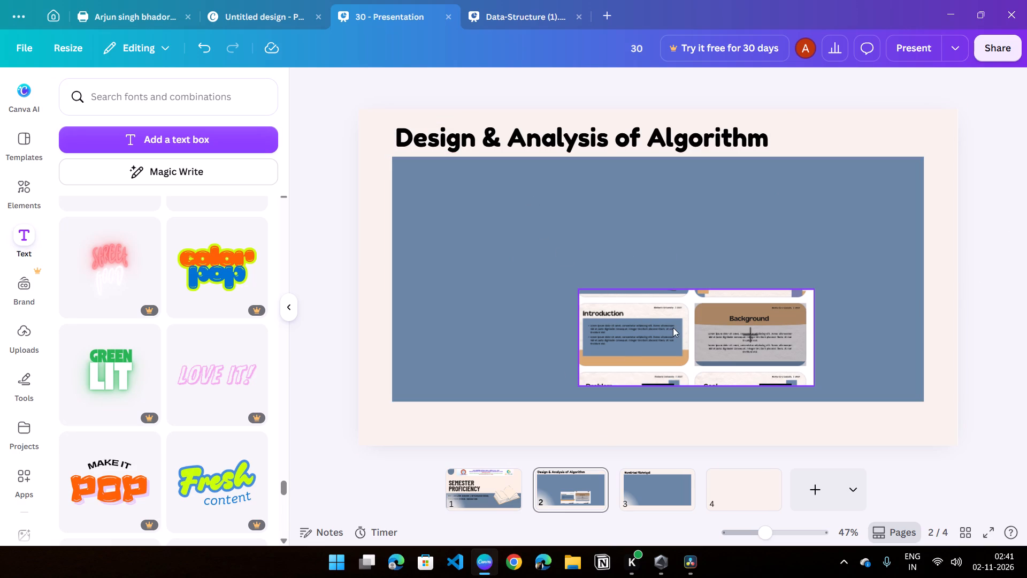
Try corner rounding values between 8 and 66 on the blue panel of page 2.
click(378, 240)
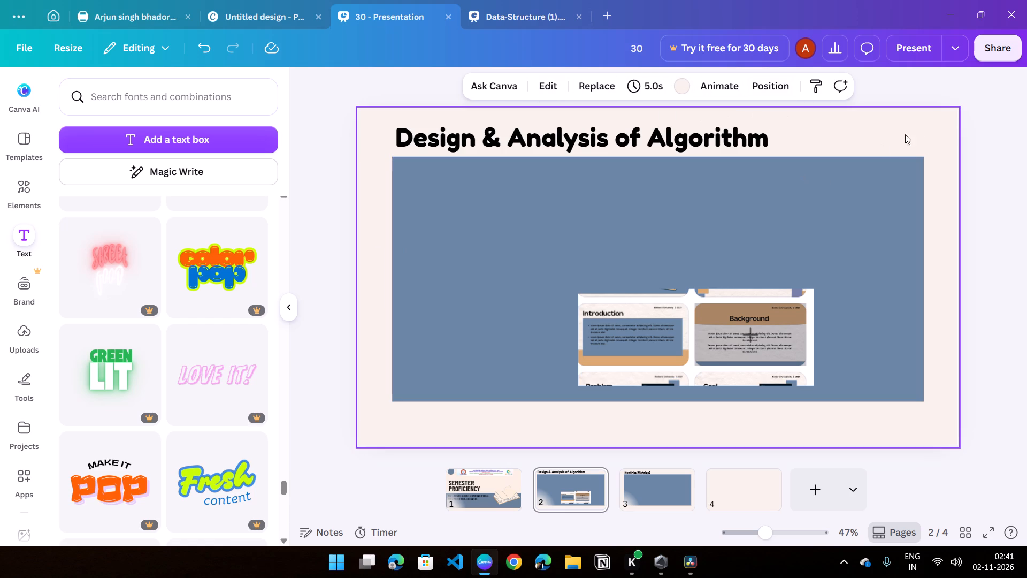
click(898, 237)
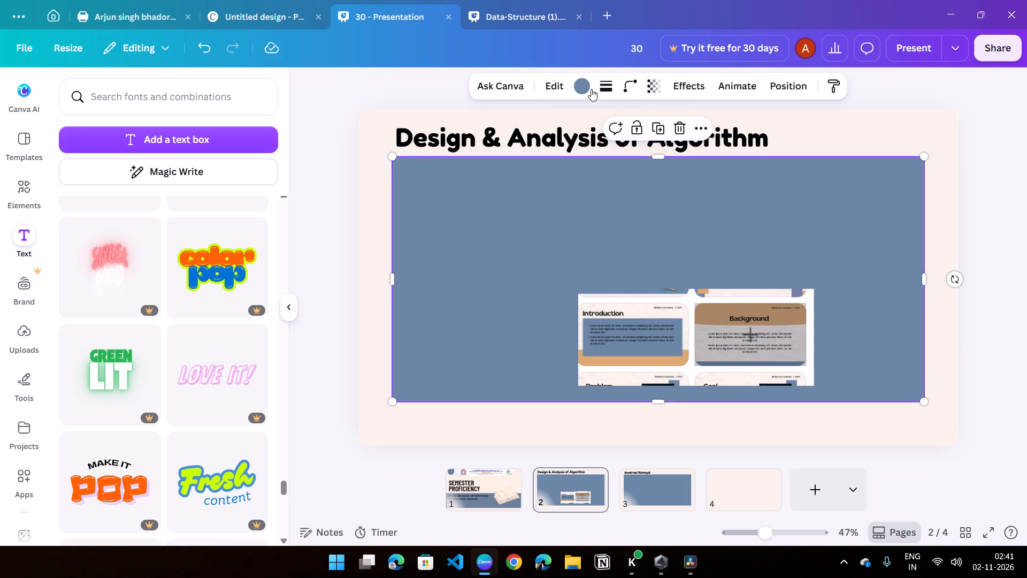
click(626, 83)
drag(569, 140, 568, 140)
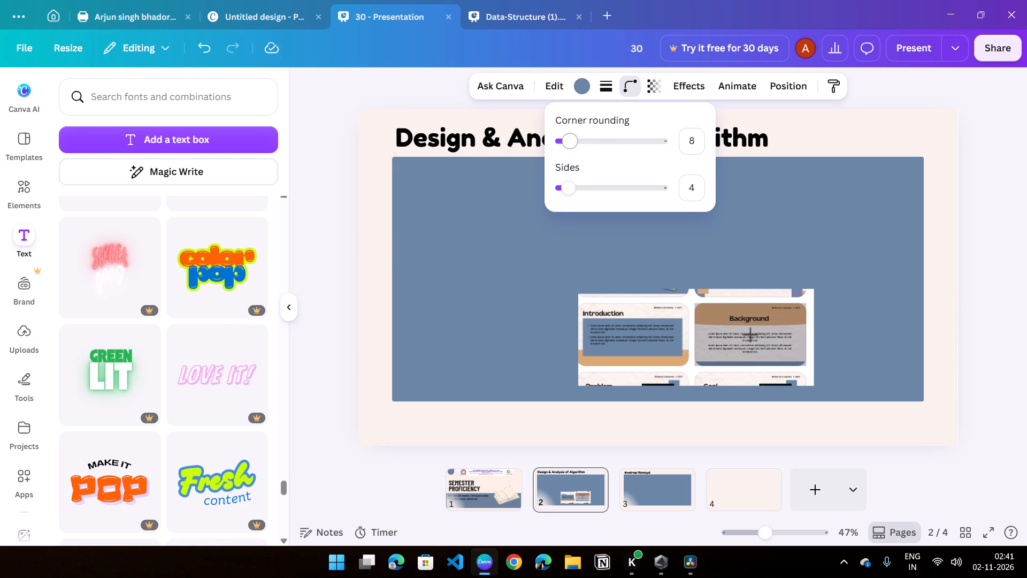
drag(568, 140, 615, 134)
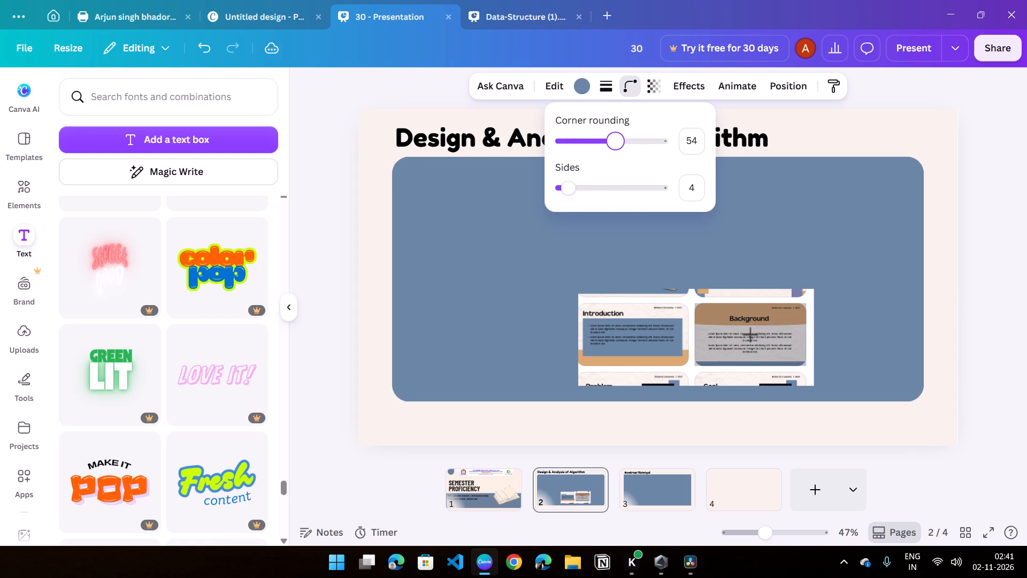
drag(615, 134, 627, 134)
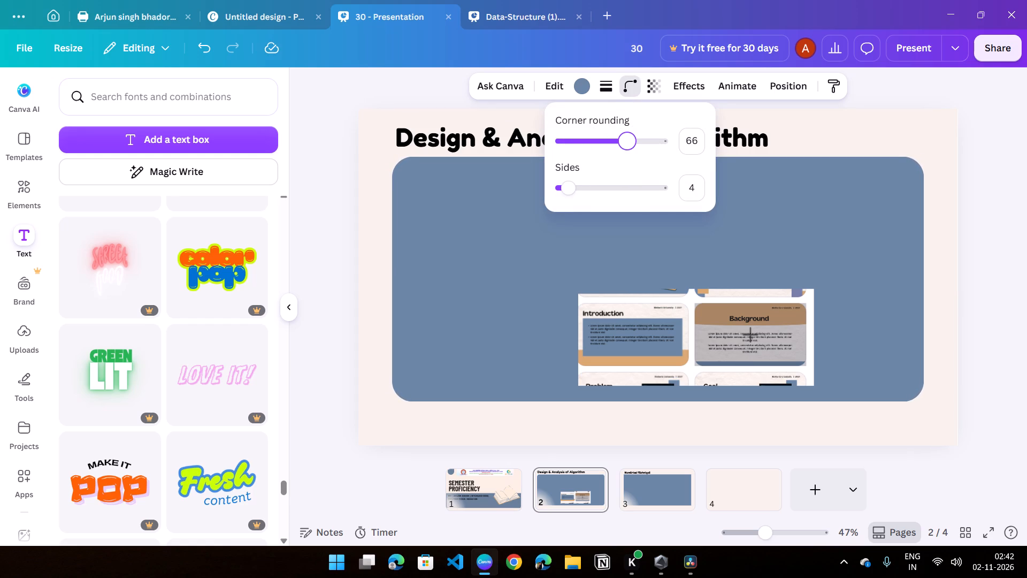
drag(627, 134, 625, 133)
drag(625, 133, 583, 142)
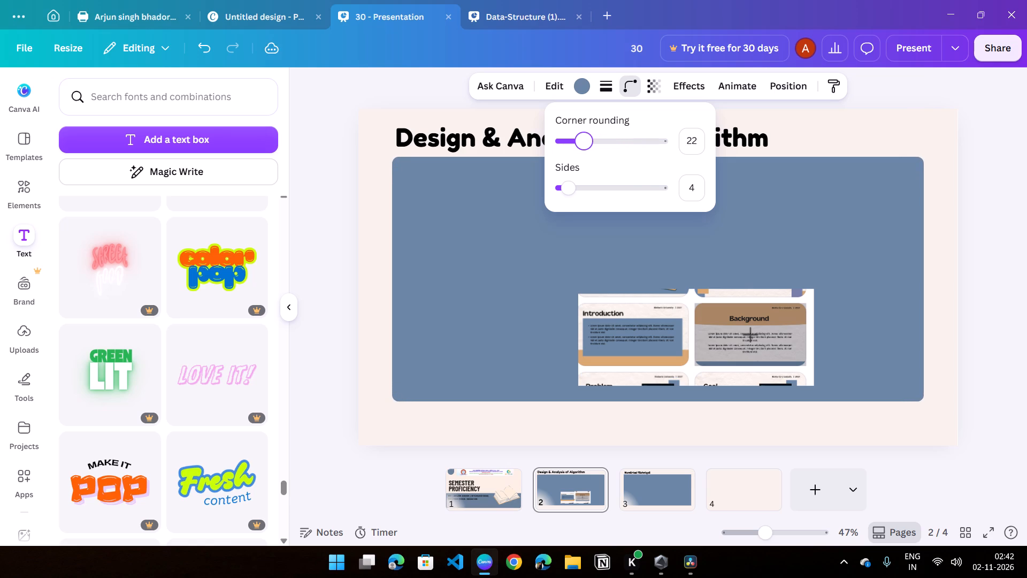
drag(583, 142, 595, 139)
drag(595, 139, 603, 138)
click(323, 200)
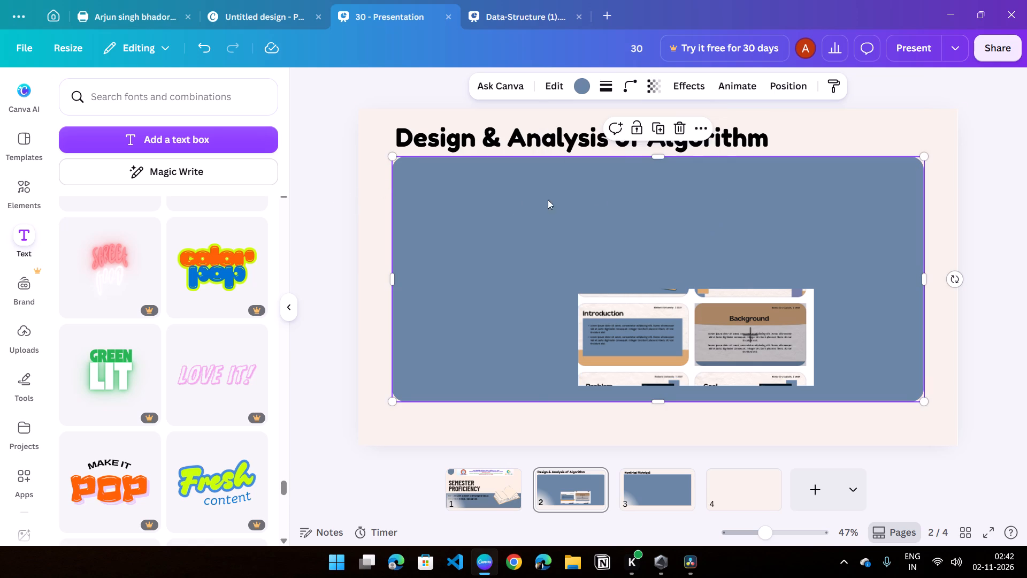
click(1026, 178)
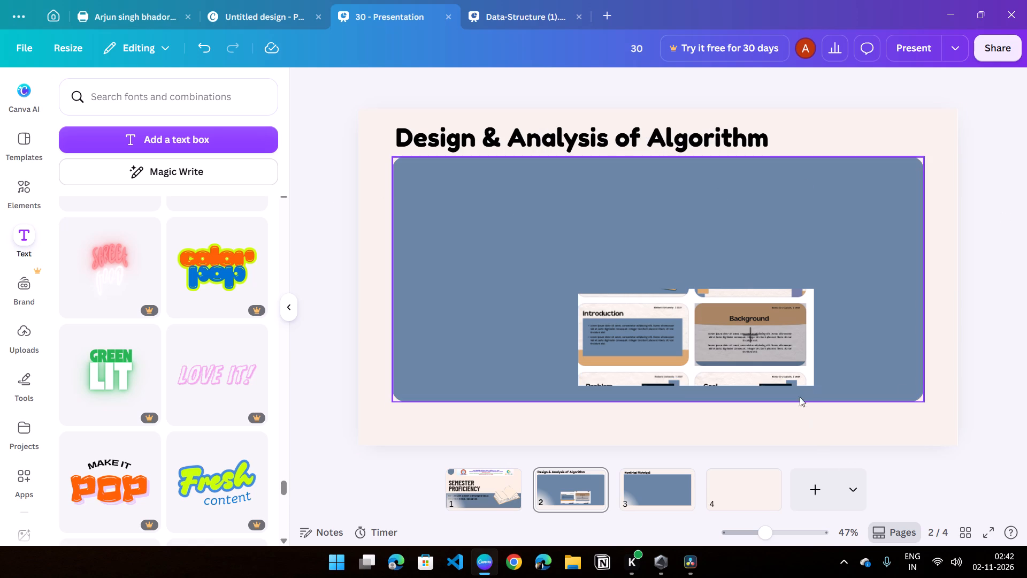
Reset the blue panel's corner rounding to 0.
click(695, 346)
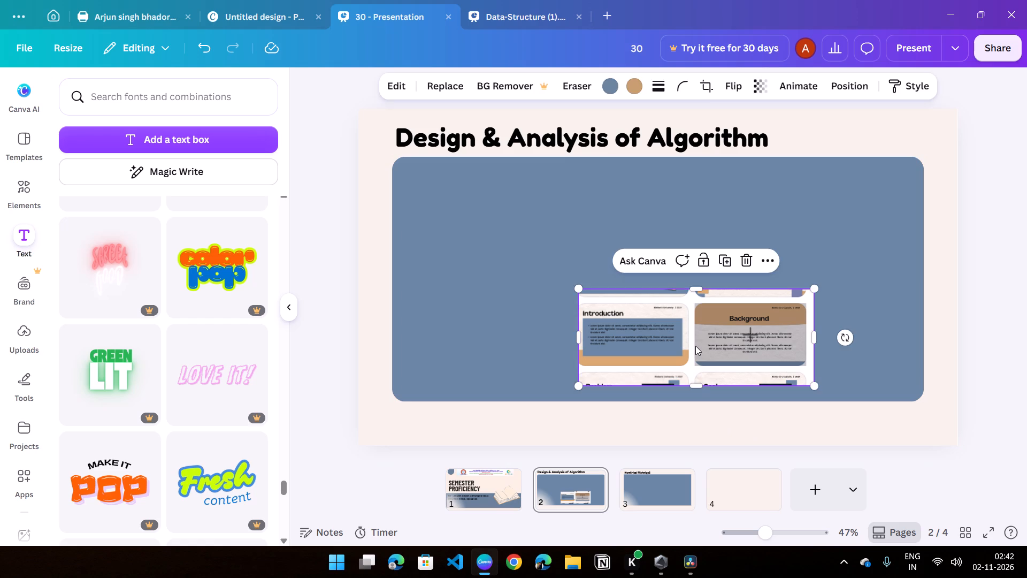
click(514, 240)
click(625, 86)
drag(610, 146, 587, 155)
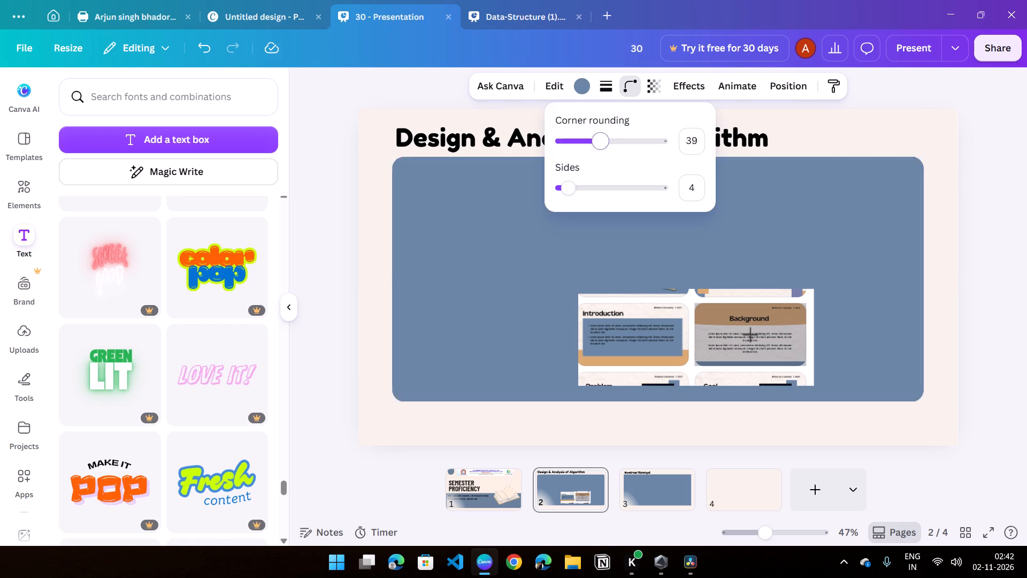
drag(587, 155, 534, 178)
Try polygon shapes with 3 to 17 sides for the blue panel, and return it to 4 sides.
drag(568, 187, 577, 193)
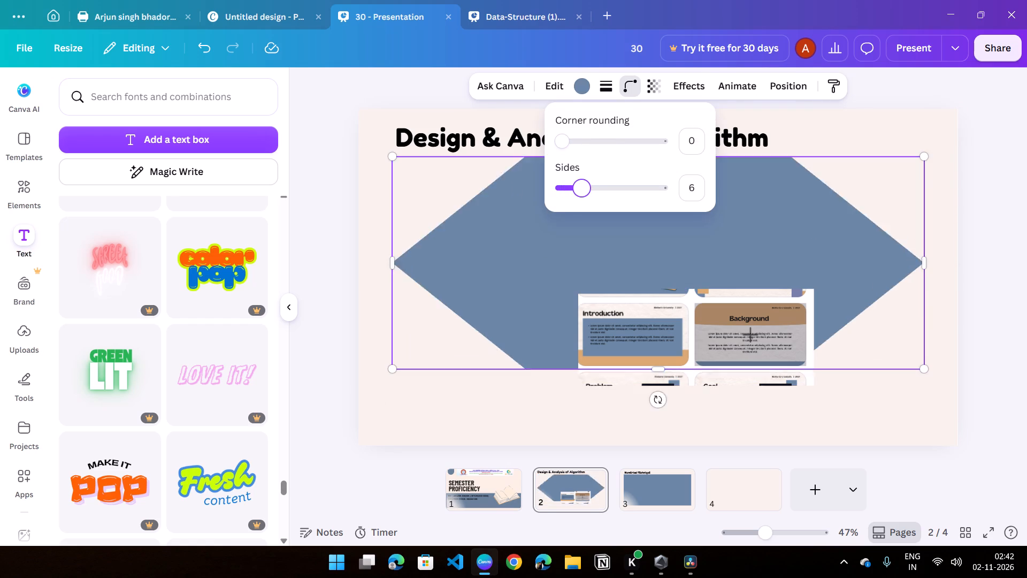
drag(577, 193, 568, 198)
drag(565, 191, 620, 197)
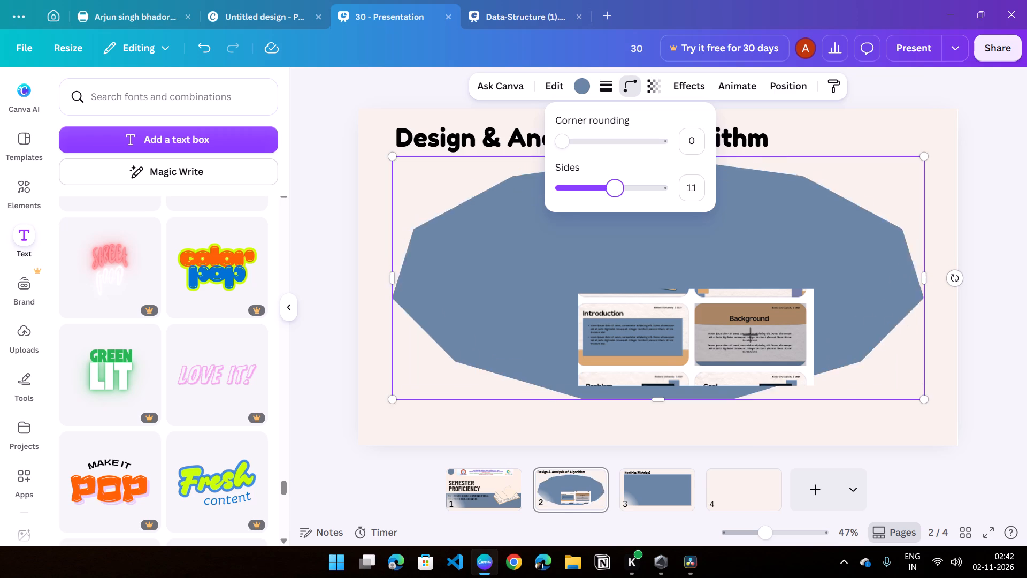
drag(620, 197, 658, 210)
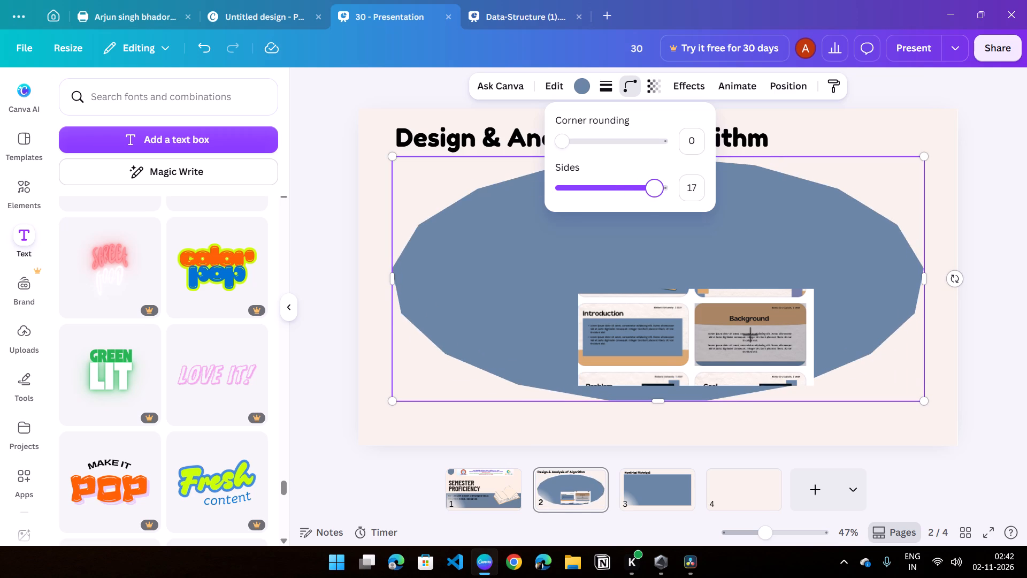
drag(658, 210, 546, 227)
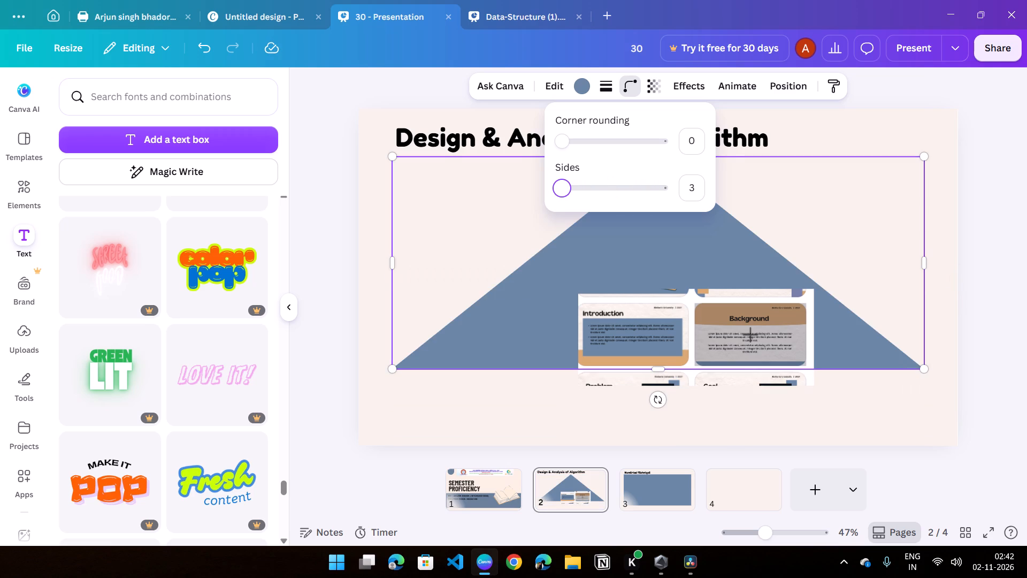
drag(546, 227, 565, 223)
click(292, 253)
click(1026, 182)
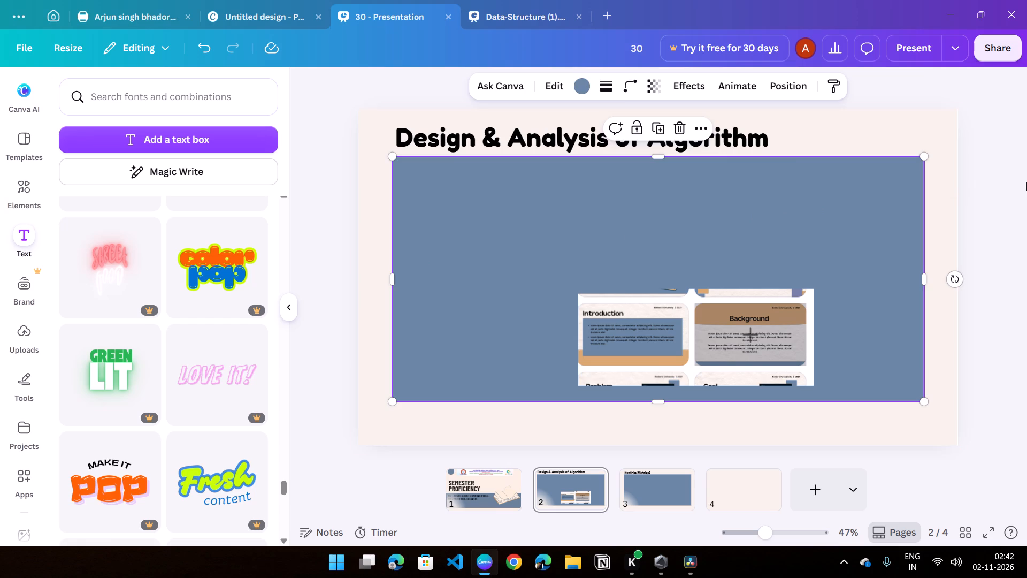
Move the reference image to the middle of the blue panel and extend its crop downward to about 755 by 470, including the Problem and Goal slides.
click(752, 347)
drag(750, 336, 729, 274)
drag(672, 320, 672, 351)
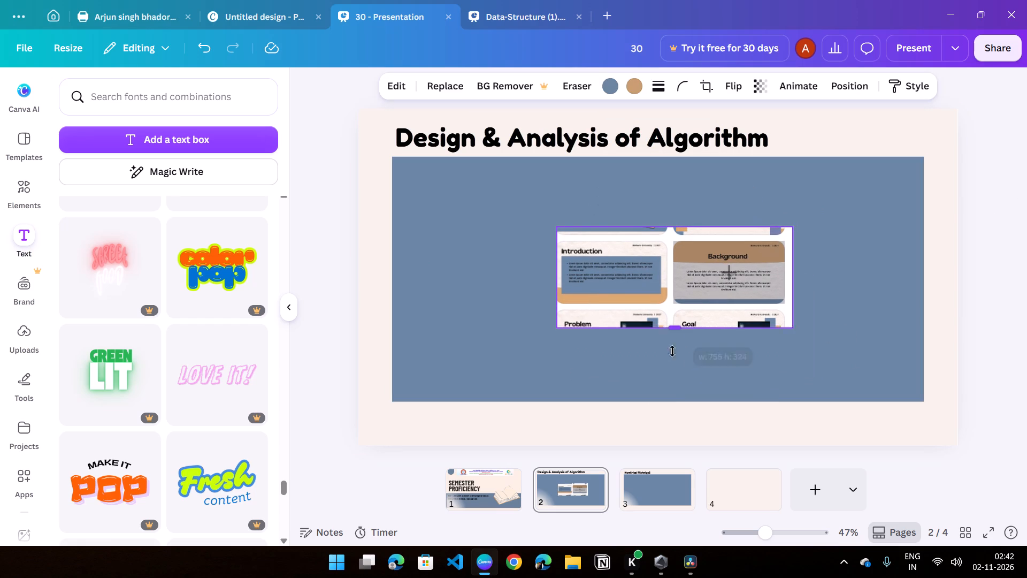
drag(672, 351, 679, 373)
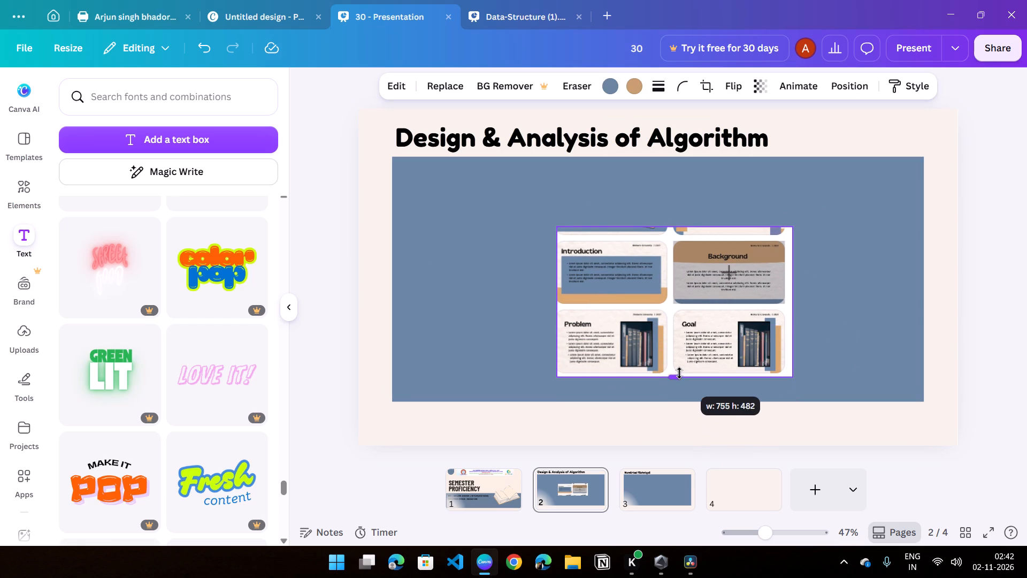
drag(679, 373, 676, 369)
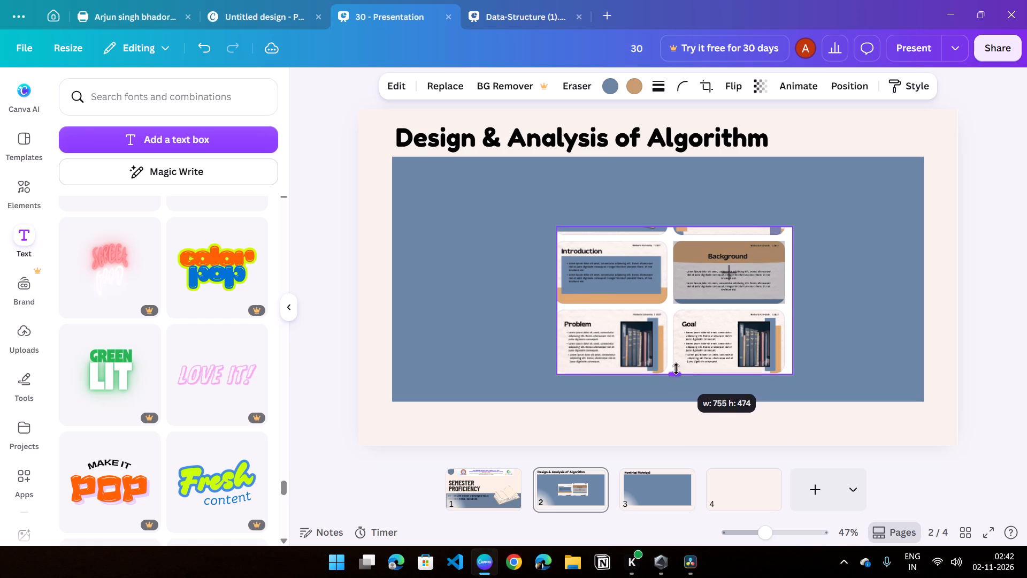
drag(676, 369, 676, 368)
drag(685, 315, 635, 314)
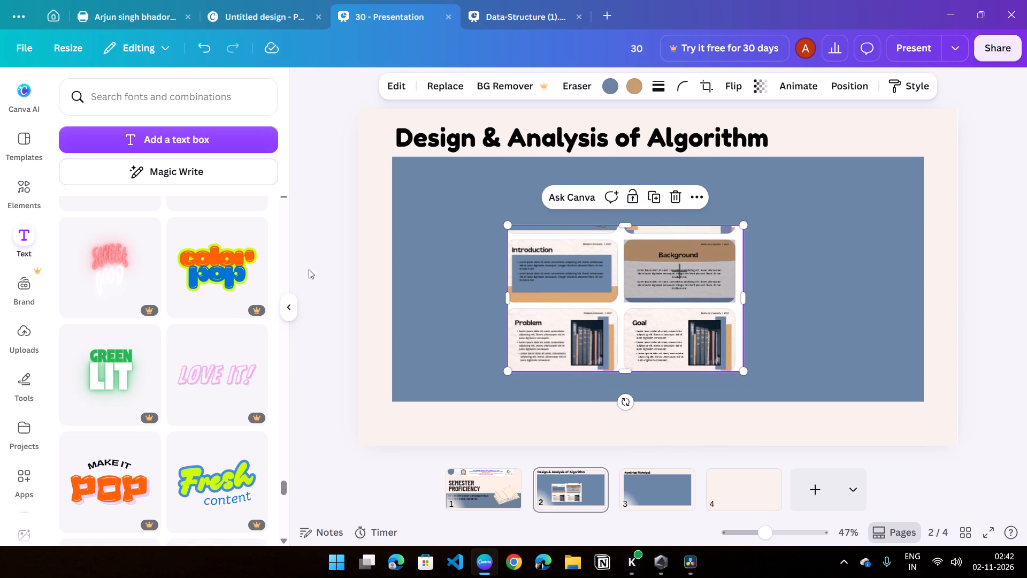
Add the pill-shaped flowchart shape to page 2 and place it between the reference image's Introduction and Background slides.
click(24, 181)
scroll(108, 300, down, 1)
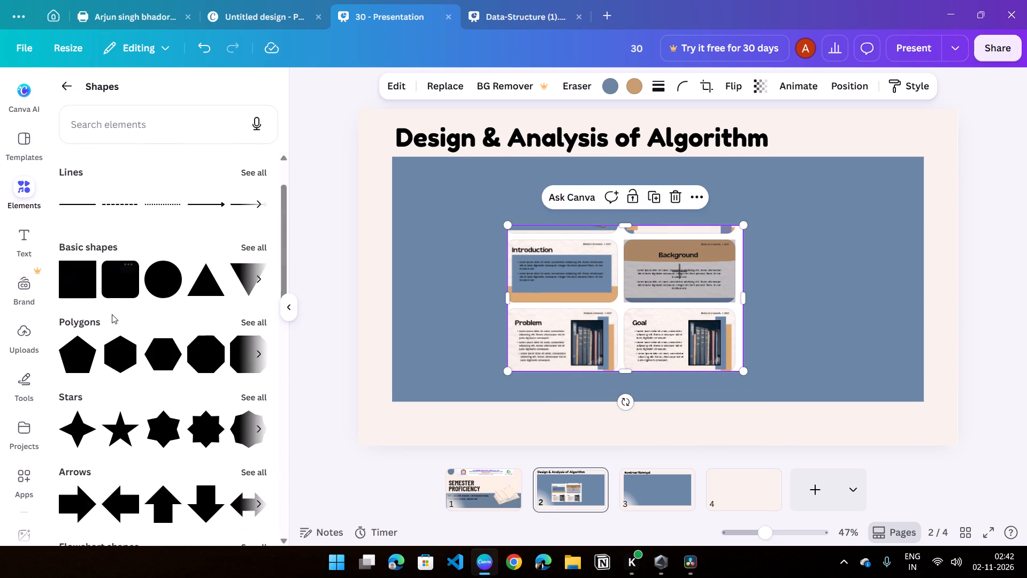
scroll(120, 361, down, 2)
click(124, 449)
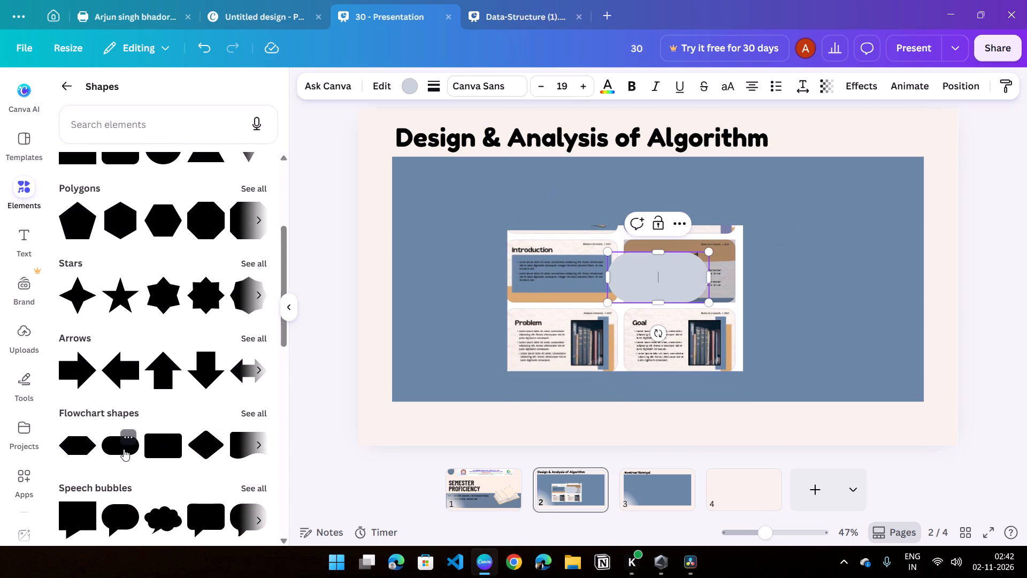
drag(666, 280, 595, 280)
click(793, 266)
drag(657, 279, 597, 279)
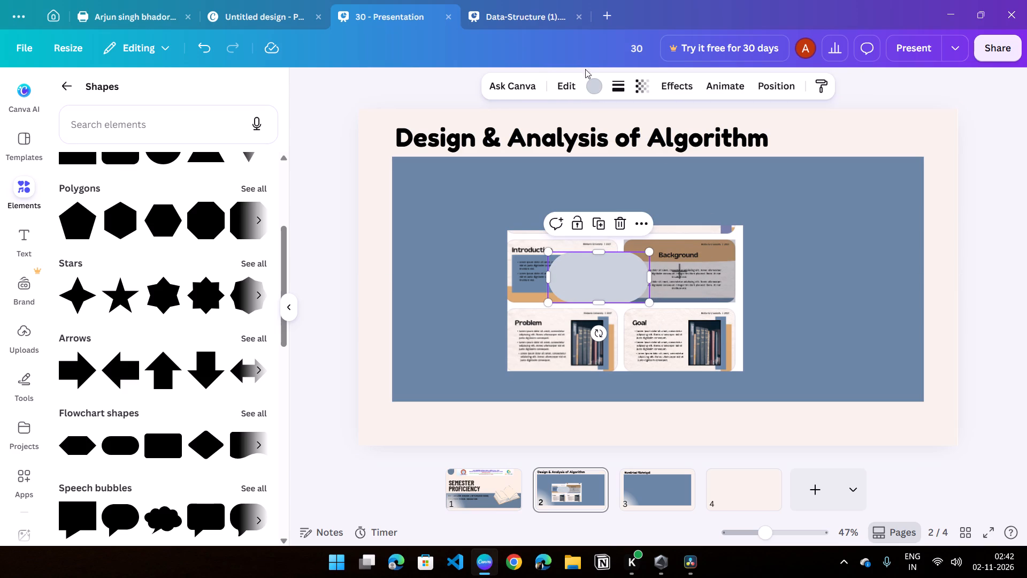
Fill the pill shape with the brown sampled from the Background slide in the reference image.
click(593, 89)
click(63, 234)
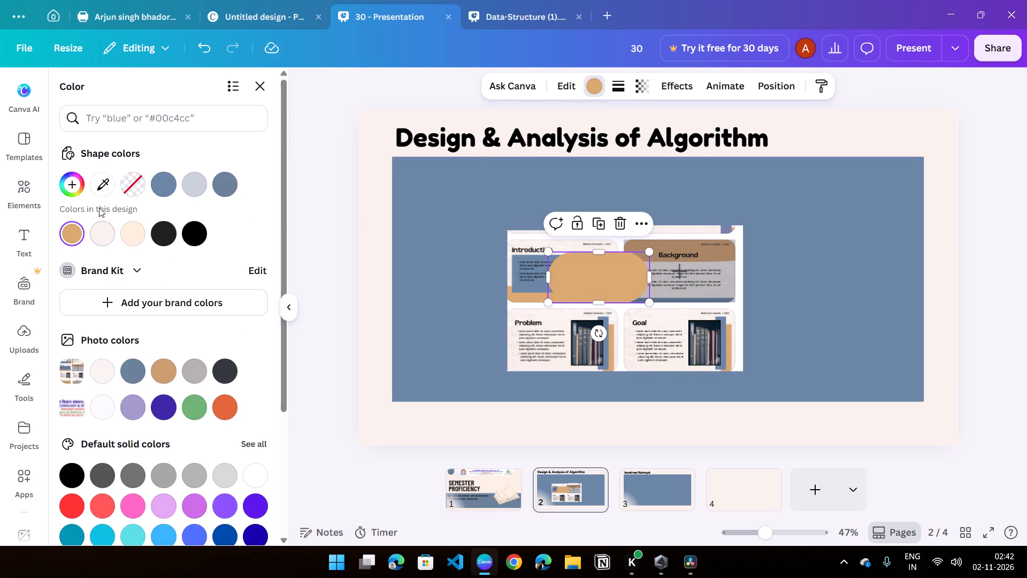
click(94, 186)
click(709, 250)
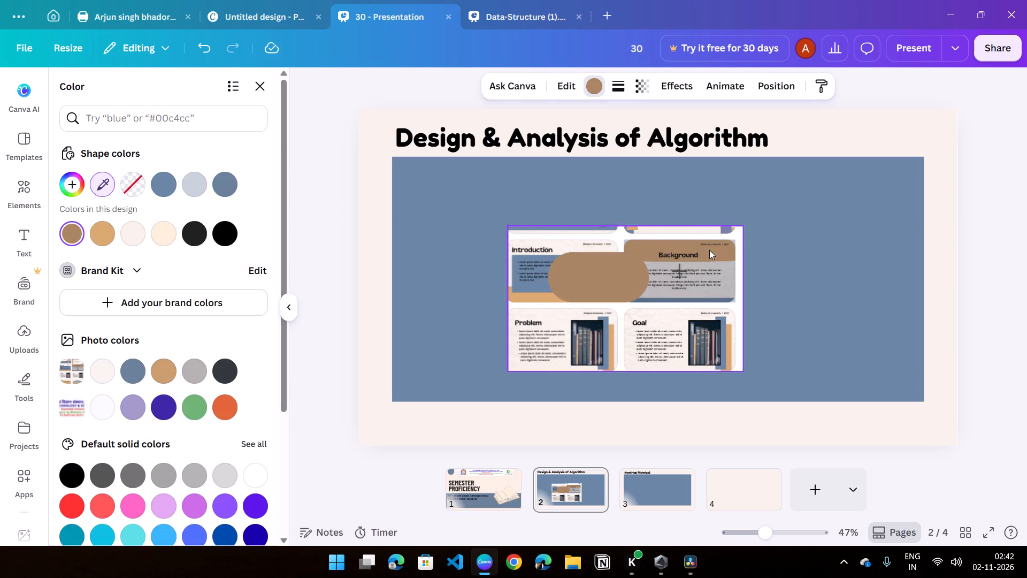
Rotate the brown pill upright and place it at the page's upper-right corner, with its upper half beyond the page's top edge.
click(614, 290)
drag(614, 290, 901, 145)
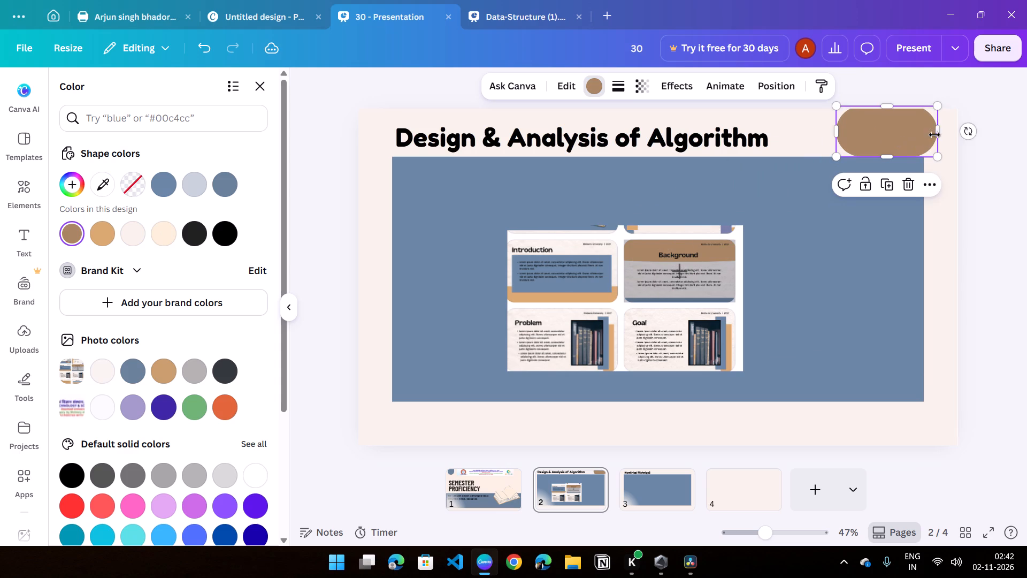
drag(965, 134, 880, 211)
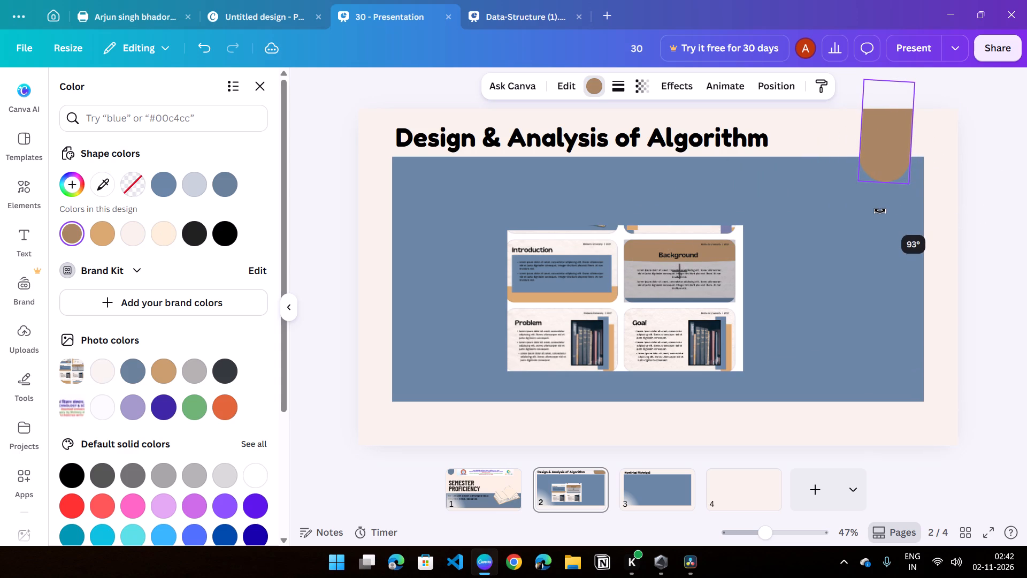
drag(880, 211, 887, 210)
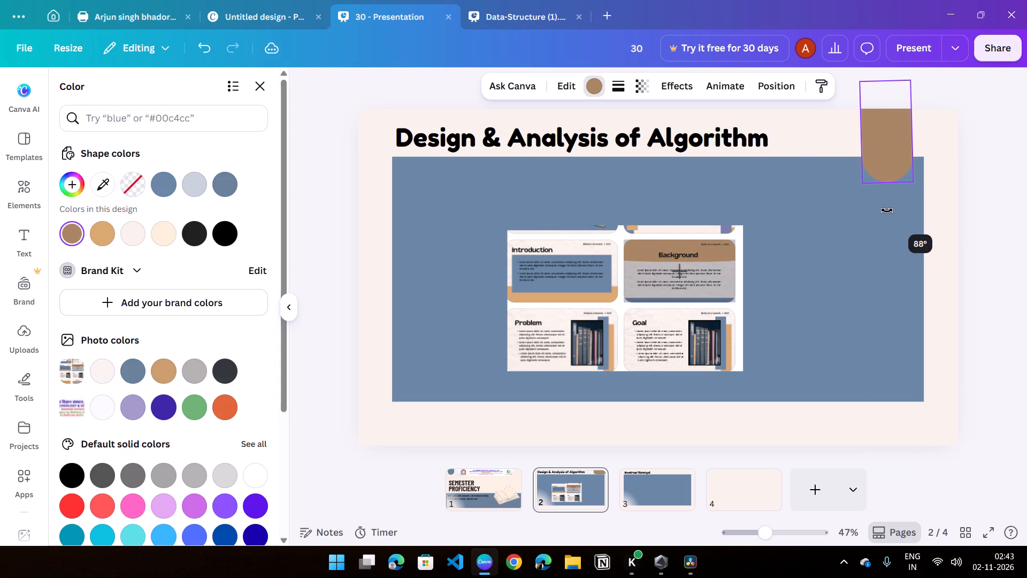
drag(887, 210, 884, 210)
drag(886, 171, 915, 146)
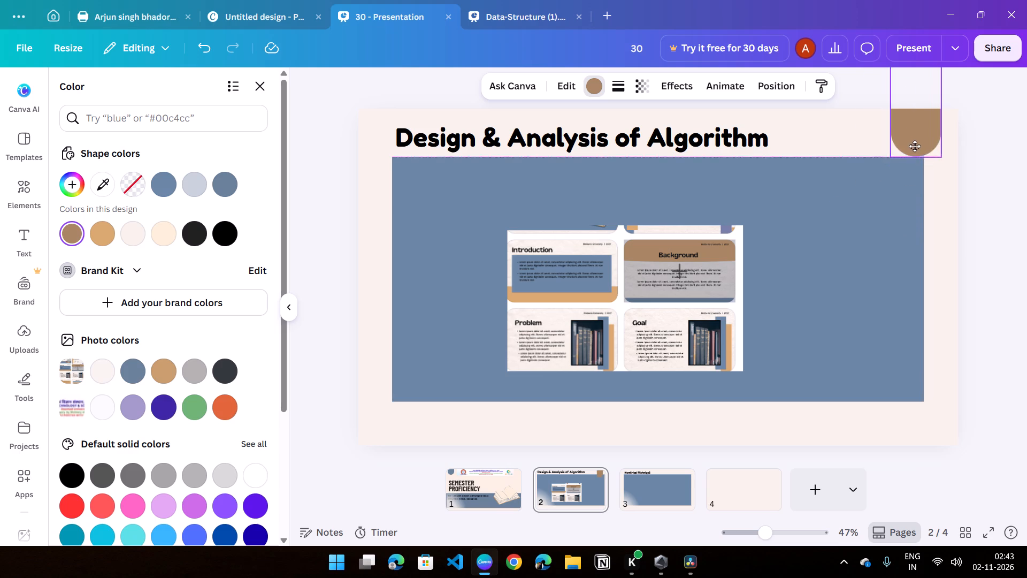
drag(915, 146, 916, 140)
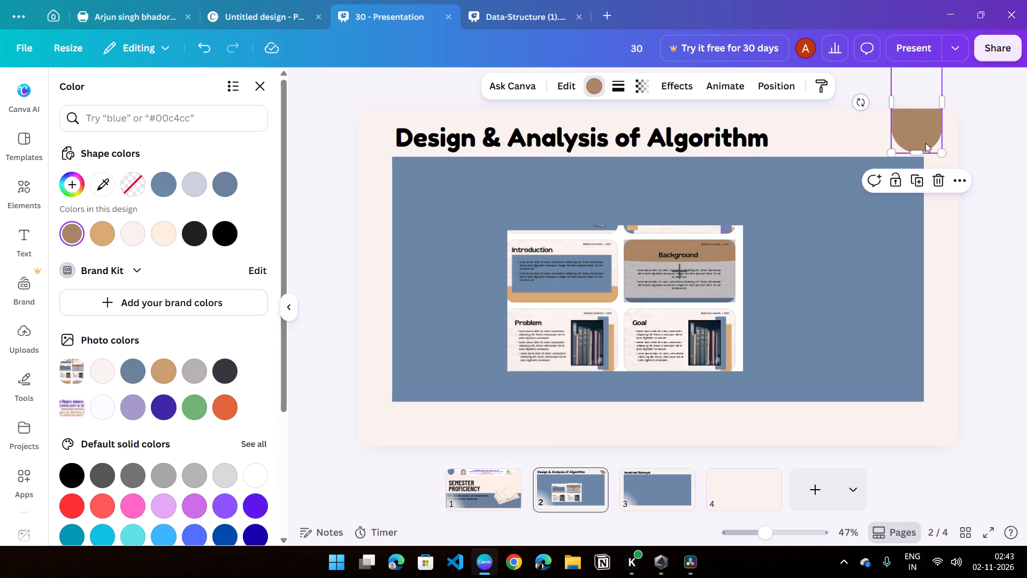
click(975, 154)
click(1002, 230)
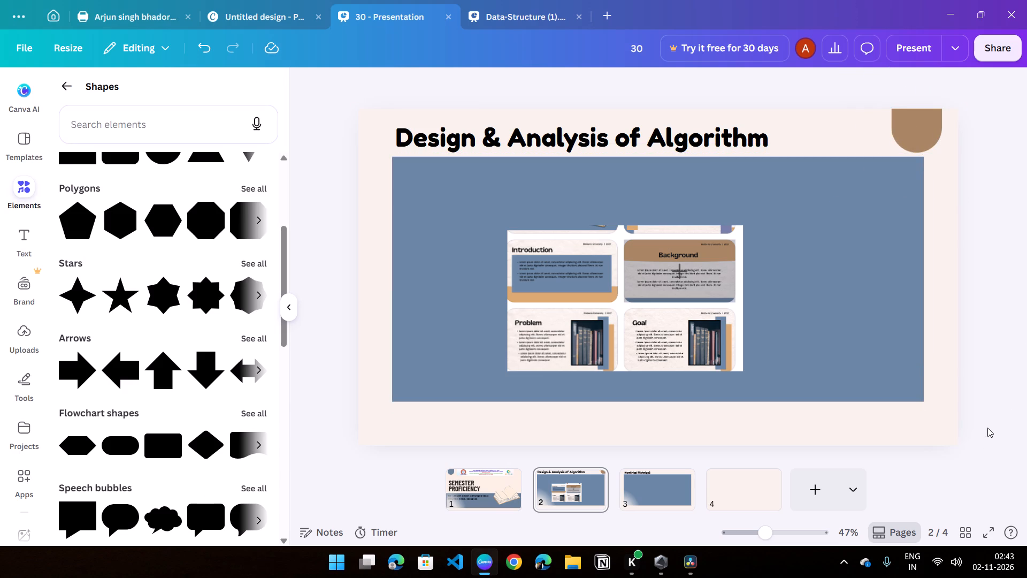
Move the brown pill down over the blue panel's lower-right corner, extending slightly past the panel's right and bottom edges.
click(914, 131)
drag(917, 136, 908, 192)
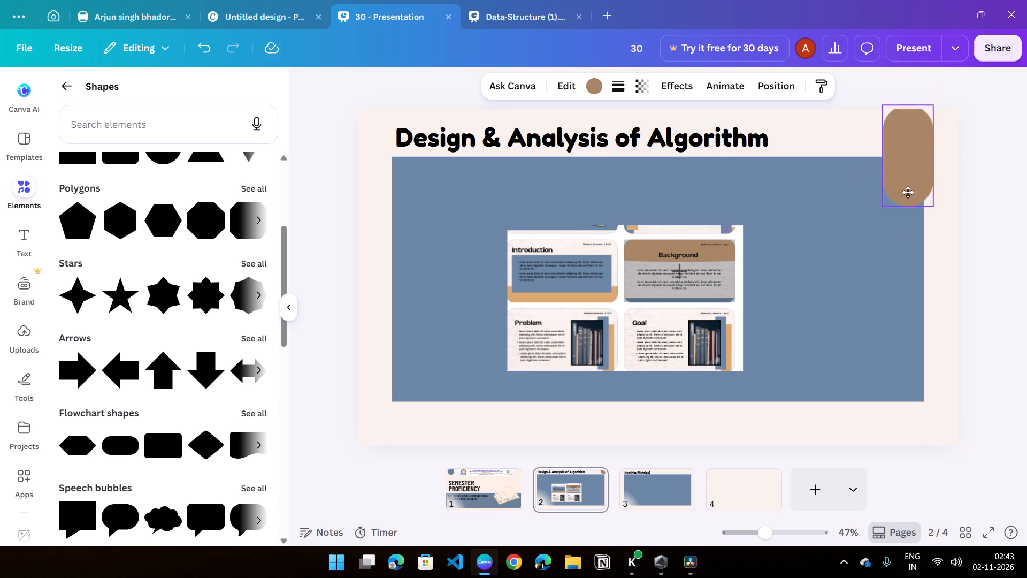
drag(908, 192, 903, 402)
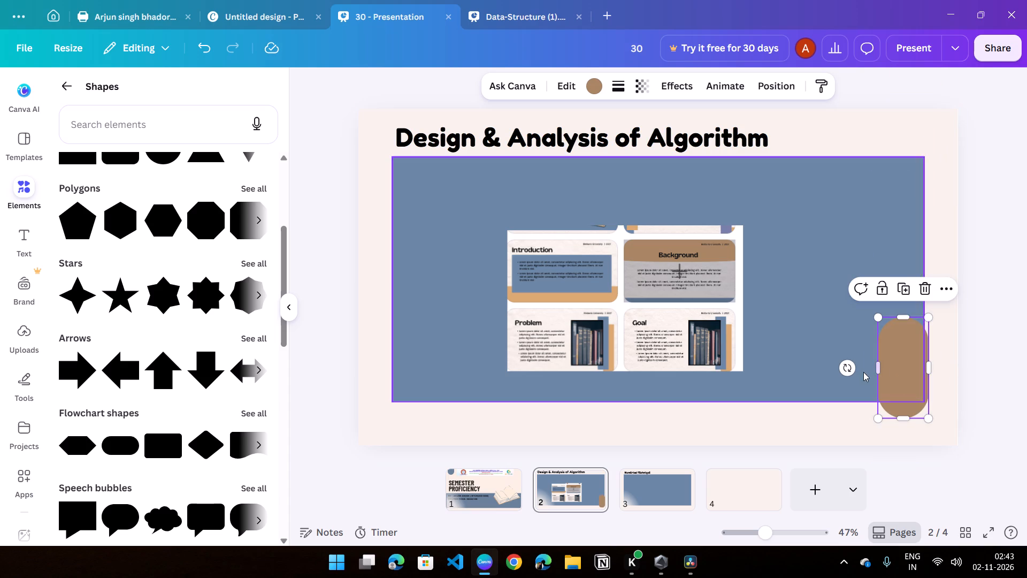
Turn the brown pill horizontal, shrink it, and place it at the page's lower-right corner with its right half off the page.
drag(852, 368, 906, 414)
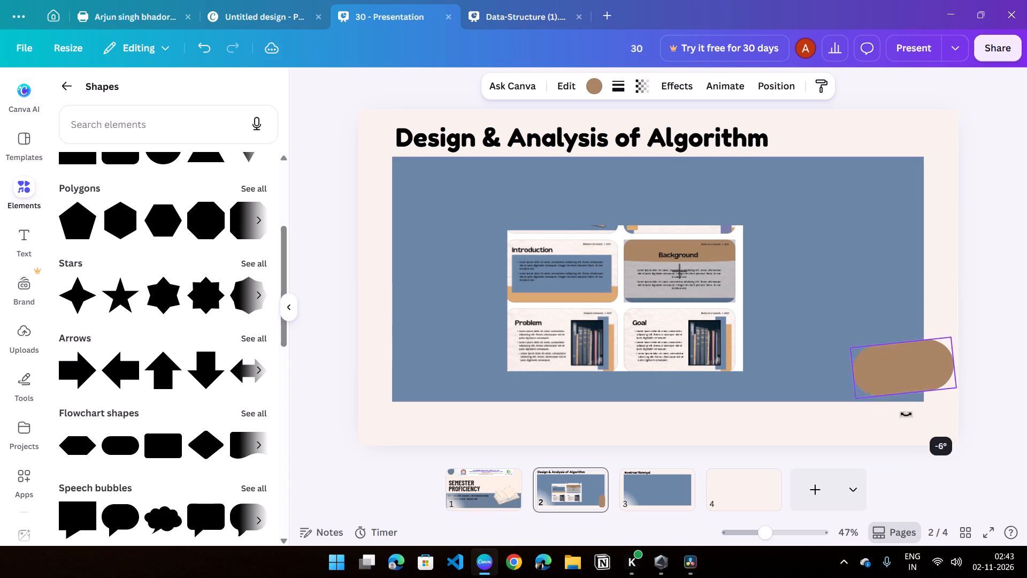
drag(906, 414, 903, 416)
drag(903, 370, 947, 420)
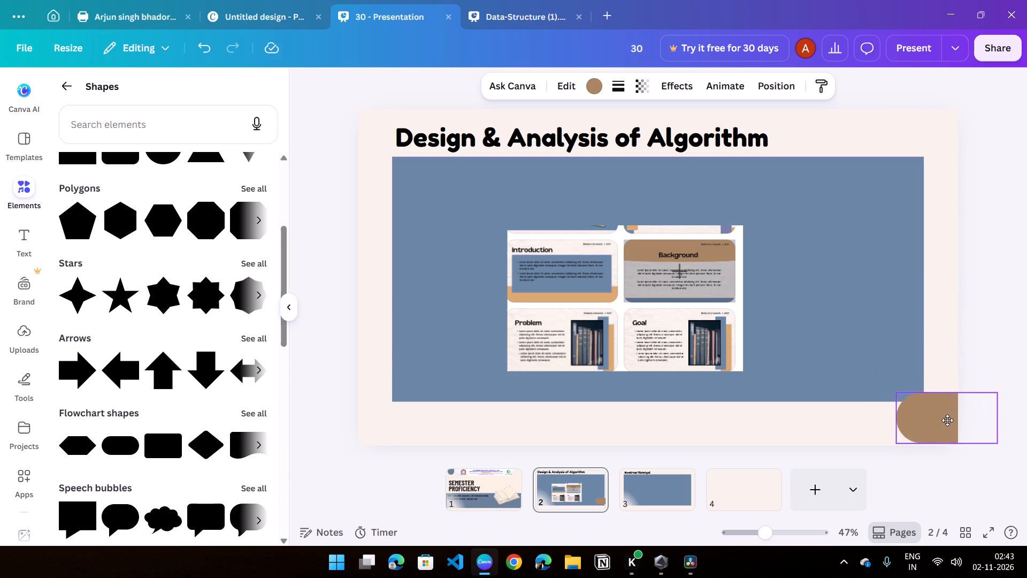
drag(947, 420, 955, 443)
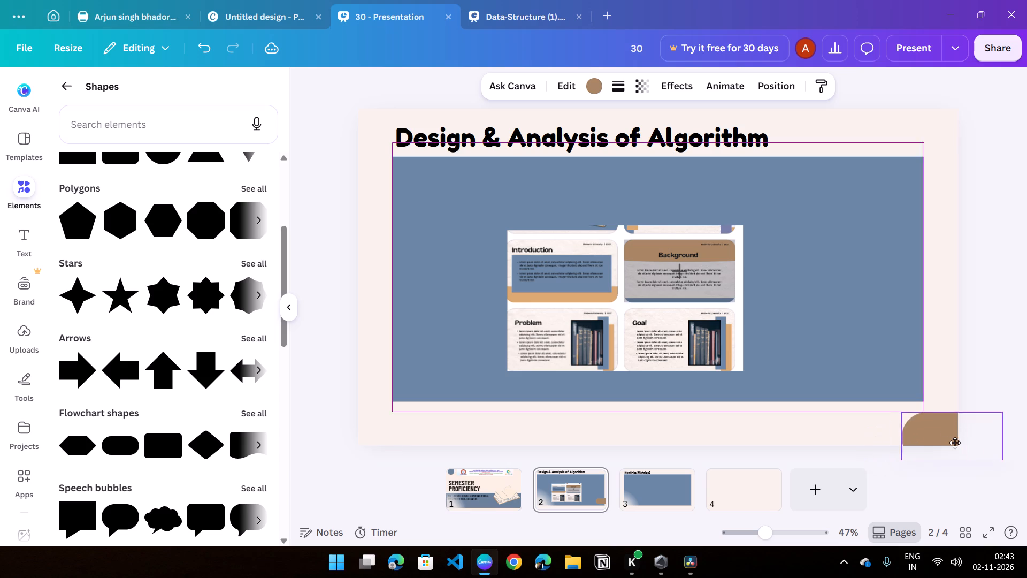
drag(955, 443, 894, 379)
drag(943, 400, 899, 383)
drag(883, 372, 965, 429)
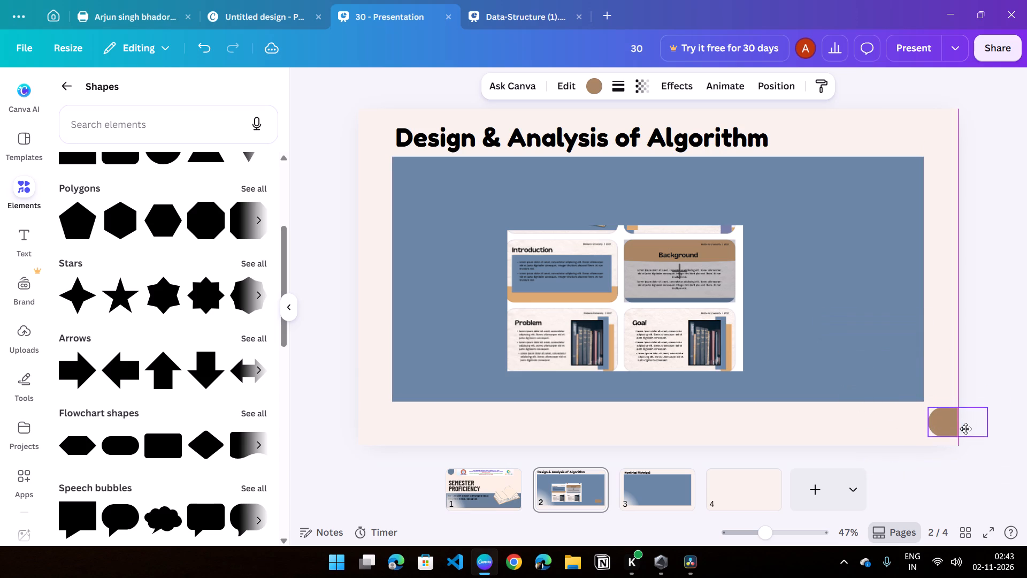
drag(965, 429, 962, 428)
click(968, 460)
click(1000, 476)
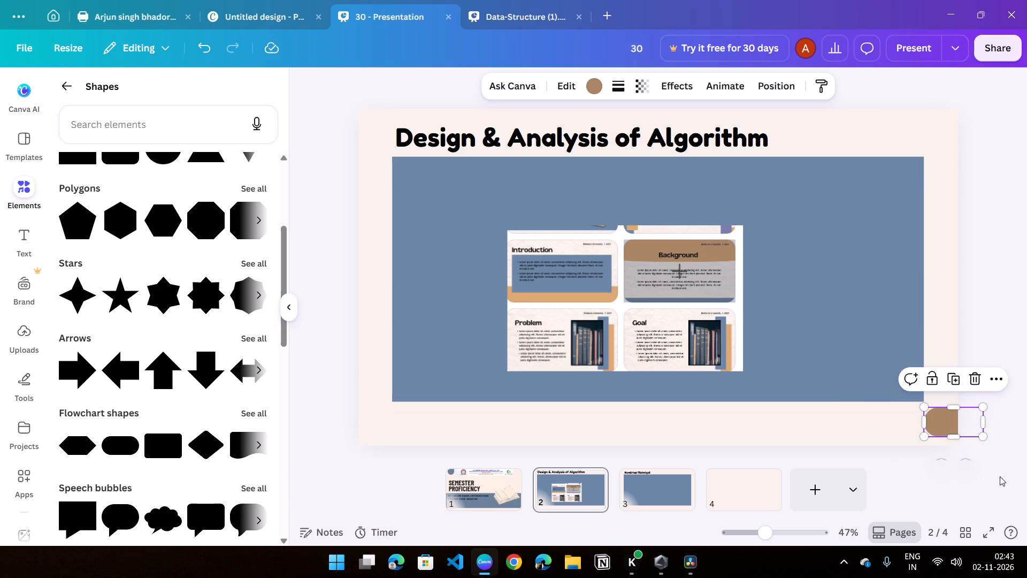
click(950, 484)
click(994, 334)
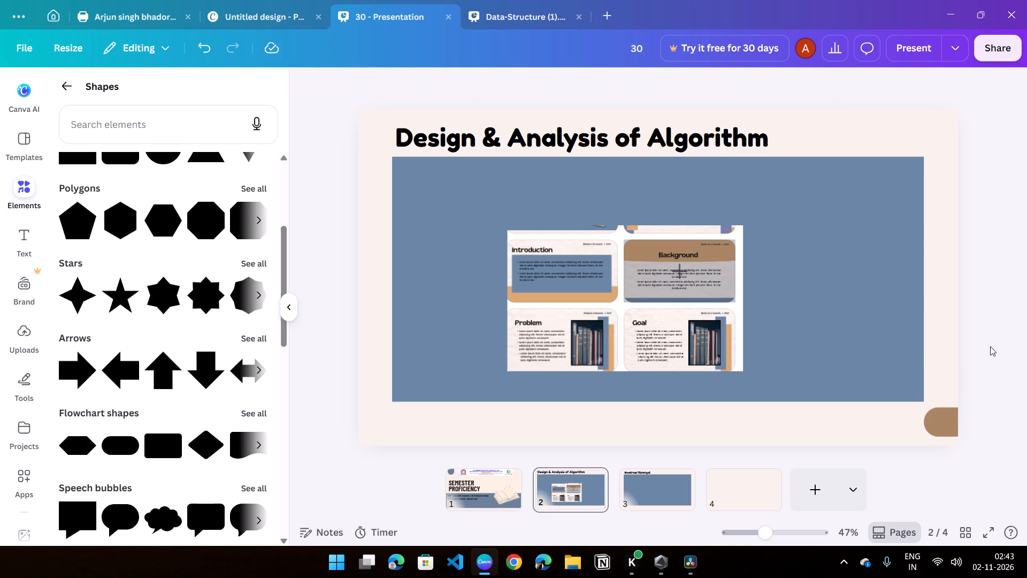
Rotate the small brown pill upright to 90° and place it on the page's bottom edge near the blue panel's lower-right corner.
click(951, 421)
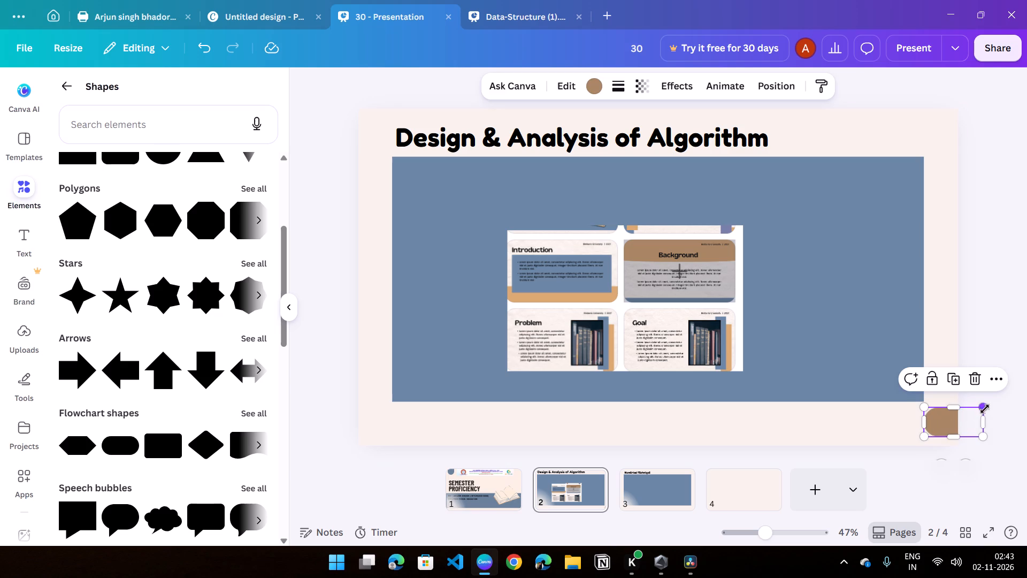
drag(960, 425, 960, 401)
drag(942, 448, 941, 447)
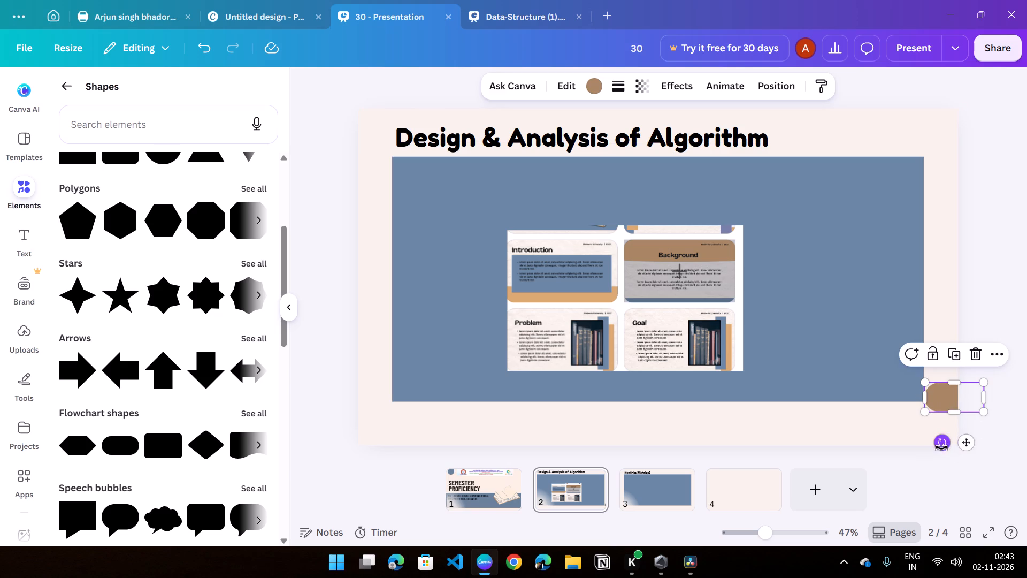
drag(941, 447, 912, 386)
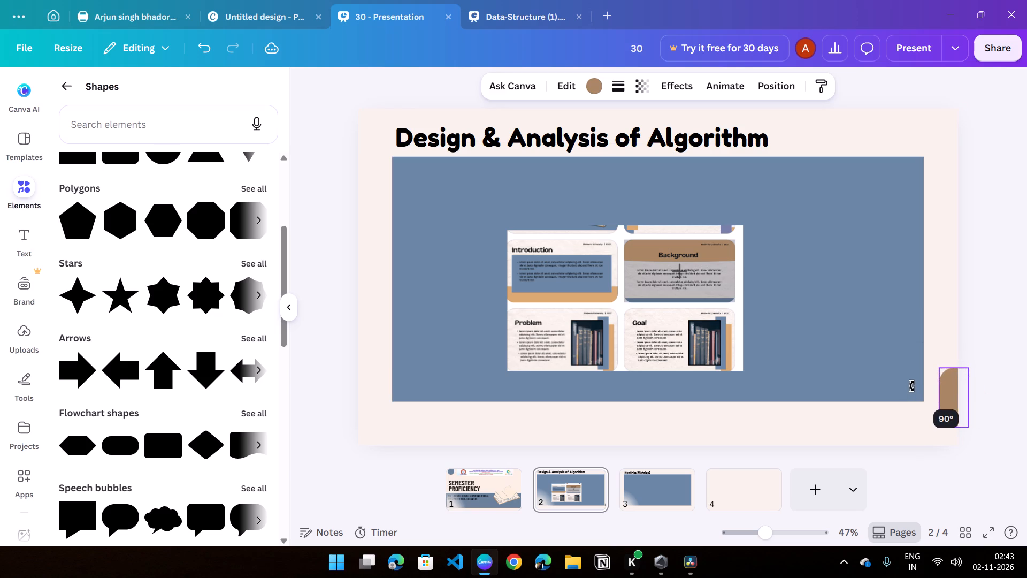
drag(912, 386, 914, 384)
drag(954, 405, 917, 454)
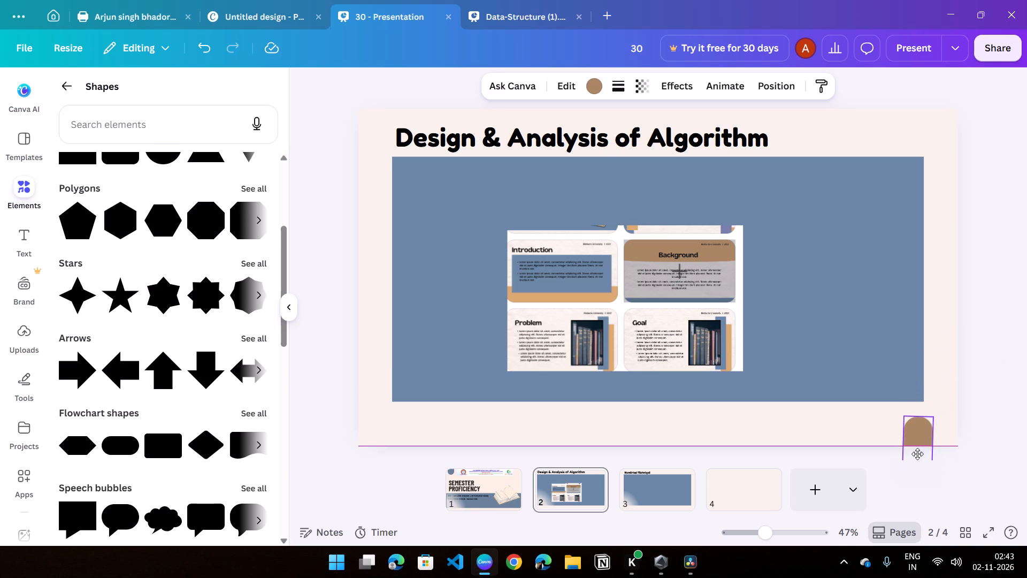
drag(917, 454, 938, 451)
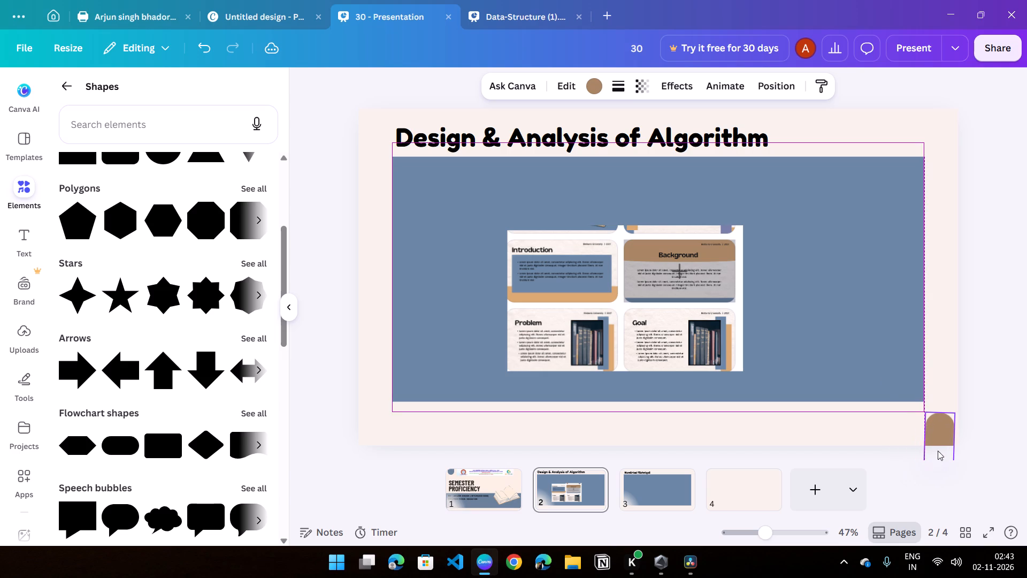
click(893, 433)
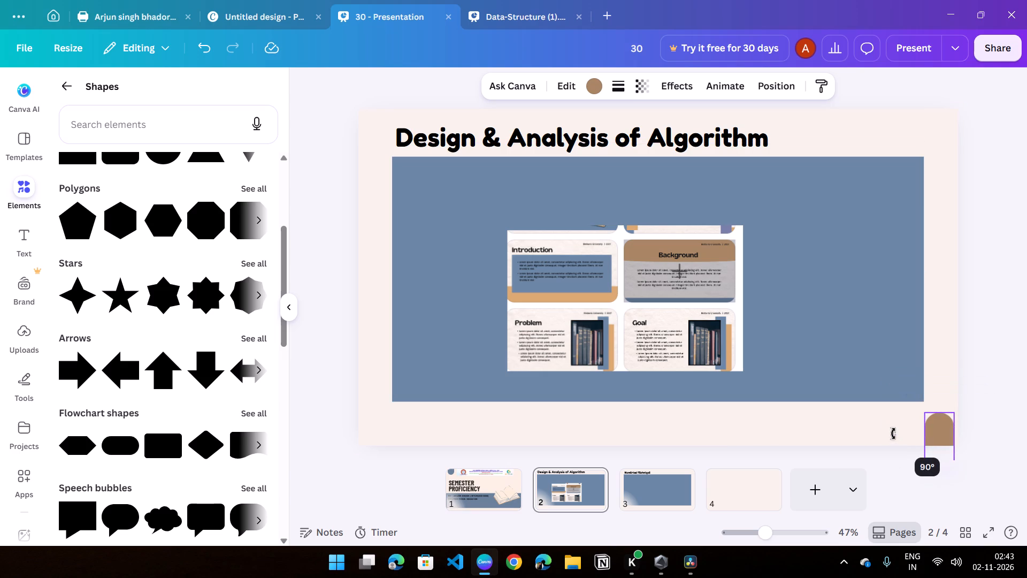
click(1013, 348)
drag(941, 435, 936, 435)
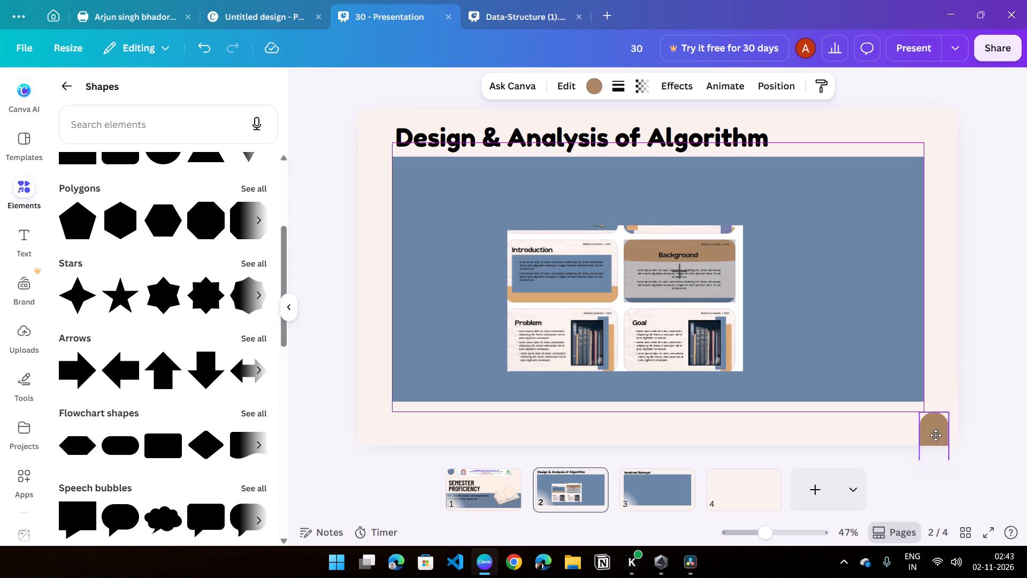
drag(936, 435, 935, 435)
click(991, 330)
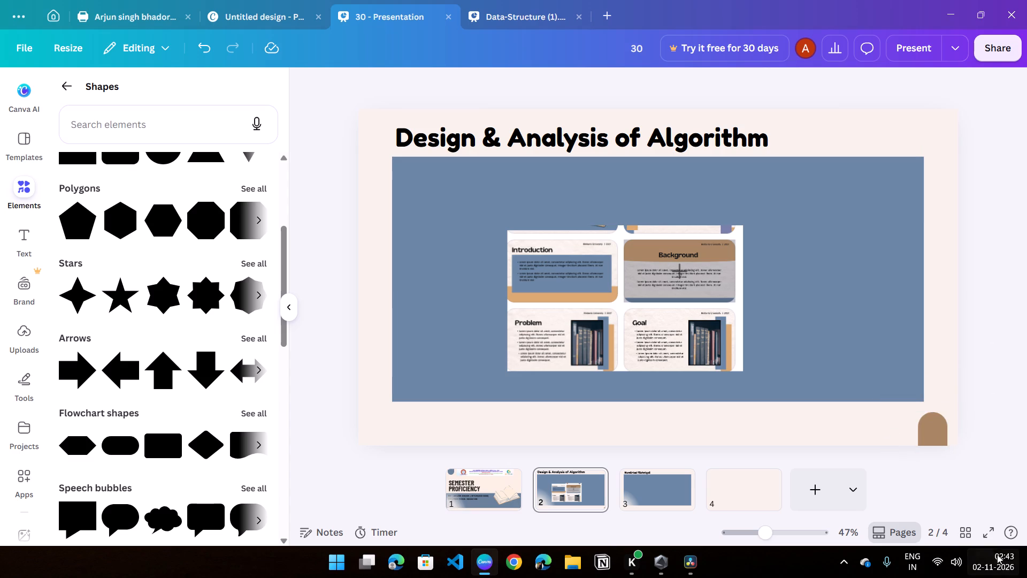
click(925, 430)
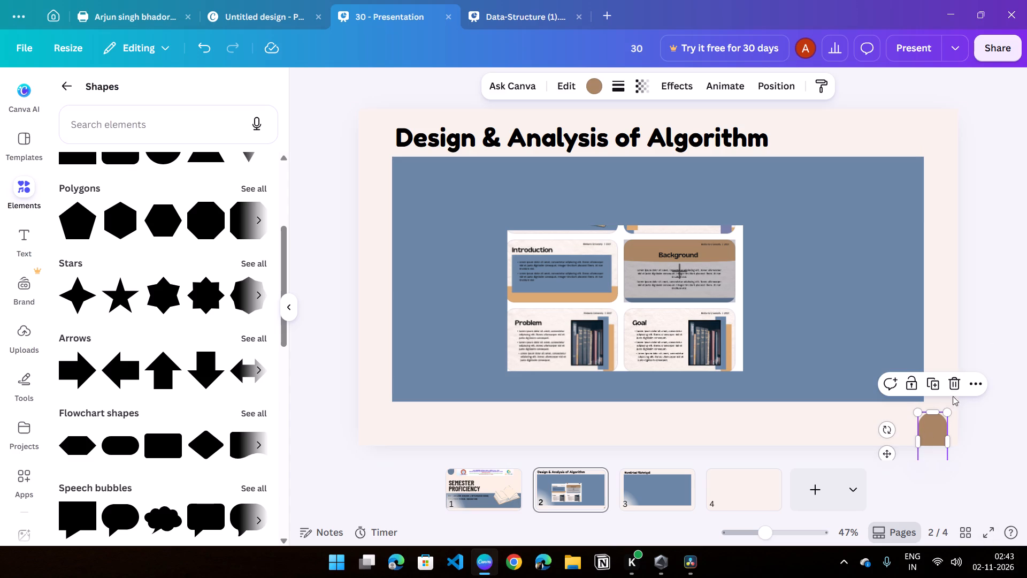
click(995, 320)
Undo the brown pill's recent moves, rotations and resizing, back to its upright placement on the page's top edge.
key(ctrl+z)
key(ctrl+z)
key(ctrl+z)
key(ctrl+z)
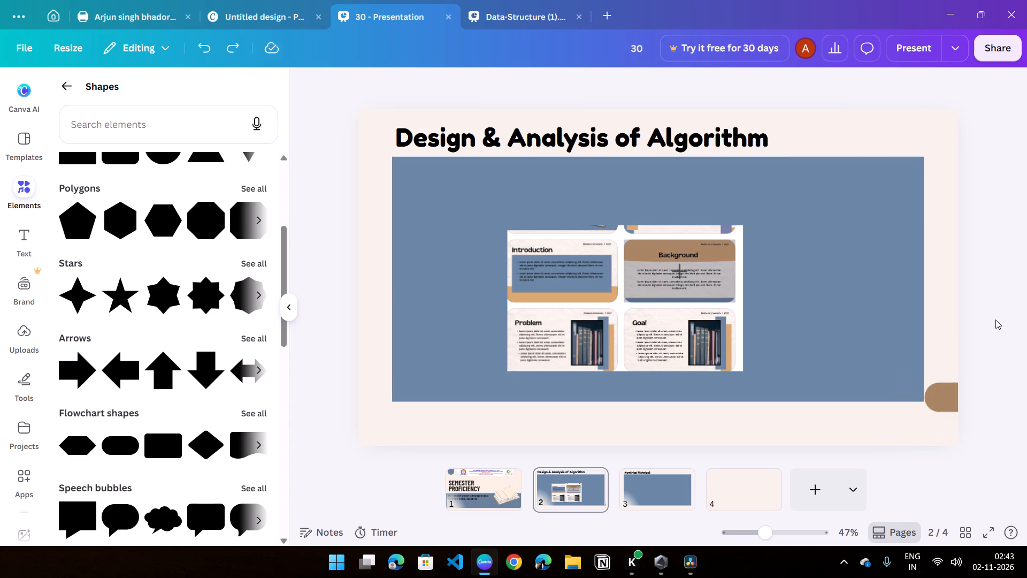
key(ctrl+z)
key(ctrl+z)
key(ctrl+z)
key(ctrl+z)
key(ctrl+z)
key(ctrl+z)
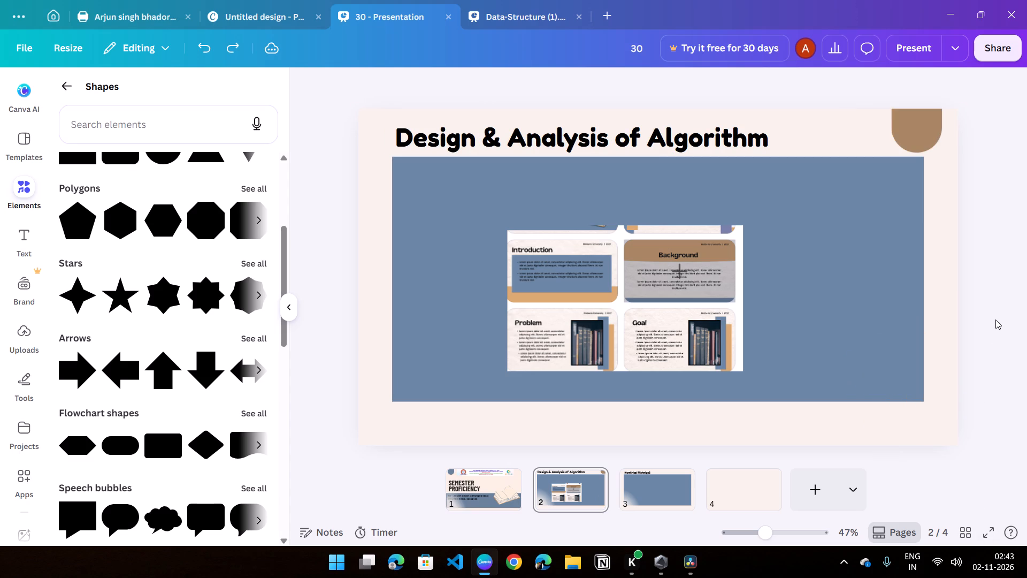
Shrink the brown pill slightly and place it on the page's top edge above the blue panel's upper-right corner.
click(901, 129)
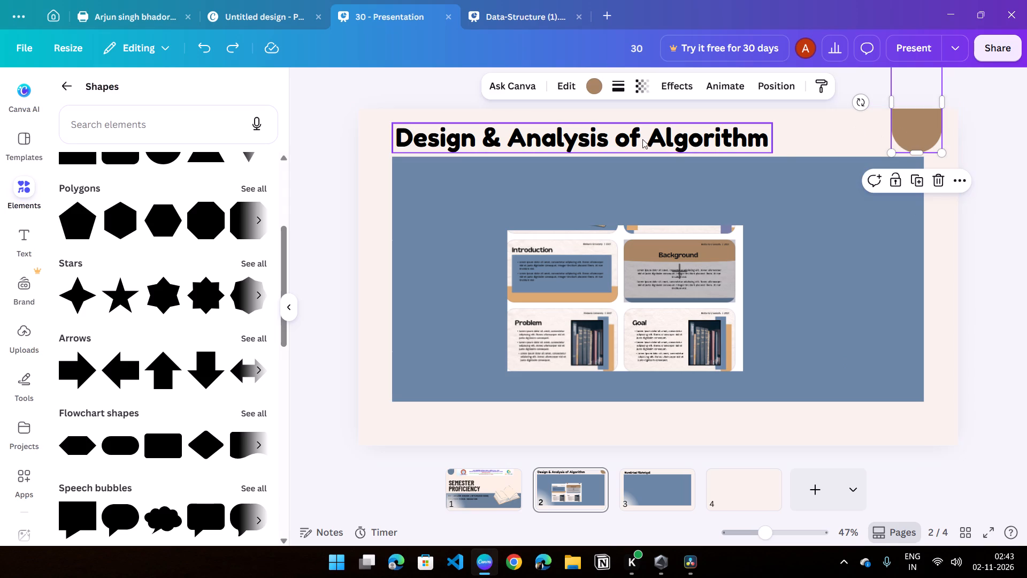
drag(943, 153, 924, 143)
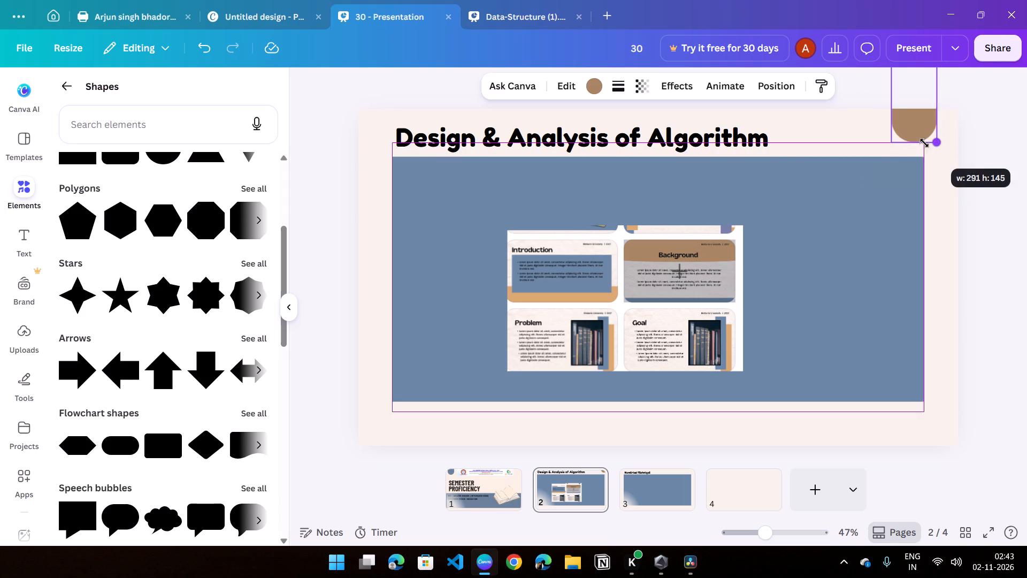
drag(924, 143, 921, 143)
drag(913, 130, 916, 141)
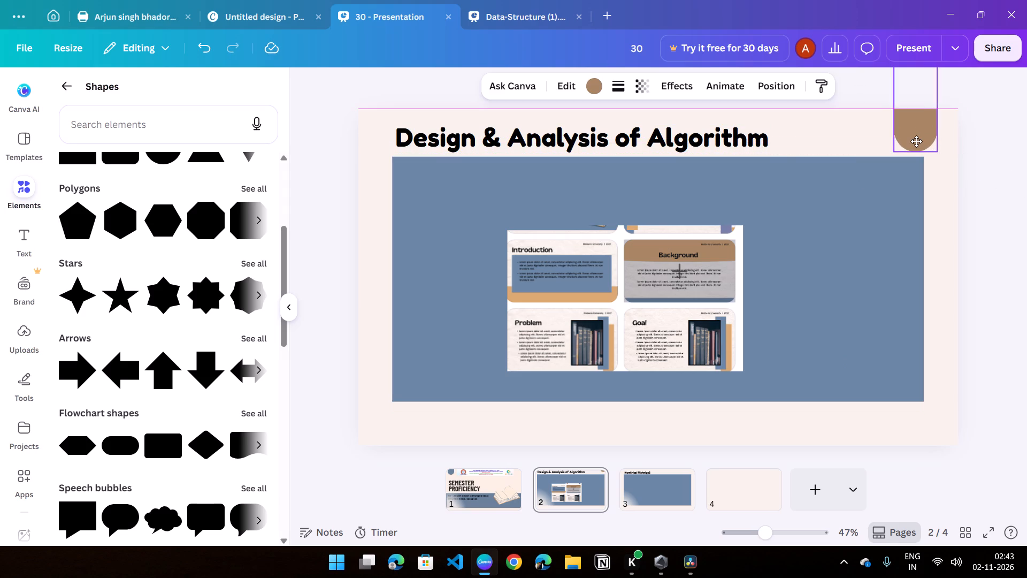
drag(916, 141, 922, 138)
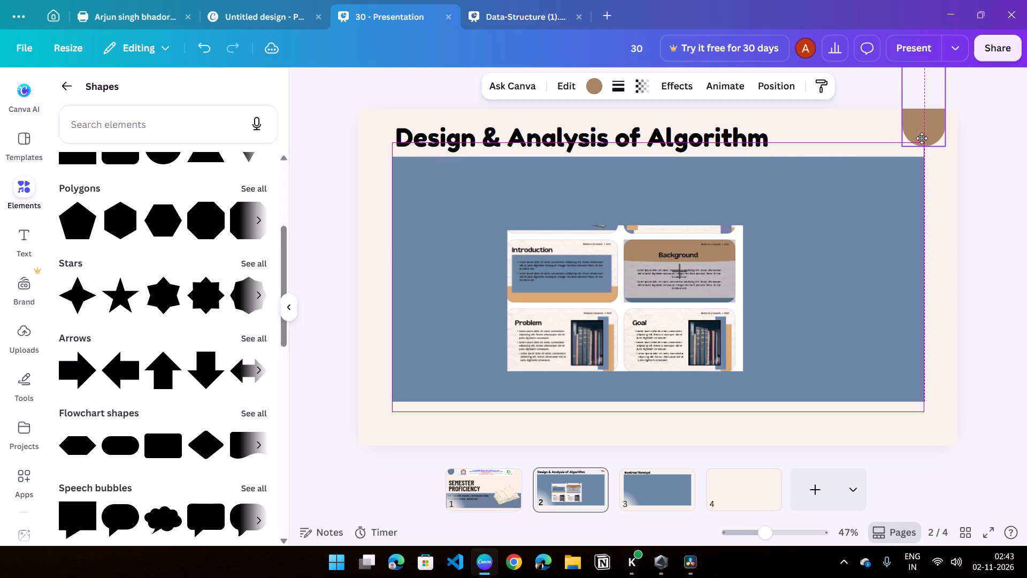
drag(922, 138, 922, 140)
Extend the reference image's crop upward to reveal the lower part of its top row of slides.
click(642, 236)
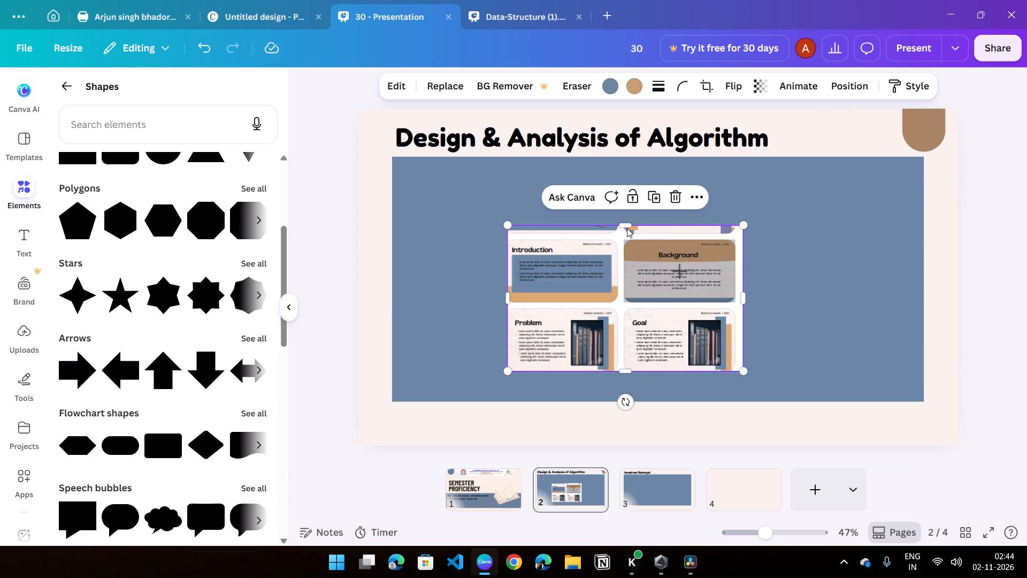
drag(620, 225, 640, 162)
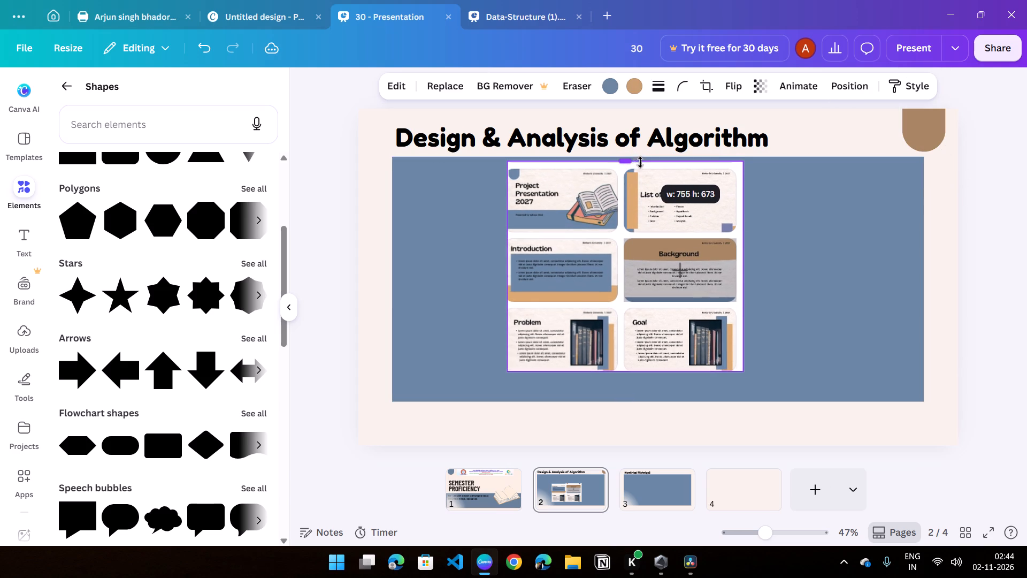
drag(640, 162, 641, 178)
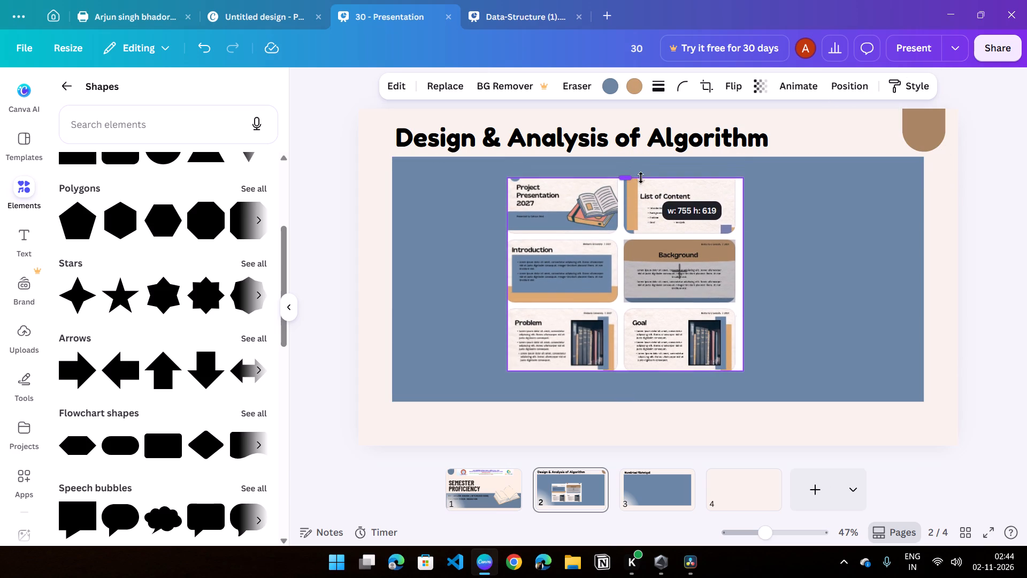
drag(641, 178, 640, 197)
Adjust the brown pill's placement on the top edge above the panel's upper-right corner and resize it to about 264 by 132.
drag(920, 127, 926, 128)
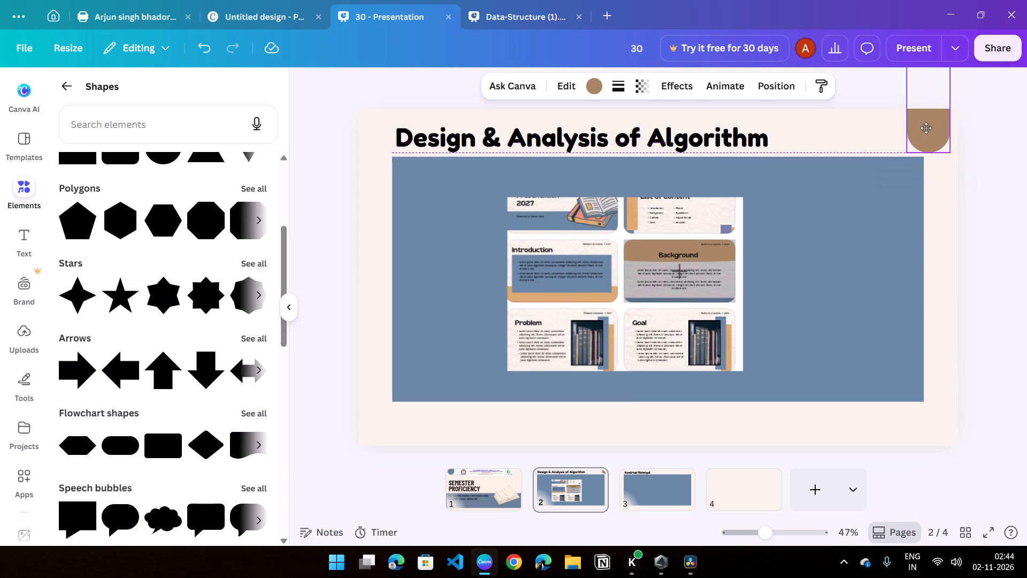
drag(926, 128, 938, 128)
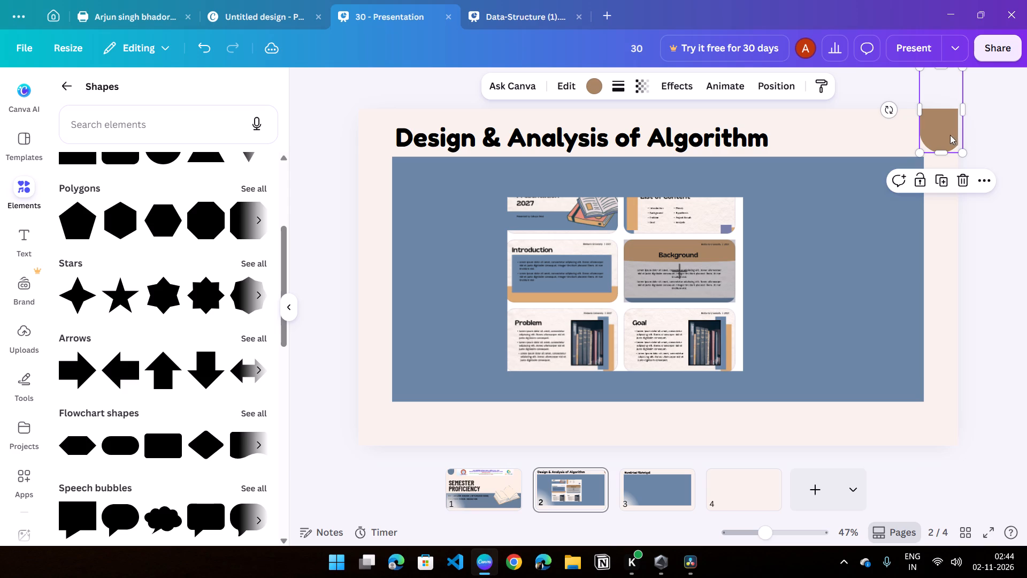
drag(945, 133, 928, 133)
drag(927, 133, 925, 127)
click(993, 161)
click(931, 128)
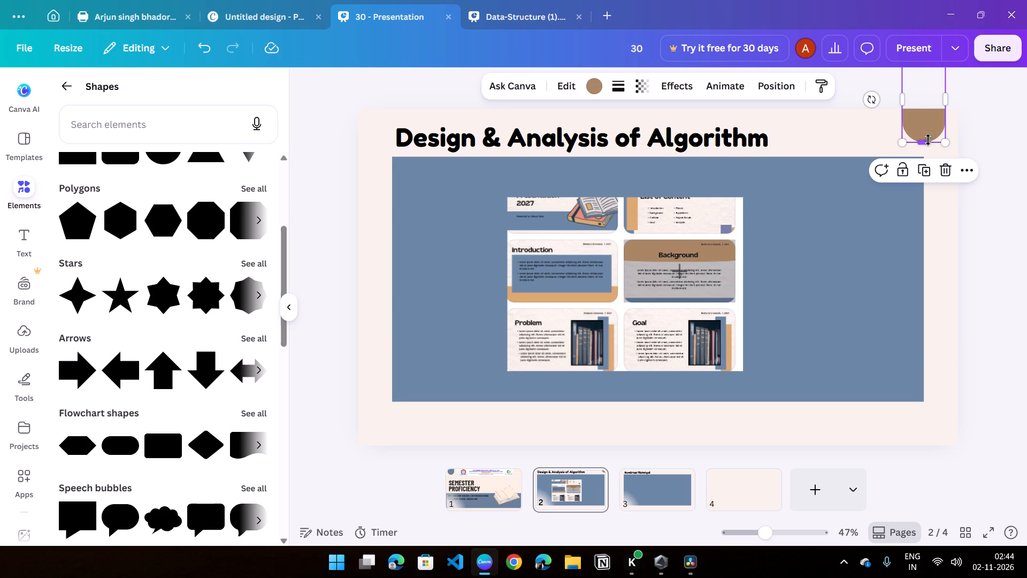
drag(926, 133, 925, 140)
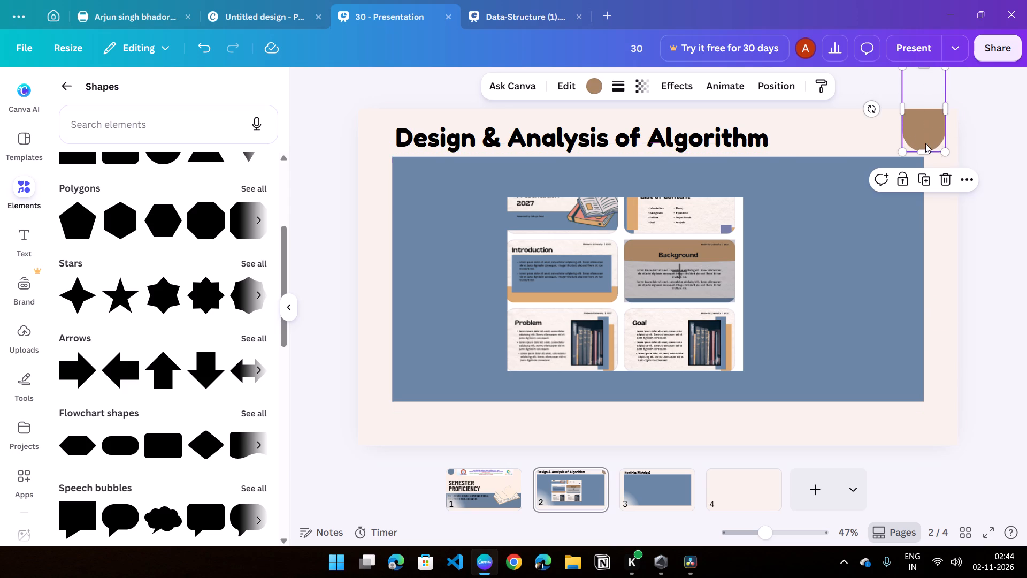
click(946, 150)
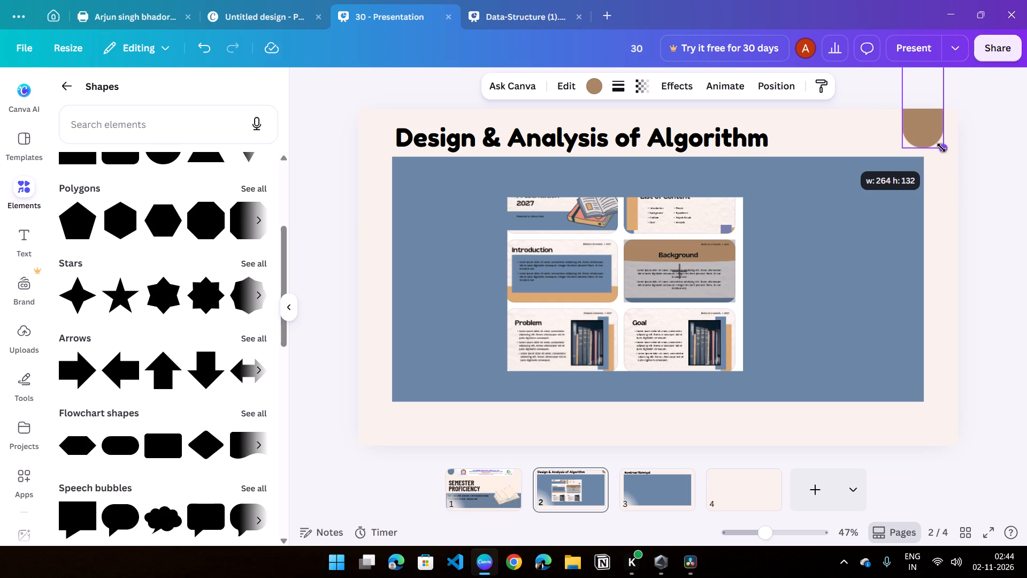
click(983, 146)
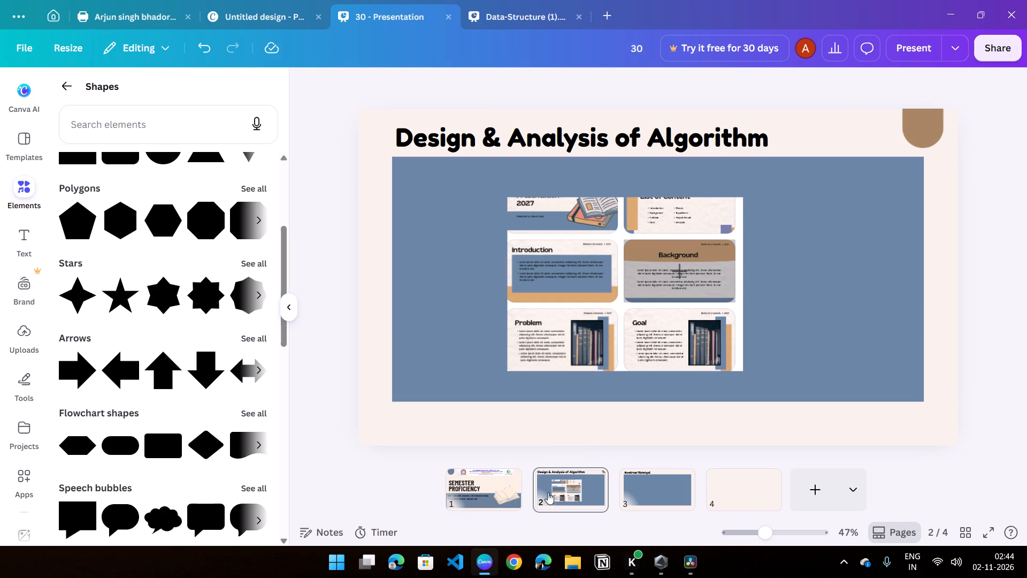
On the cover page, search the elements for "texture" and add a white rough-plaster texture photo.
click(502, 490)
click(563, 487)
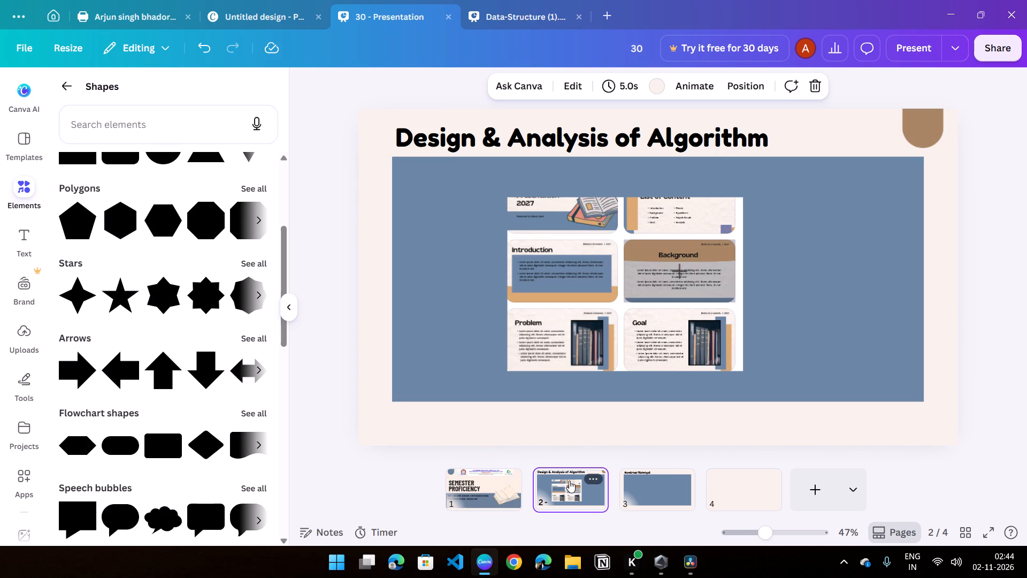
click(506, 485)
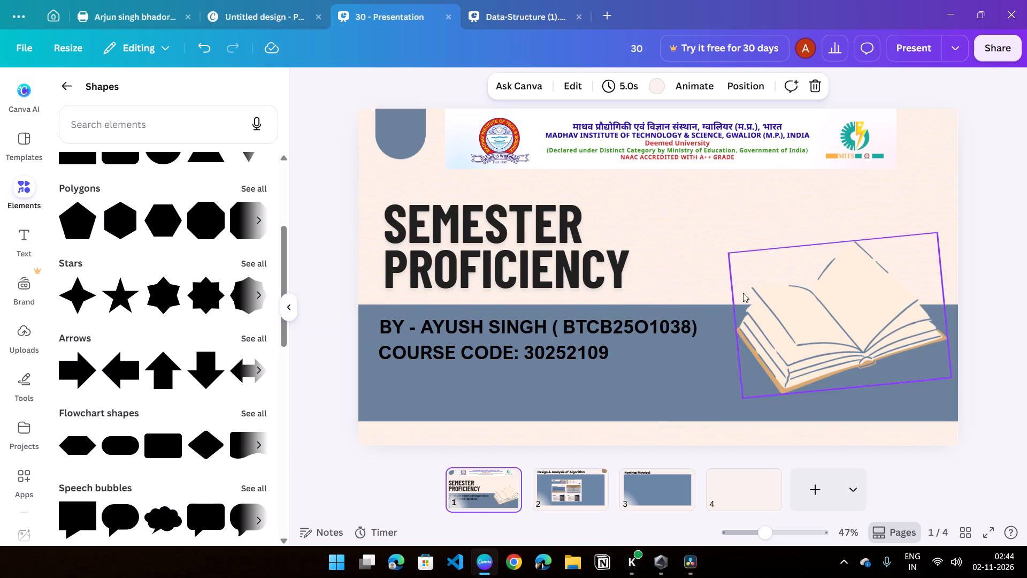
click(709, 275)
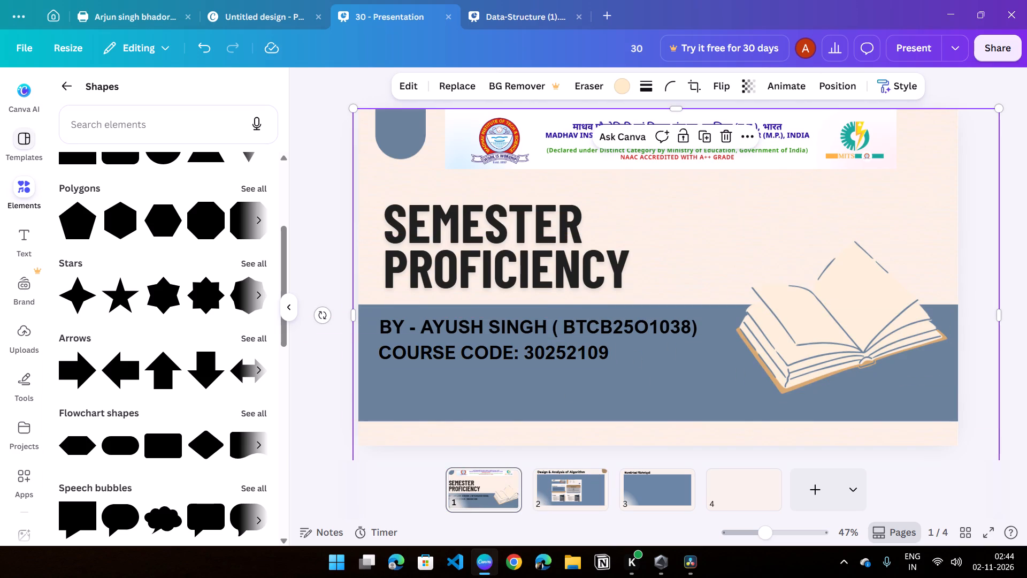
click(71, 94)
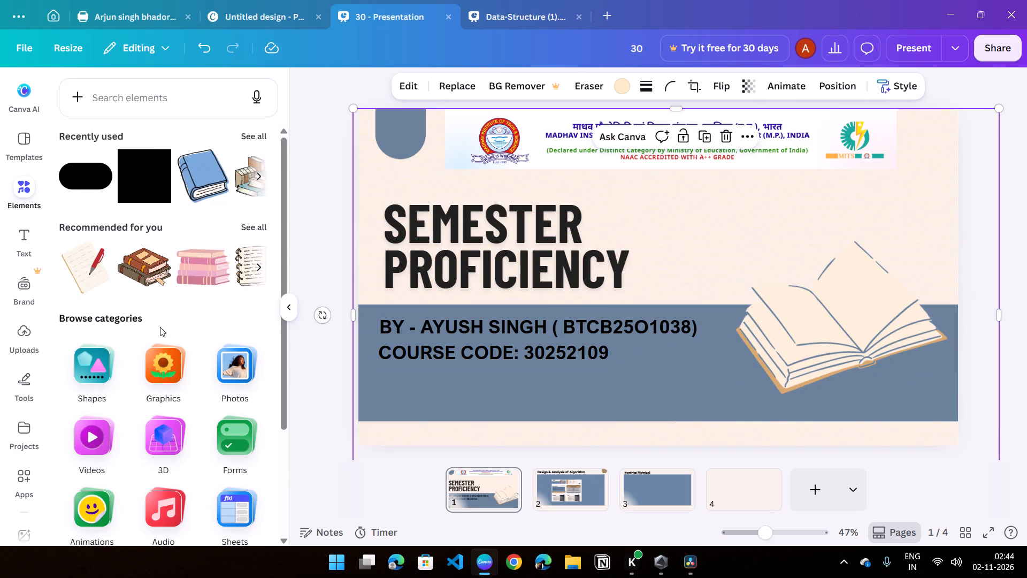
scroll(67, 256, up, 2)
click(176, 102)
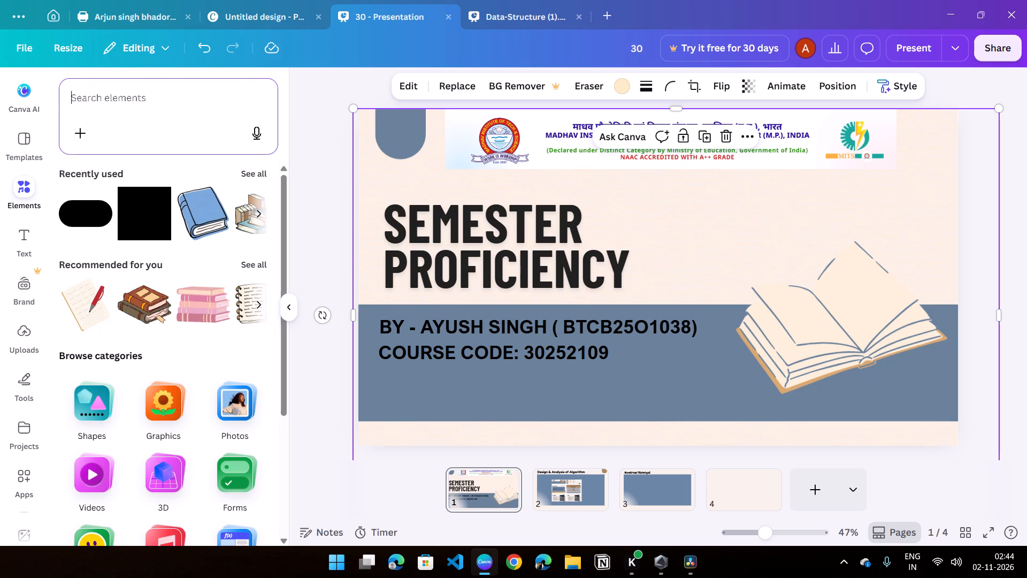
click(131, 227)
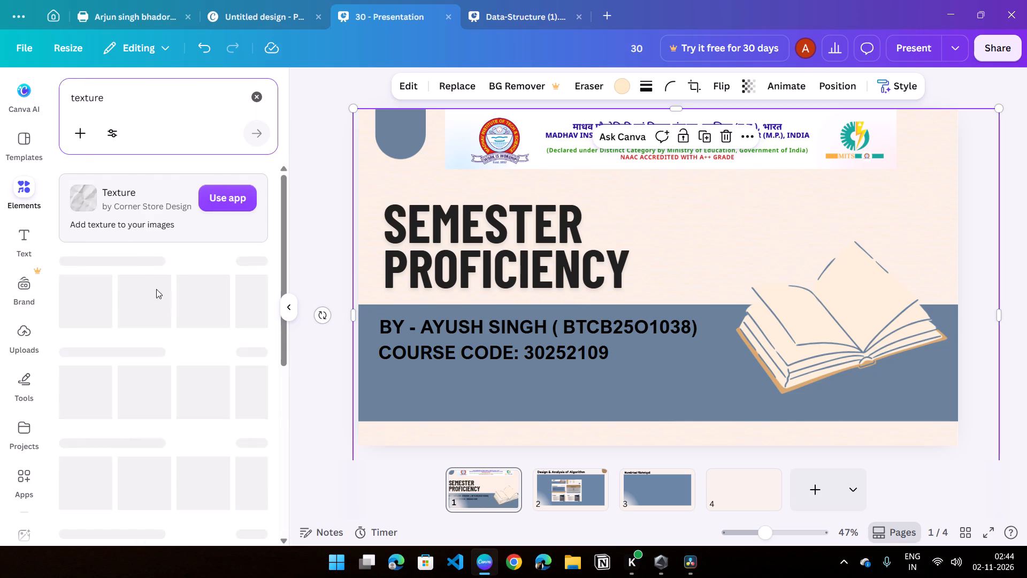
click(256, 331)
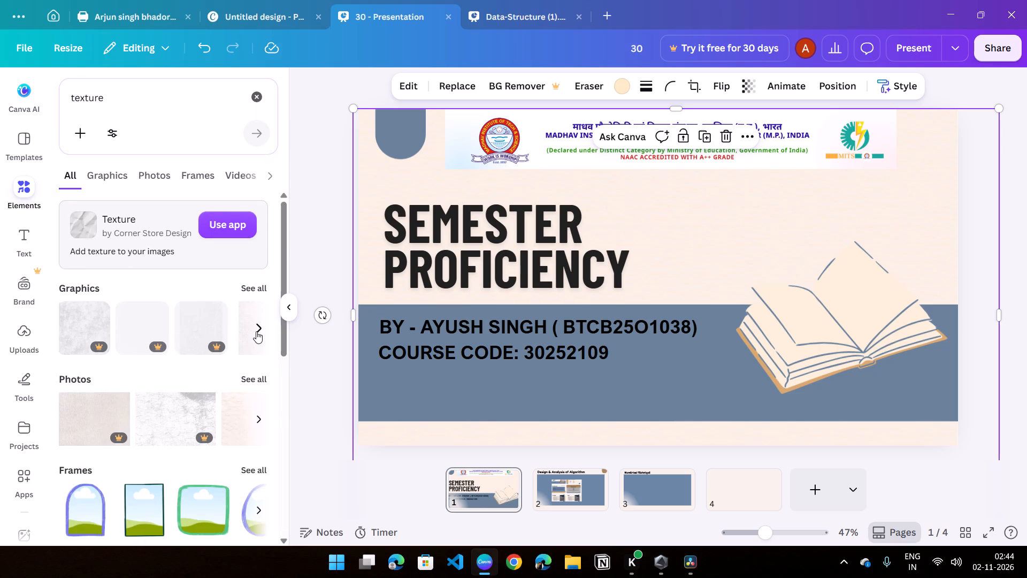
click(262, 418)
click(262, 418)
click(262, 418)
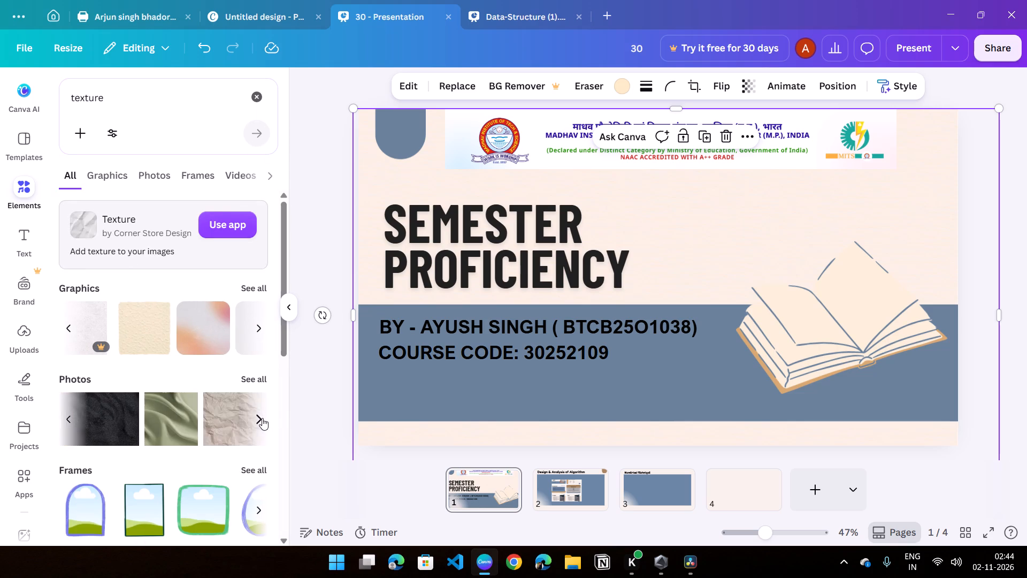
click(204, 424)
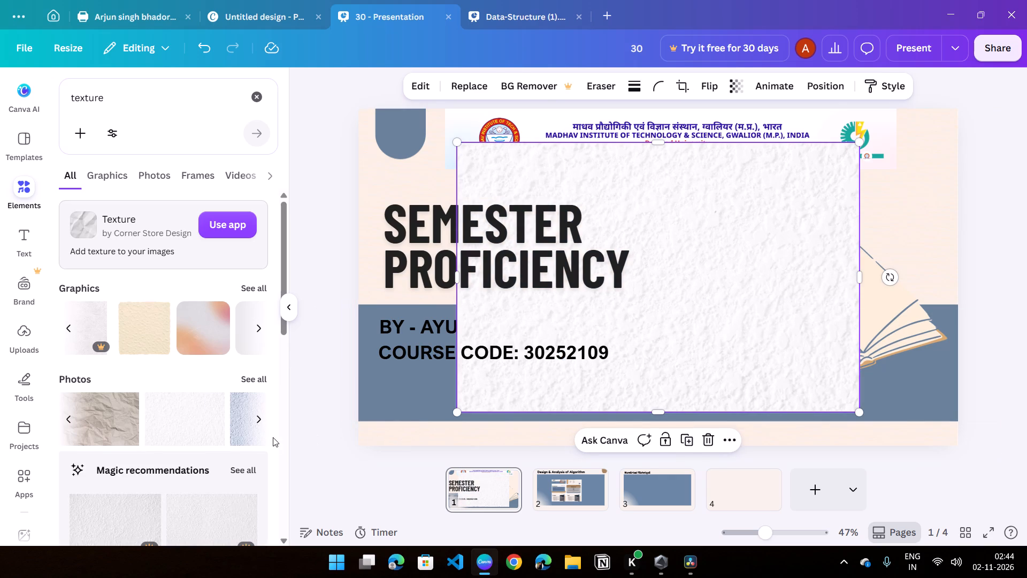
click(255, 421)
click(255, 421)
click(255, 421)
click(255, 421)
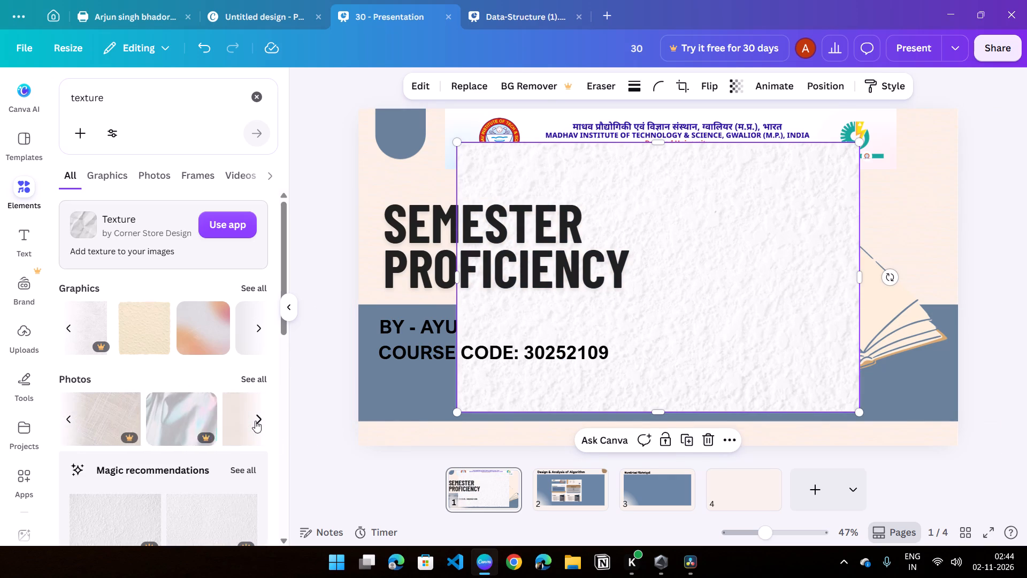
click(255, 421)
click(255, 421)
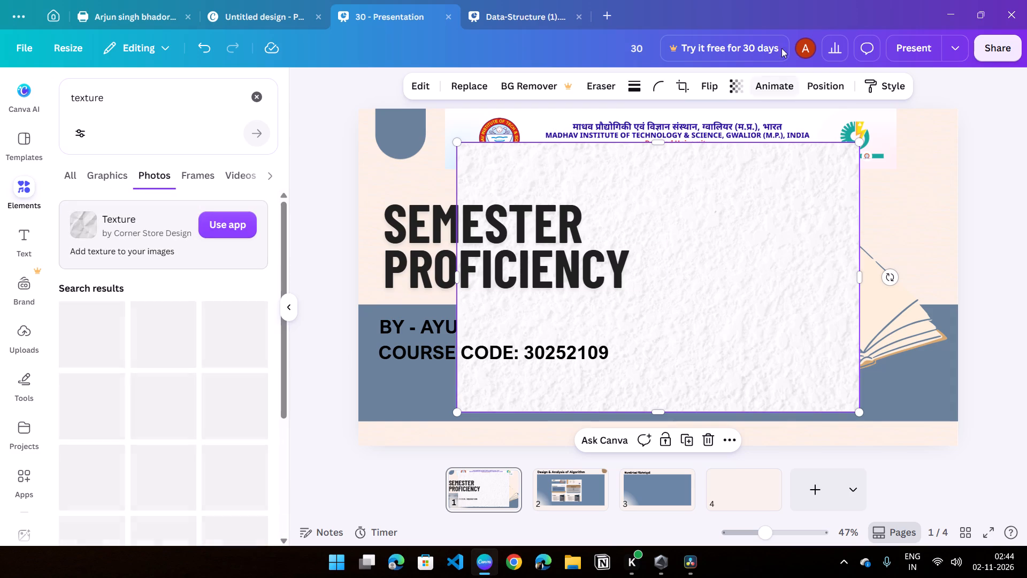
Set the texture photo's transparency to 37.
click(727, 83)
drag(753, 144, 659, 173)
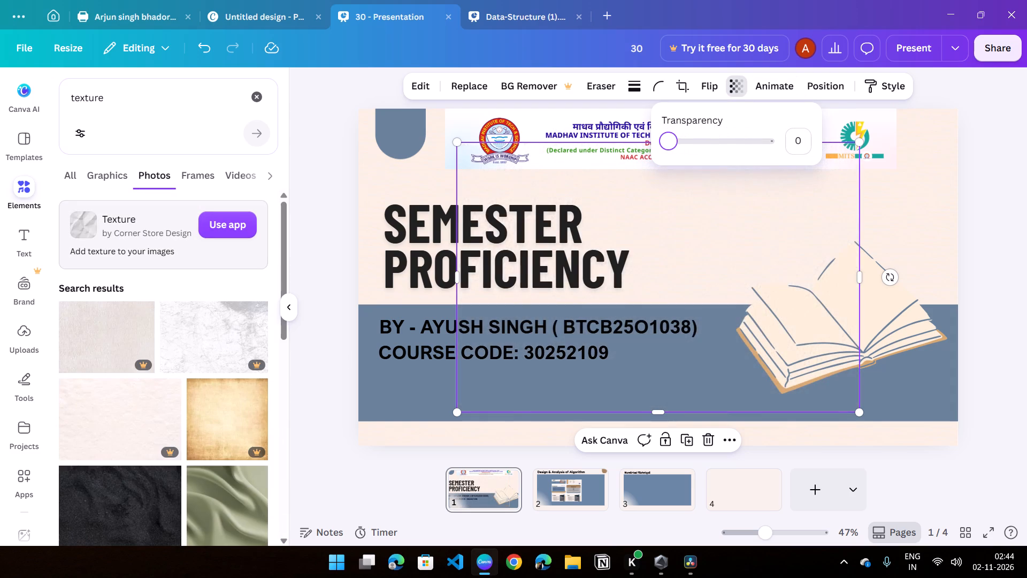
drag(659, 173, 704, 169)
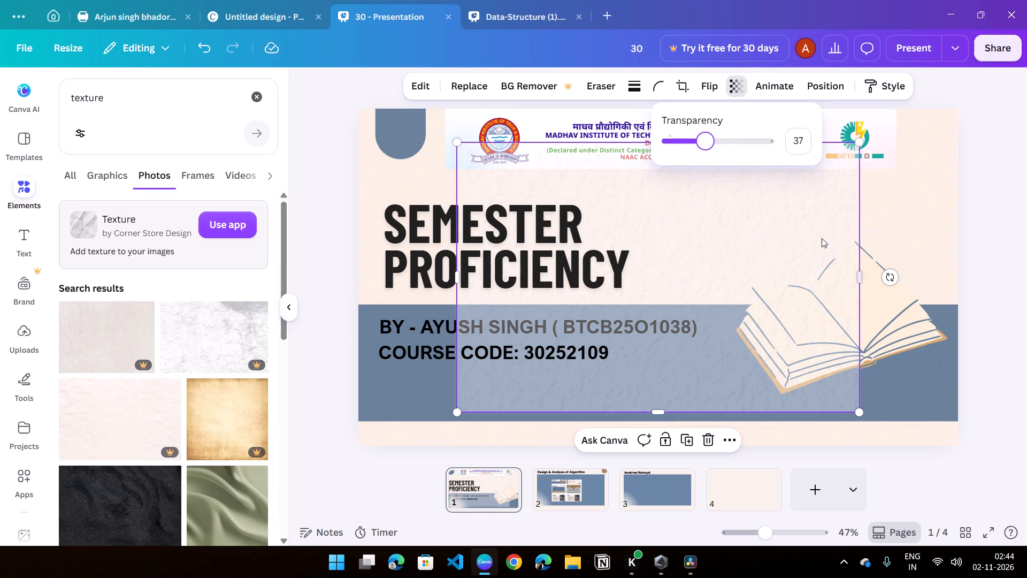
Reorder the texture's layer so it sits directly beneath the blue band and above the cream background.
click(822, 90)
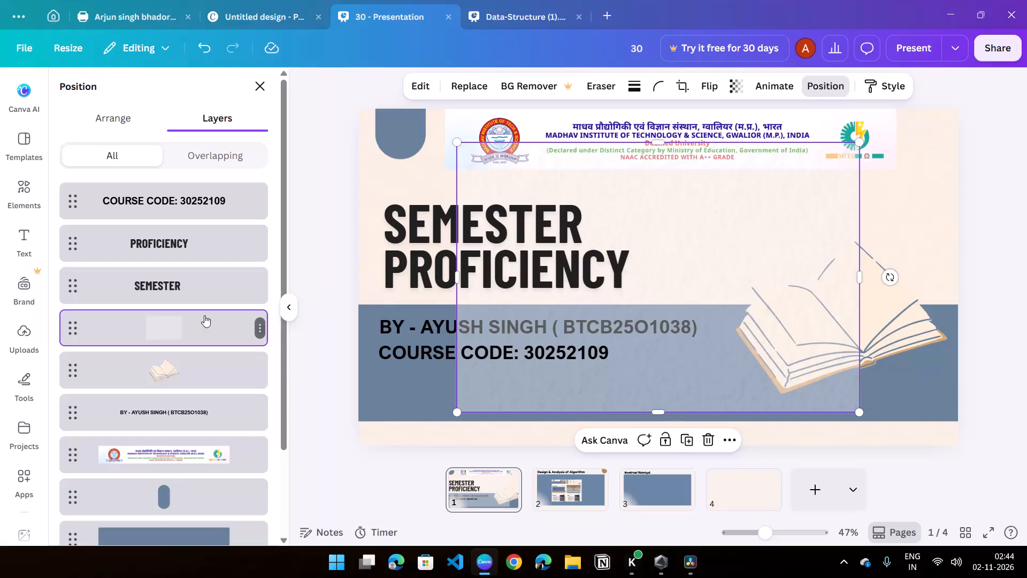
drag(202, 321, 209, 463)
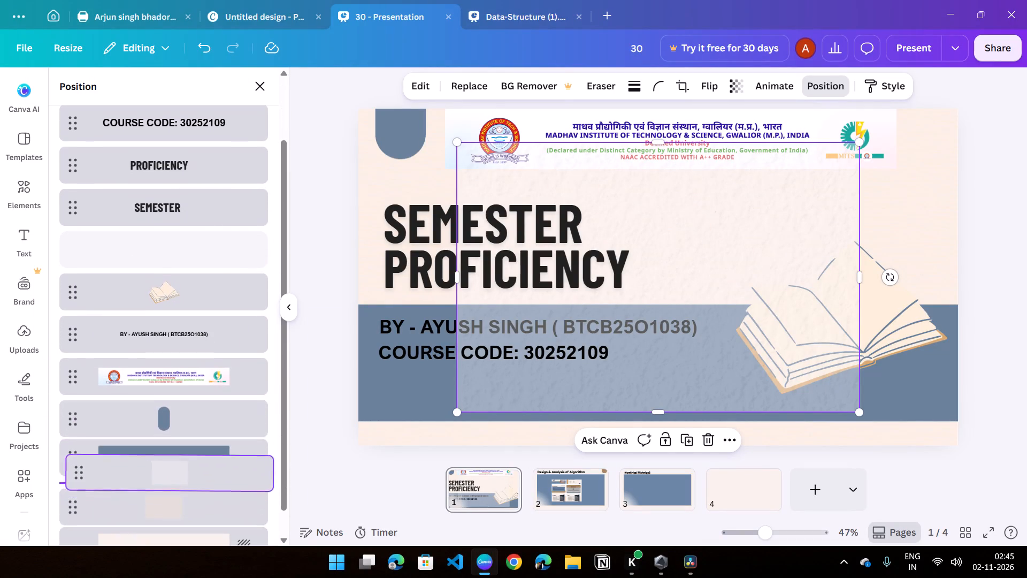
drag(209, 463, 206, 471)
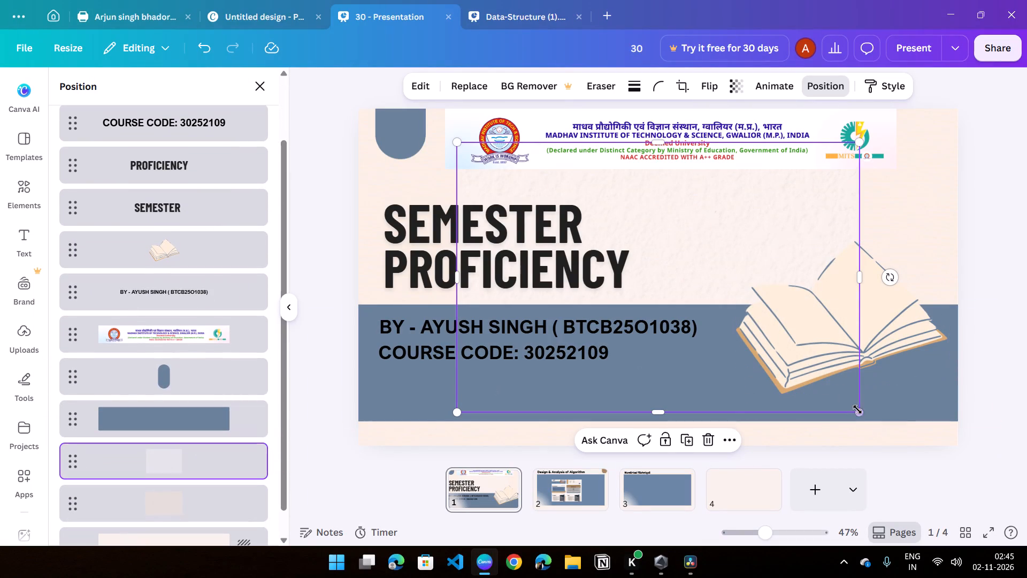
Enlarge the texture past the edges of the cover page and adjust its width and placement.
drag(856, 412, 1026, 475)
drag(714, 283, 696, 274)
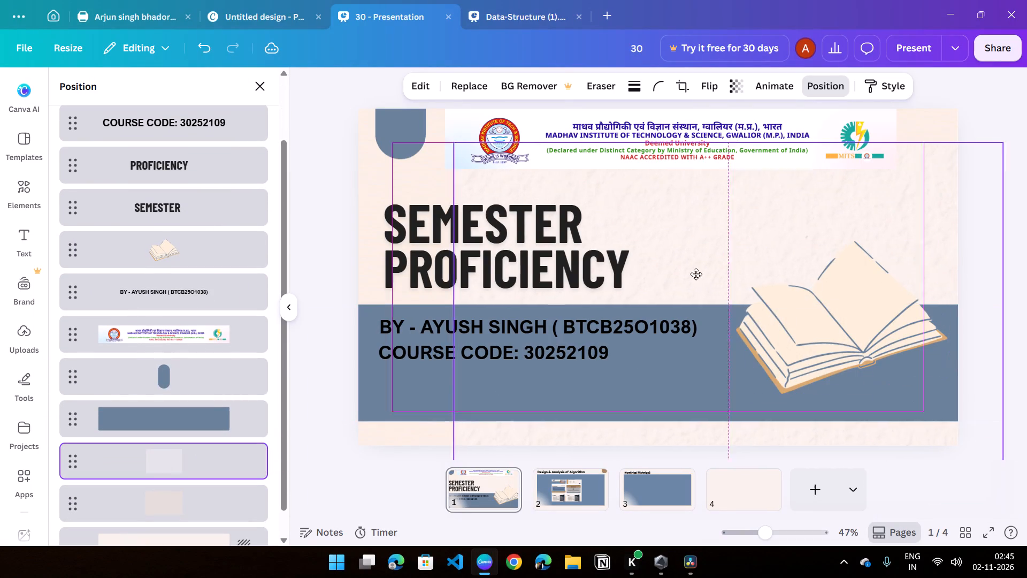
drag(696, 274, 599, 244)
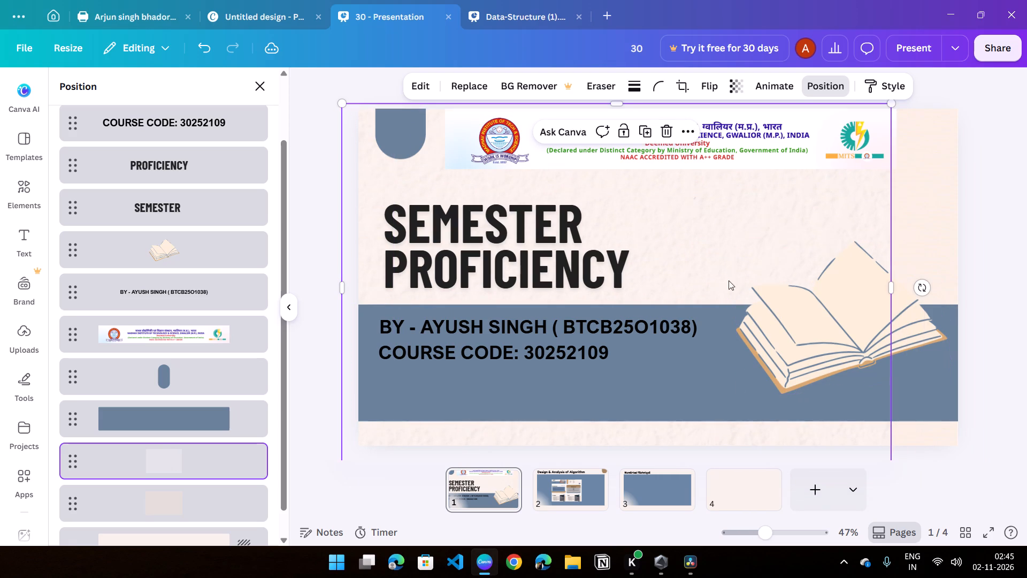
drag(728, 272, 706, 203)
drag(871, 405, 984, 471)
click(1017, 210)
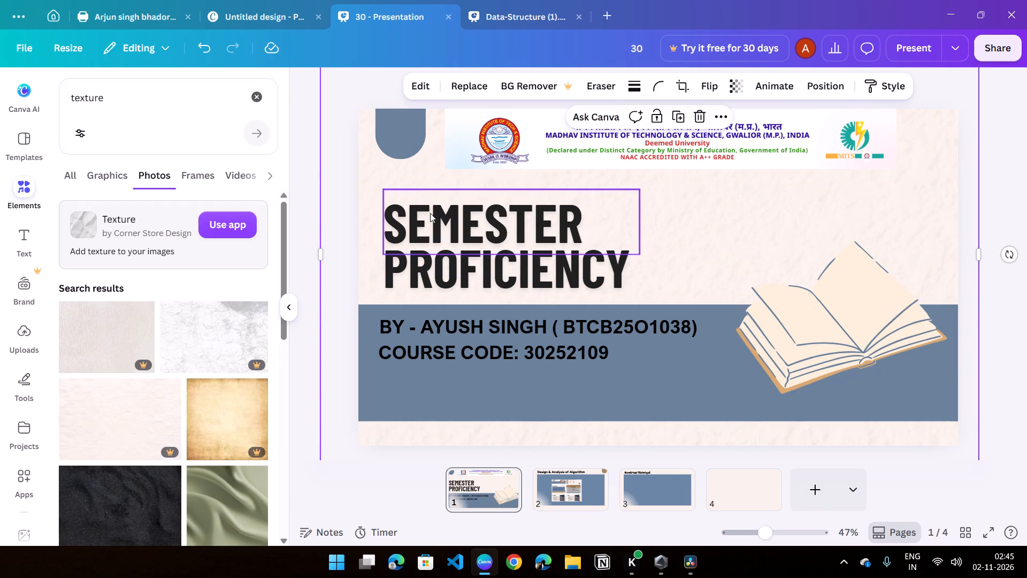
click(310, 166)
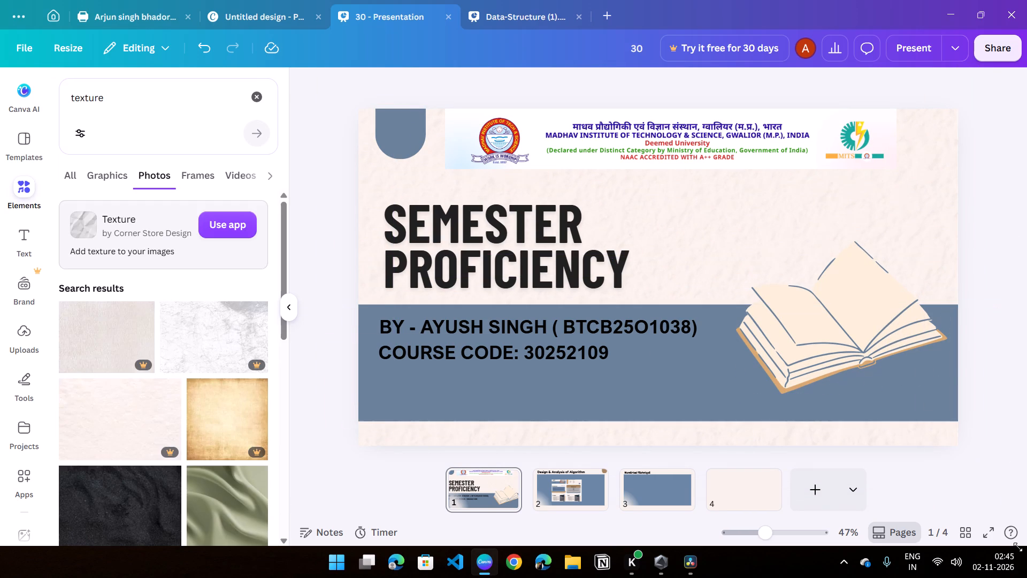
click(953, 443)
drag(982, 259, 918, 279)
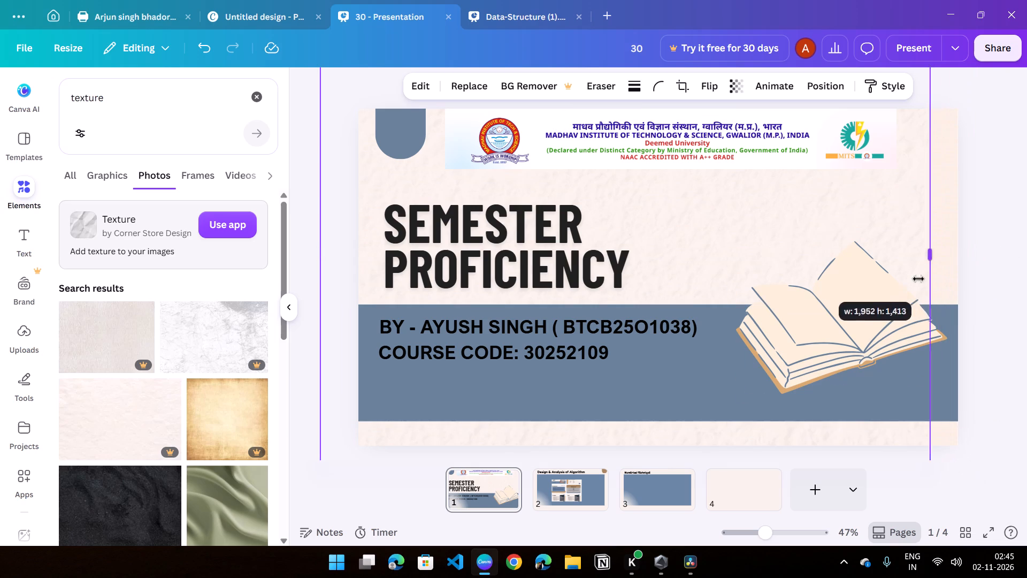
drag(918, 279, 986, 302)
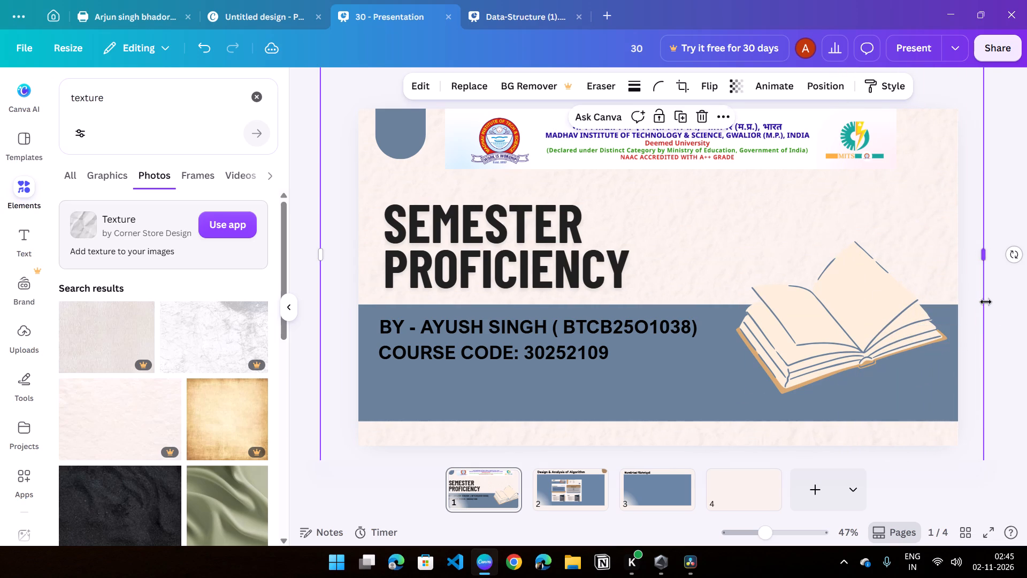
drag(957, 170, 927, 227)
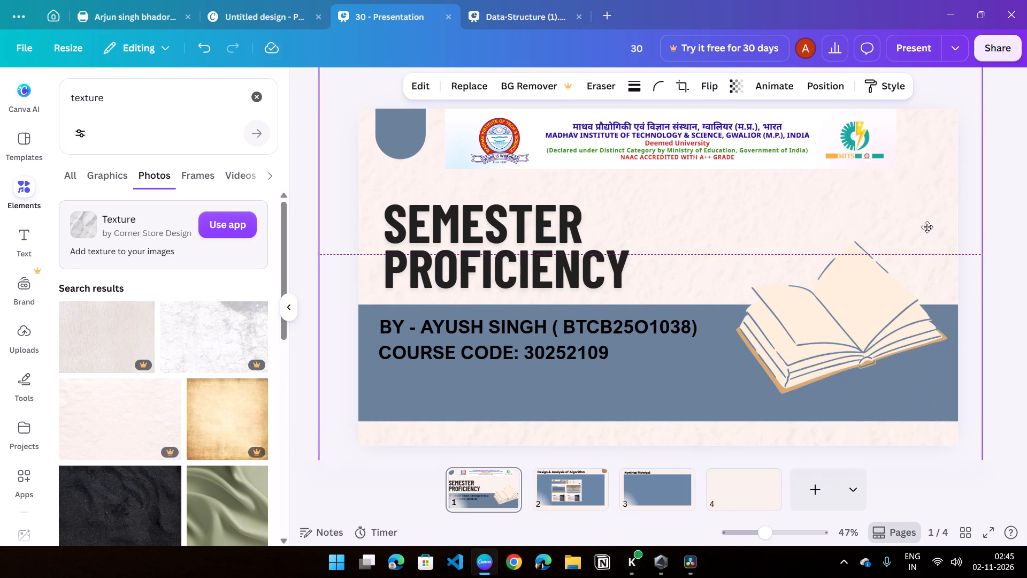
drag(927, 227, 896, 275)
Reposition the texture at the page's top edge near its upper-left corner and resize it to about 1,900 by 1,264.
drag(921, 139, 723, 308)
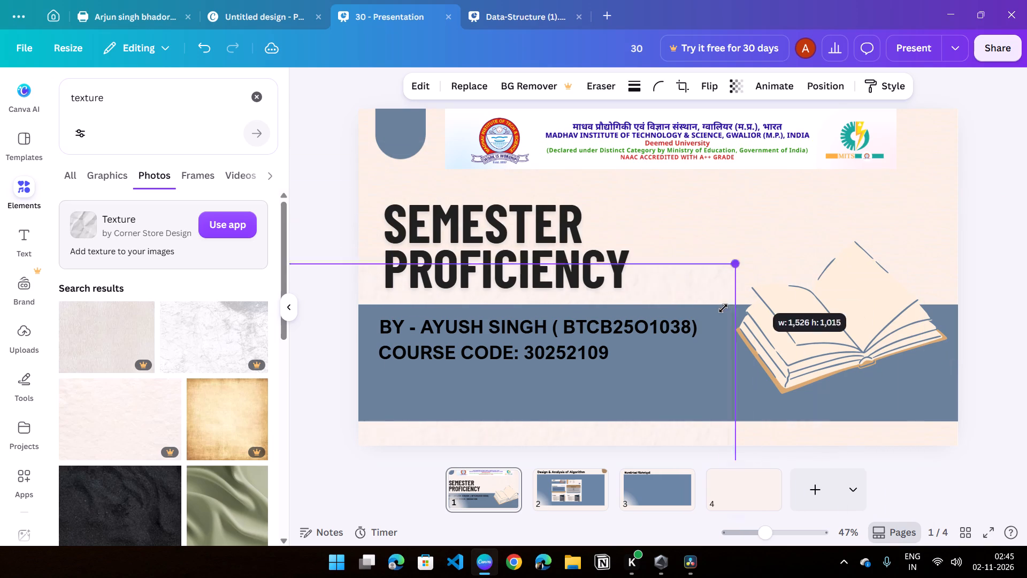
drag(723, 308, 704, 314)
drag(652, 307, 797, 140)
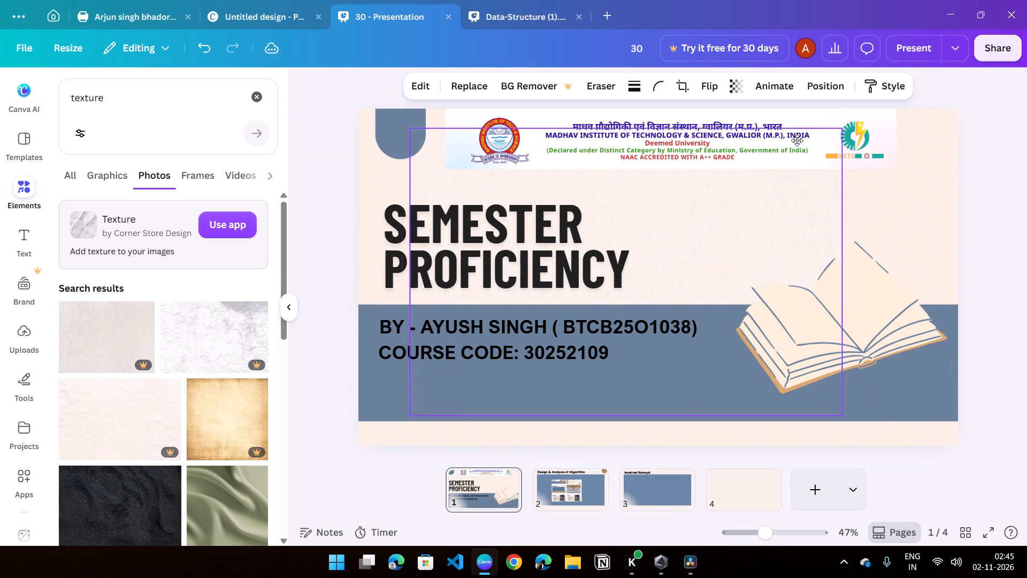
drag(797, 140, 757, 123)
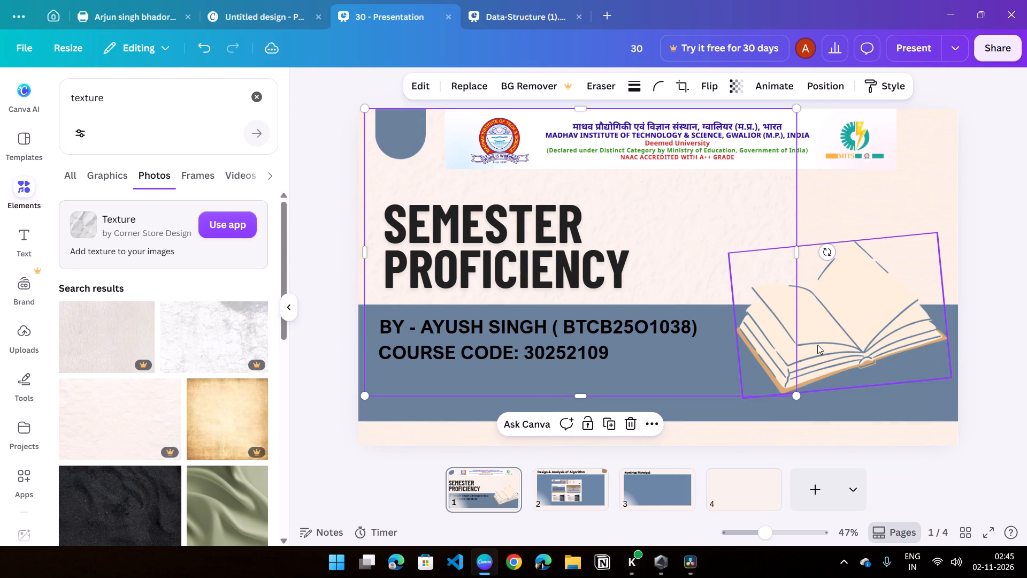
drag(796, 396, 959, 435)
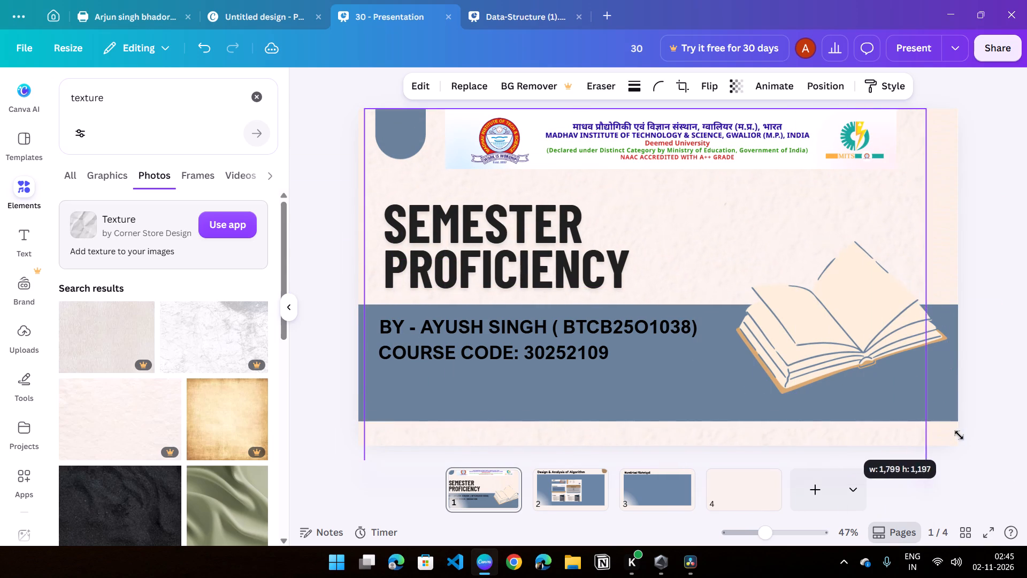
drag(959, 435, 1026, 396)
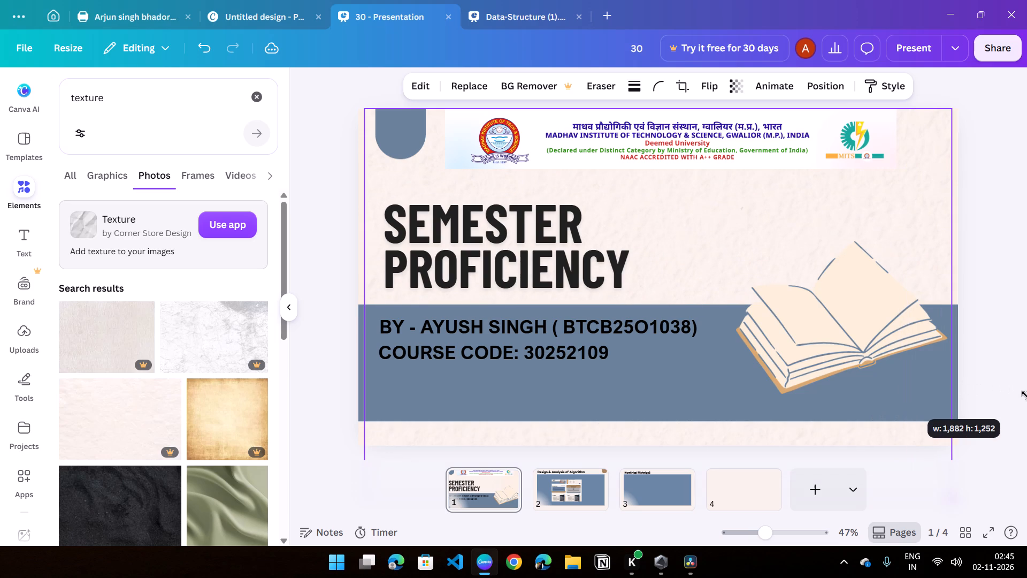
drag(1026, 396, 1026, 398)
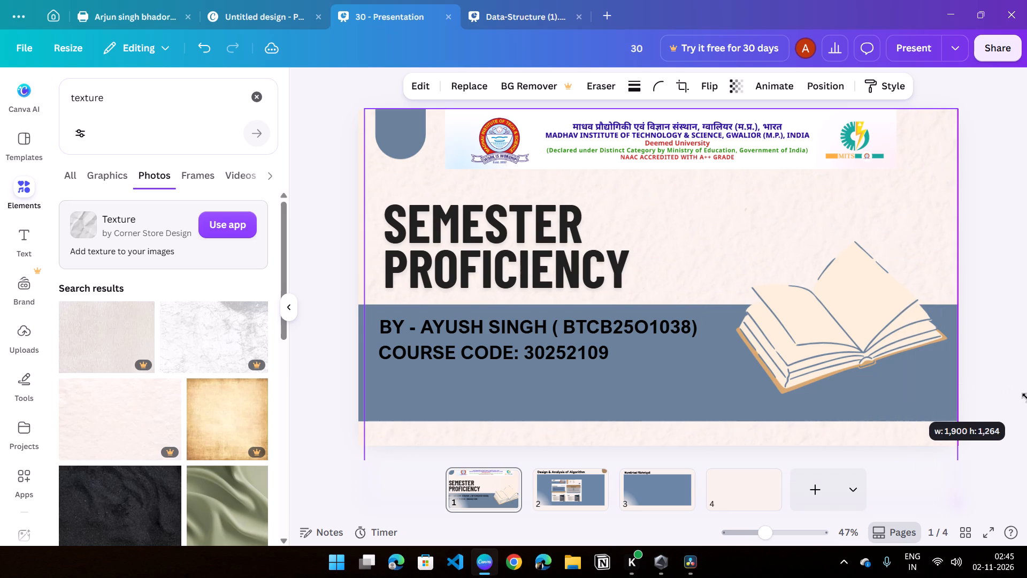
drag(1026, 398, 1026, 401)
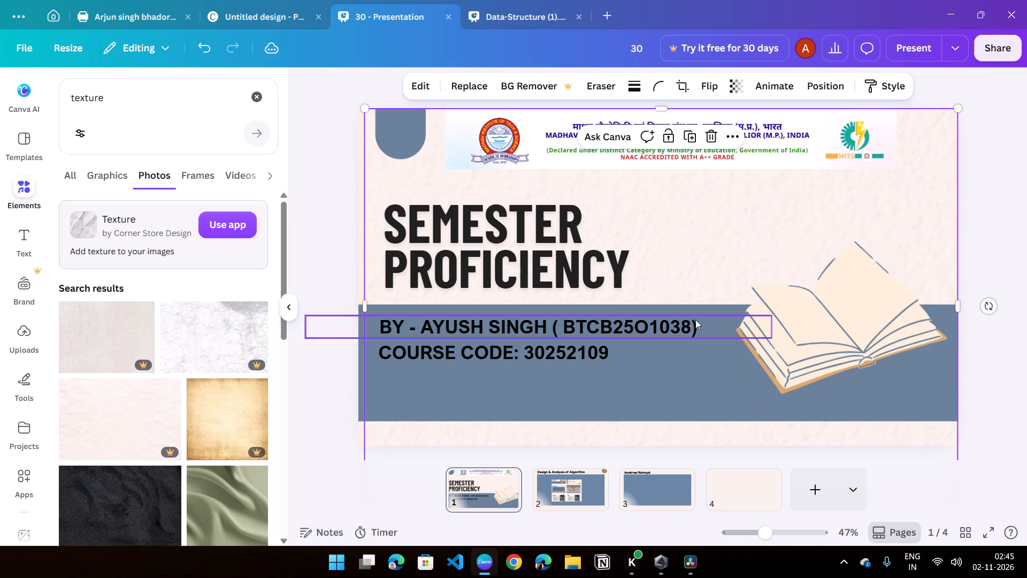
Crop the texture from its top edge and move it to the page's upper-left corner, ending level with the blue band's bottom.
drag(655, 109, 656, 162)
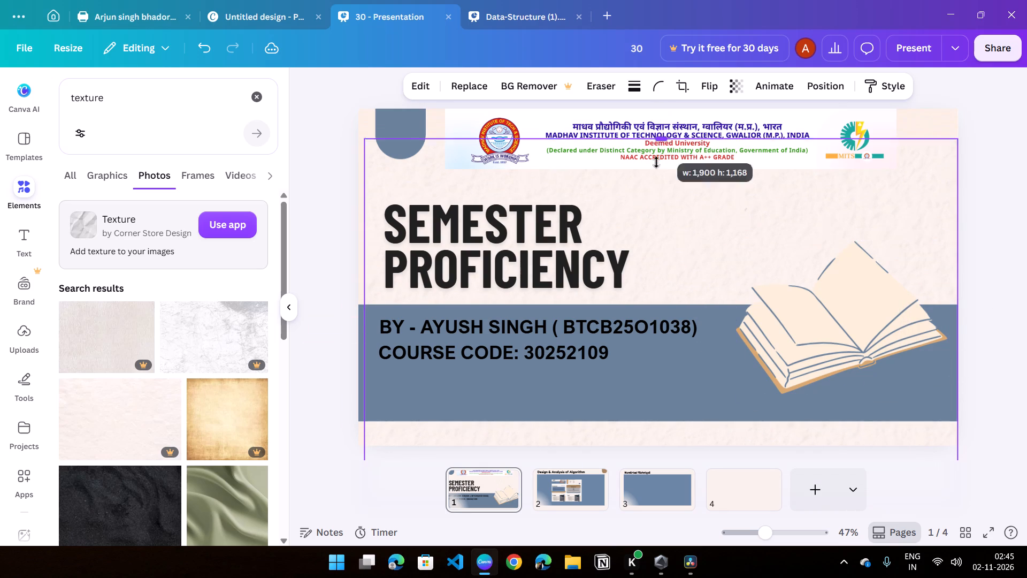
drag(656, 162, 656, 189)
drag(657, 238, 665, 191)
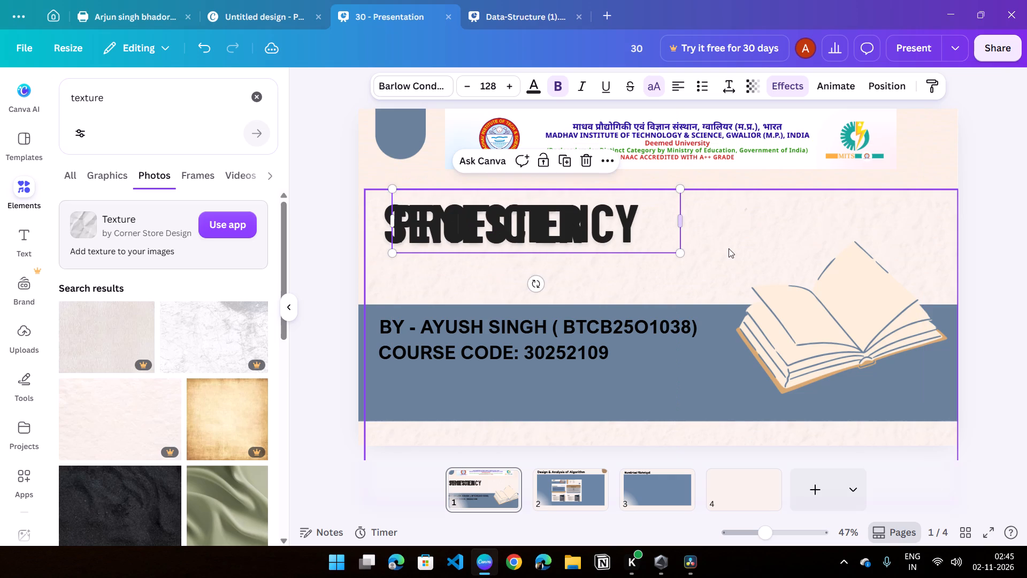
key(ctrl+z)
drag(804, 239, 809, 232)
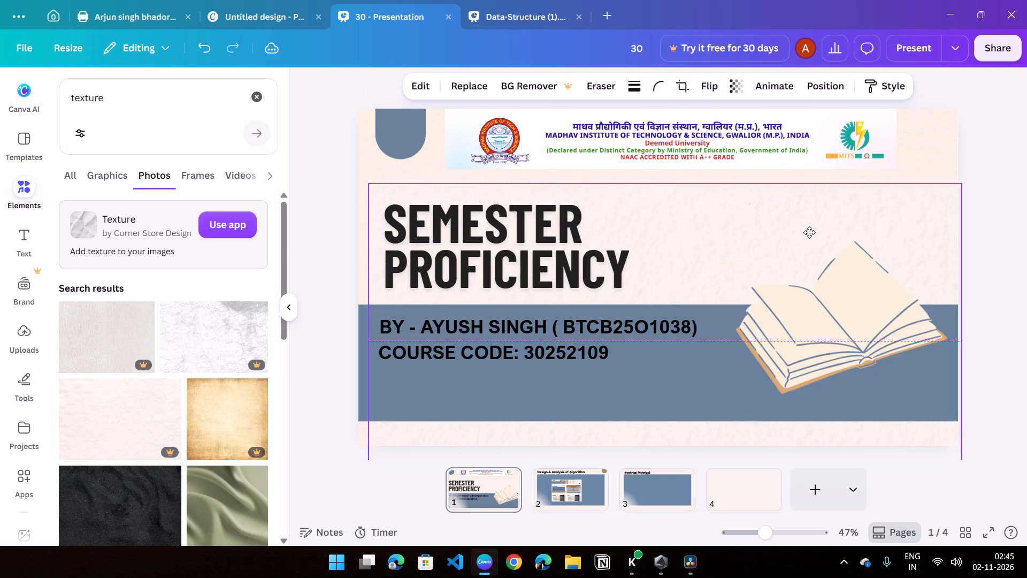
drag(809, 232, 797, 156)
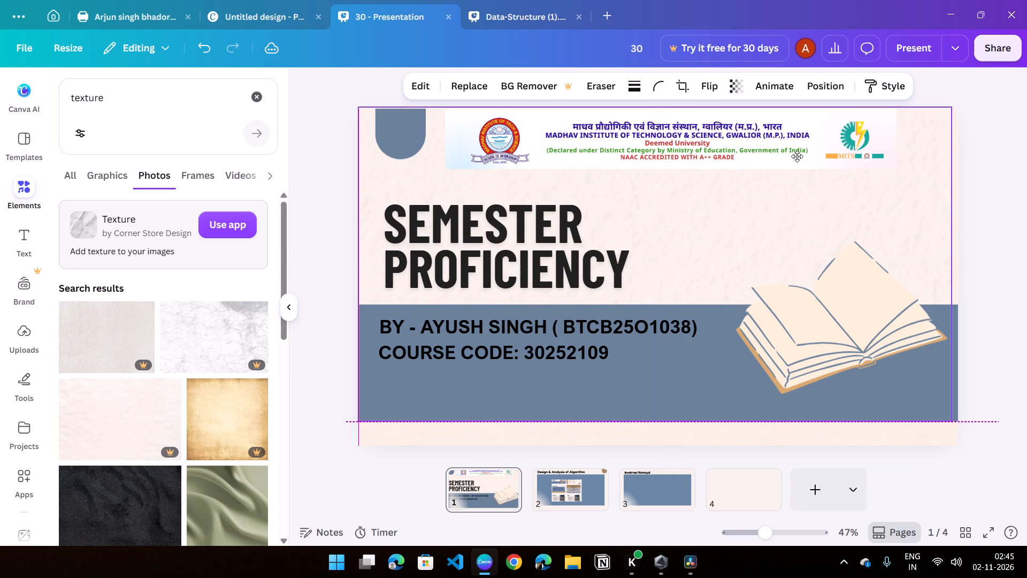
drag(797, 156, 796, 156)
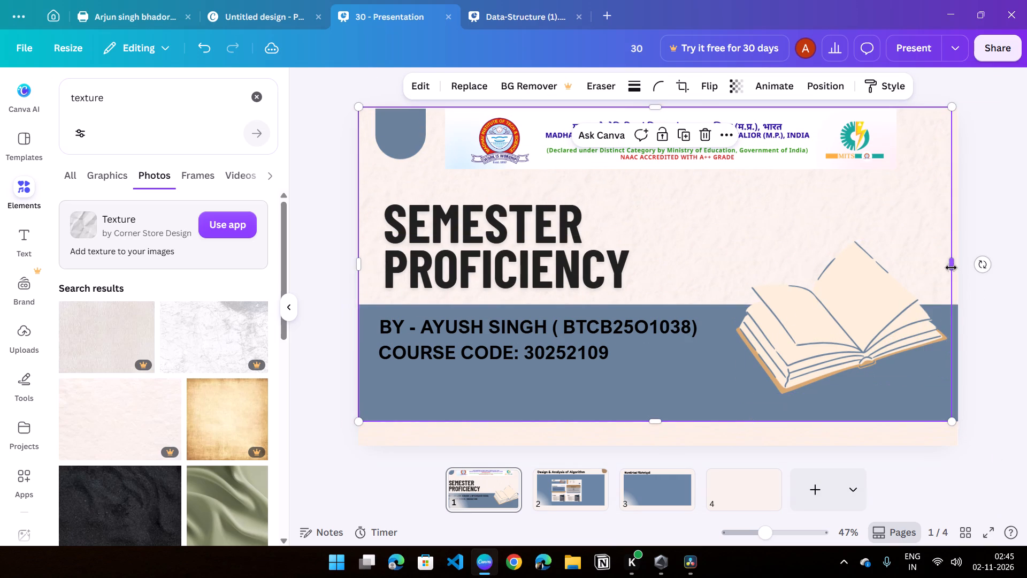
Stretch the texture's right and bottom edges so it covers the whole cover page.
click(951, 268)
drag(651, 418, 652, 418)
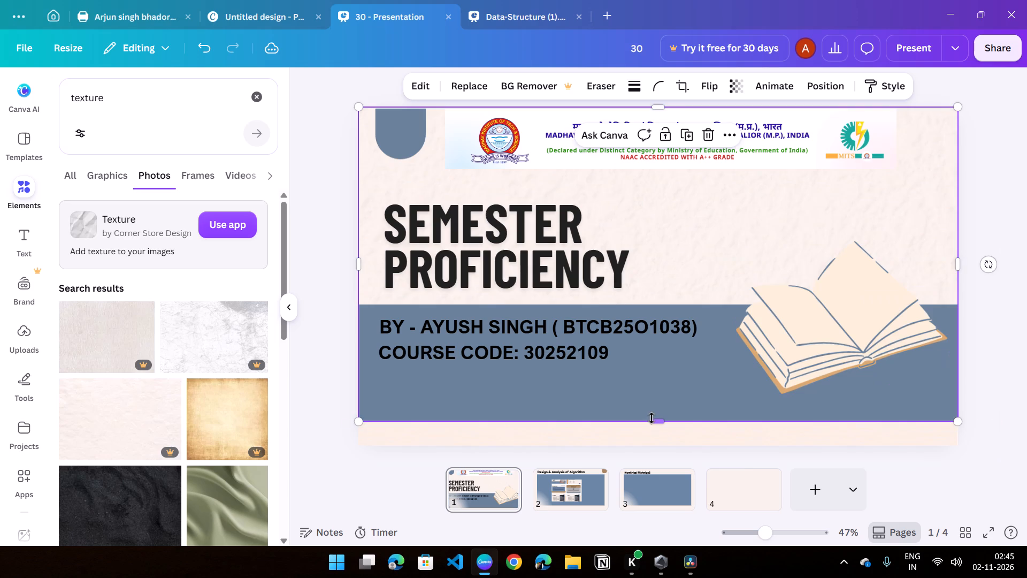
drag(652, 418, 653, 439)
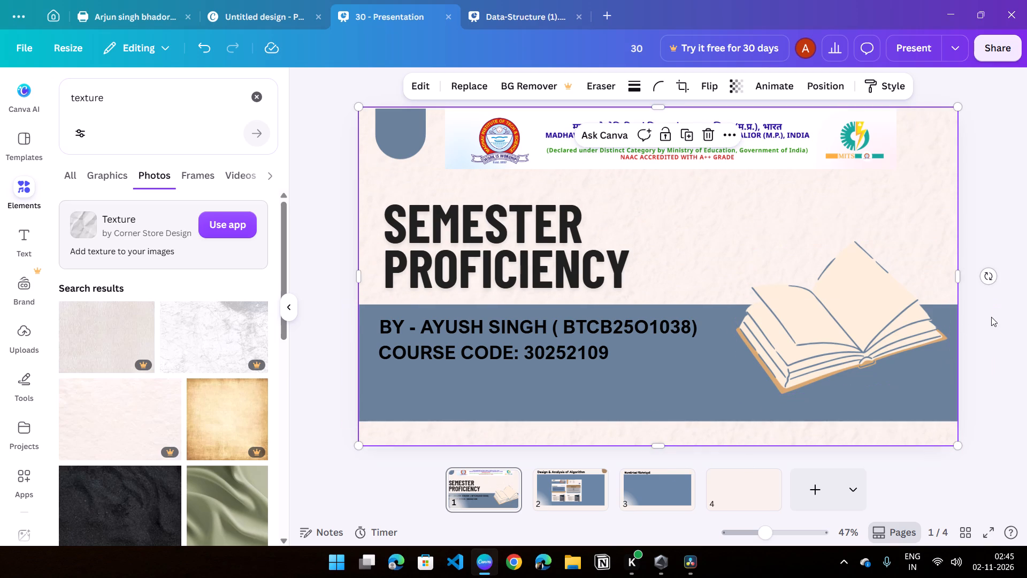
click(991, 317)
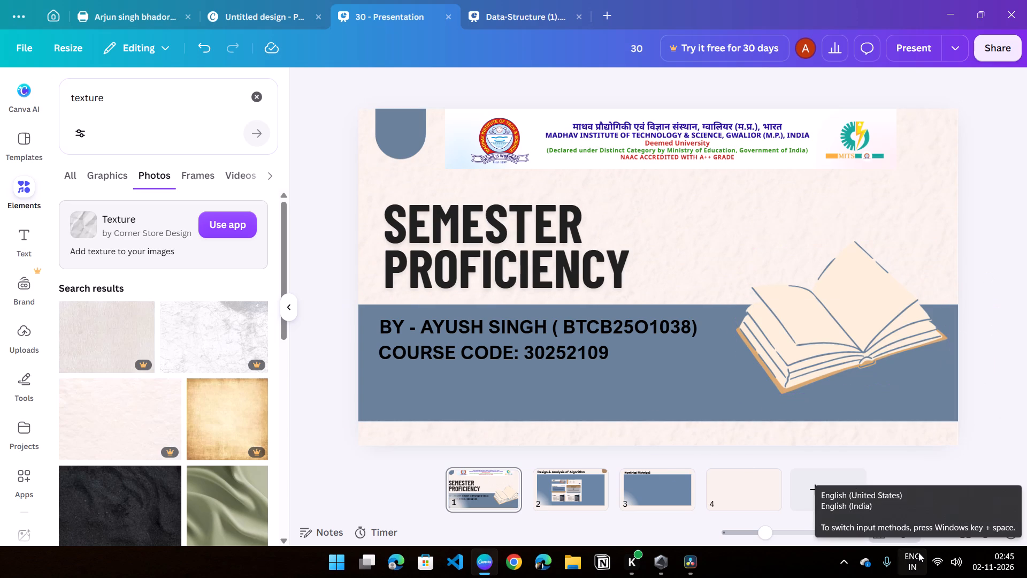
Duplicate the texture on the cover page and align the copy with the page edges.
click(688, 218)
click(692, 218)
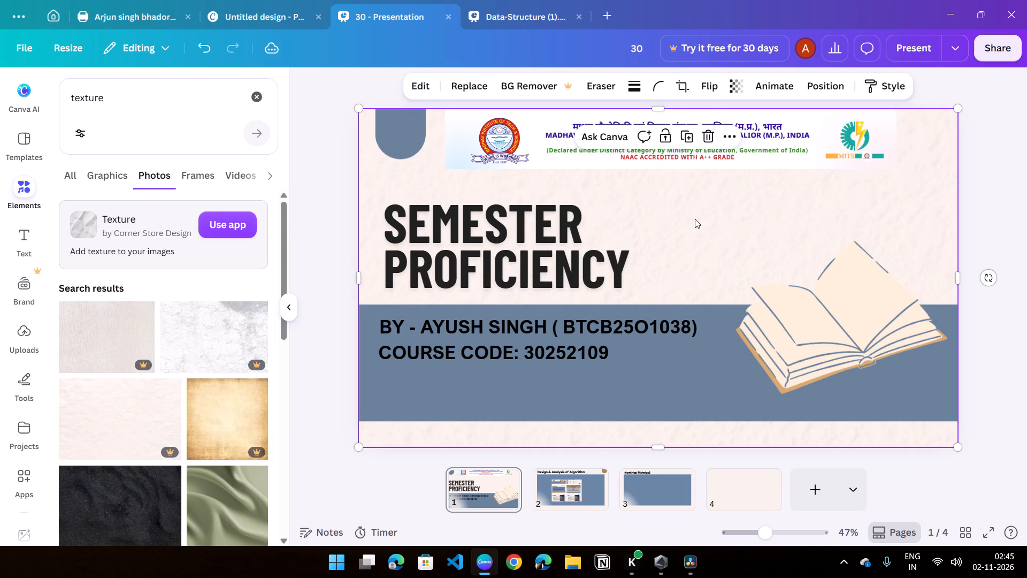
click(691, 141)
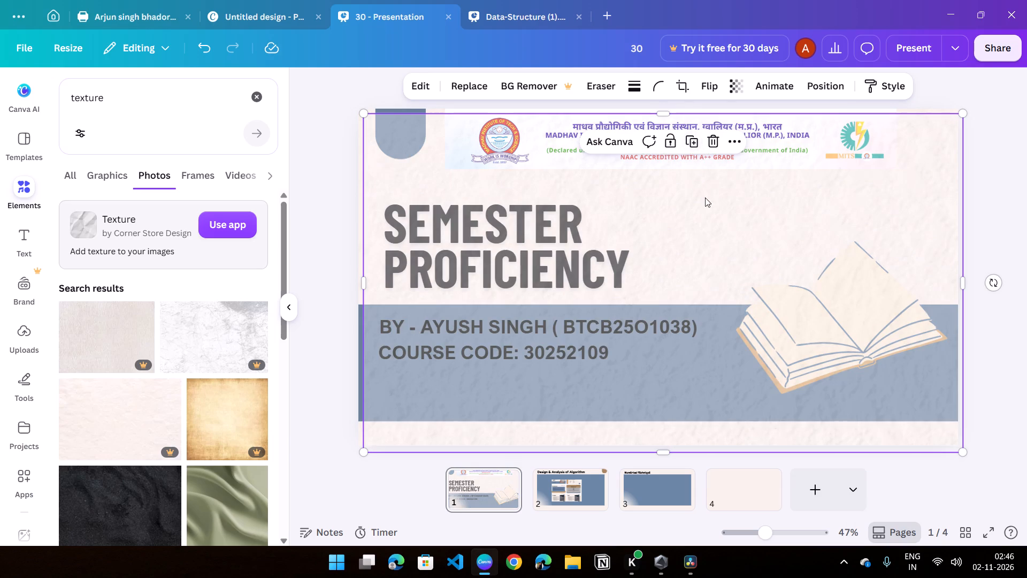
drag(704, 228, 693, 223)
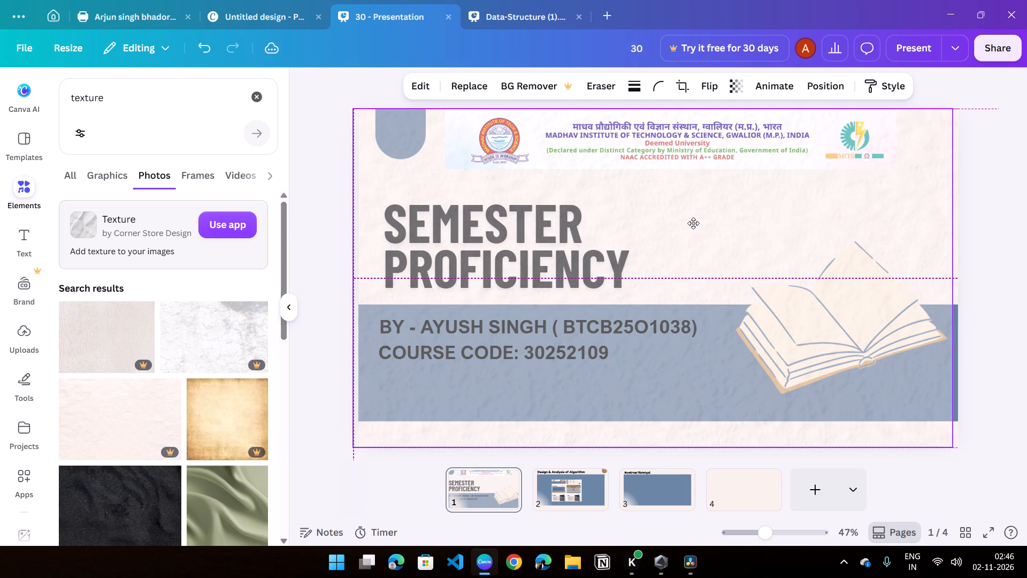
drag(693, 223, 699, 218)
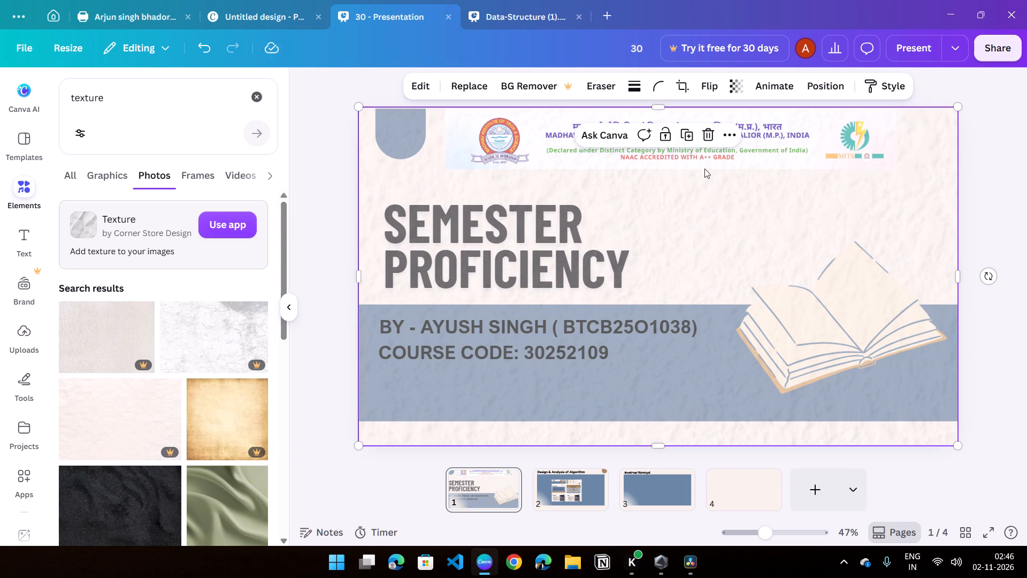
Reorder the duplicate texture's layer so it sits directly beneath the blue band and above the original texture.
click(819, 90)
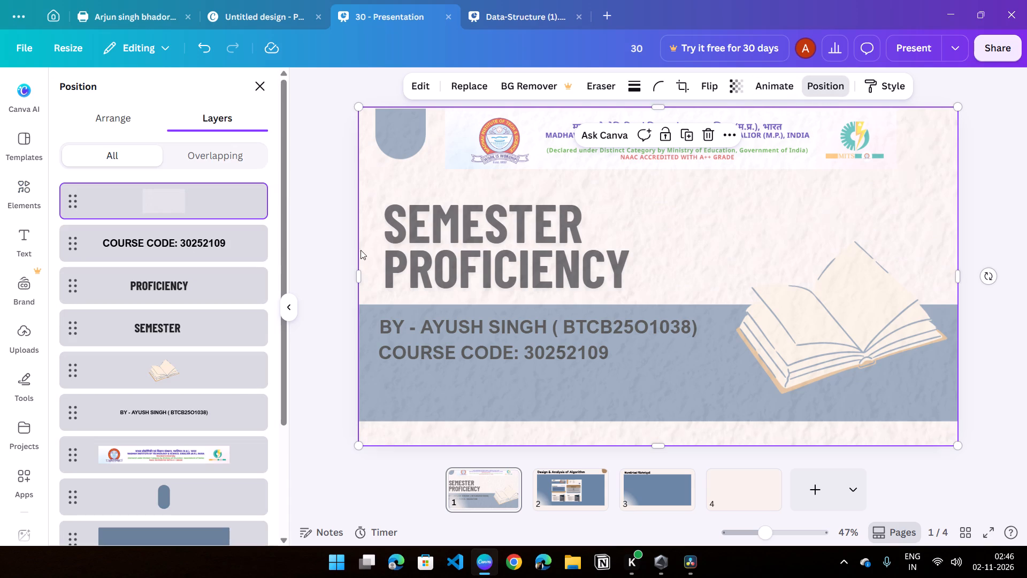
drag(210, 207, 190, 453)
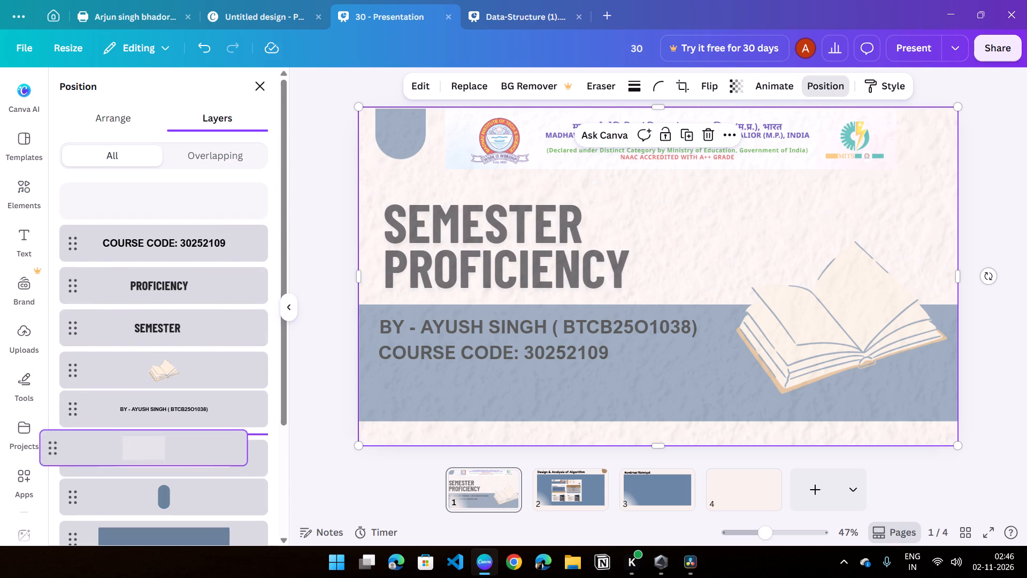
drag(190, 453, 233, 450)
scroll(193, 447, down, 1)
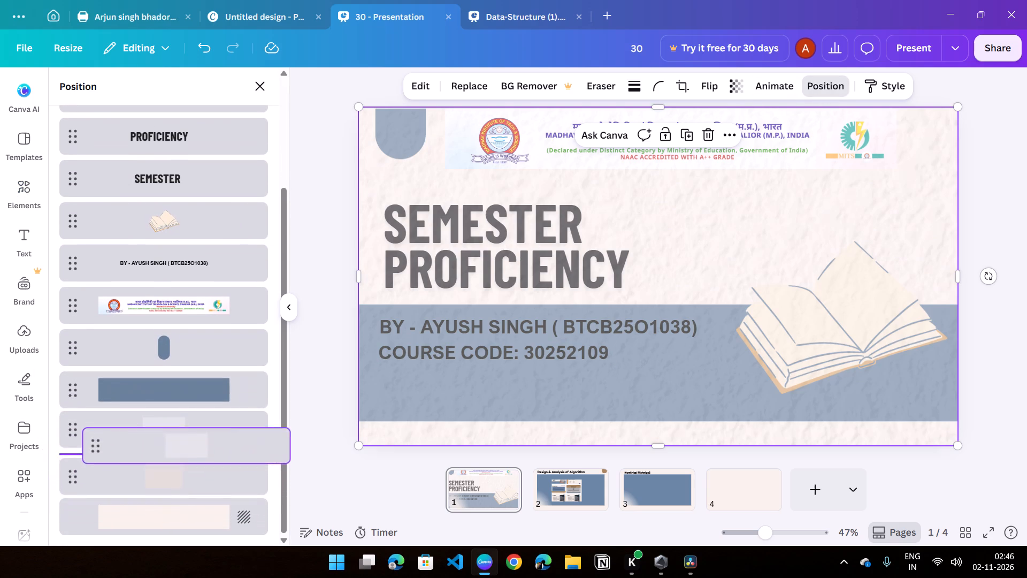
drag(233, 450, 224, 416)
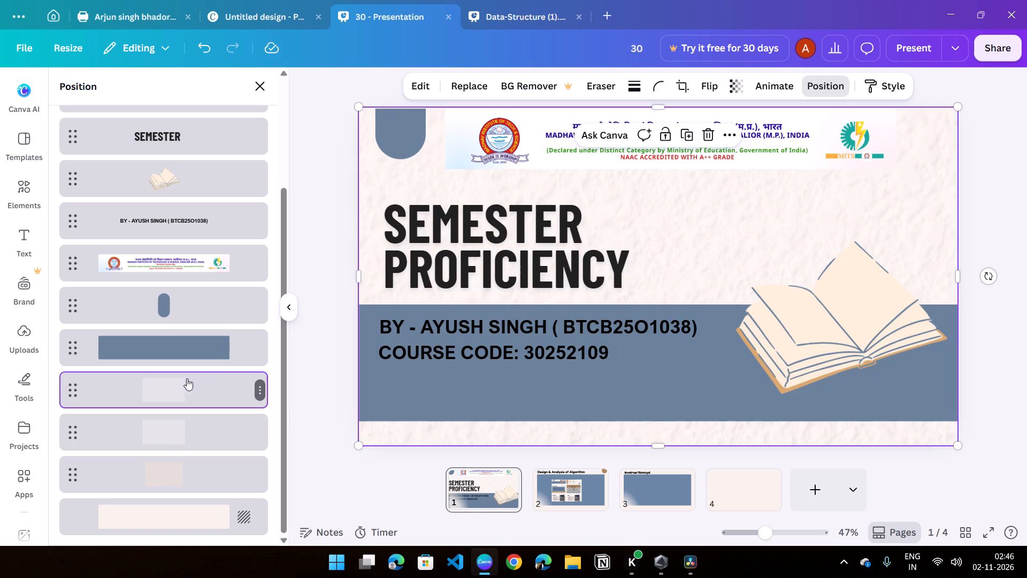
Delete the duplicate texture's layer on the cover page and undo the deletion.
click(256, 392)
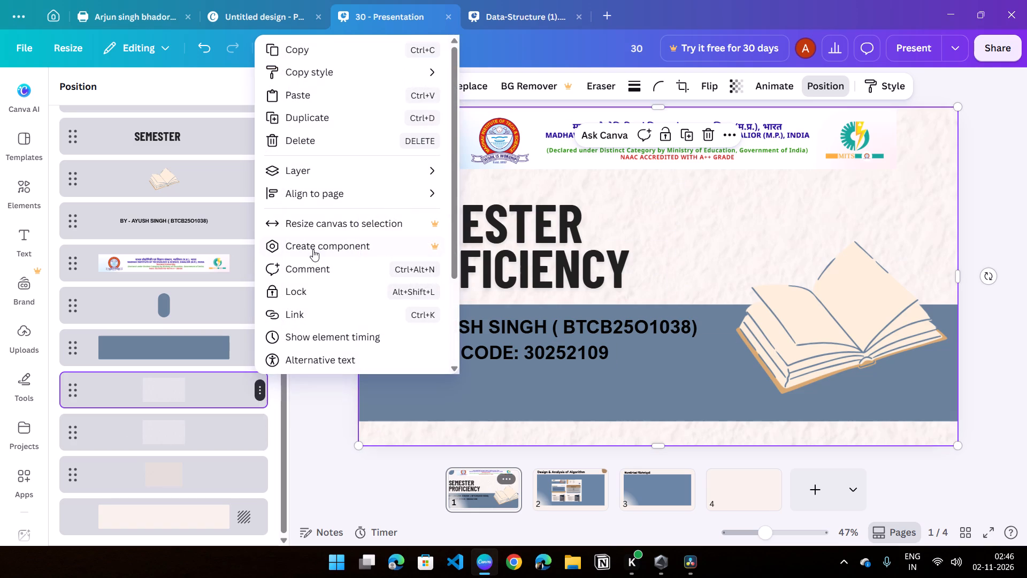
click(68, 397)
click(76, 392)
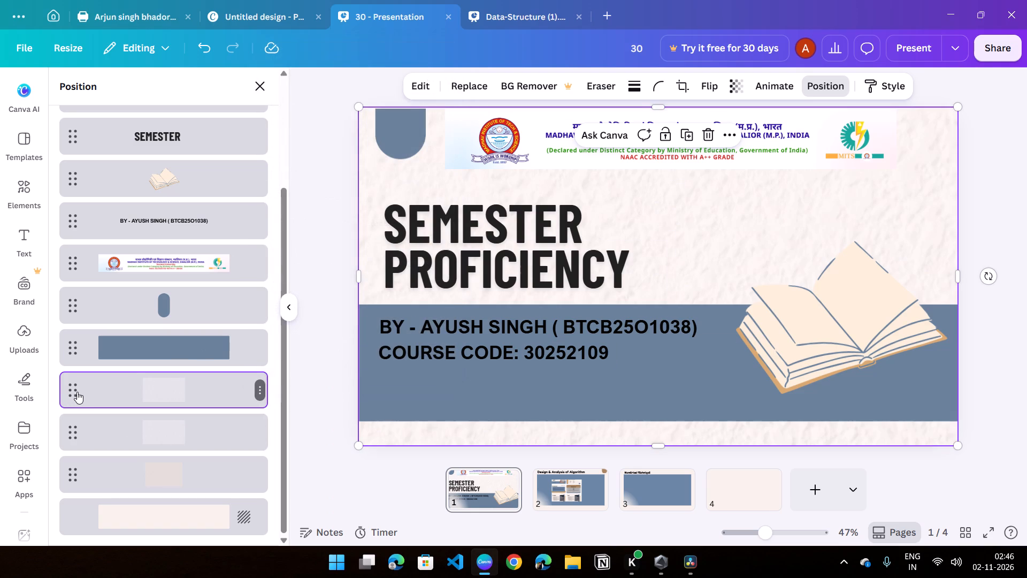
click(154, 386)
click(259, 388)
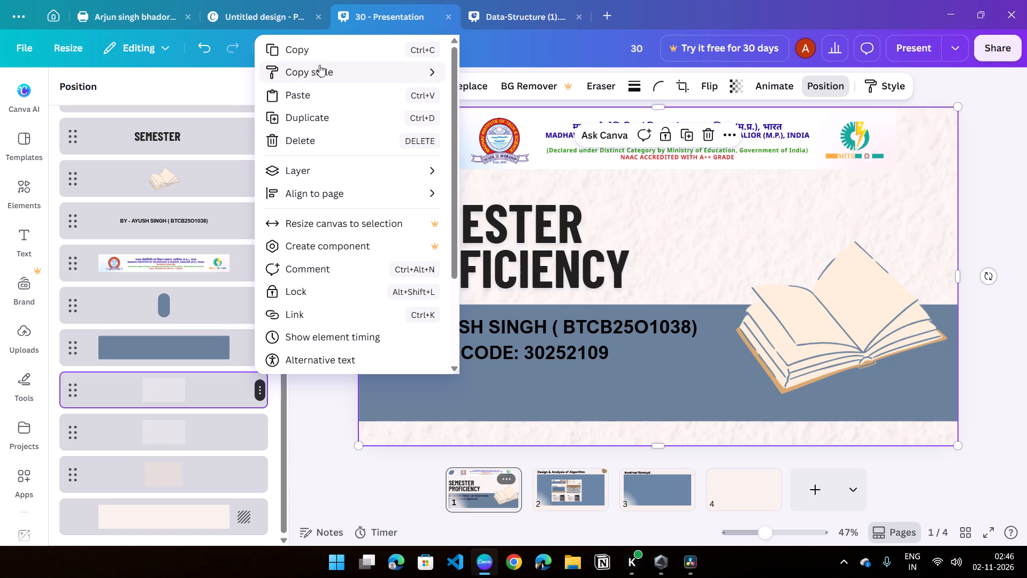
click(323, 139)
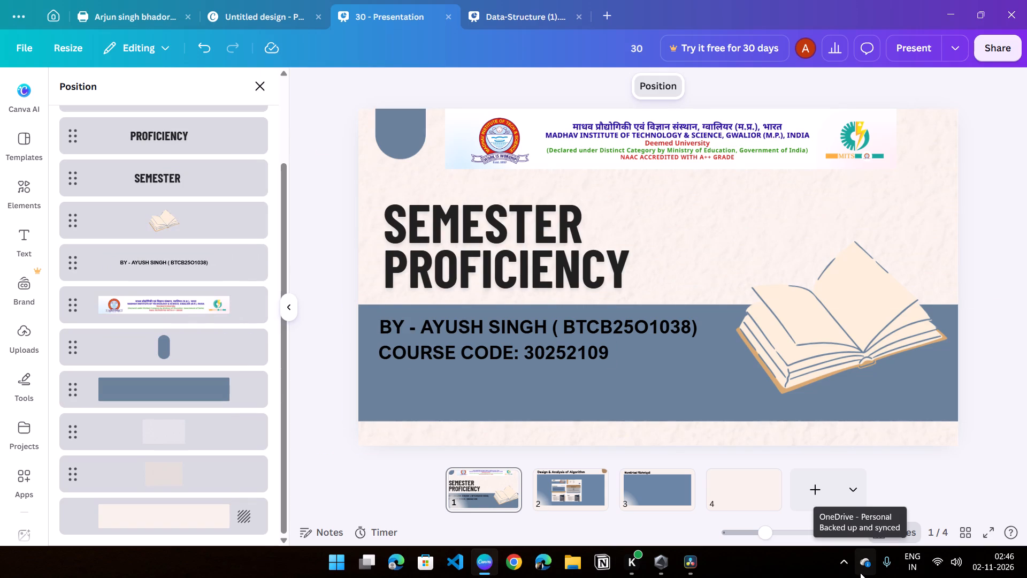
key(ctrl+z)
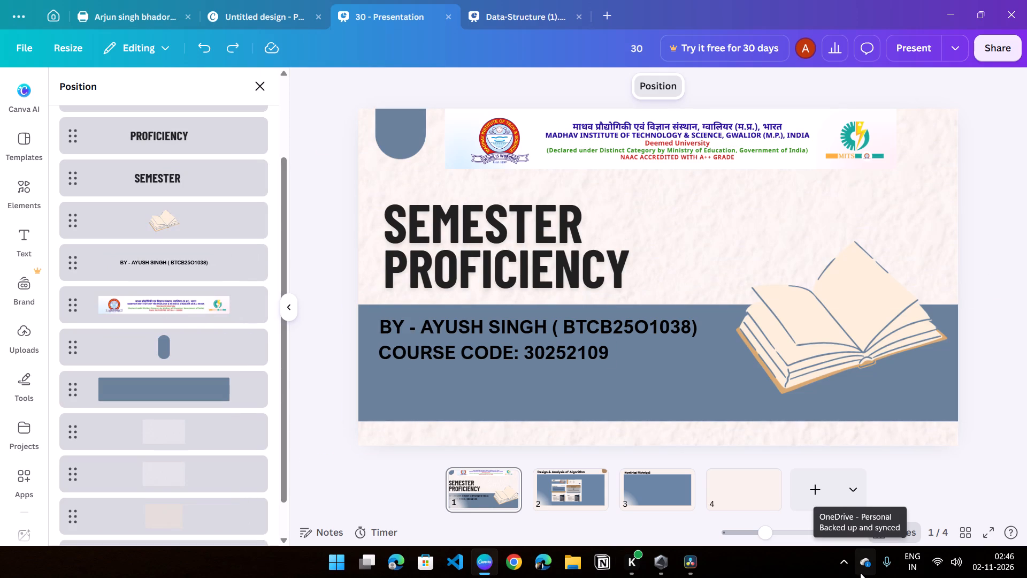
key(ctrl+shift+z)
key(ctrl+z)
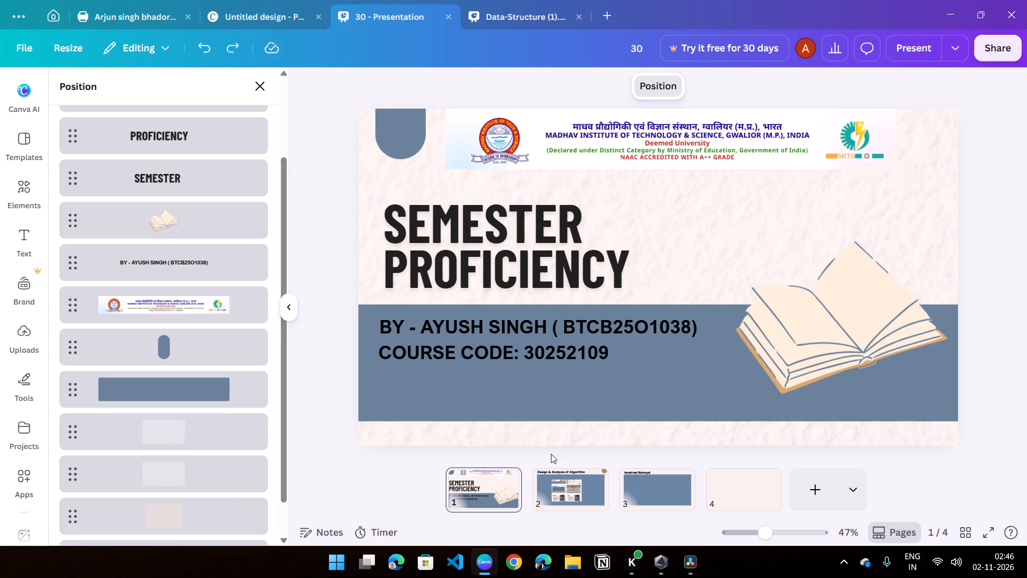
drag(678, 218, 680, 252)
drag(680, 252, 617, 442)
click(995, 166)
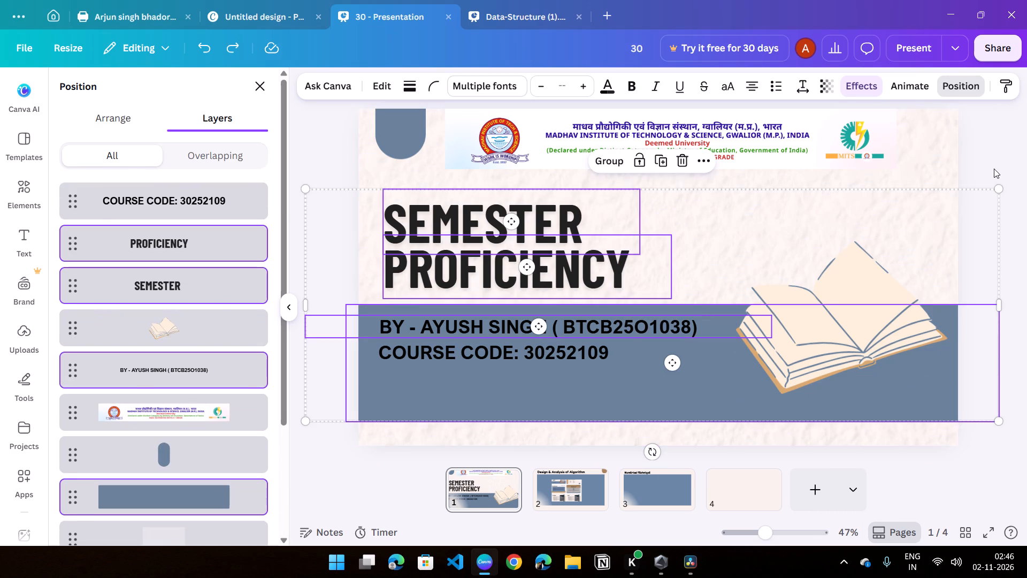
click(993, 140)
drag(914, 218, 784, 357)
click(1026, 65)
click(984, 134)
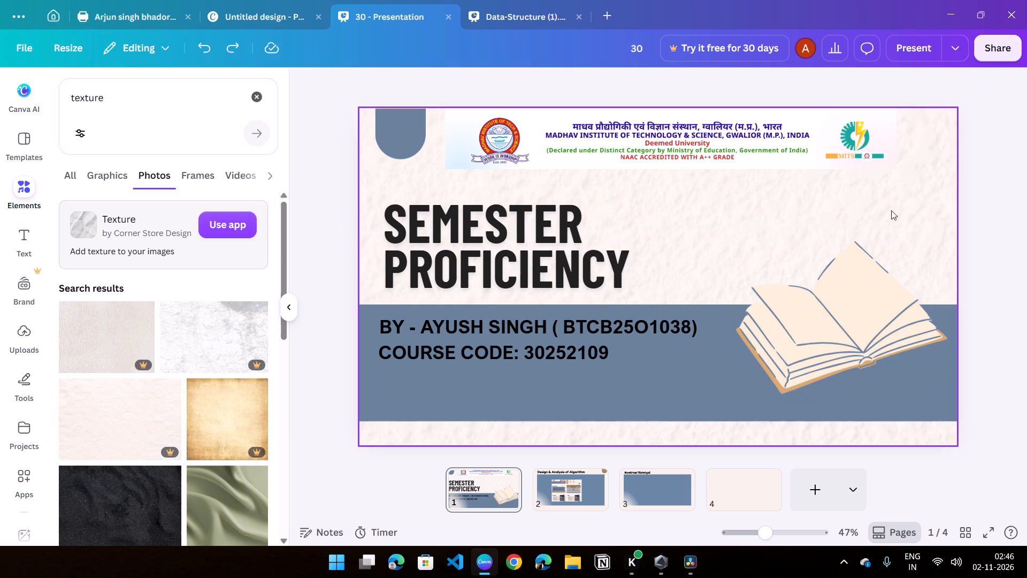
Move the duplicate texture from the cover page onto page 2 so it fills the Design & Analysis of Algorithm slide.
drag(820, 216, 755, 270)
click(679, 208)
drag(678, 201, 578, 490)
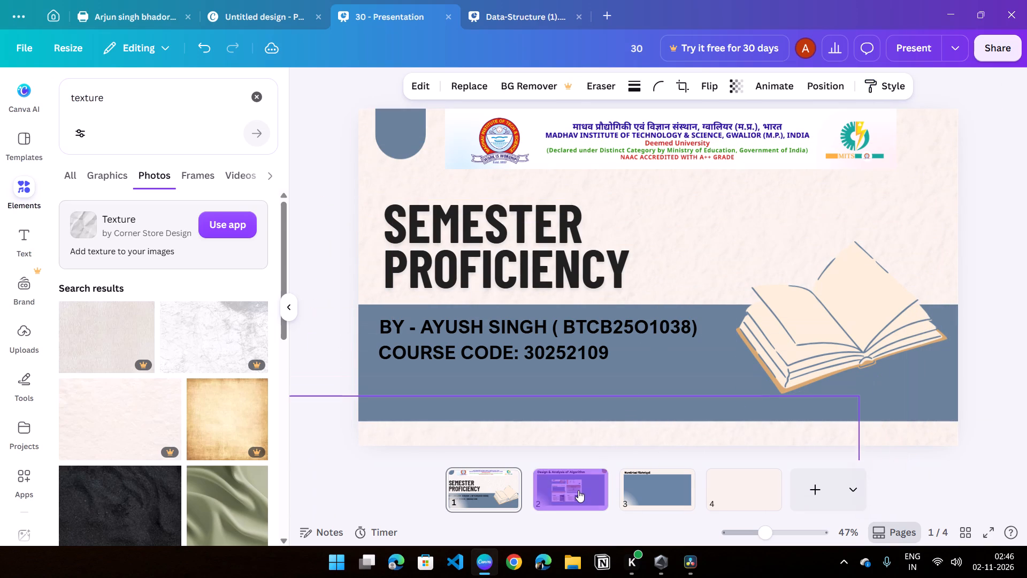
drag(578, 490, 578, 491)
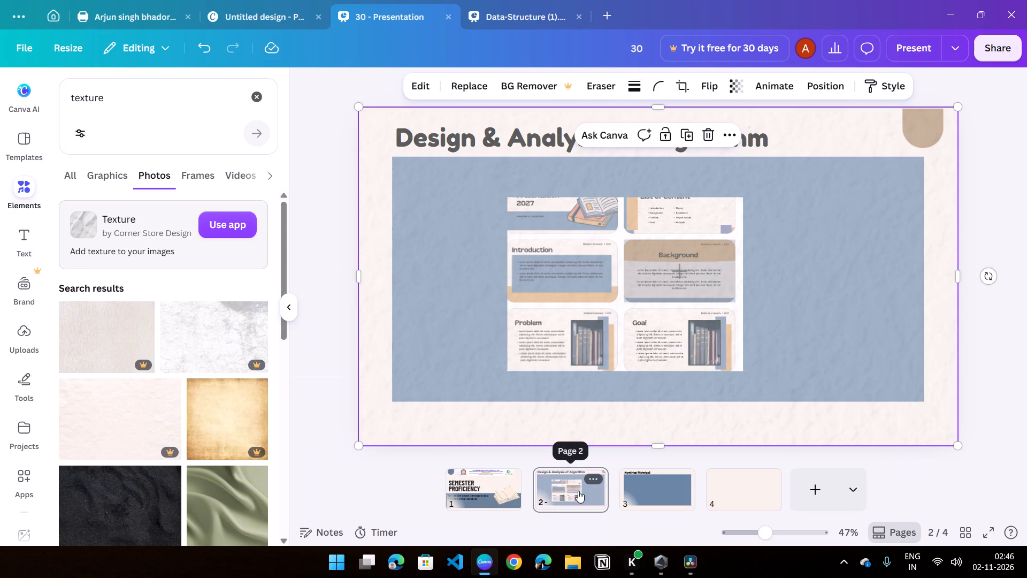
Reorder the texture's layer on page 2 so it sits beneath the blue panel, just above the background, and collapse the side panel.
click(815, 80)
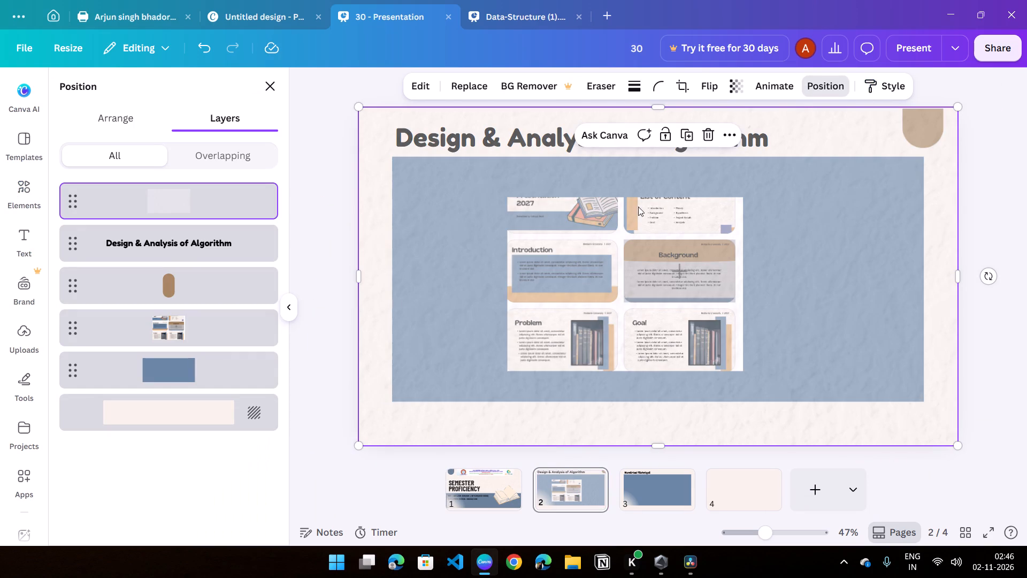
drag(187, 198, 173, 372)
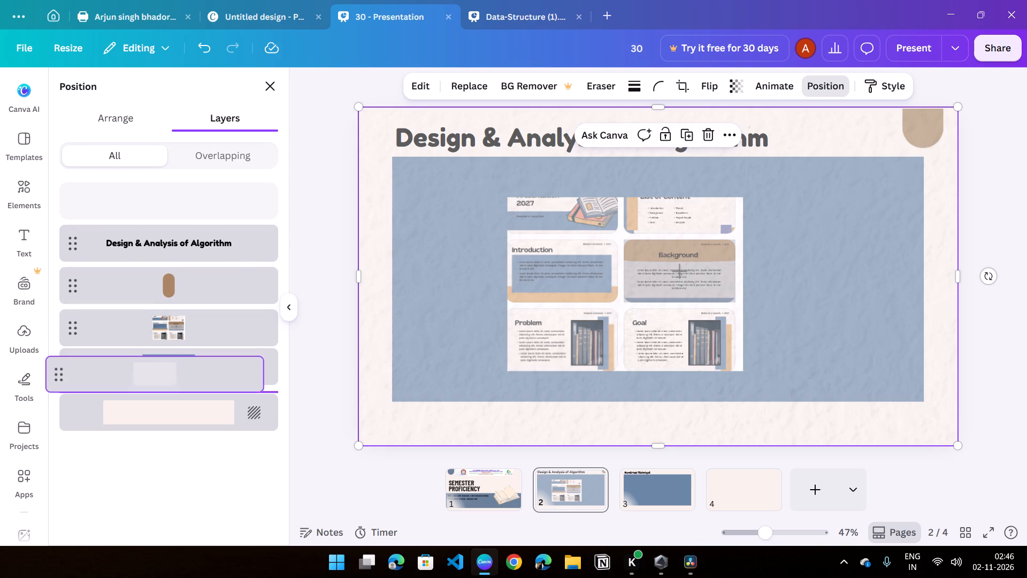
drag(173, 372, 173, 382)
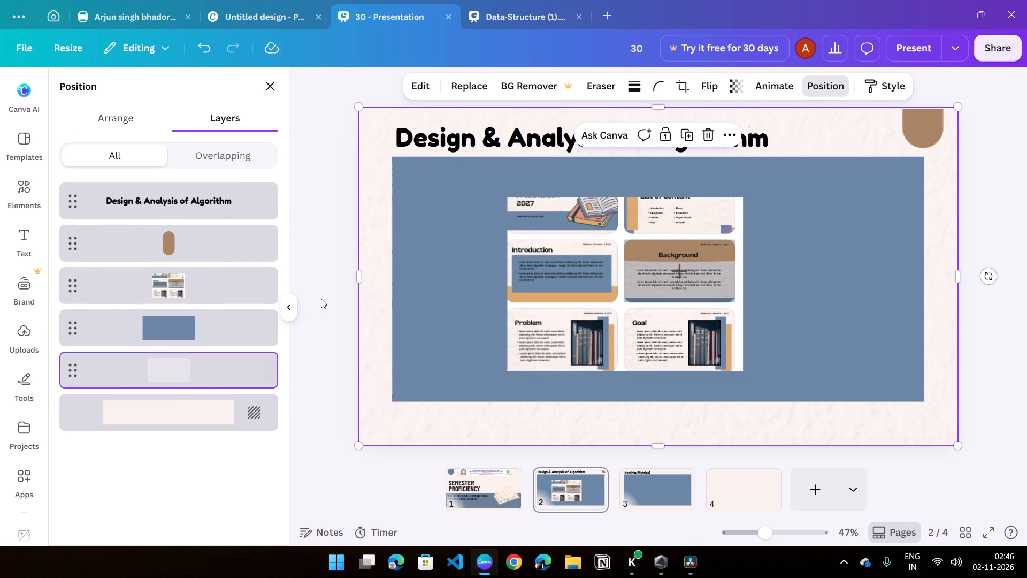
click(309, 291)
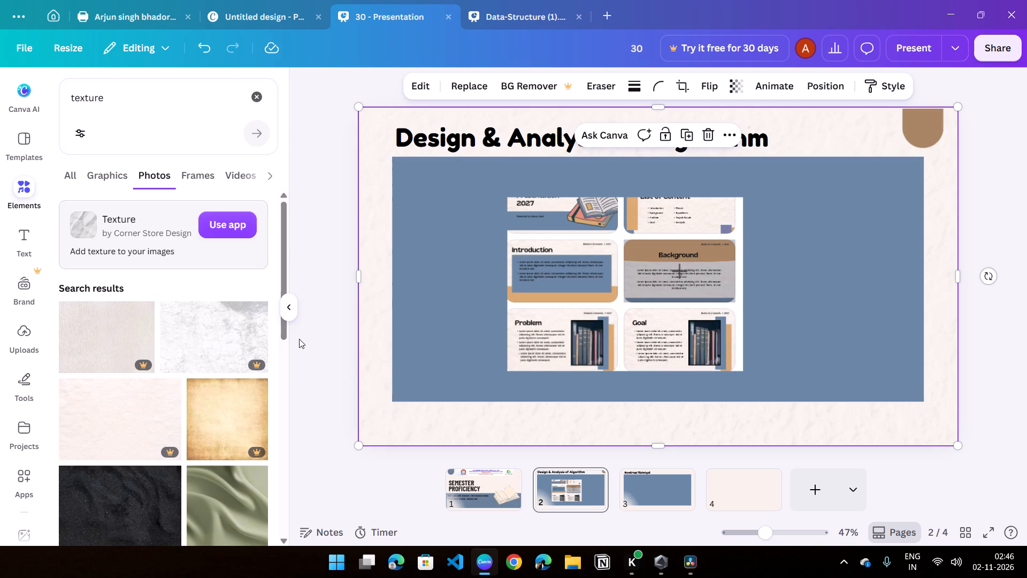
click(286, 313)
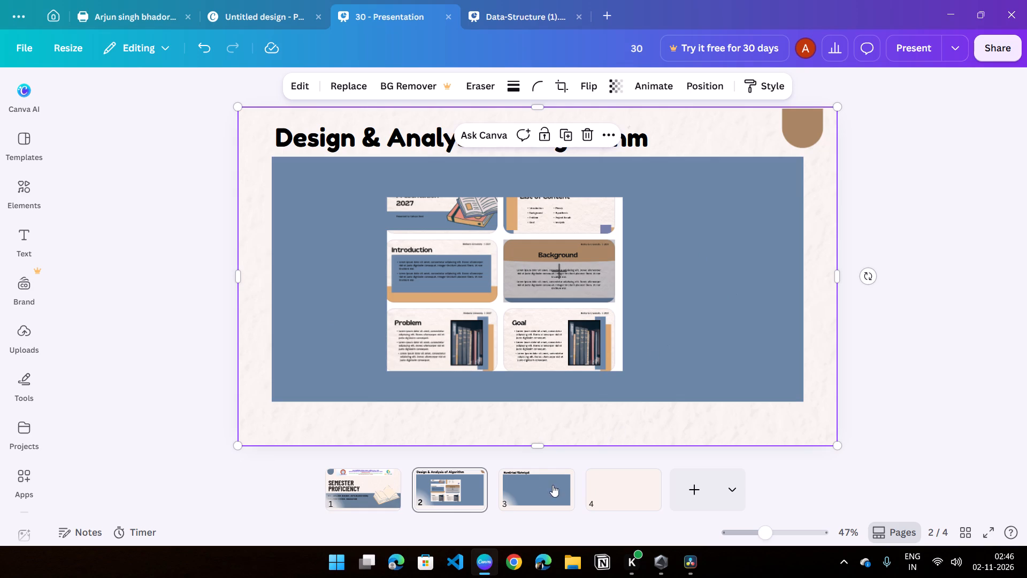
Copy the texture from page 2 and paste it onto page 3, the Numerical Technique slide.
click(706, 88)
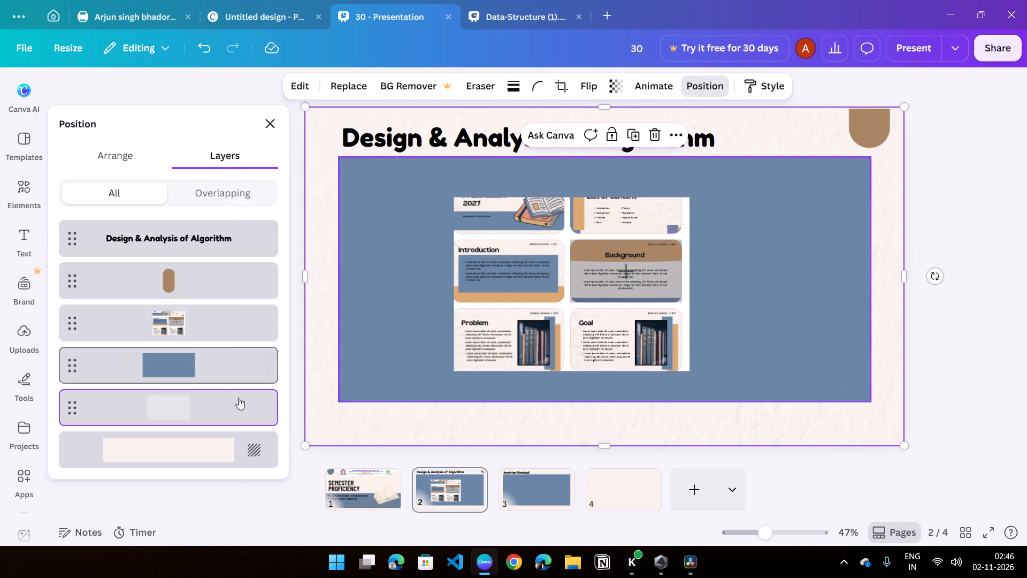
right_click(227, 406)
click(294, 96)
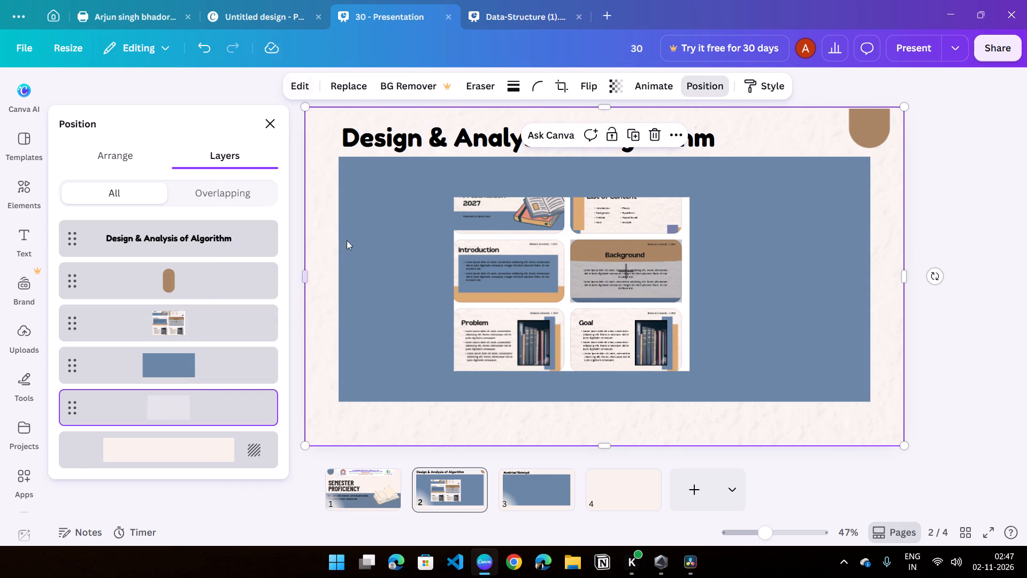
click(534, 486)
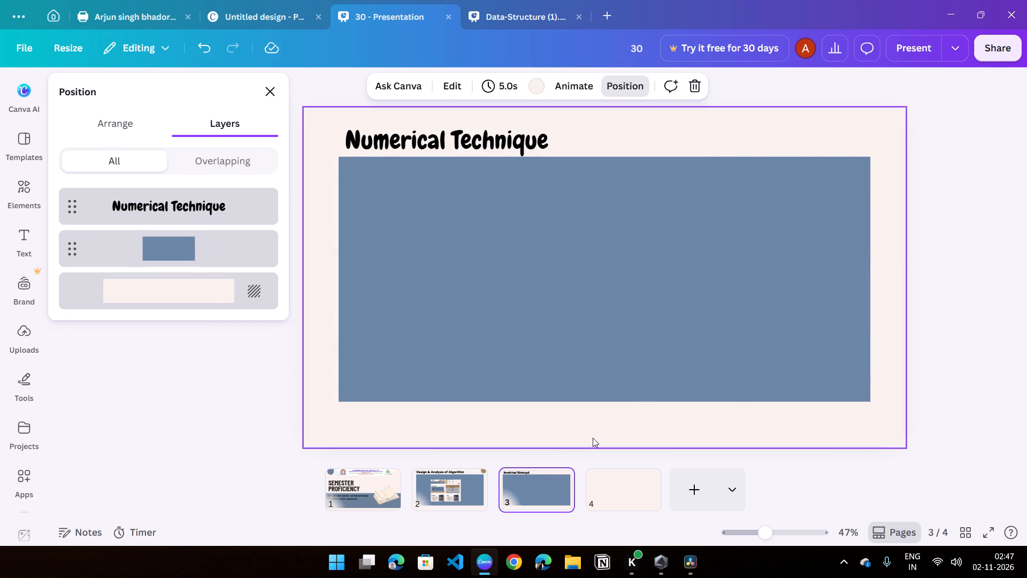
click(593, 437)
right_click(593, 437)
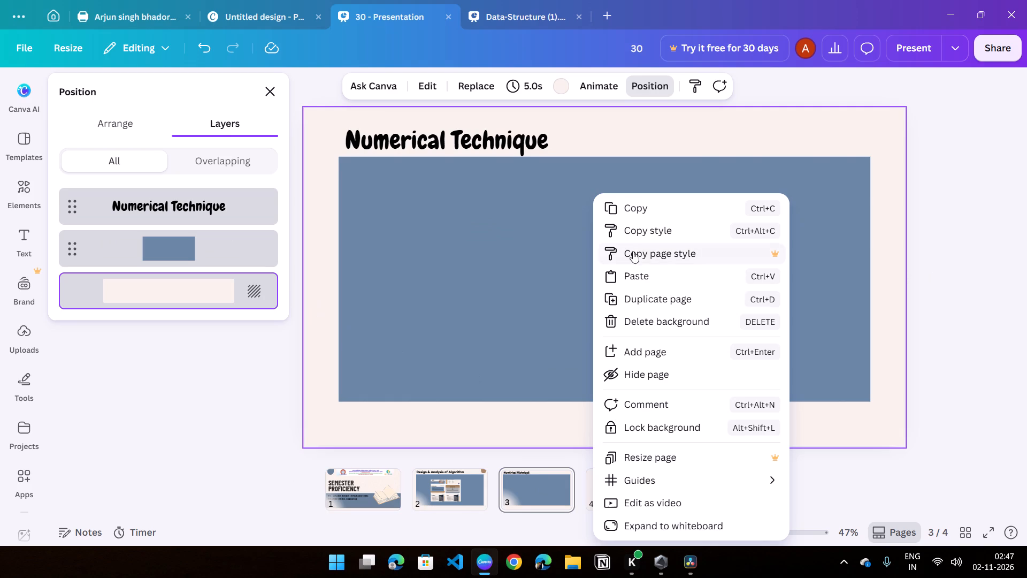
click(653, 279)
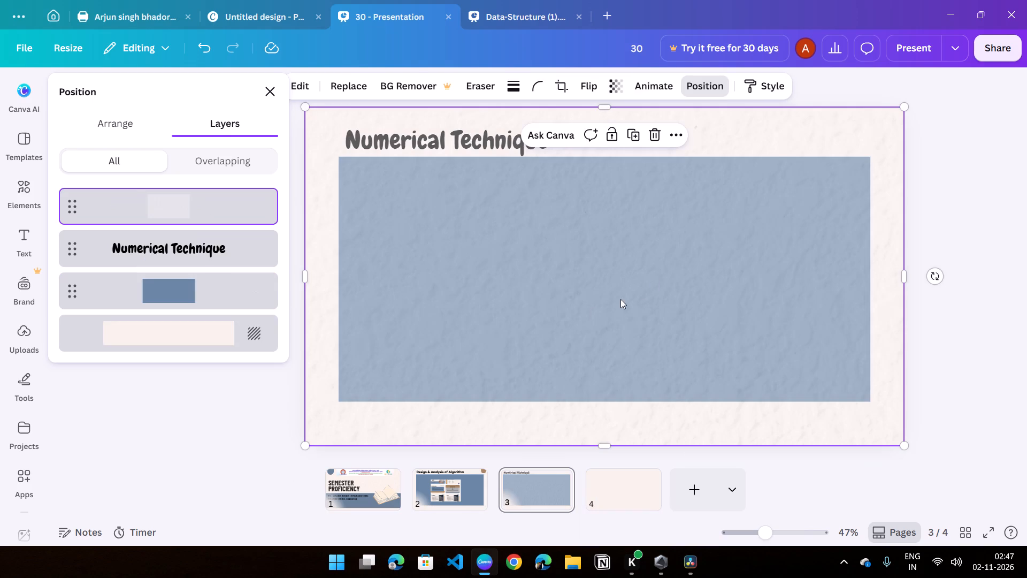
Reorder the pasted texture's layer on page 3 beneath the blue panel and deselect it.
drag(247, 229, 224, 321)
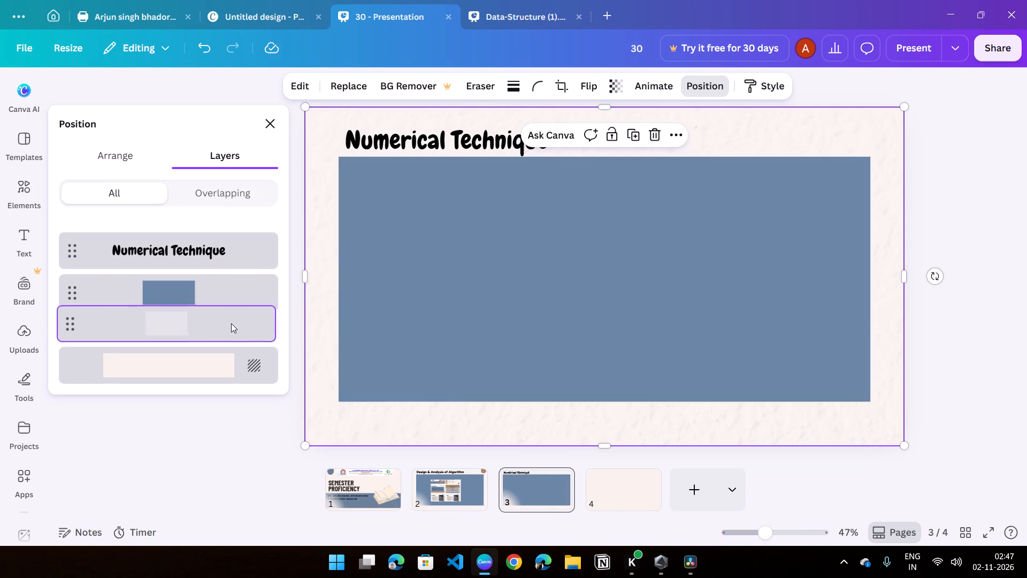
click(992, 171)
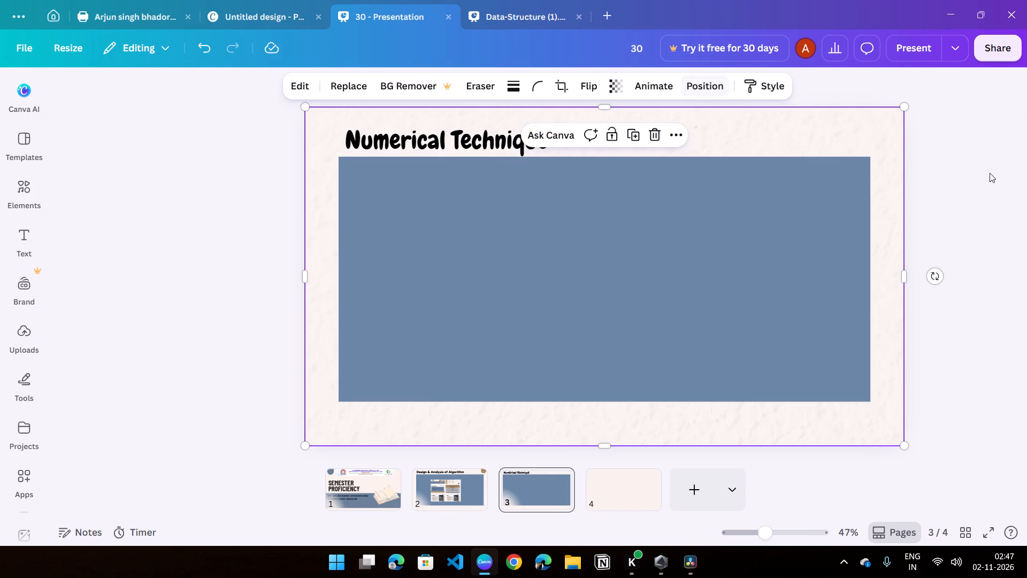
click(1026, 231)
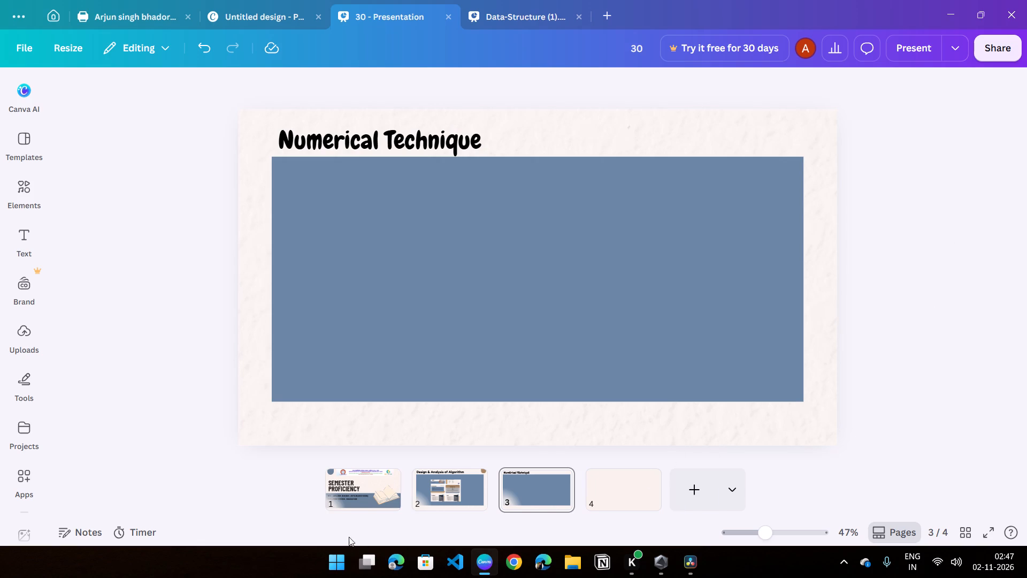
Move the reference design image from page 2 onto the Semester Proficiency cover page.
click(367, 483)
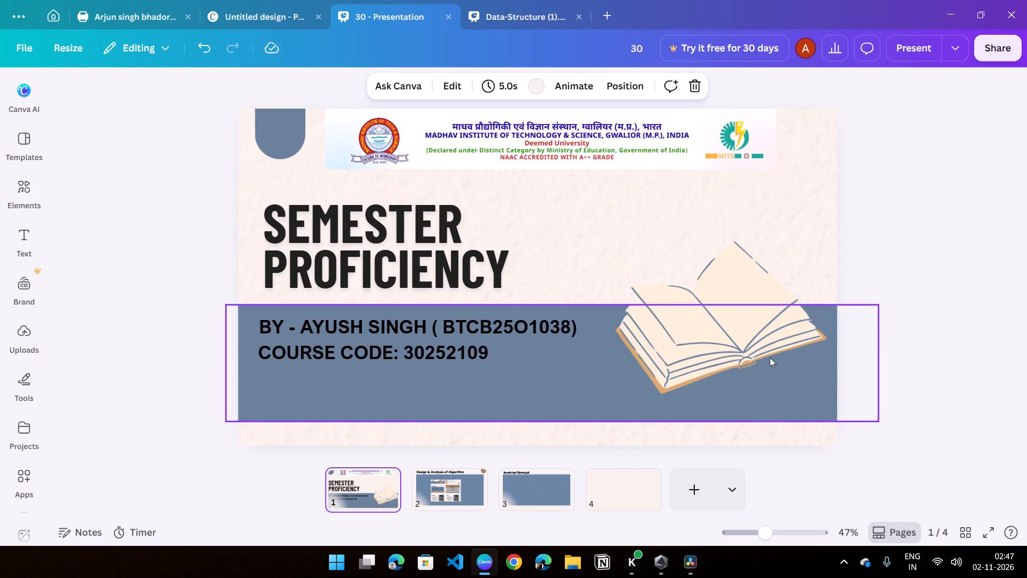
click(731, 353)
click(940, 297)
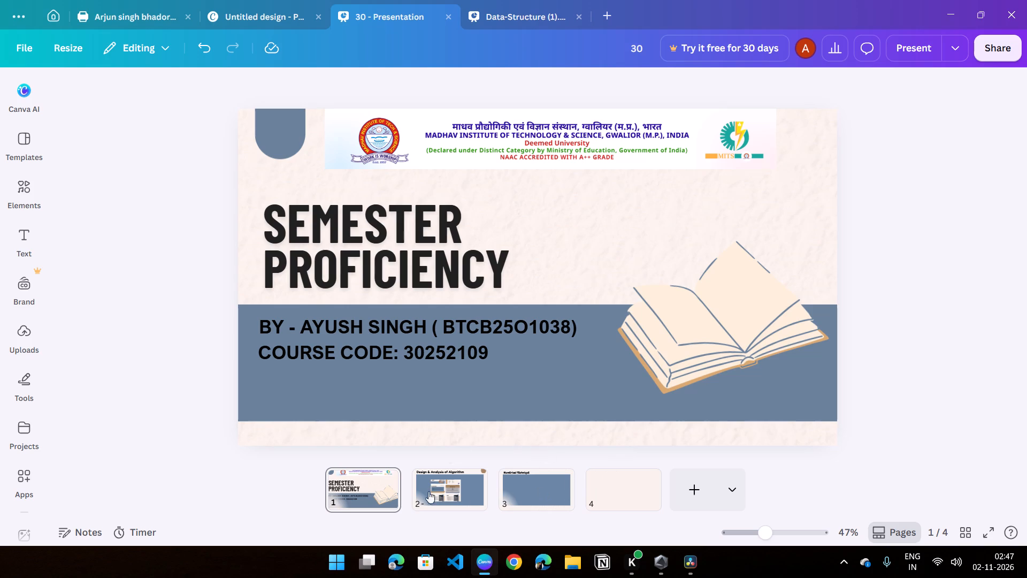
click(442, 488)
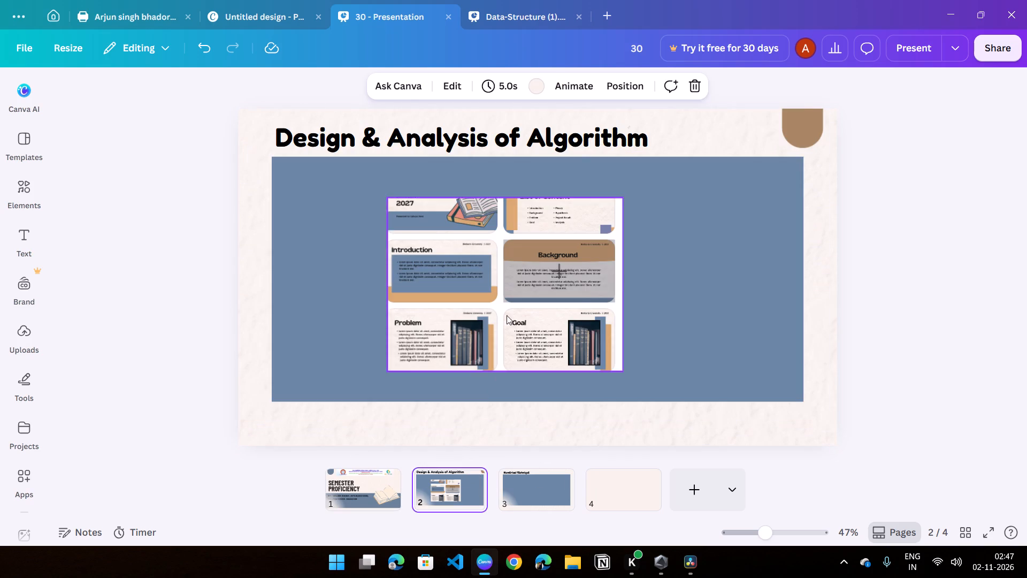
drag(507, 315, 371, 482)
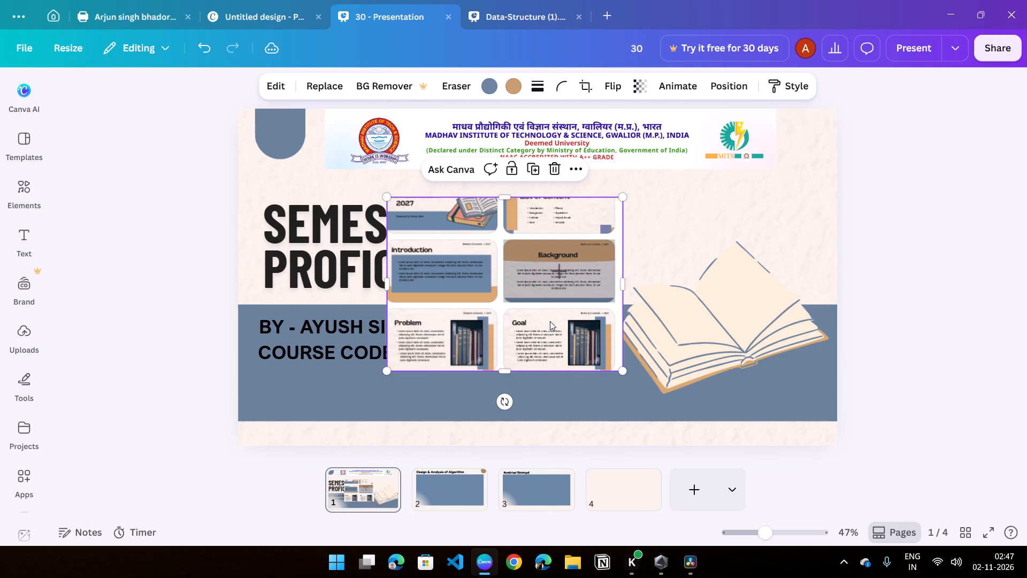
click(541, 337)
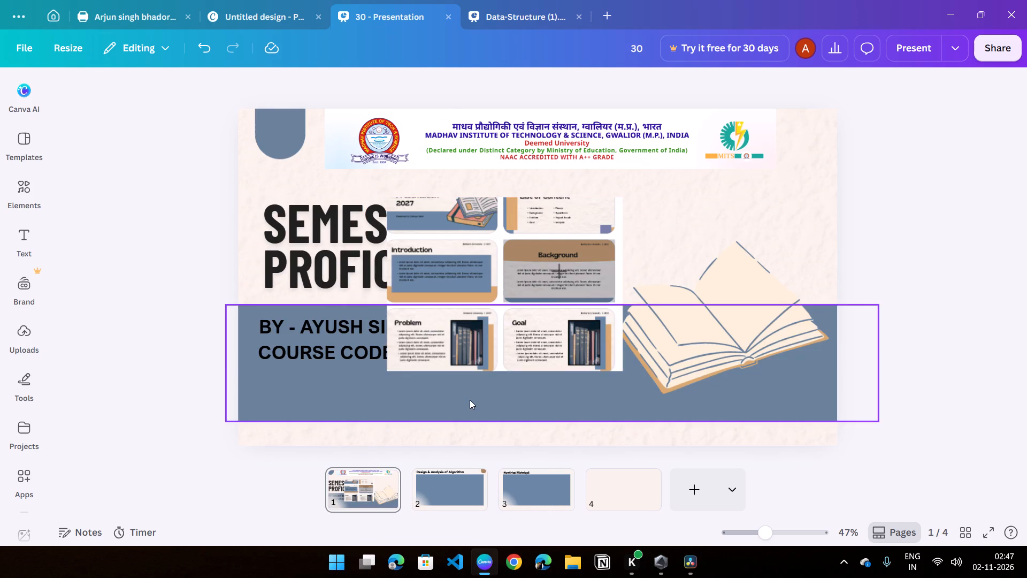
Recolour the cover's wide blue band with the blue sampled from the Introduction panel in the reference image.
click(470, 400)
click(465, 87)
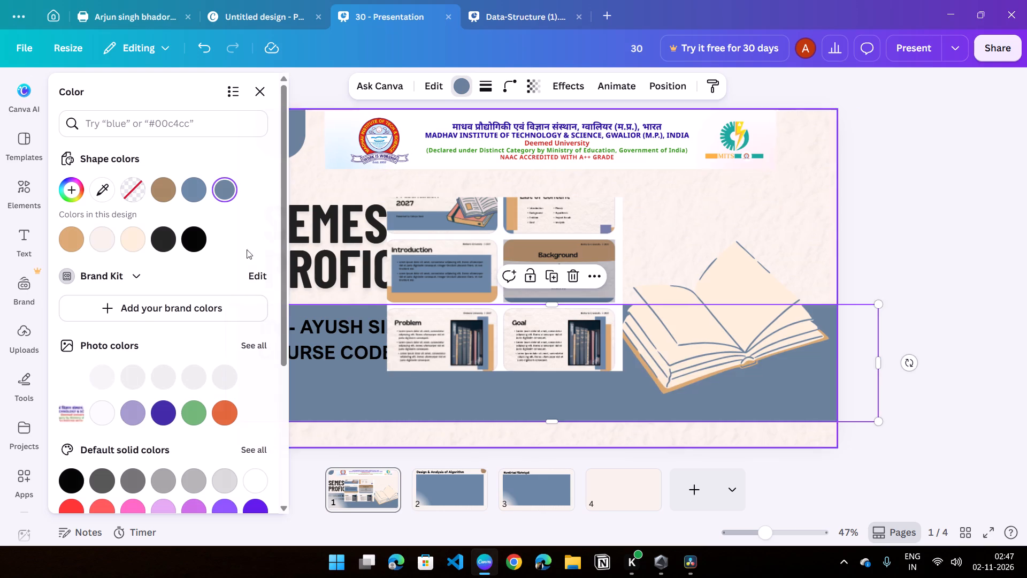
click(189, 193)
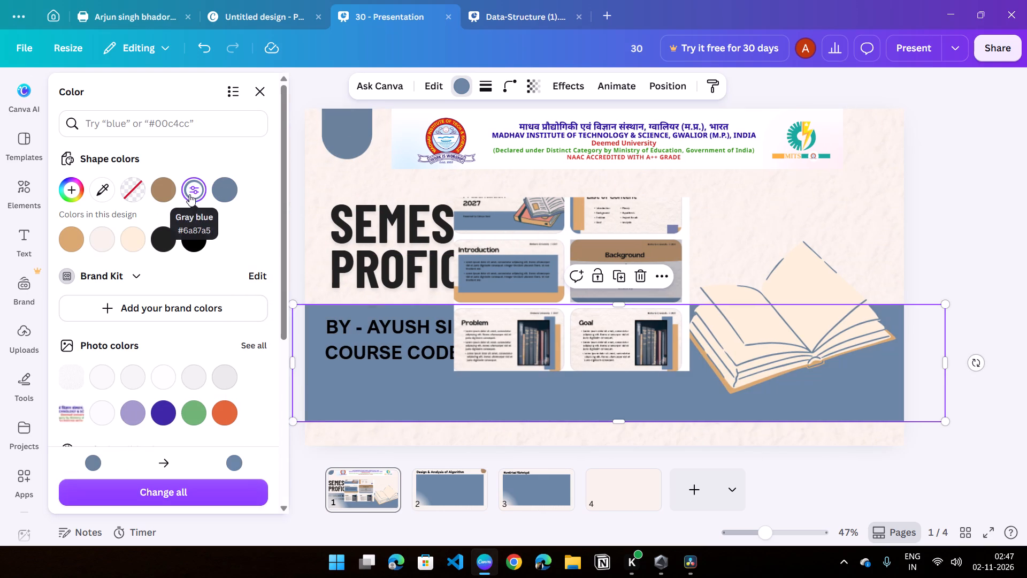
click(104, 194)
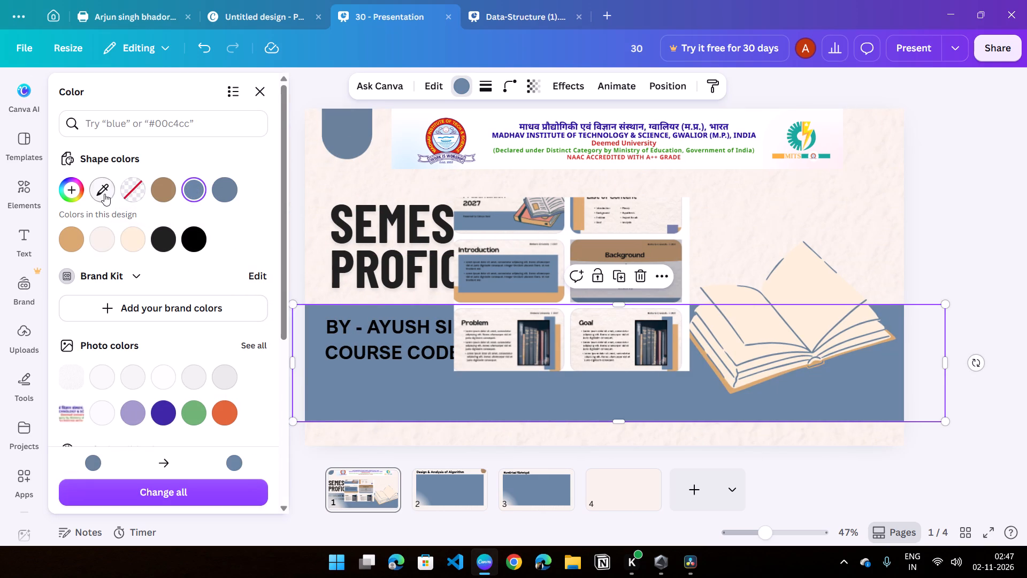
click(511, 270)
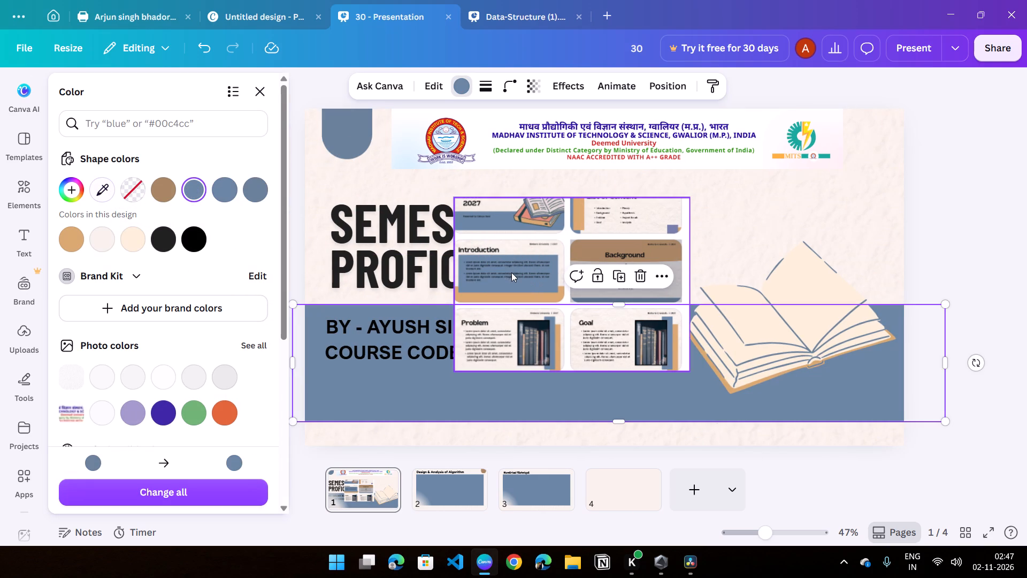
click(994, 233)
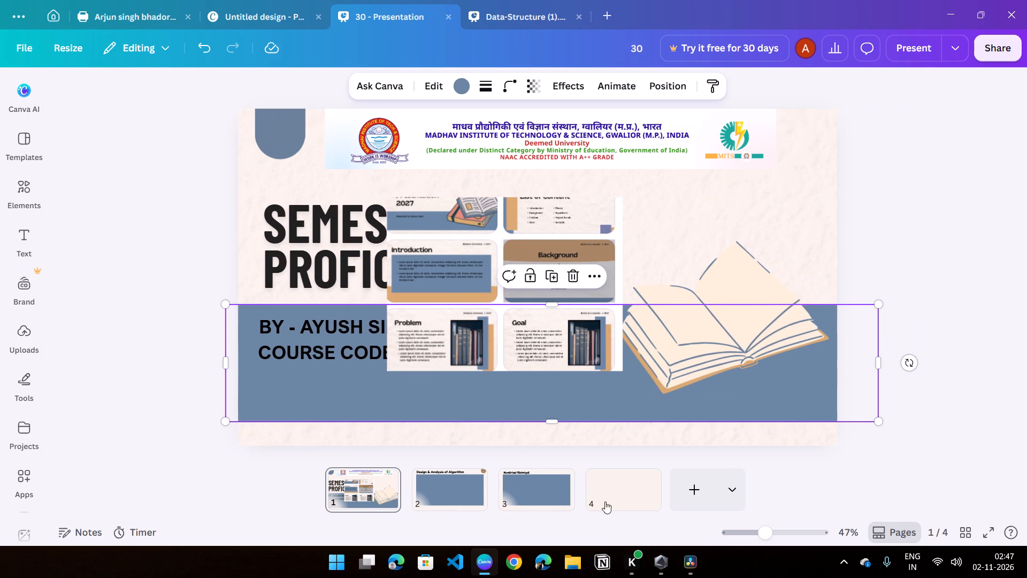
Recolour the rounded tab shape at the cover's top edge with the gray blue used in the design.
click(440, 492)
click(508, 488)
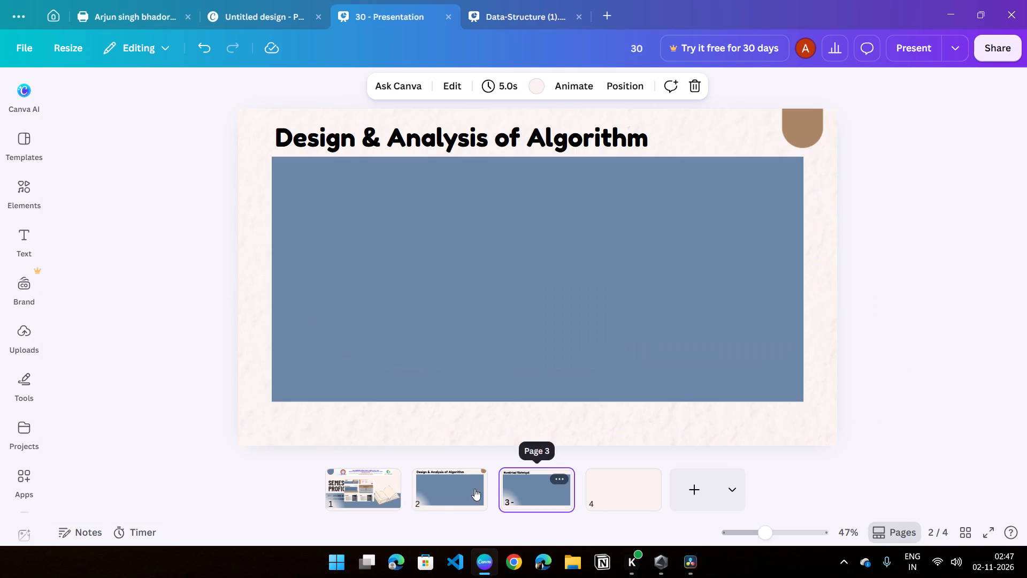
click(367, 493)
click(909, 249)
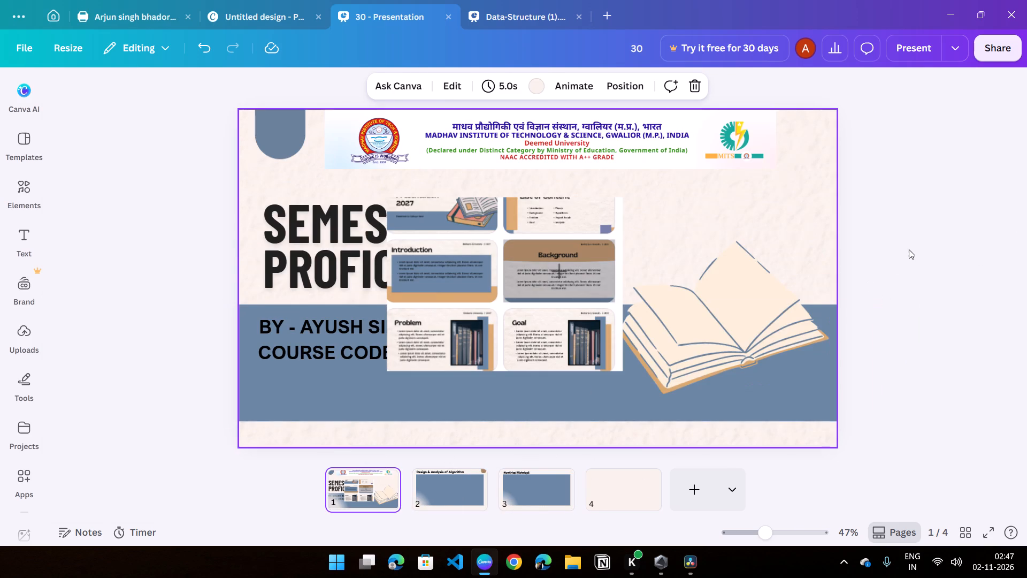
click(289, 150)
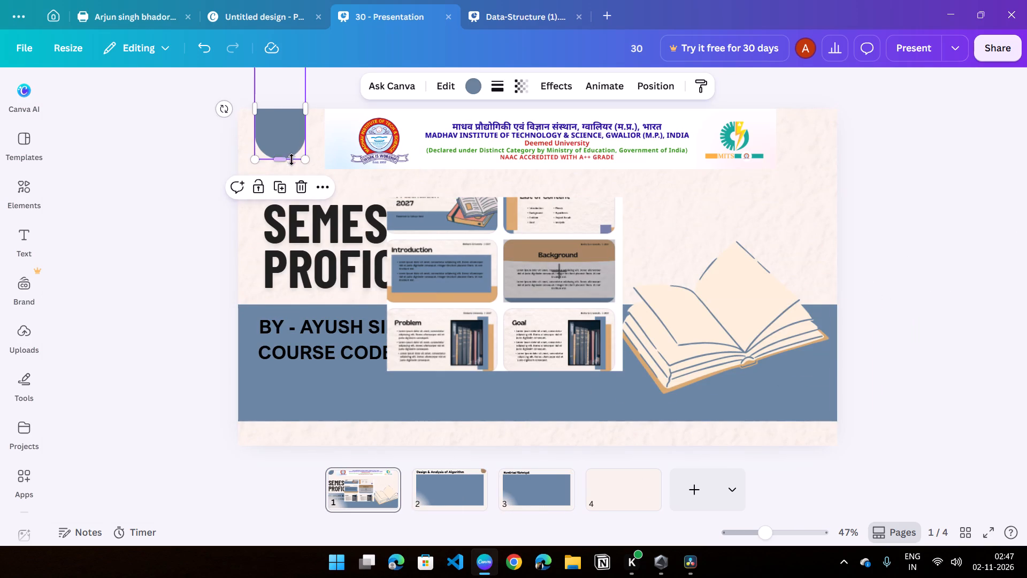
click(479, 81)
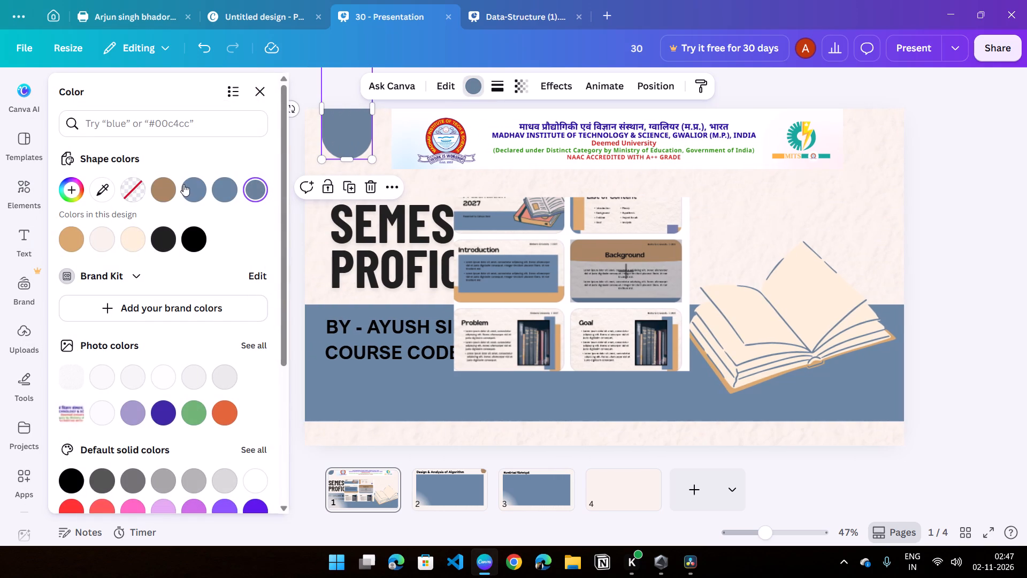
click(183, 185)
click(961, 182)
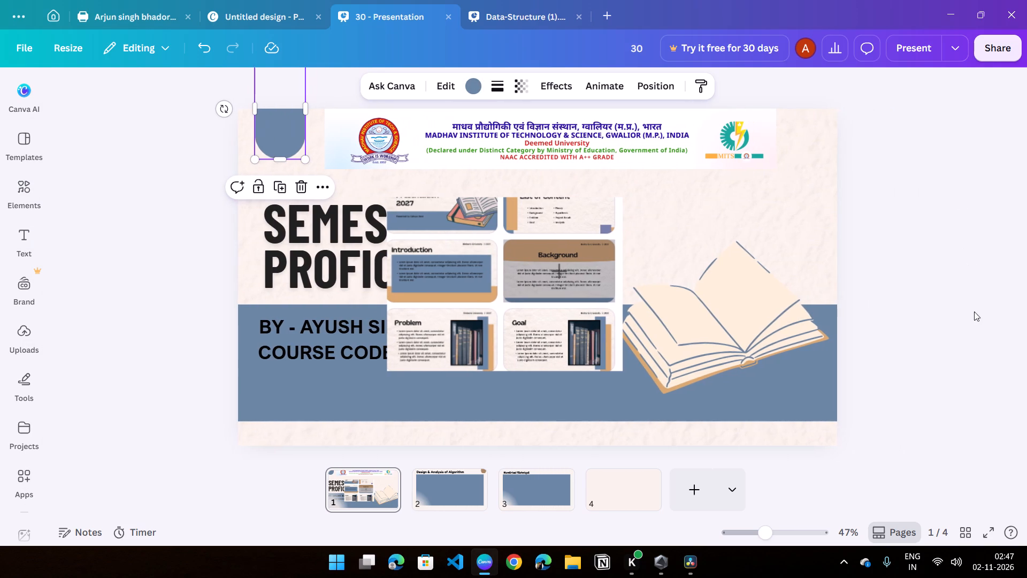
Move the reference design image from the cover onto the blank page 4.
drag(497, 256, 500, 332)
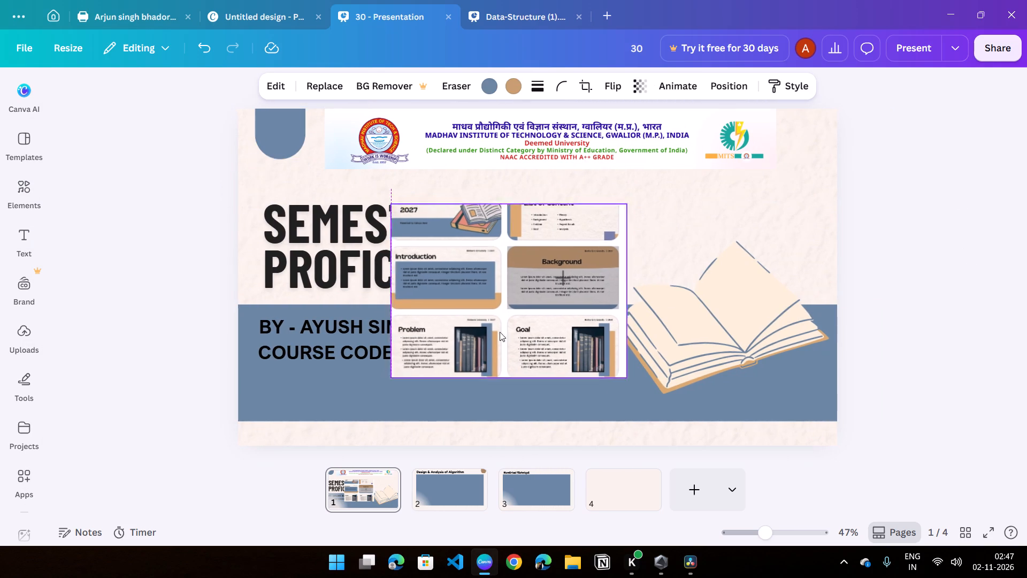
drag(500, 332, 627, 475)
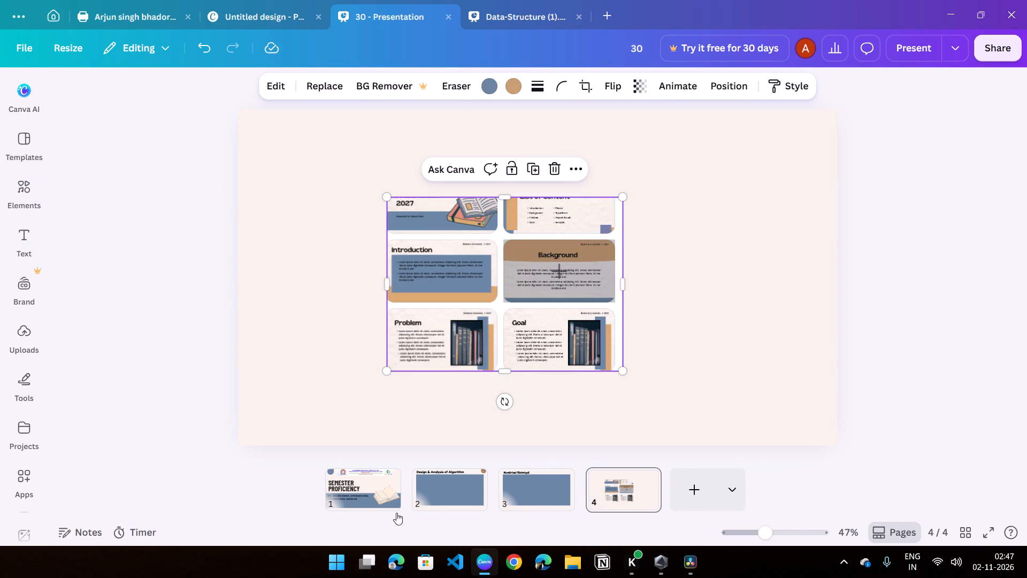
Reduce the font size of the SEMESTER title line on the cover to 120.
click(364, 503)
click(990, 294)
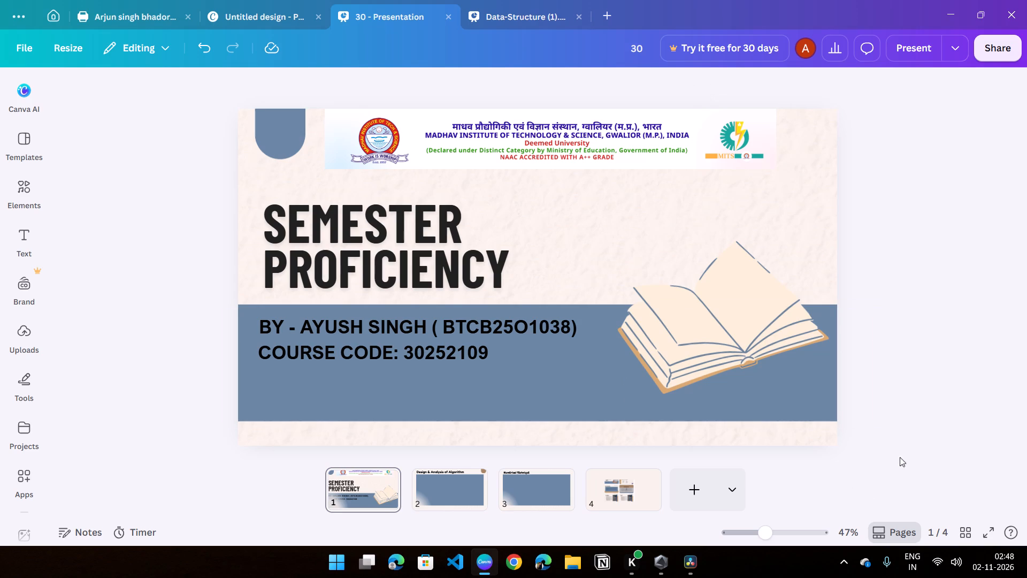
click(408, 217)
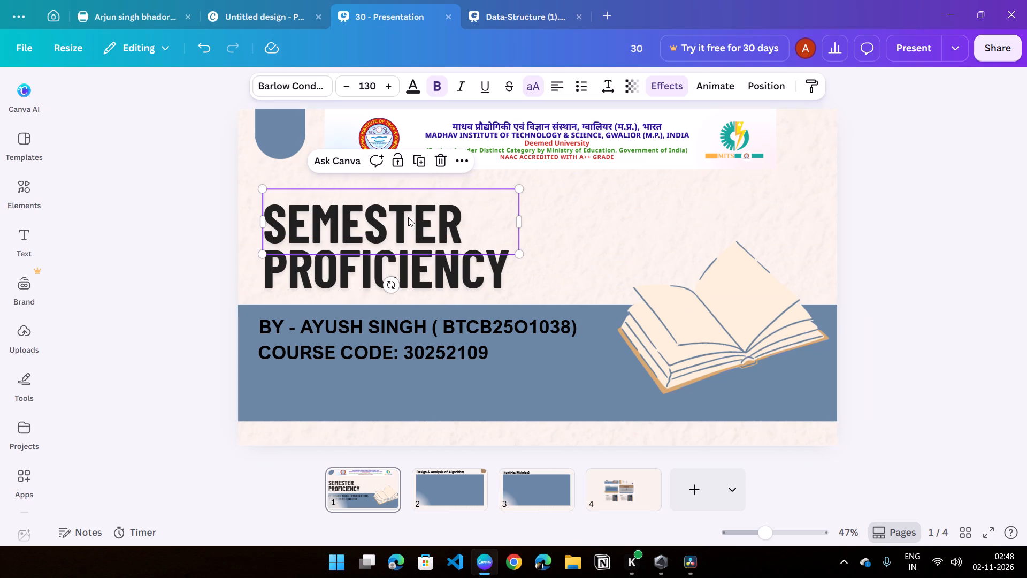
triple_click(352, 87)
triple_click(352, 87)
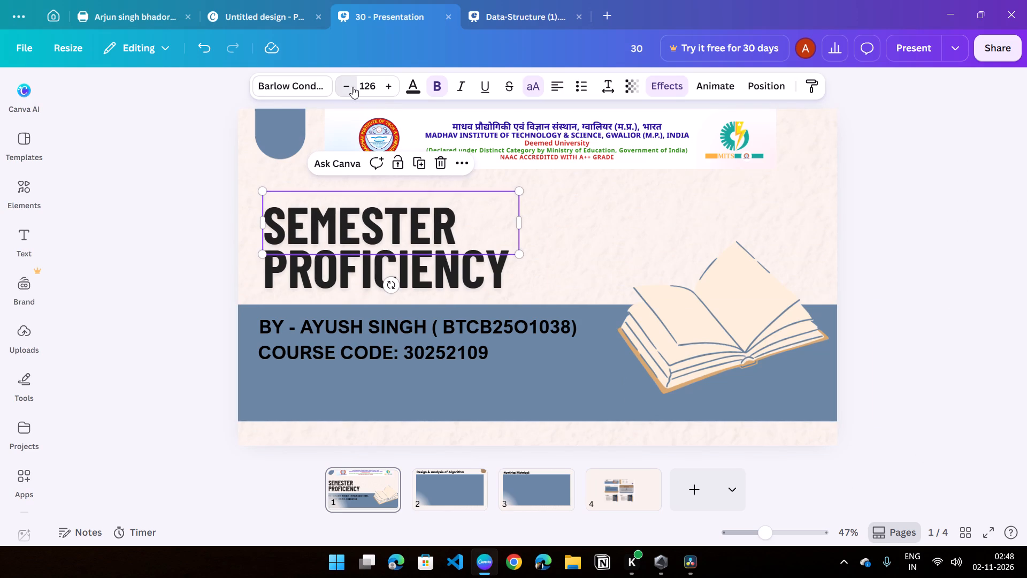
triple_click(352, 87)
click(352, 87)
Reduce the font size of the PROFICIENCY title line on the cover to 115.
click(395, 268)
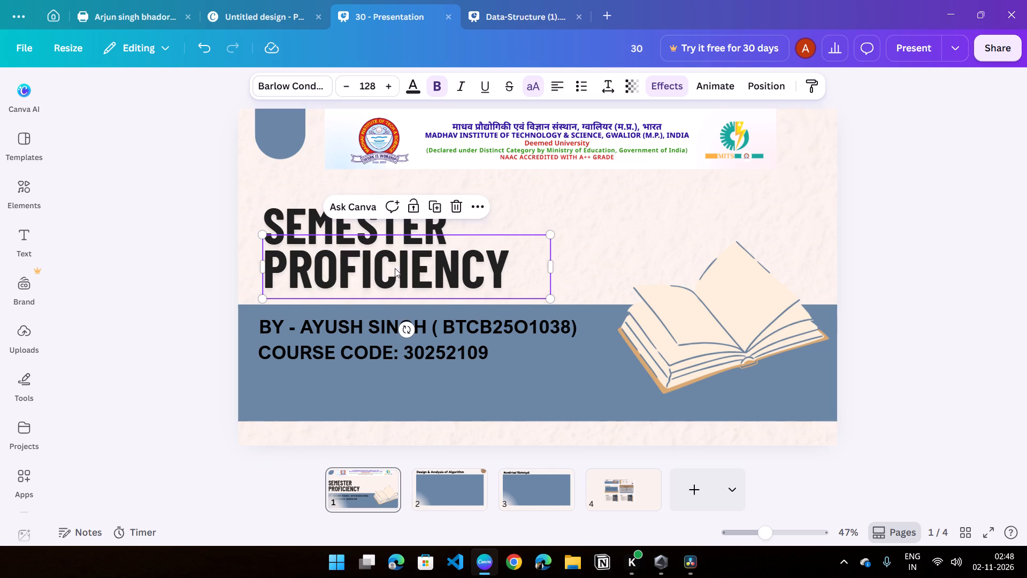
click(356, 90)
triple_click(355, 90)
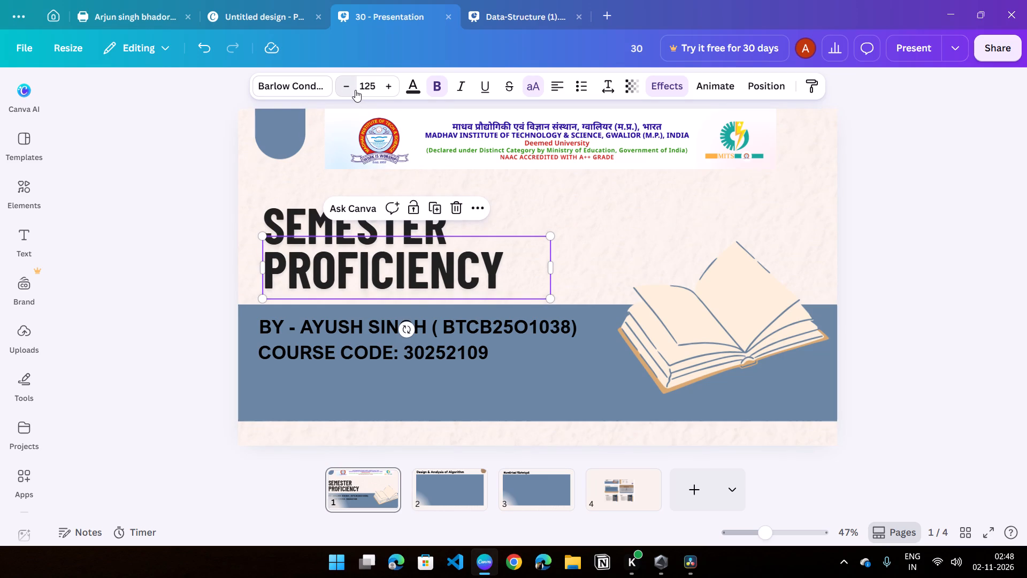
double_click(355, 90)
double_click(355, 90)
click(355, 90)
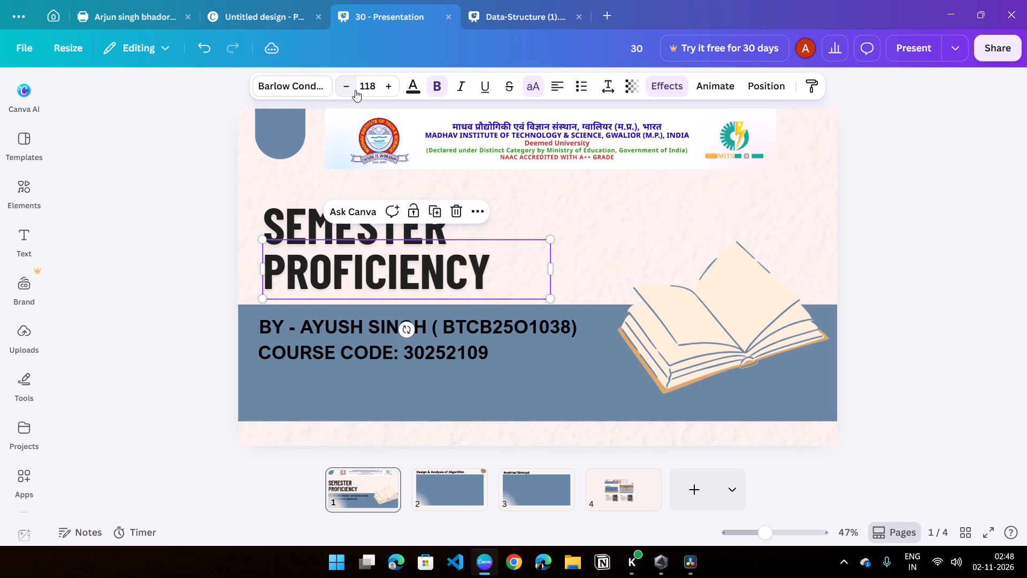
click(355, 90)
double_click(355, 90)
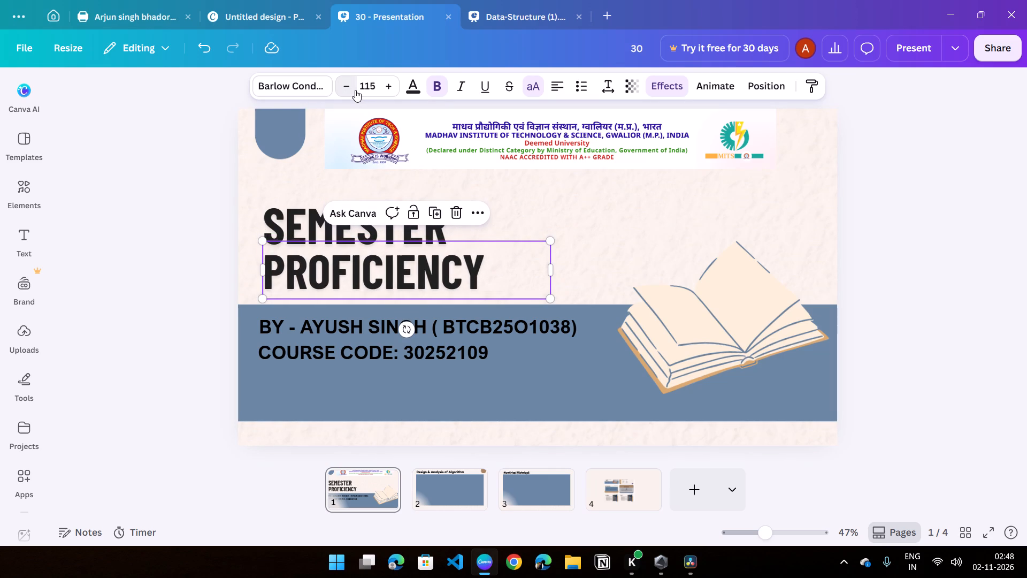
Nudge the PROFICIENCY line slightly left and up so it lines up with the SEMESTER line.
click(73, 245)
click(300, 285)
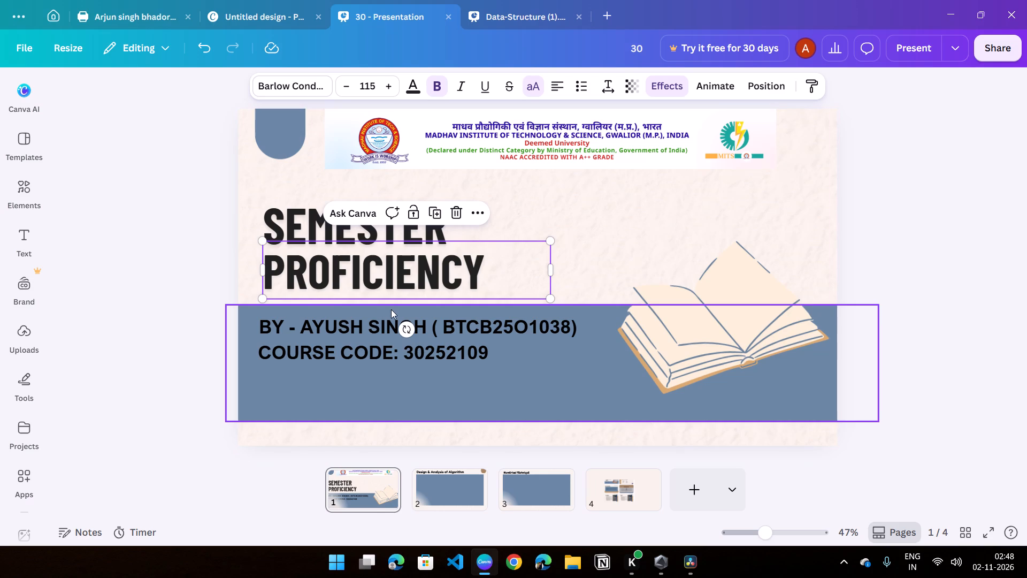
key(Up)
key(Up)
key(Up)
key(Left)
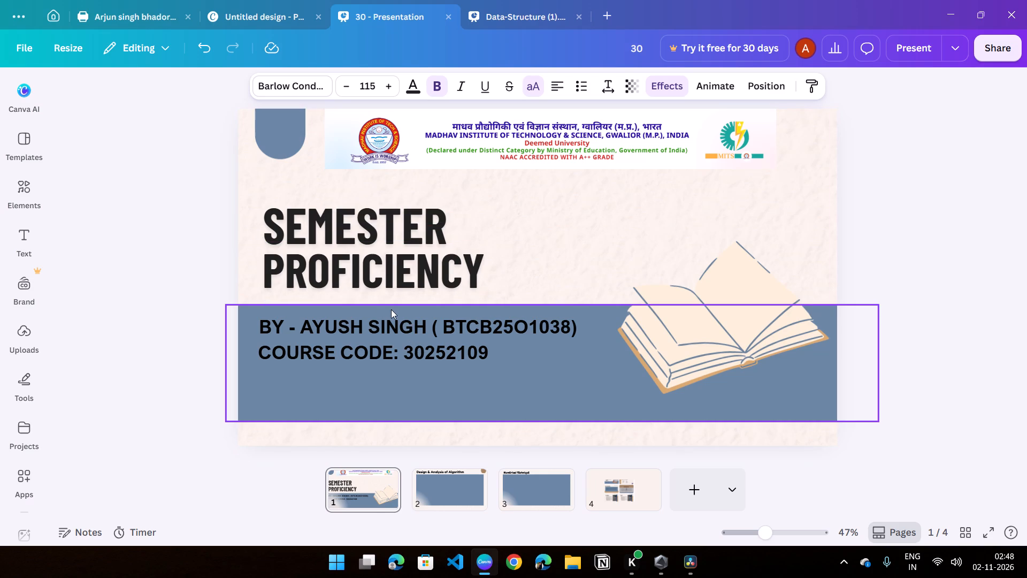
key(Left)
key(Down)
key(Down)
Nudge the SEMESTER line down to tighten the gap above PROFICIENCY, and deselect it.
click(396, 242)
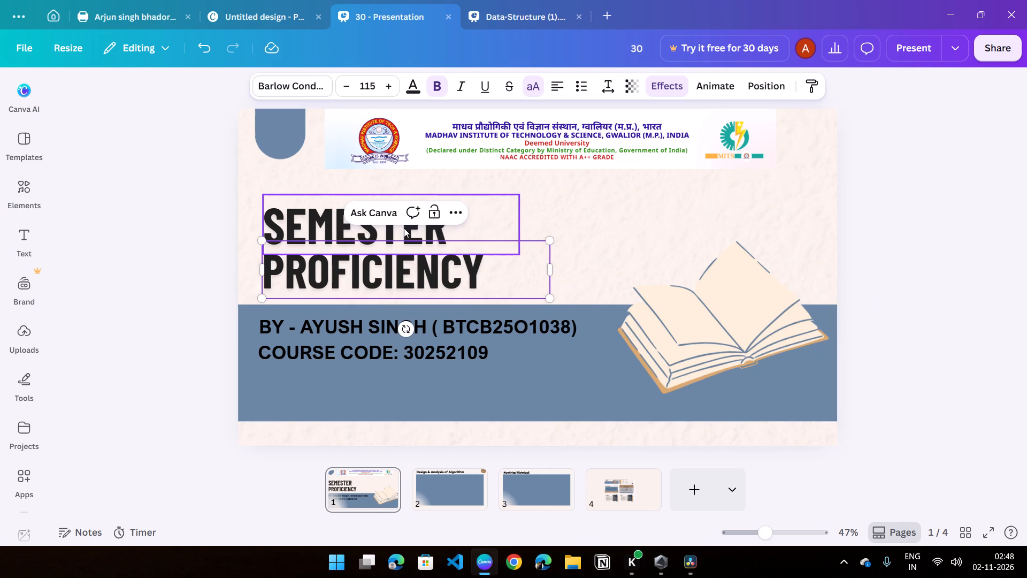
click(404, 228)
key(Down)
key(Down)
key(Down)
key(Down)
key(Down)
key(Down)
key(Down)
key(Down)
key(Down)
key(Down)
key(Down)
key(Down)
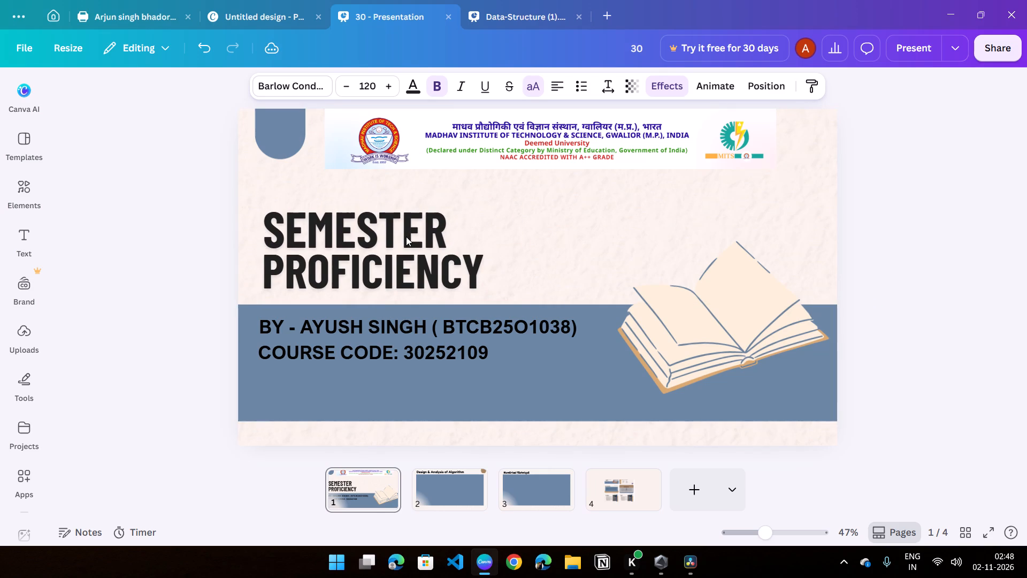
key(Down)
key(Down)
click(528, 208)
click(910, 228)
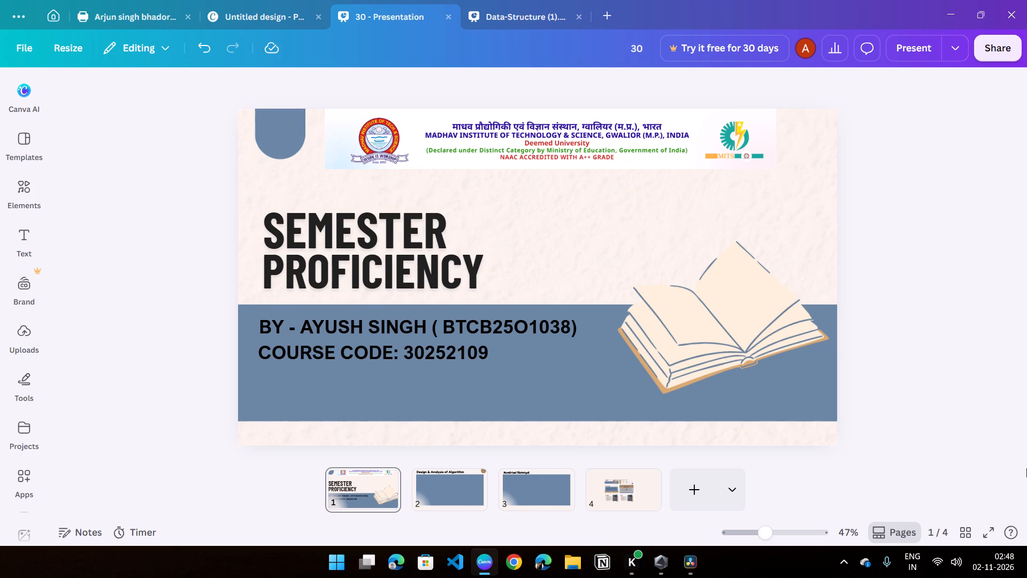
Extend the top edge of the reference image's crop on page 4 to uncover its whole first row of slides.
click(647, 508)
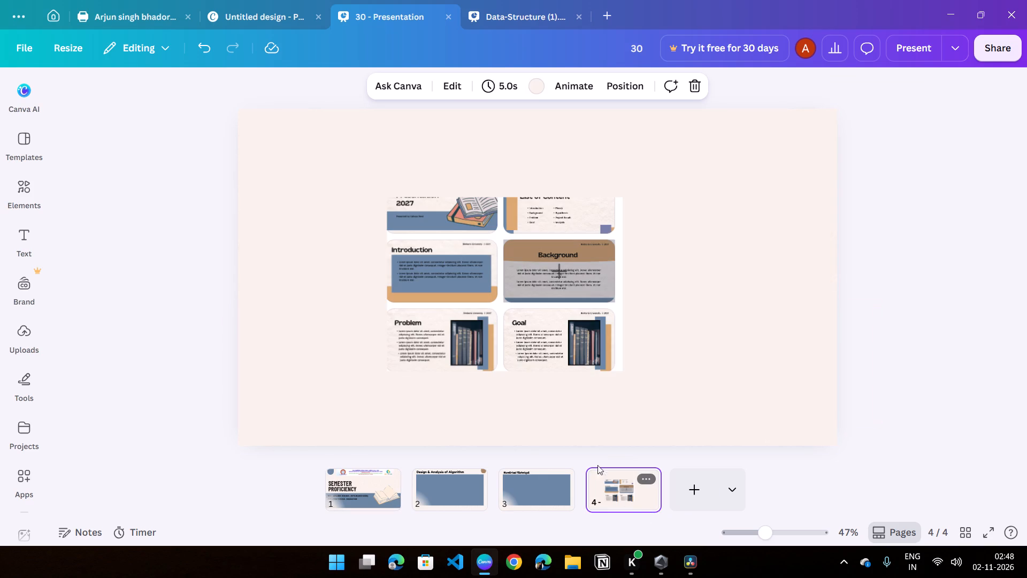
click(509, 199)
drag(504, 198, 507, 181)
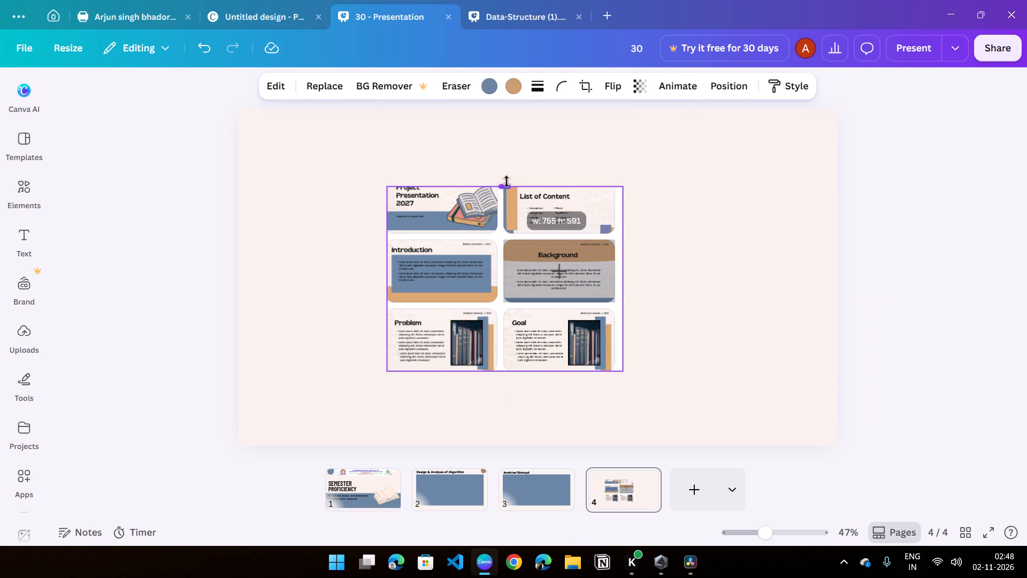
drag(507, 181, 511, 167)
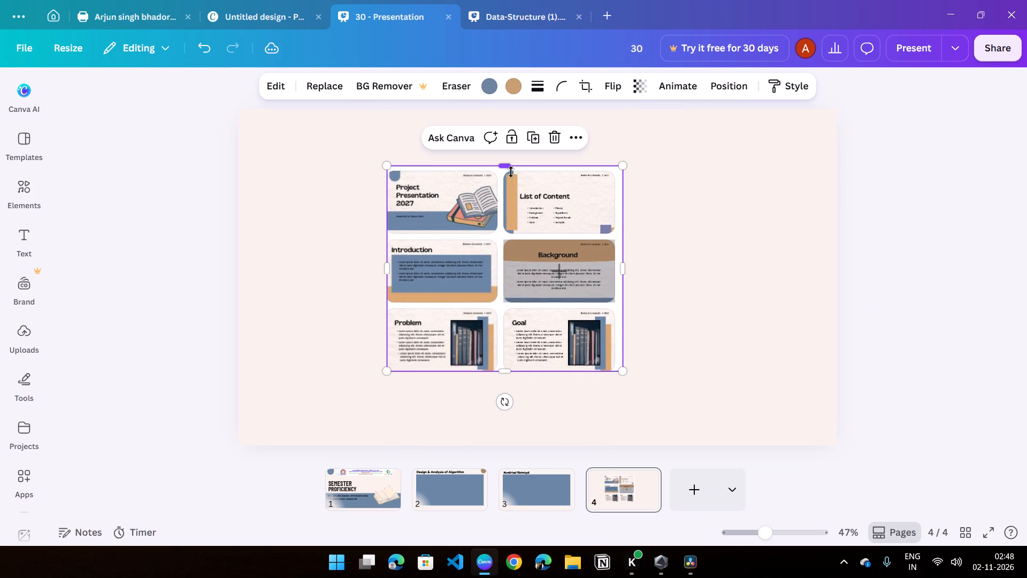
Compare the cover page's layout and colours with the reference design on page 4.
click(391, 486)
click(938, 287)
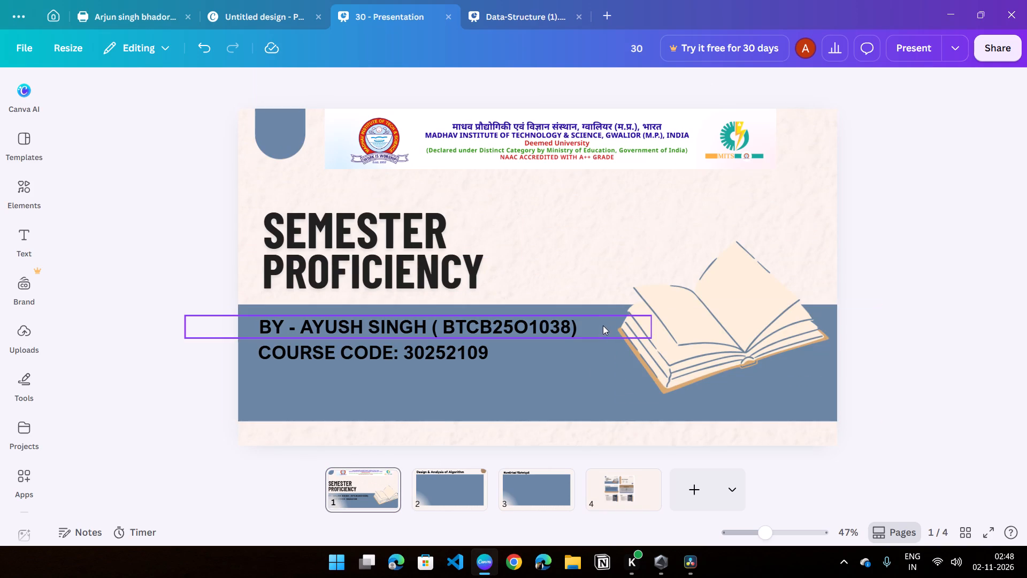
click(646, 490)
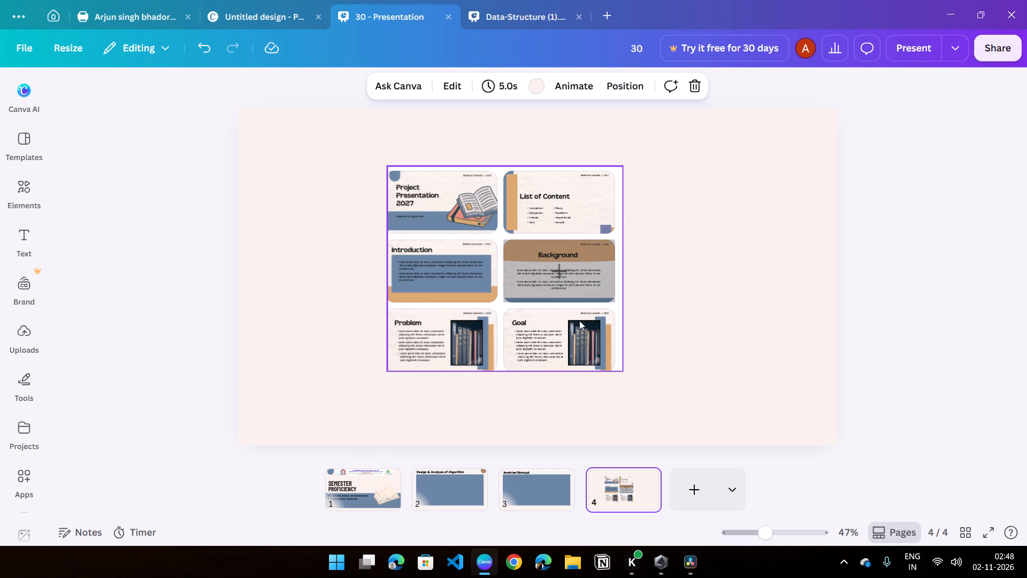
click(379, 488)
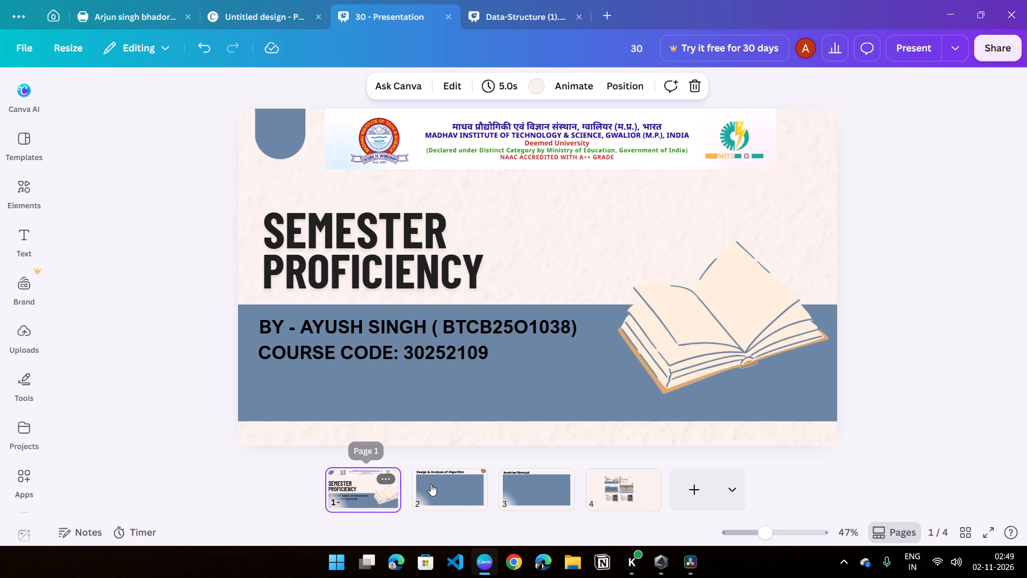
Add a square shape to the cover page and fill it with the design's slate blue.
click(22, 185)
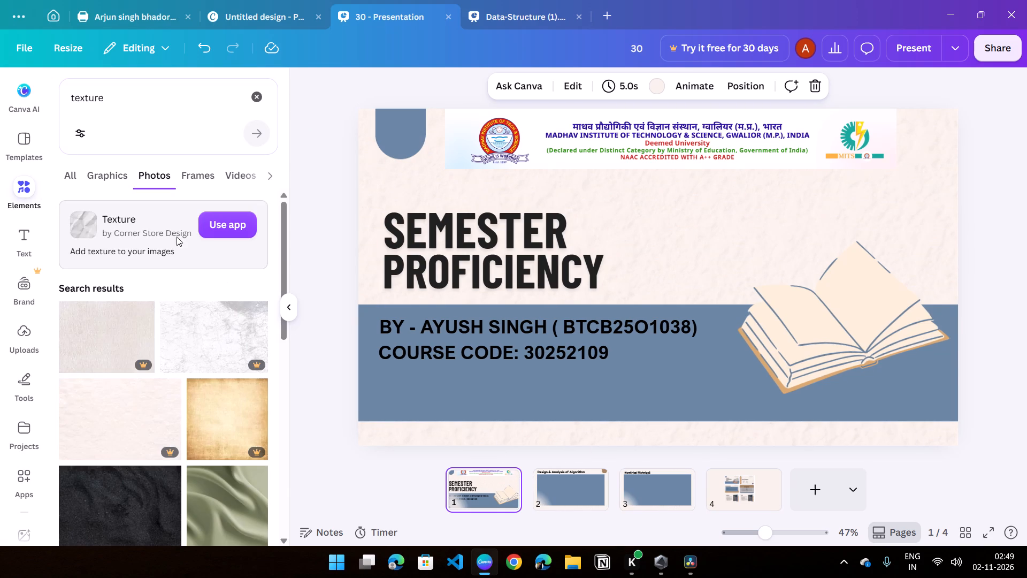
click(251, 101)
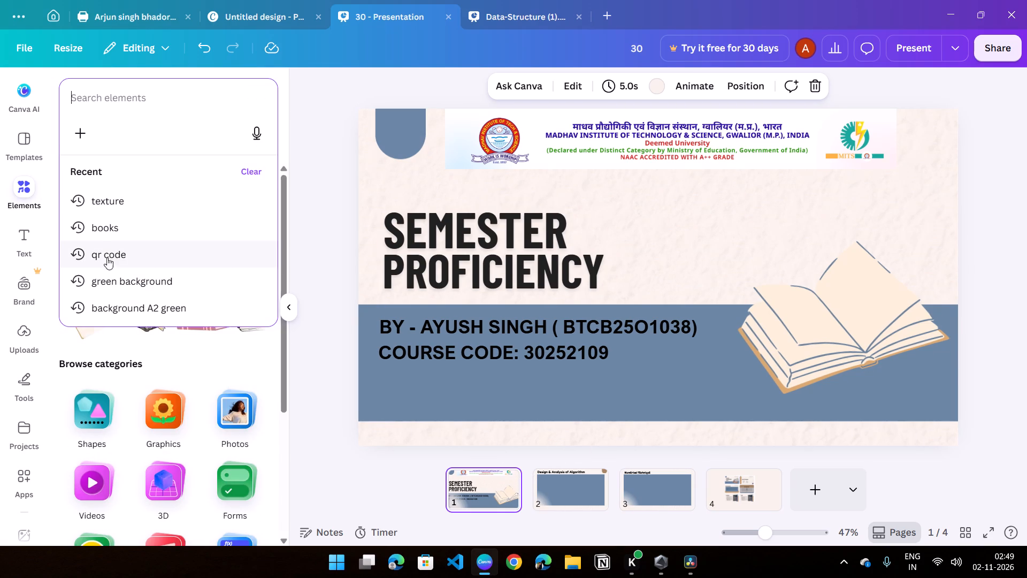
click(102, 406)
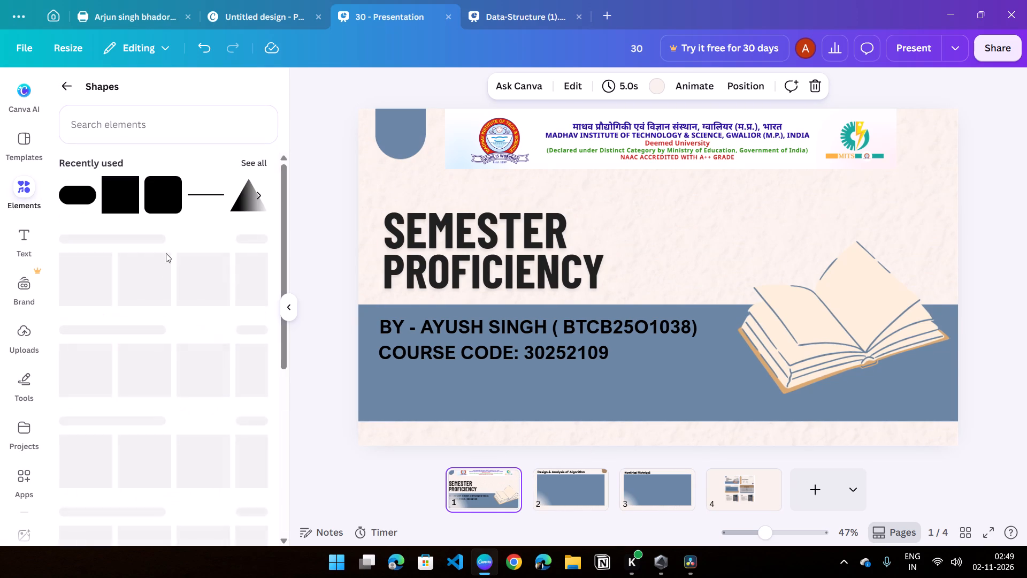
click(114, 190)
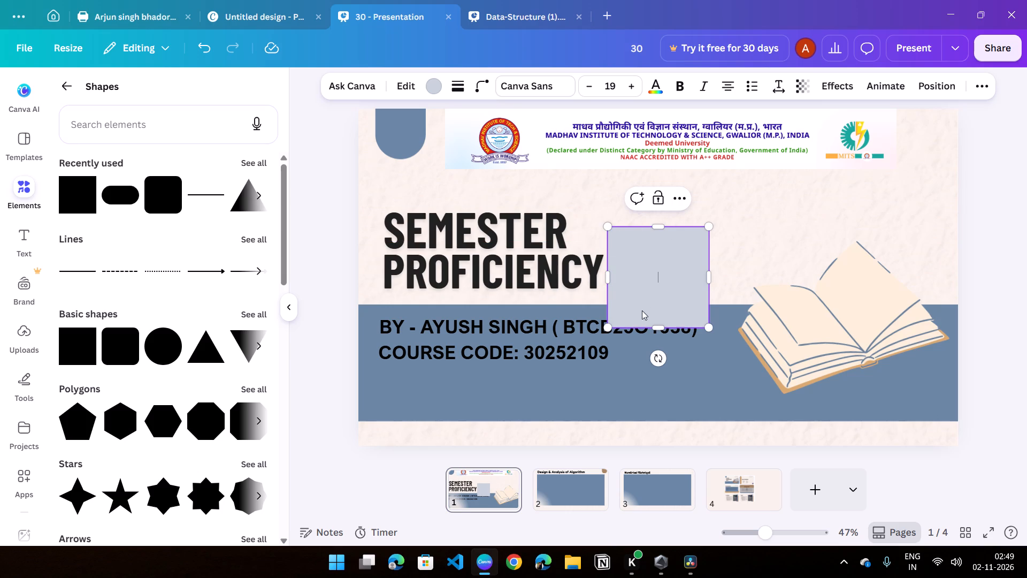
click(658, 81)
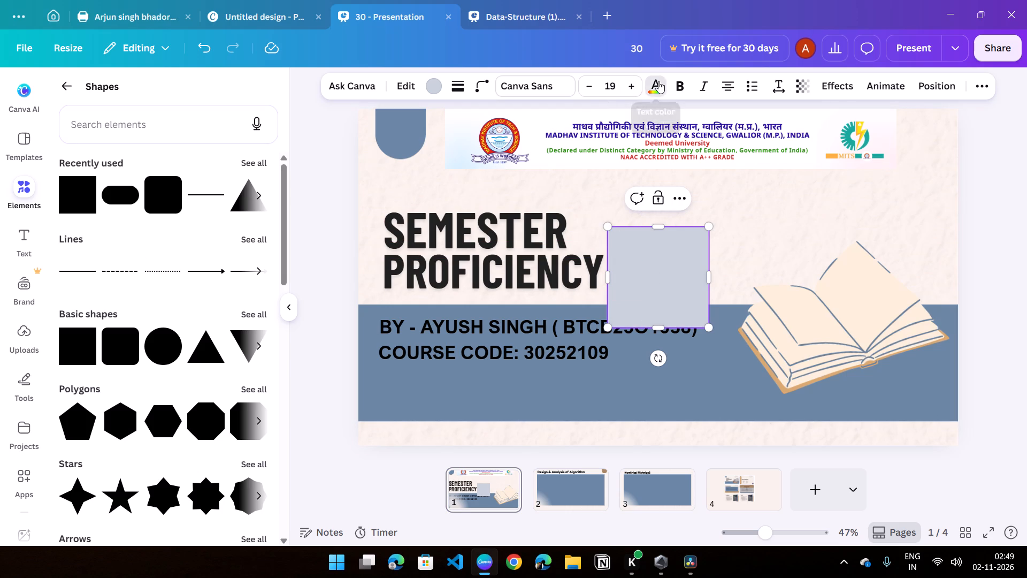
click(439, 93)
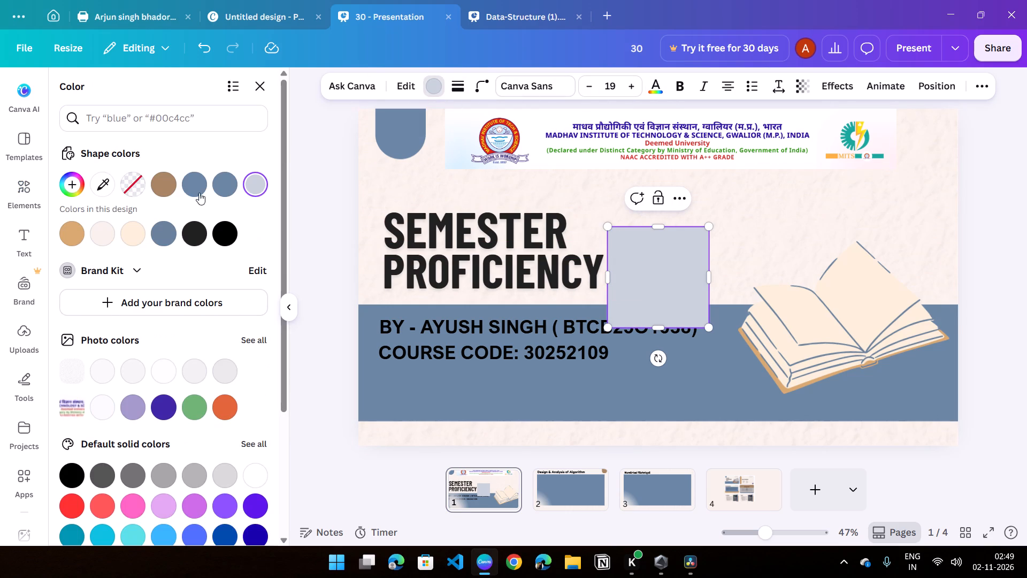
click(196, 188)
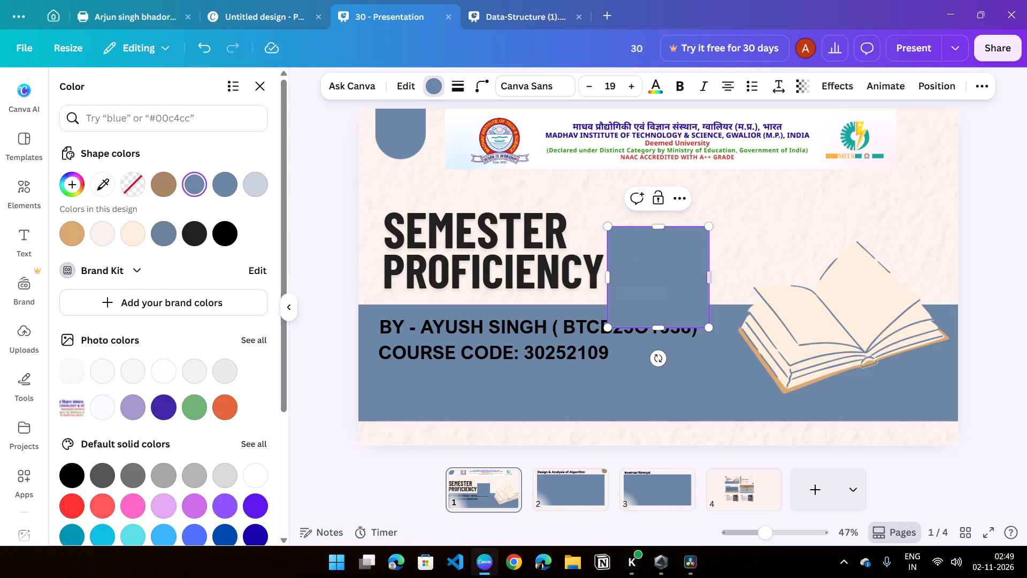
Narrow the blue square into an upright rectangle about 162 wide by 324 high.
drag(706, 275, 652, 282)
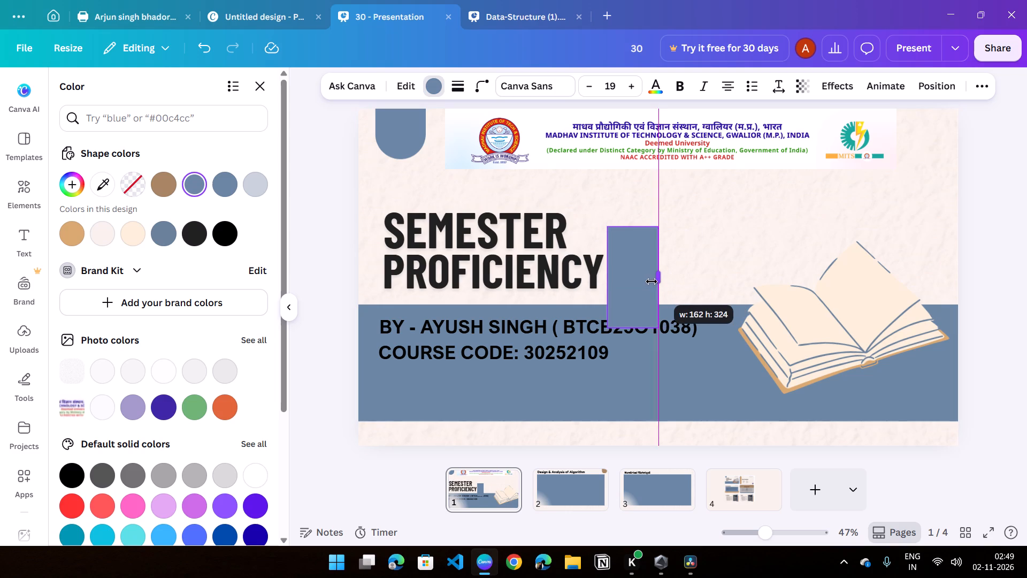
drag(652, 282, 653, 281)
click(977, 231)
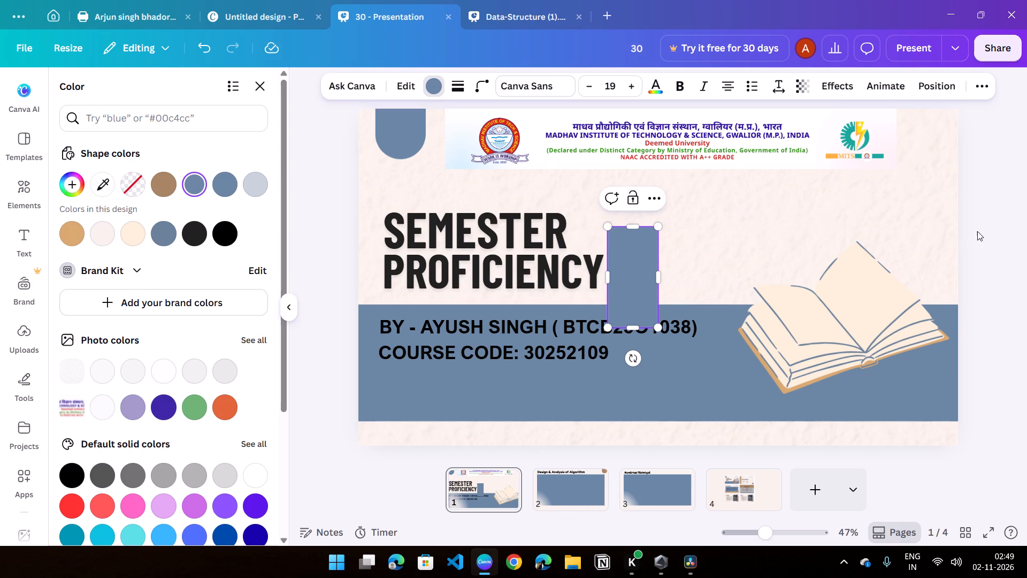
Shrink the blue rectangle and place it in the cover's top-right corner beside the banner, partly above the page edge.
drag(637, 270, 949, 97)
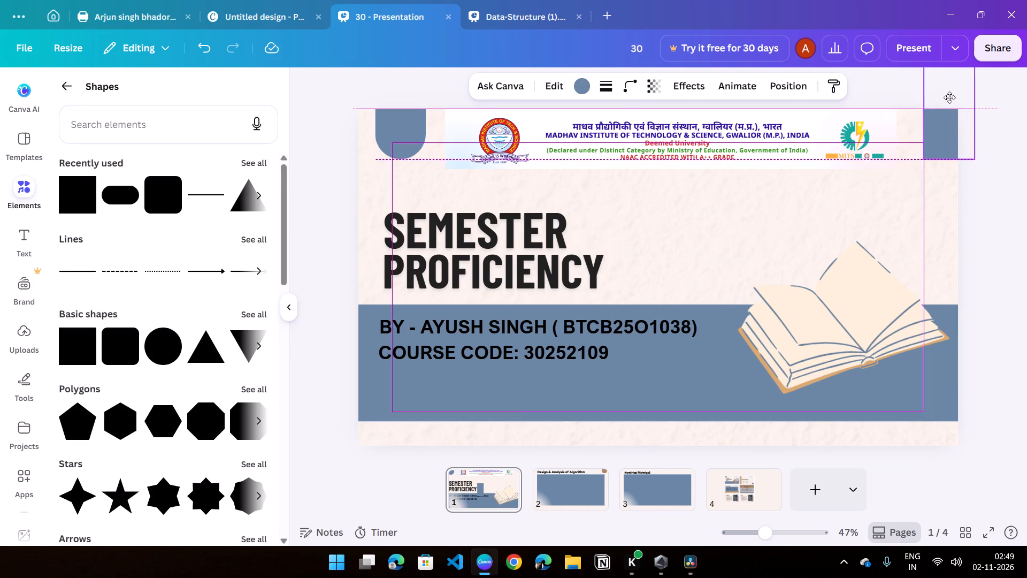
drag(949, 97, 931, 95)
drag(931, 101, 932, 143)
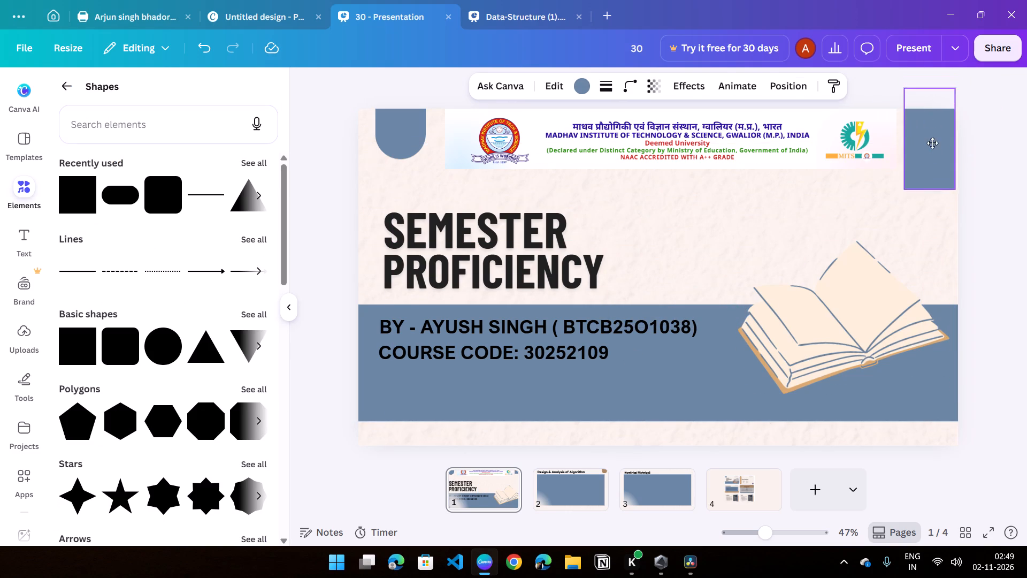
drag(932, 143, 932, 151)
drag(953, 102, 936, 125)
drag(917, 166, 923, 113)
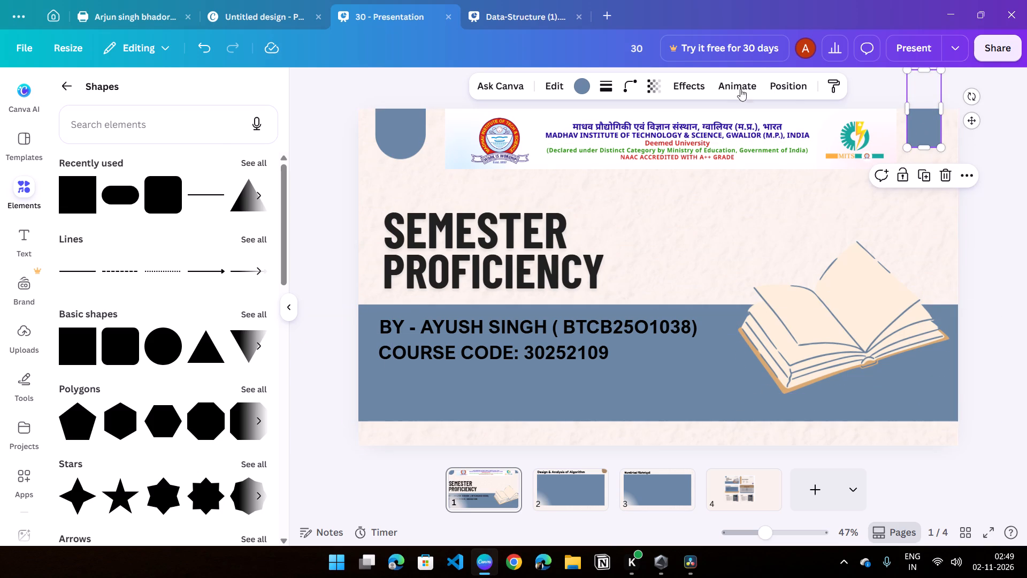
Duplicate the blue corner rectangle and fill the copy with the design's light orange-brown.
click(924, 170)
click(577, 90)
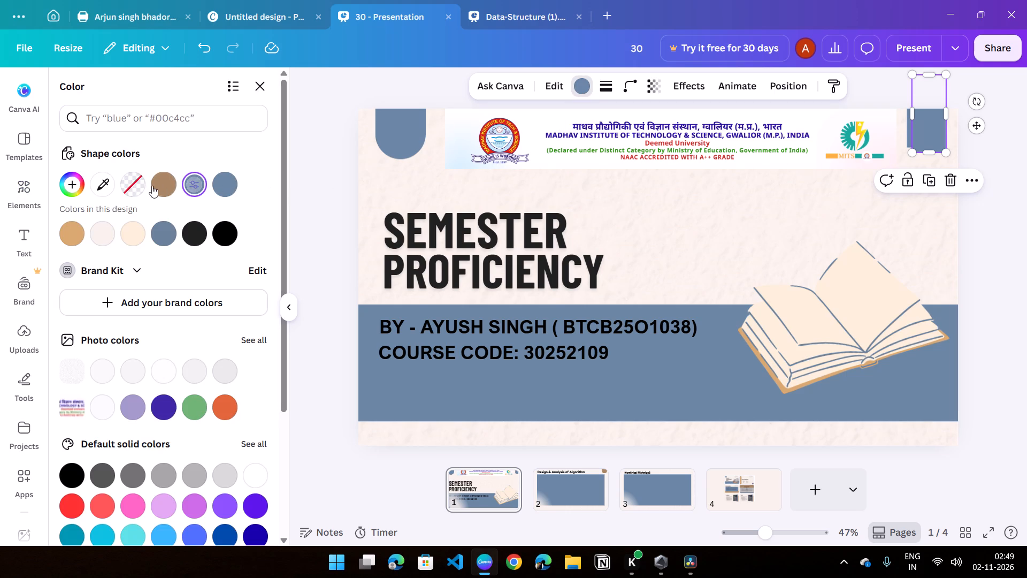
click(68, 228)
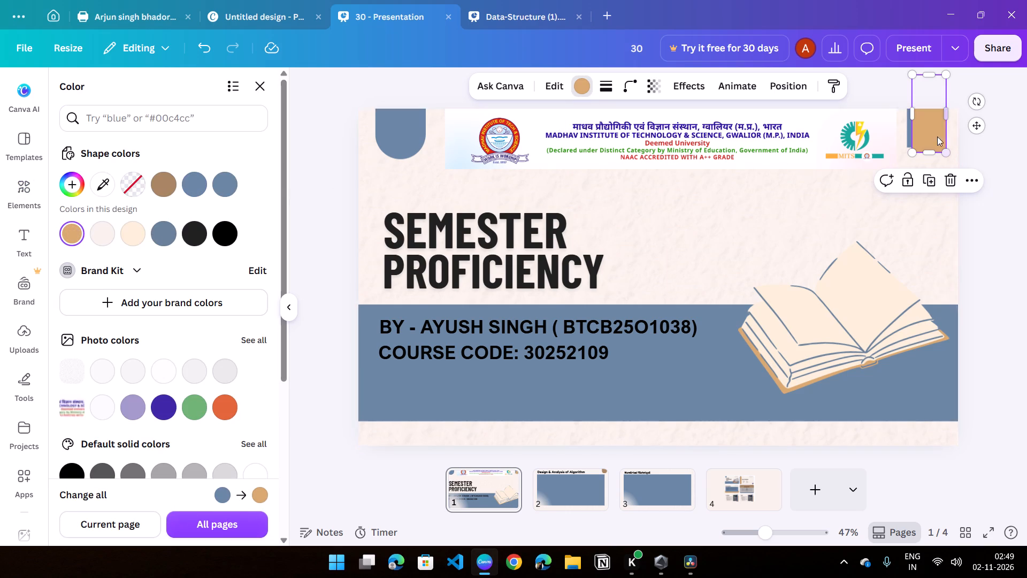
Send the orange-brown rectangle behind the blue one and offset it slightly right and up so its edge shows.
click(789, 81)
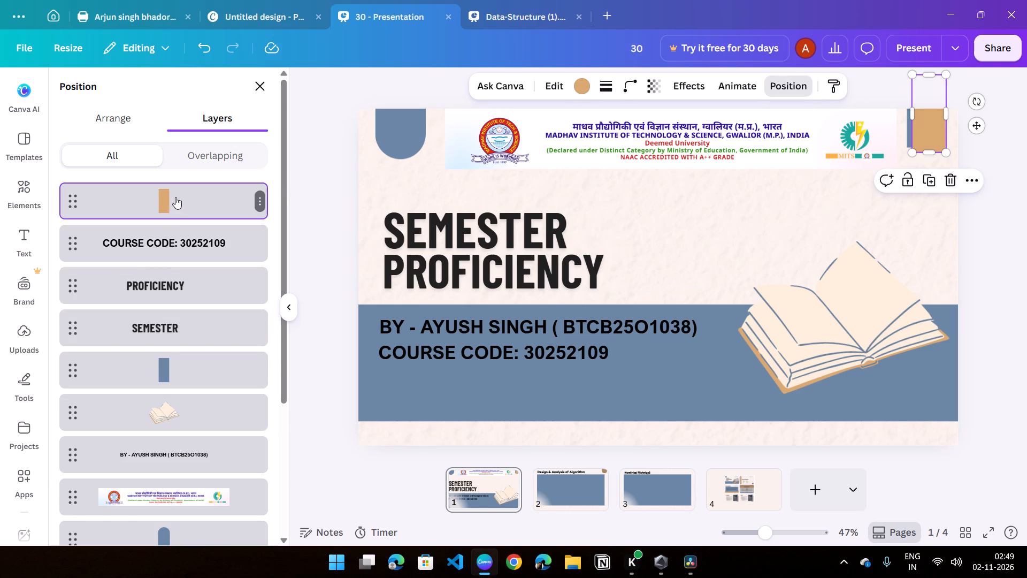
drag(175, 197, 163, 390)
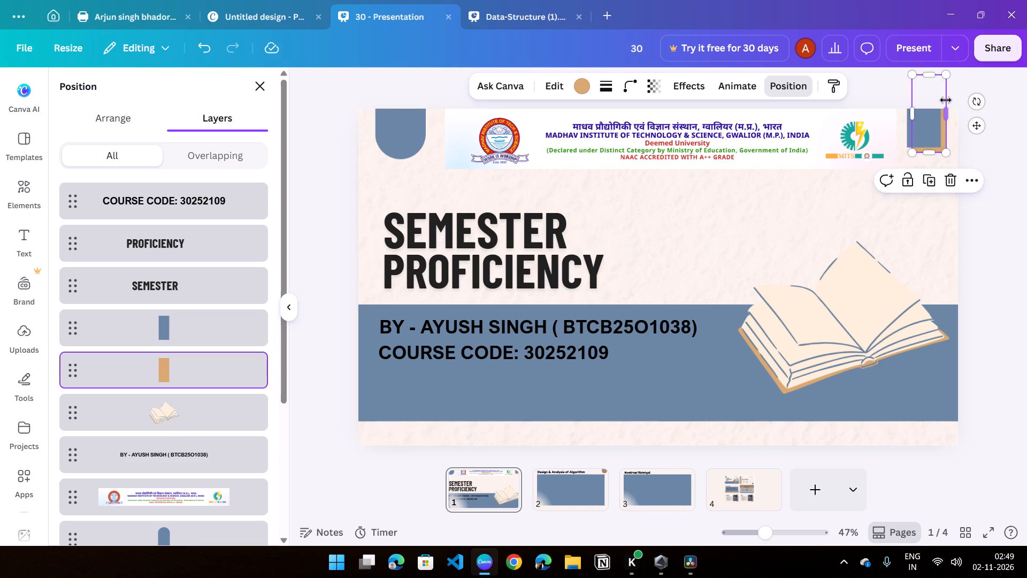
drag(938, 94, 939, 89)
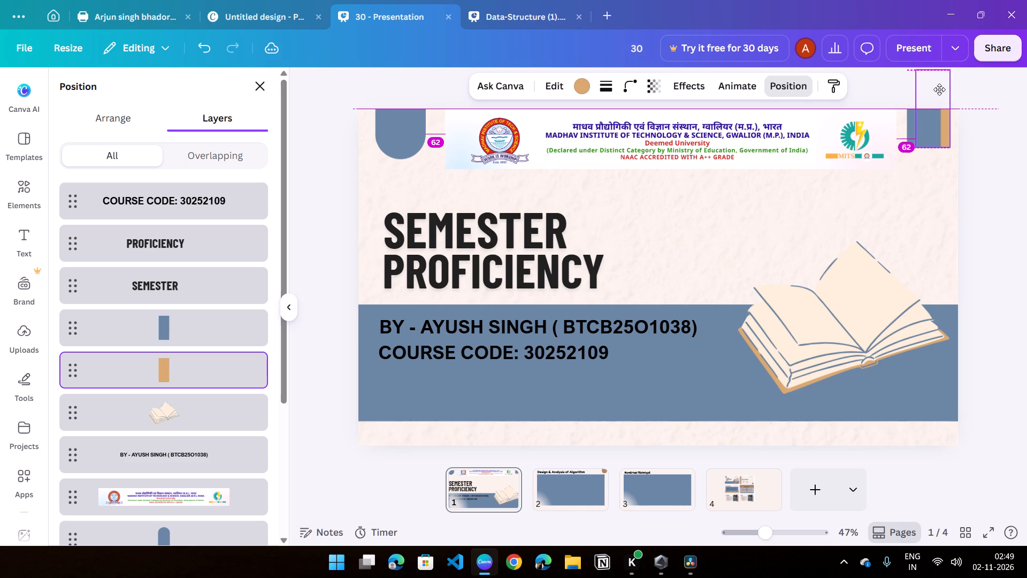
drag(939, 89, 939, 82)
click(992, 178)
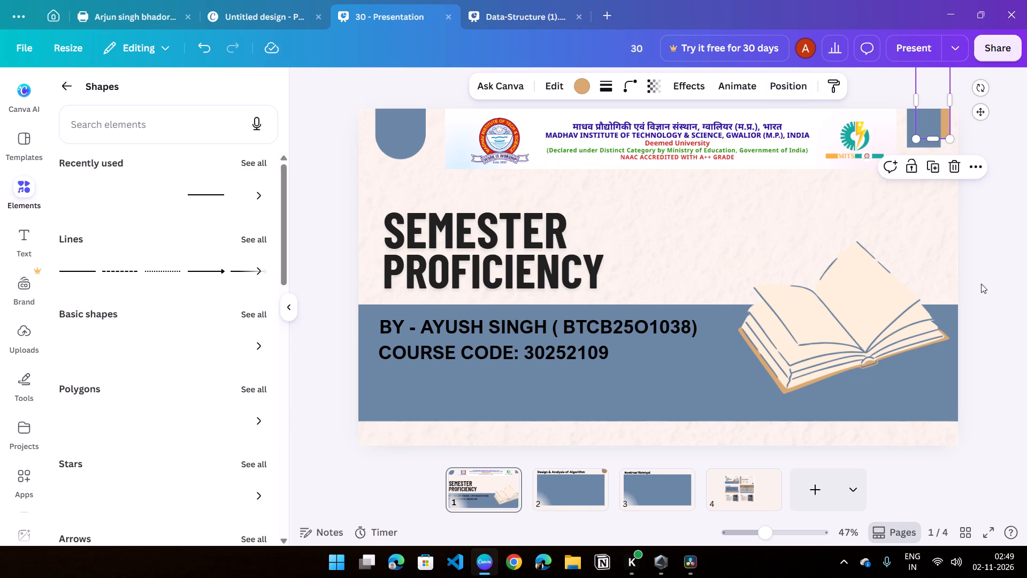
click(1017, 299)
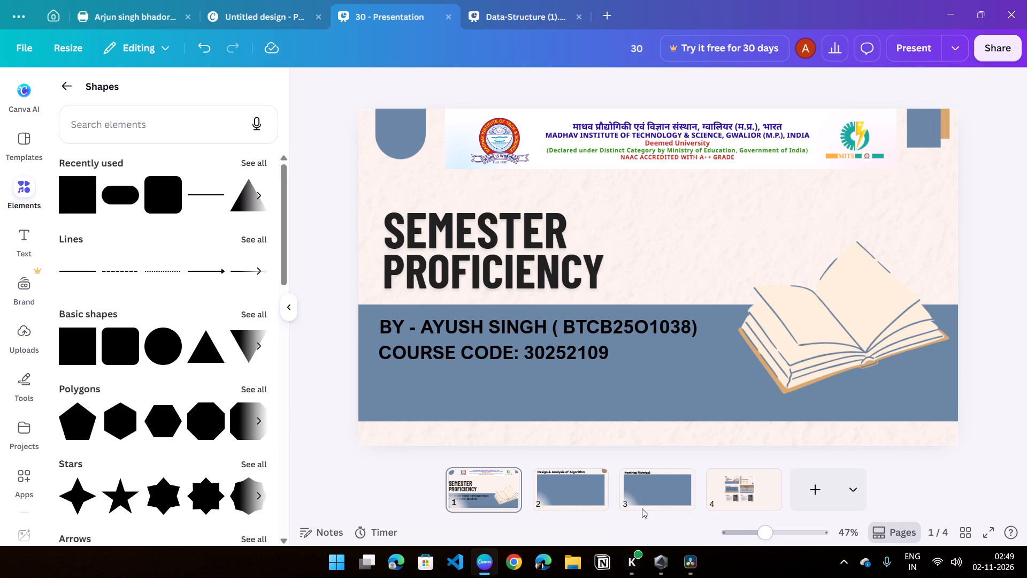
Check the reference design on page 4, and nudge the cover's orange-brown corner rectangle up.
click(725, 493)
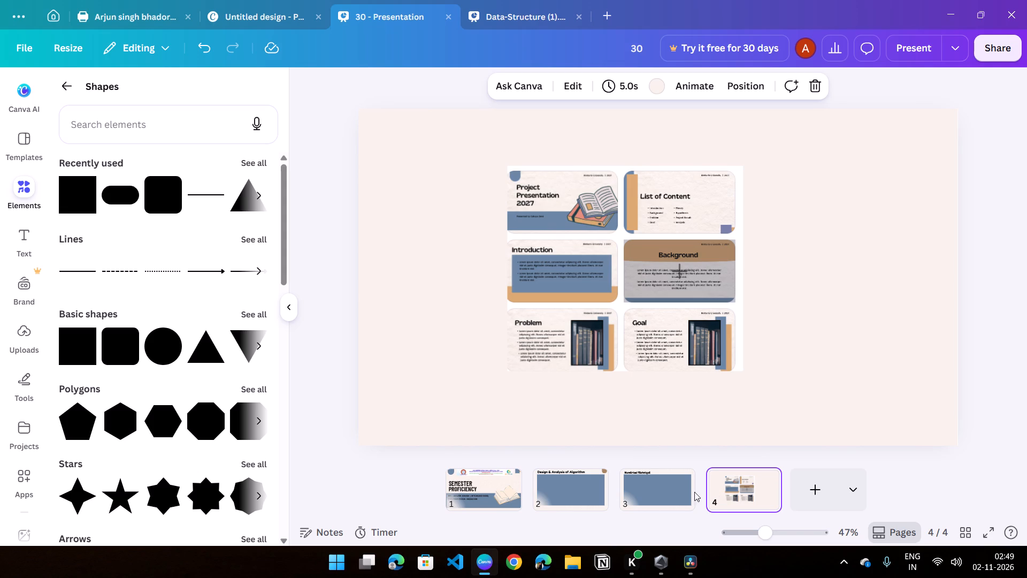
click(489, 494)
click(947, 130)
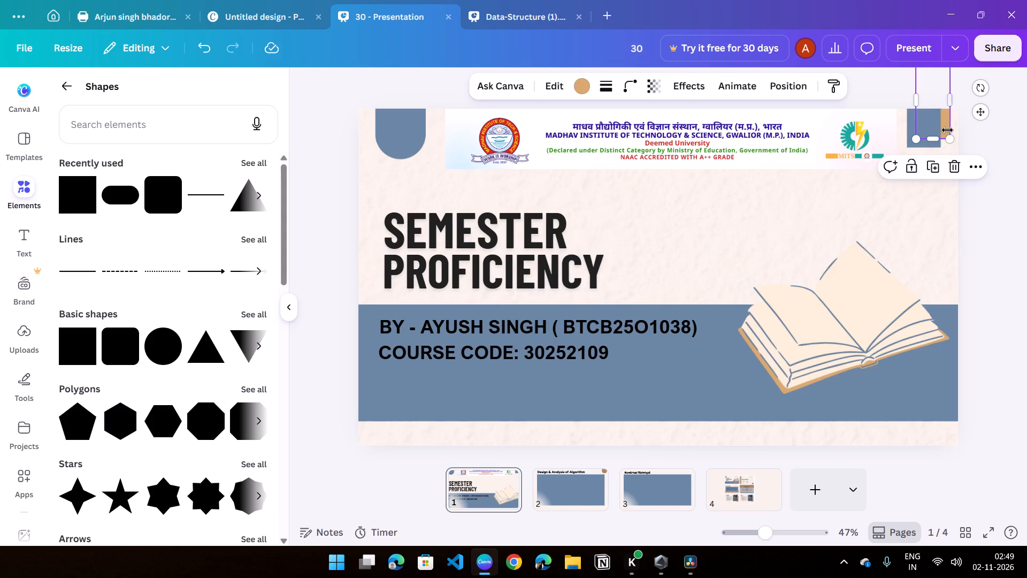
key(Up)
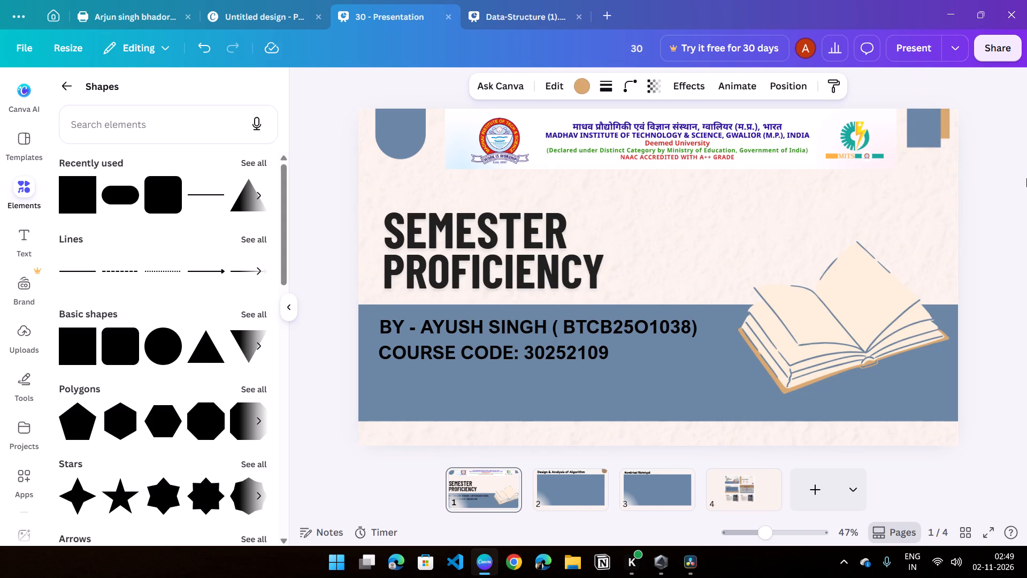
key(Up)
key(Up)
key(Up)
key(Up)
key(Up)
key(Up)
key(Up)
key(Up)
key(Up)
key(Up)
key(Up)
key(Up)
key(Up)
key(Up)
key(Up)
key(Up)
key(Up)
key(Up)
key(Up)
key(Up)
Nudge the blue corner rectangle on the cover page up slightly, and deselect it.
click(932, 142)
key(Up)
key(Up)
key(Up)
key(Up)
key(Up)
key(Up)
key(Up)
key(Up)
key(Up)
key(Up)
key(Up)
key(Up)
key(Up)
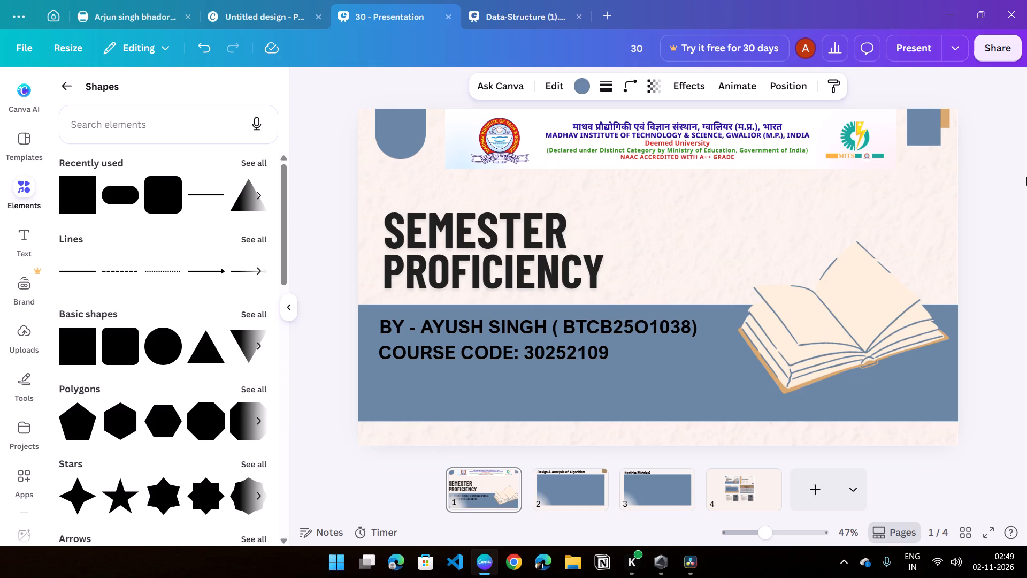
key(Up)
key(Up)
key(Up)
key(Up)
key(Up)
click(1008, 183)
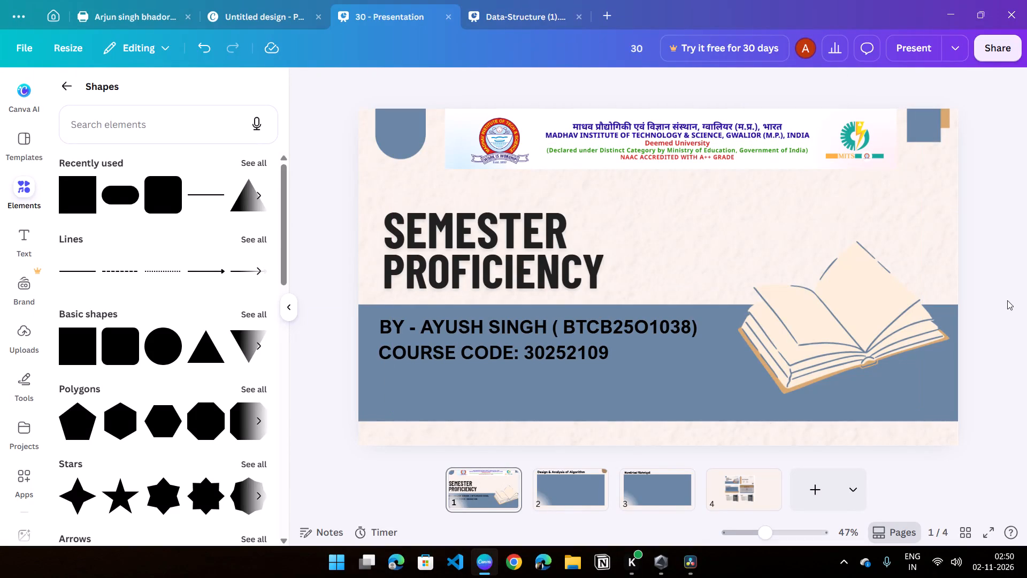
Duplicate the blue and orange-brown corner rectangles together and move the copies onto page 2.
click(924, 132)
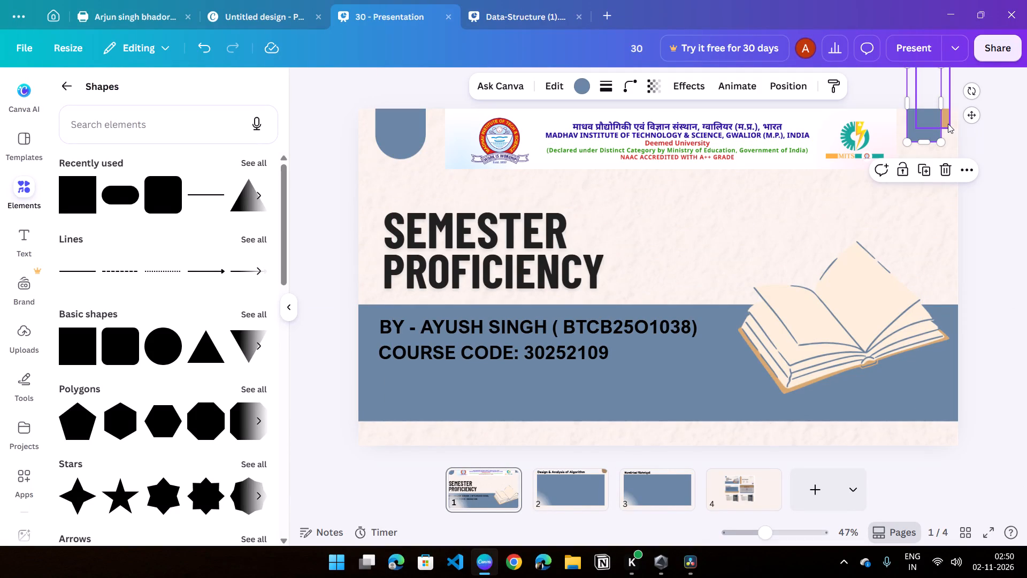
click(948, 124)
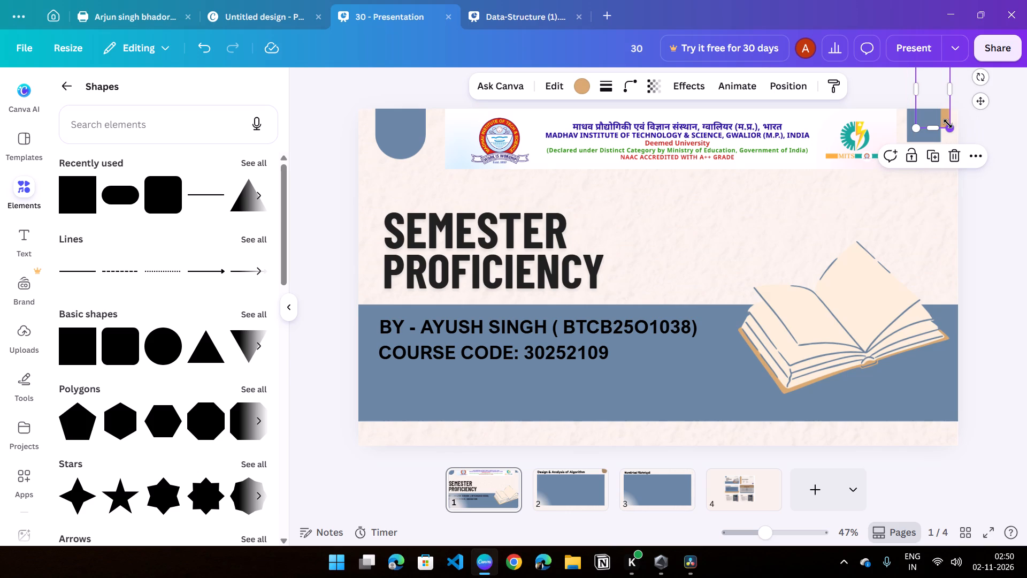
shift+click(926, 135)
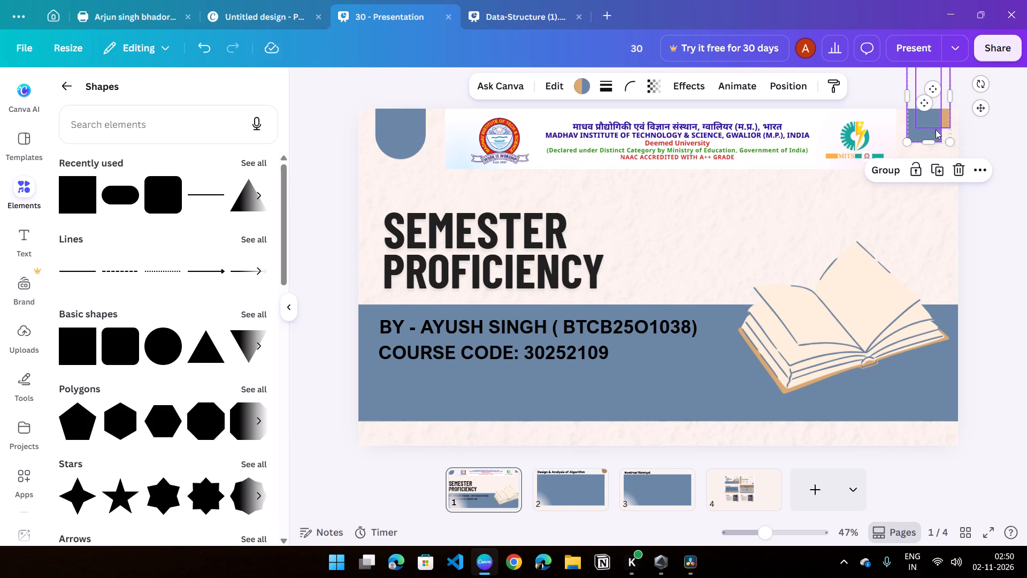
click(938, 169)
drag(943, 119, 933, 161)
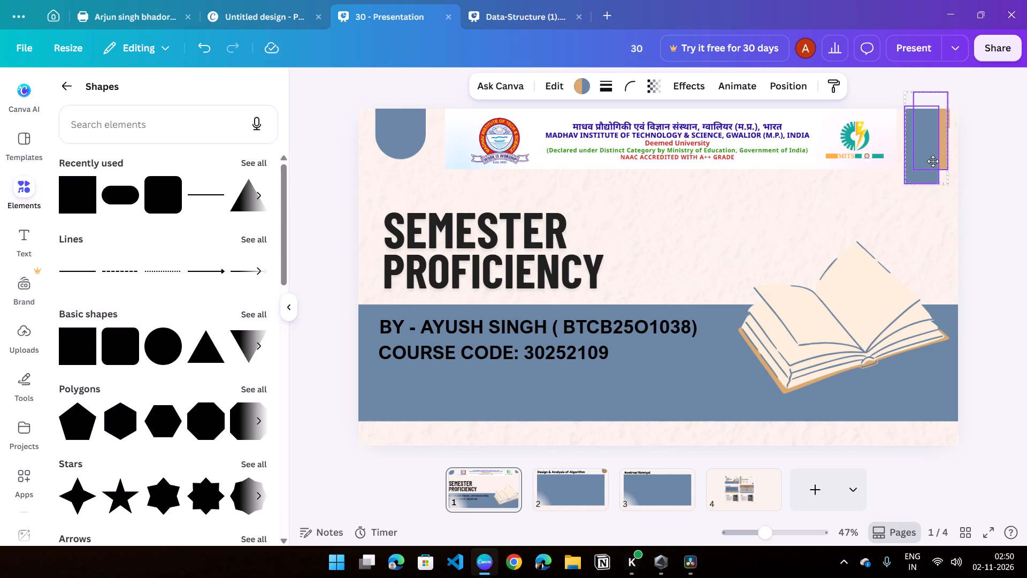
drag(933, 161, 580, 488)
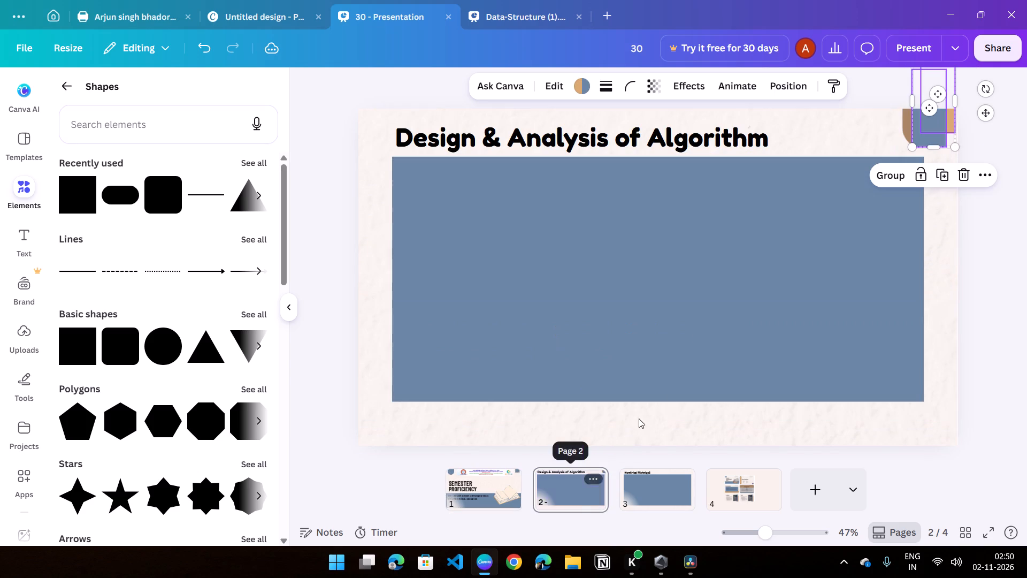
Move the copied rectangle pair down to page 2's lower right edge, beside the blue content box.
drag(934, 122, 910, 440)
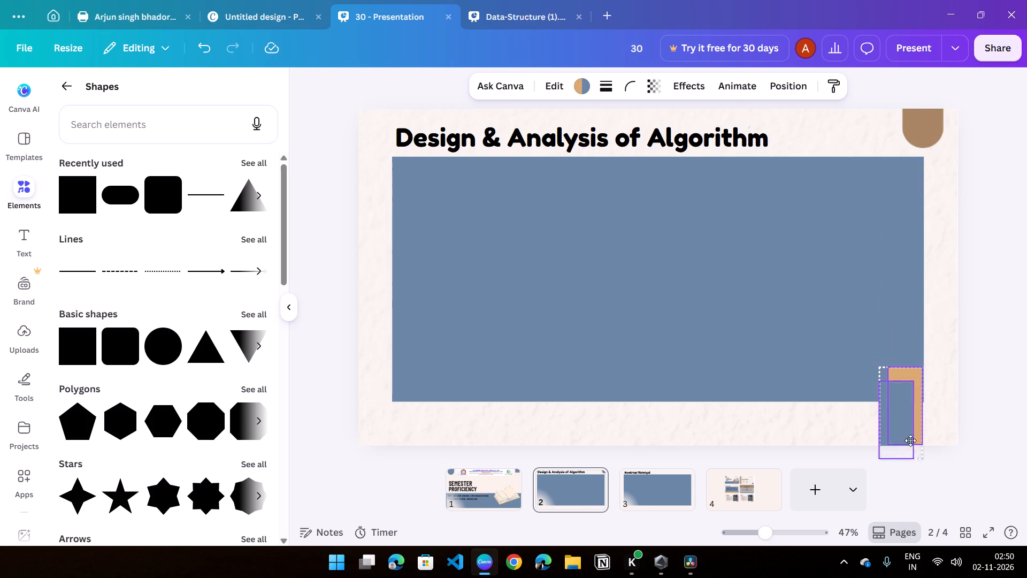
drag(910, 440, 939, 390)
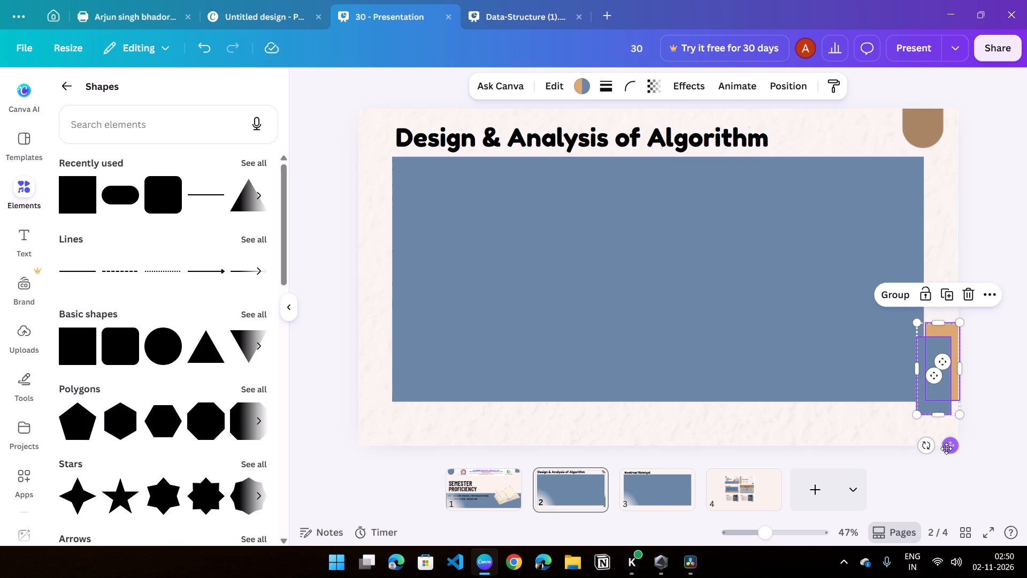
Rotate the rectangle pair on page 2 to -180°.
drag(922, 448, 918, 276)
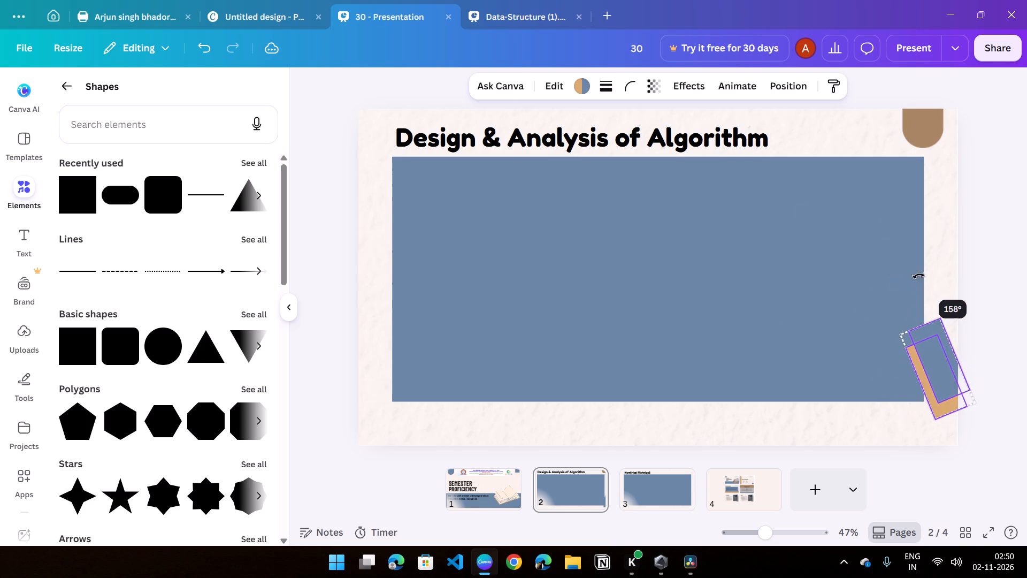
drag(918, 276, 955, 282)
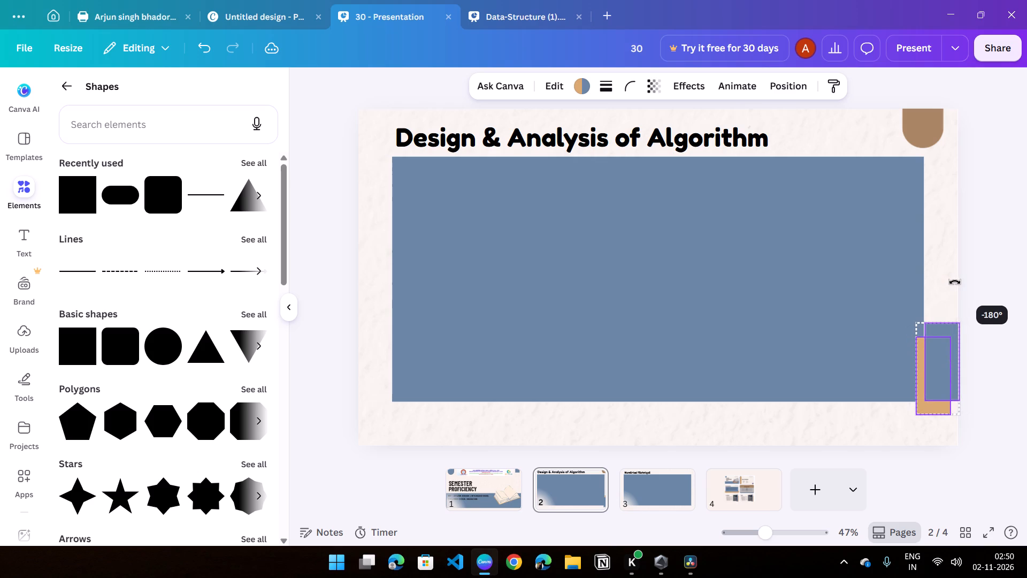
Move the rotated rectangle pair down into page 2's lower right corner so it runs off the bottom edge.
drag(955, 282, 954, 287)
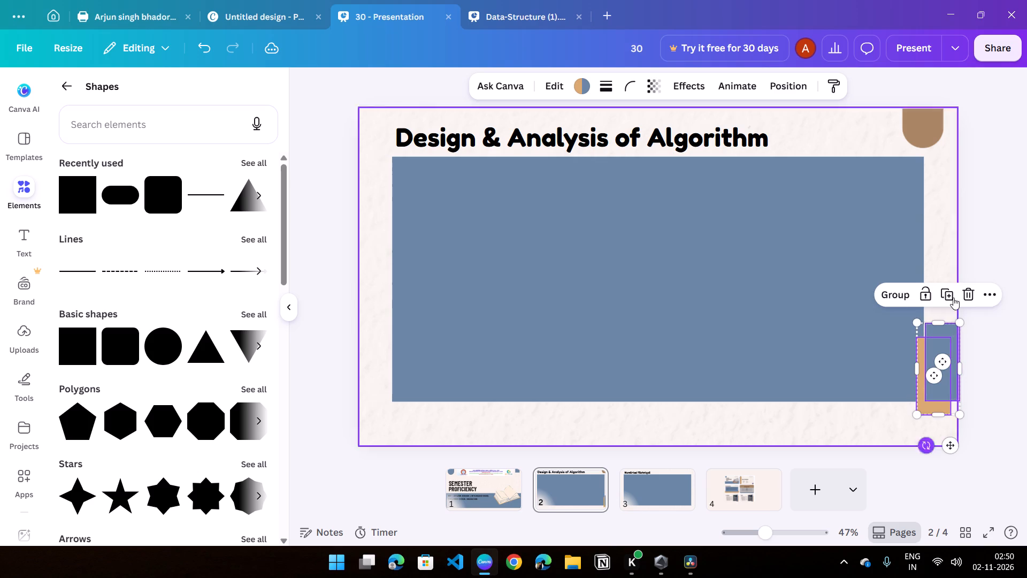
drag(949, 378, 944, 467)
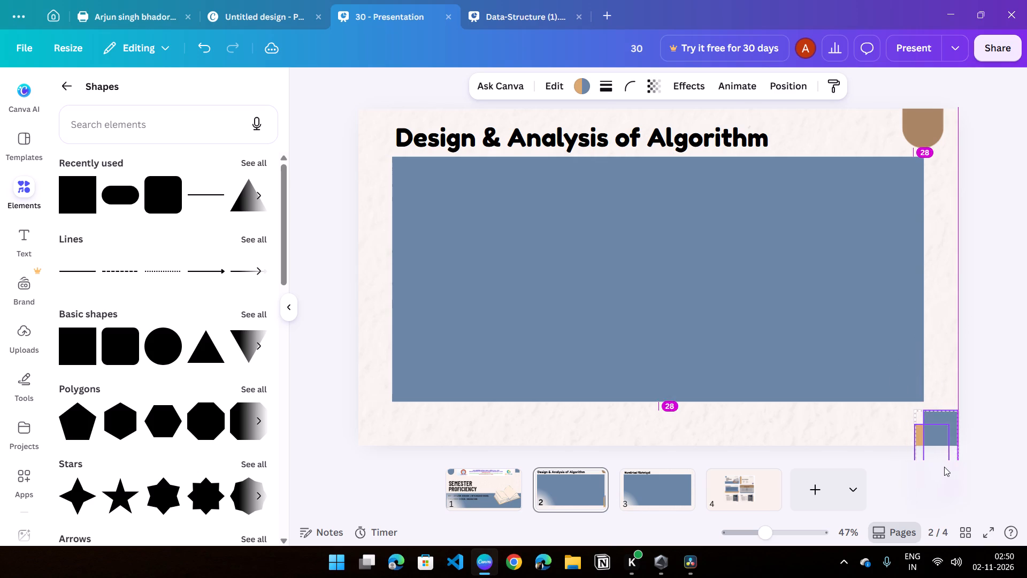
drag(944, 467, 946, 467)
click(1000, 413)
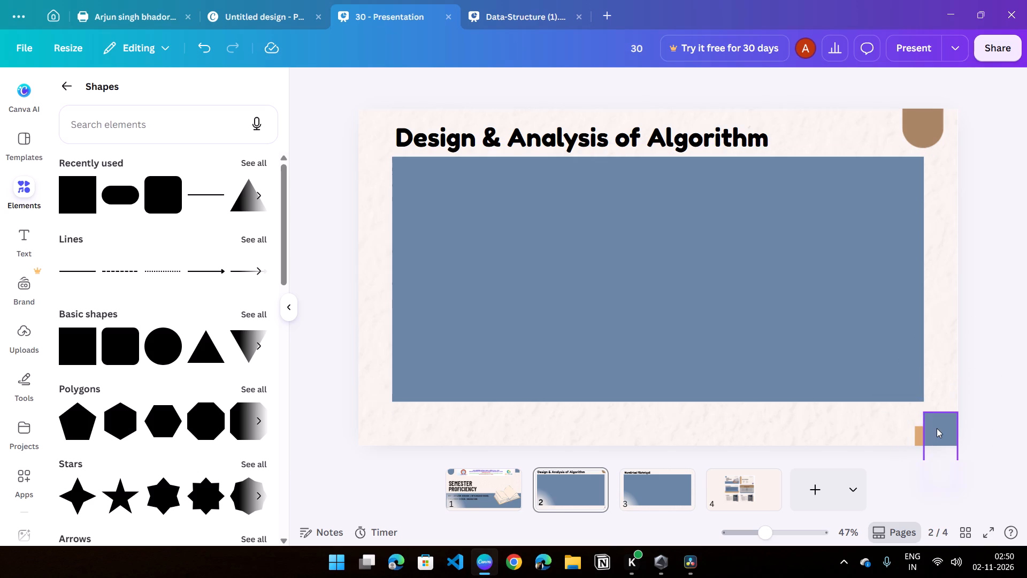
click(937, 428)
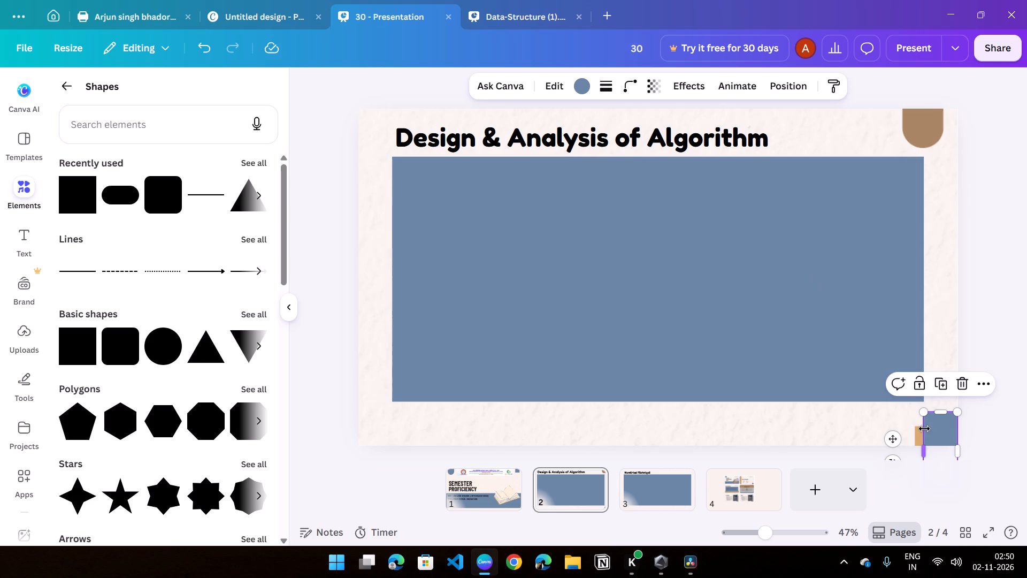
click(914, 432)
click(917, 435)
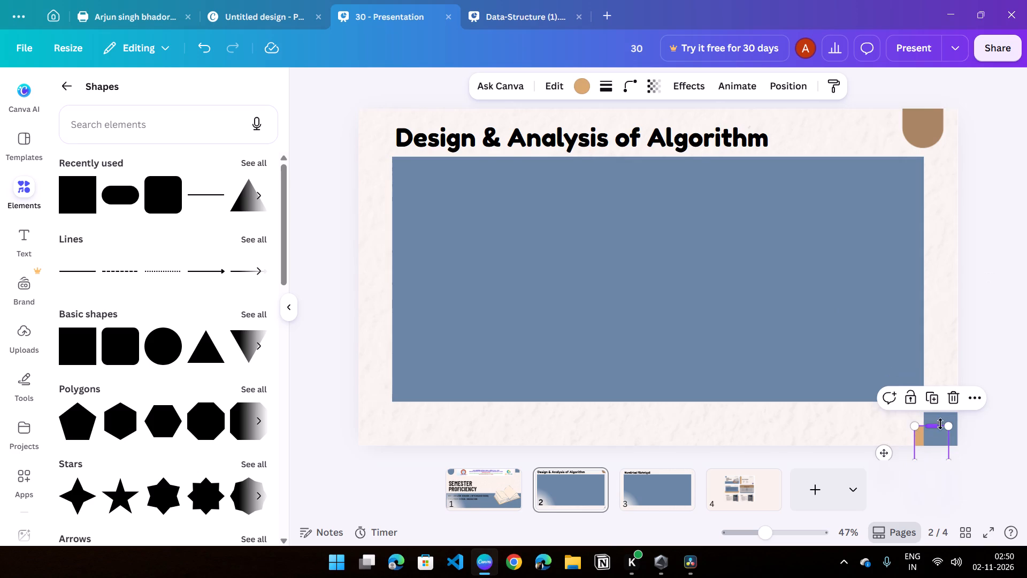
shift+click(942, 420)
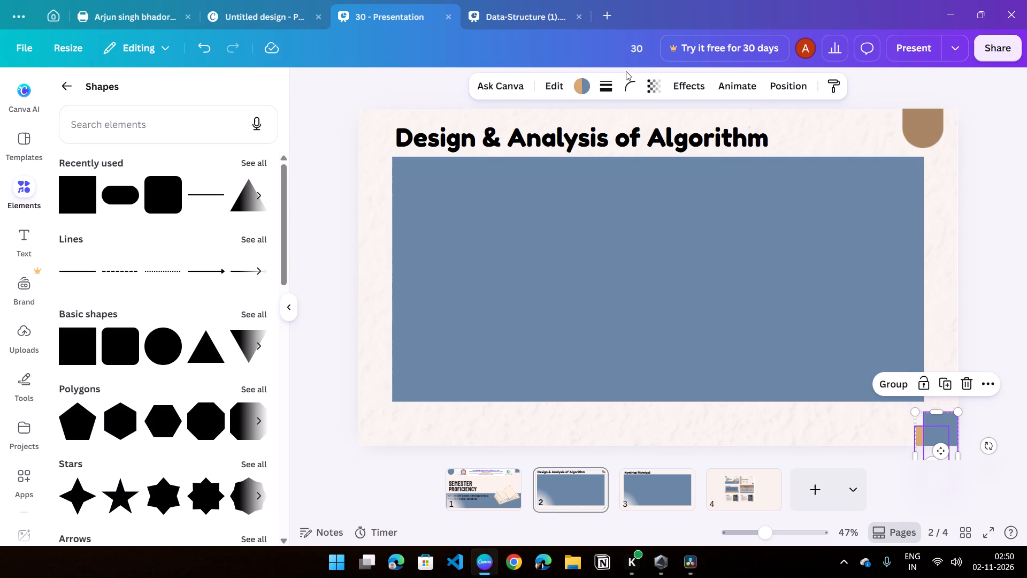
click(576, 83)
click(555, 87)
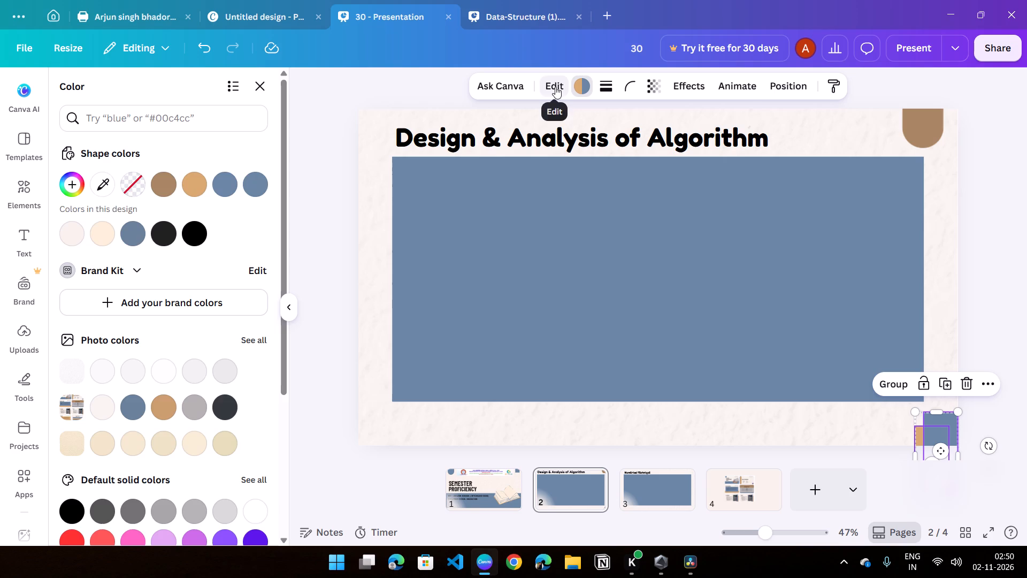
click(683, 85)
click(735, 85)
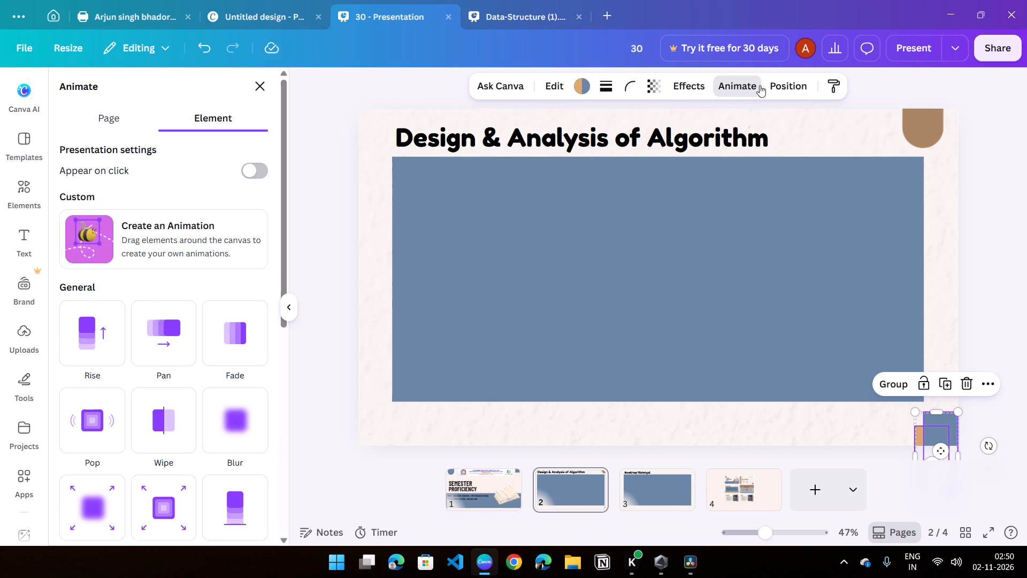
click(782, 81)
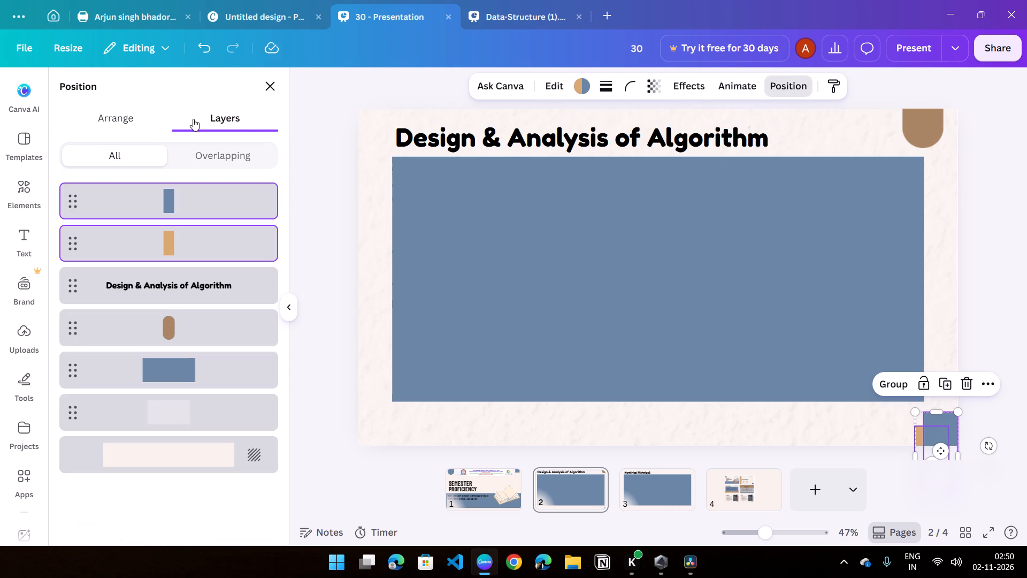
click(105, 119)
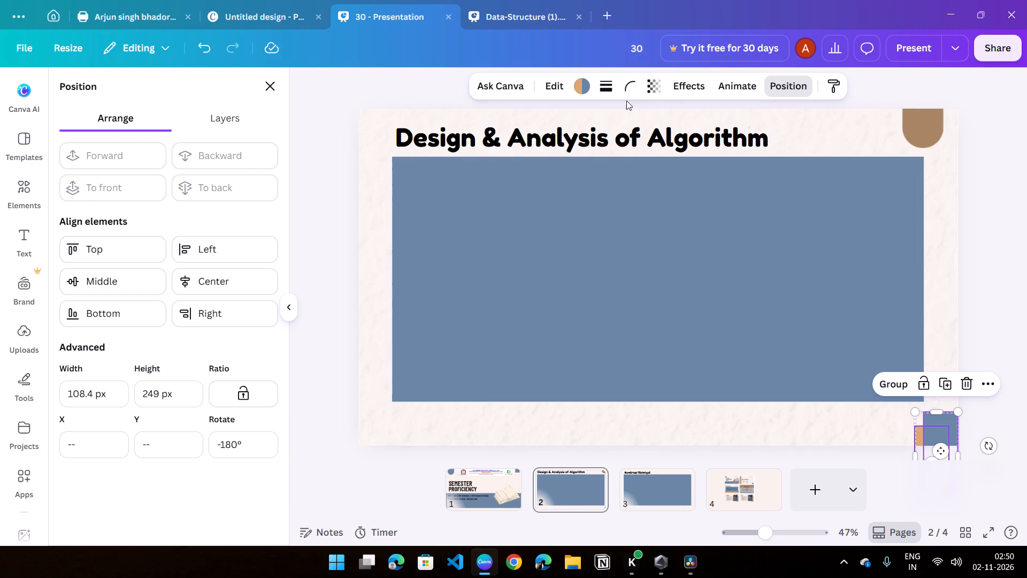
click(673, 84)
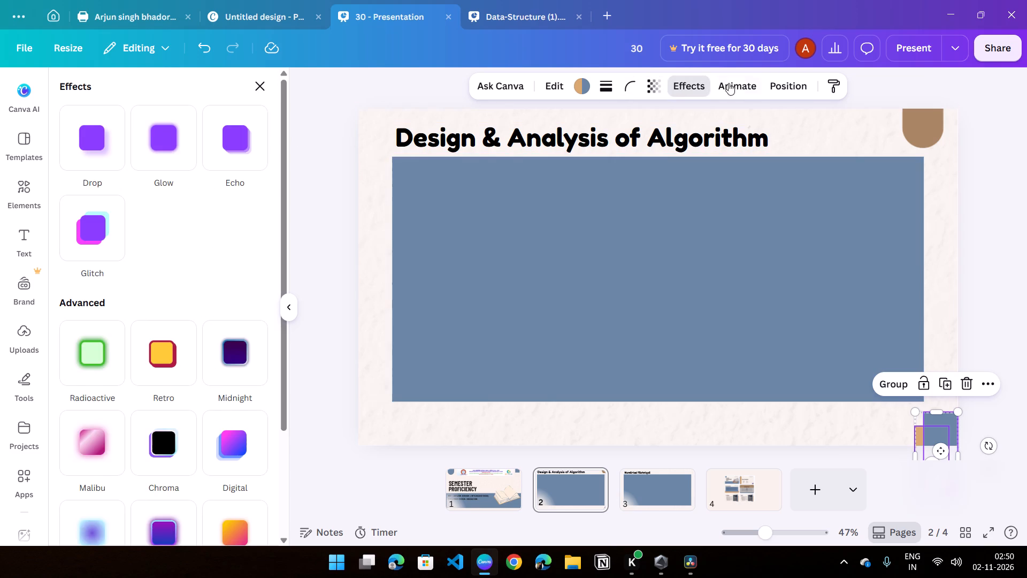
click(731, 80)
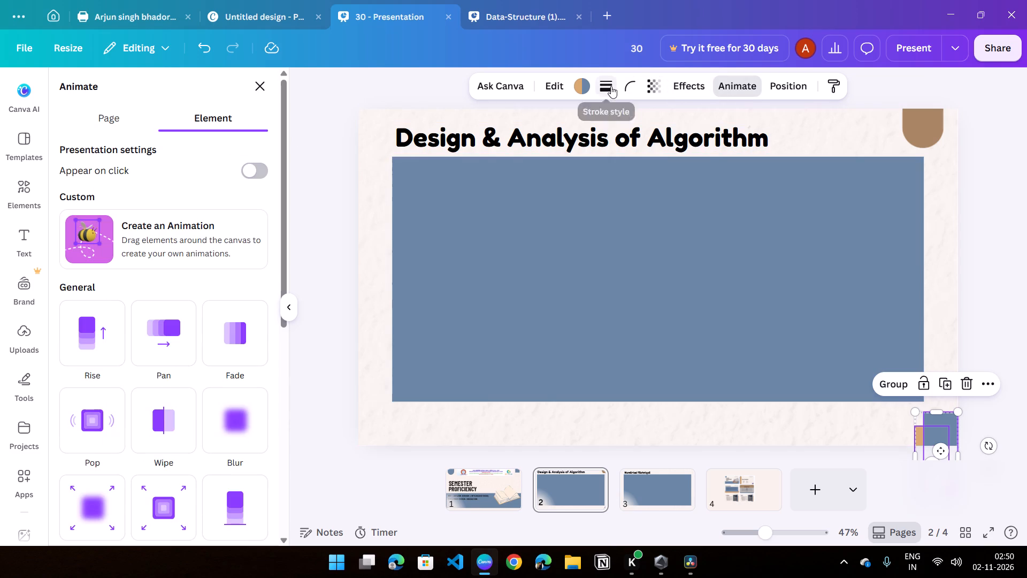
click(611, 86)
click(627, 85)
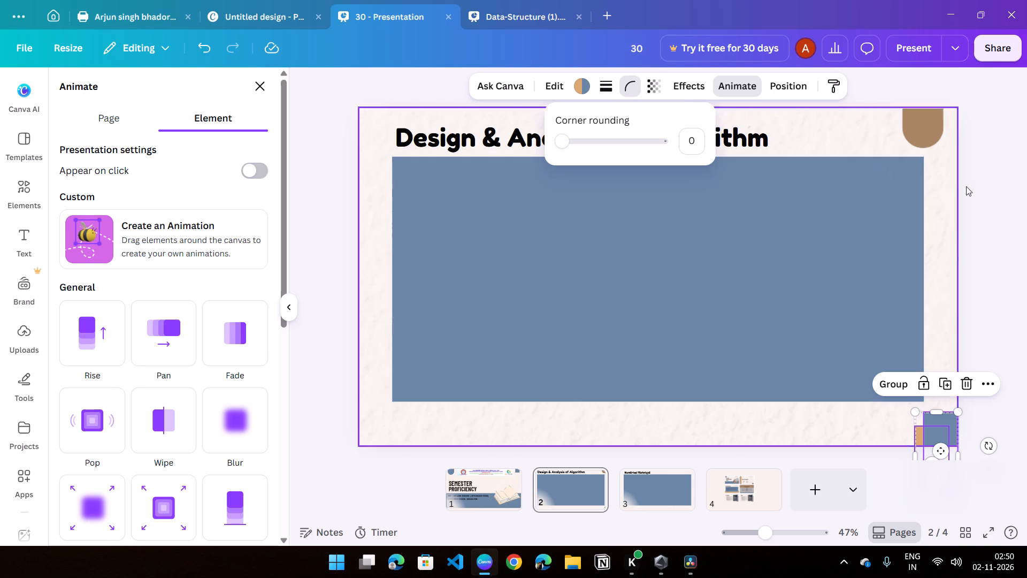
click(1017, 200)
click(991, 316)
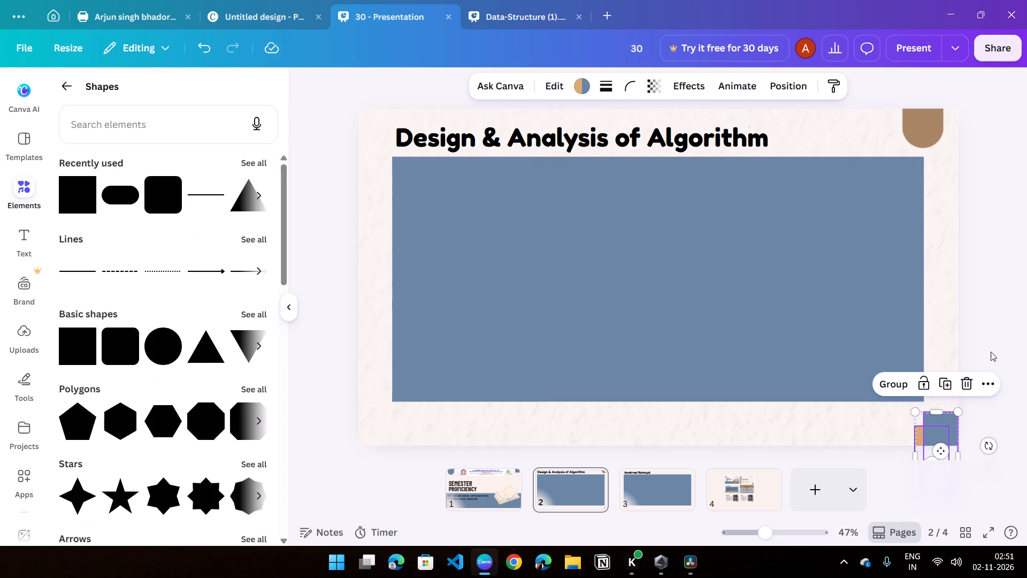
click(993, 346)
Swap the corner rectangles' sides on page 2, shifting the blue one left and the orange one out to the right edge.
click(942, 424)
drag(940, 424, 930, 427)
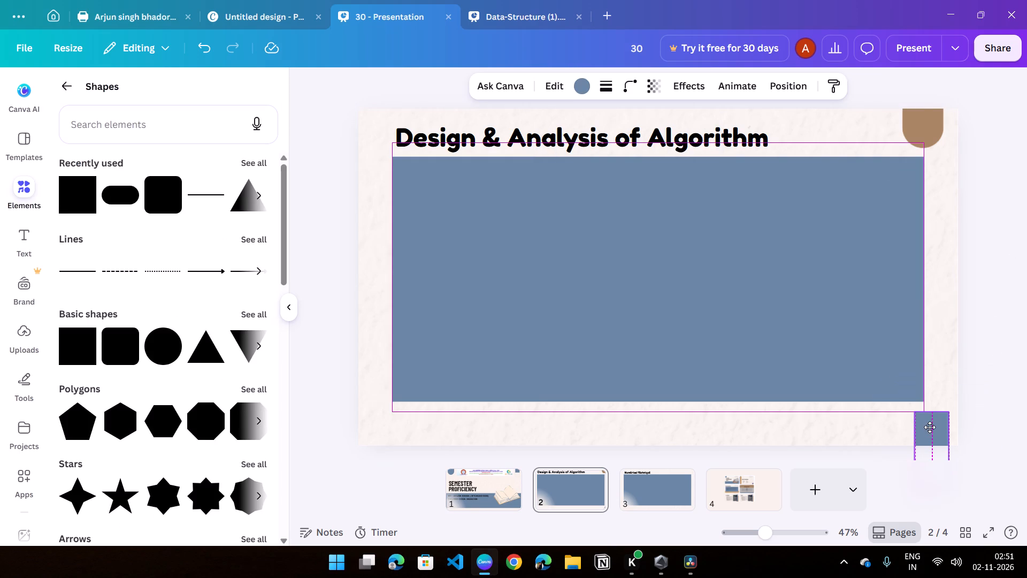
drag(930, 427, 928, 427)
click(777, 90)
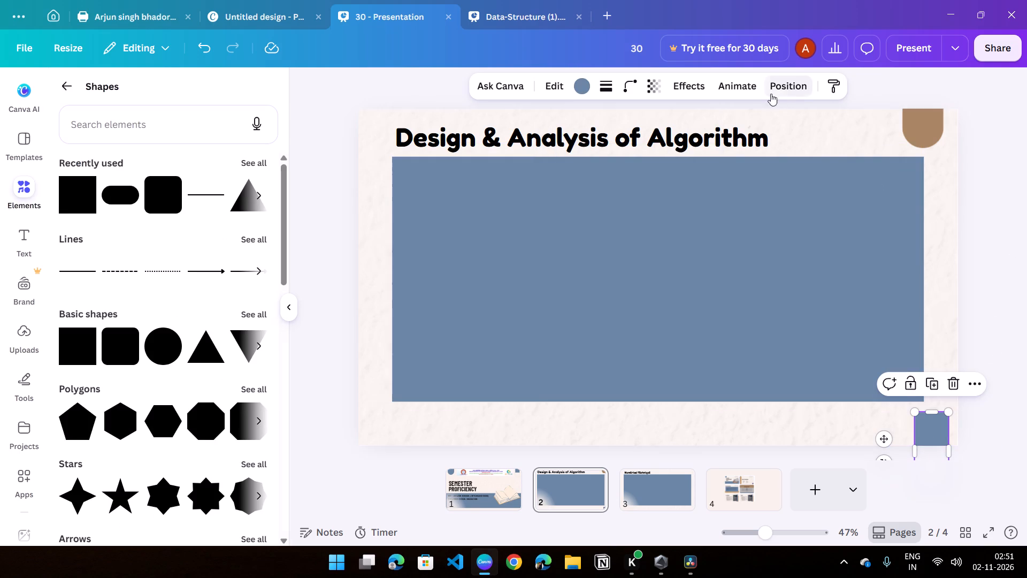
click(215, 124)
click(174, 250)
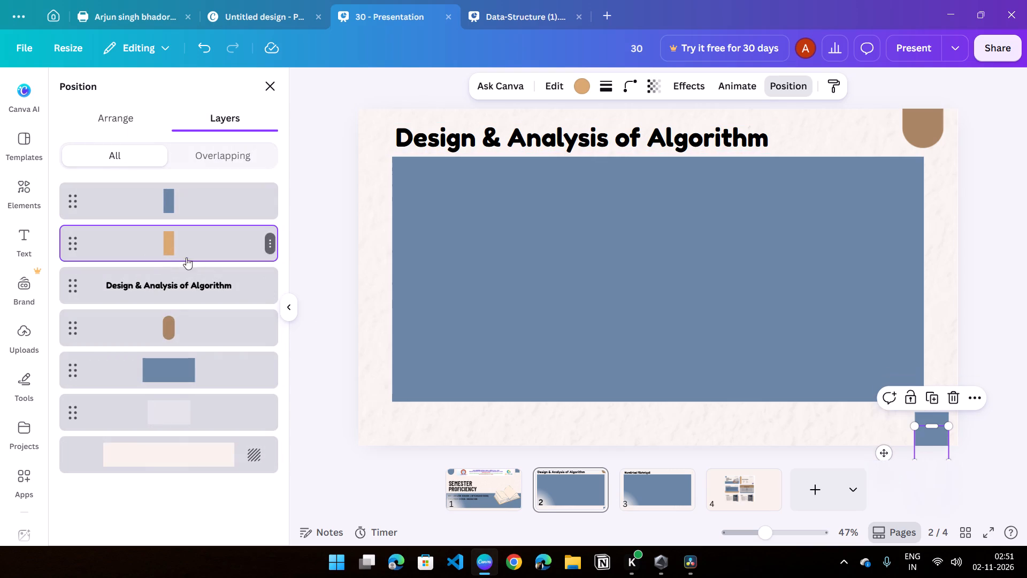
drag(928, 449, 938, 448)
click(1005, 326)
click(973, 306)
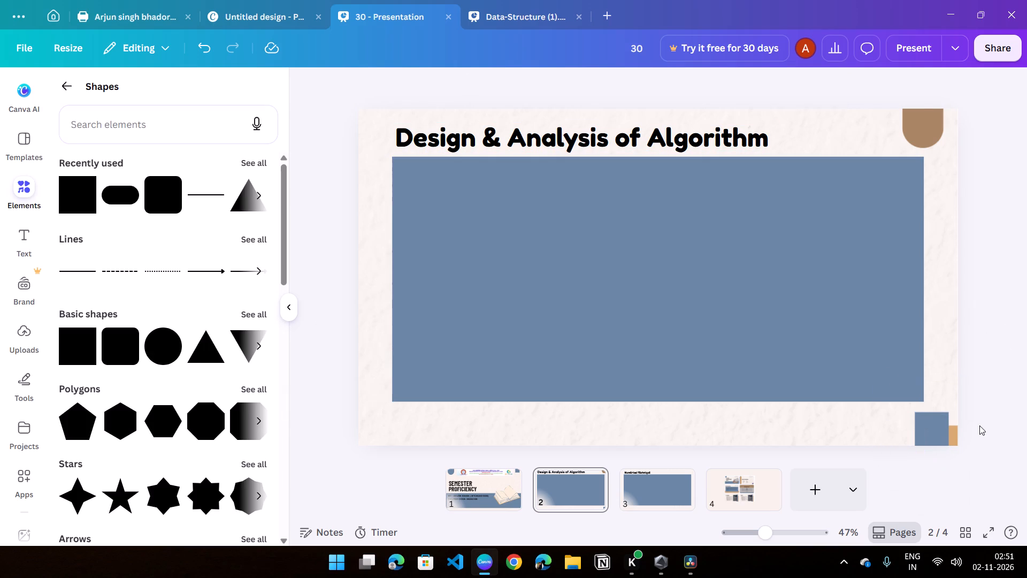
Check the reference design on page 4, and move page 2's orange rectangle to the upper left of the blue corner rectangle.
click(721, 486)
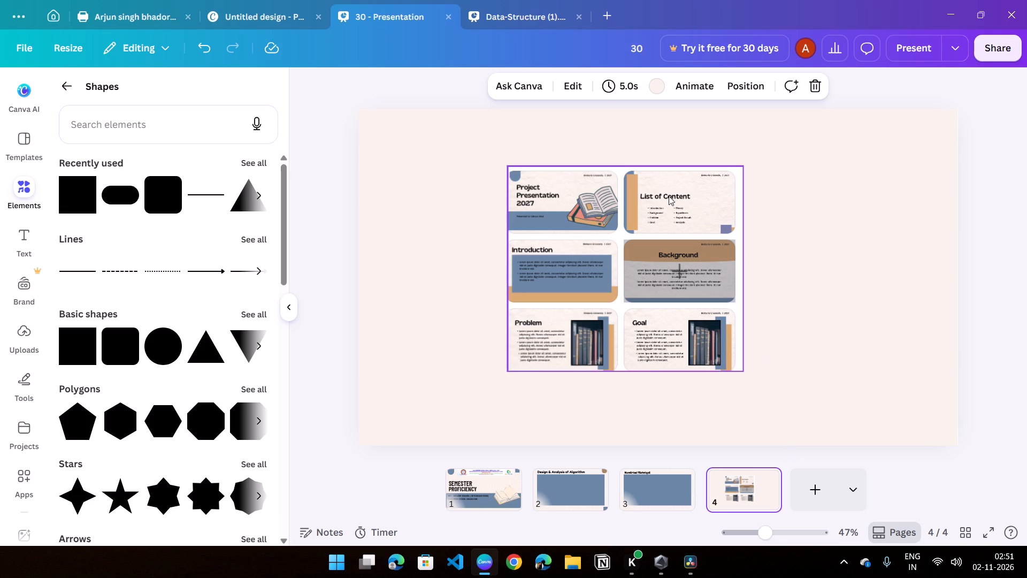
click(549, 500)
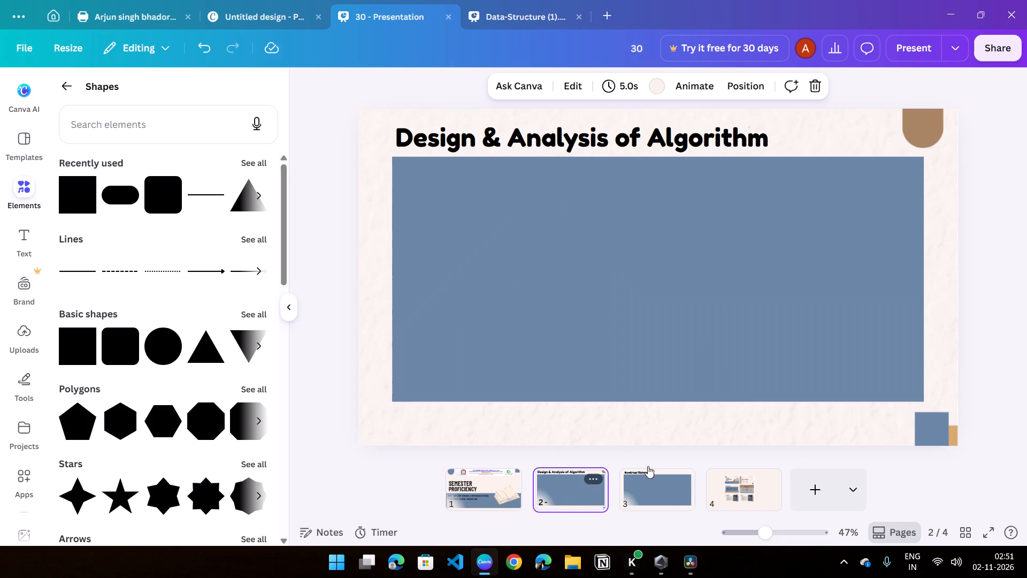
click(952, 434)
drag(952, 434, 934, 432)
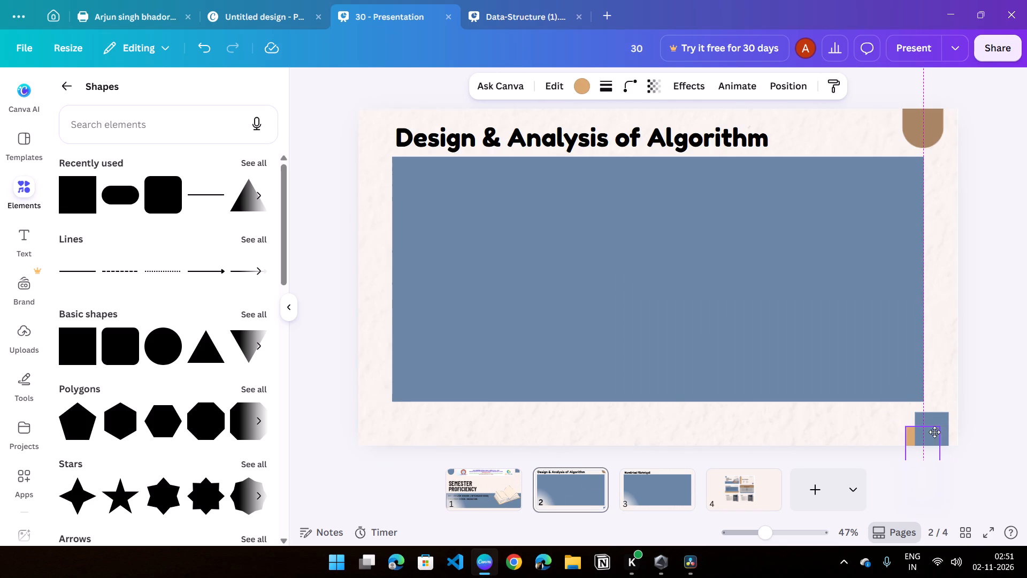
drag(934, 432, 936, 413)
drag(940, 424, 957, 438)
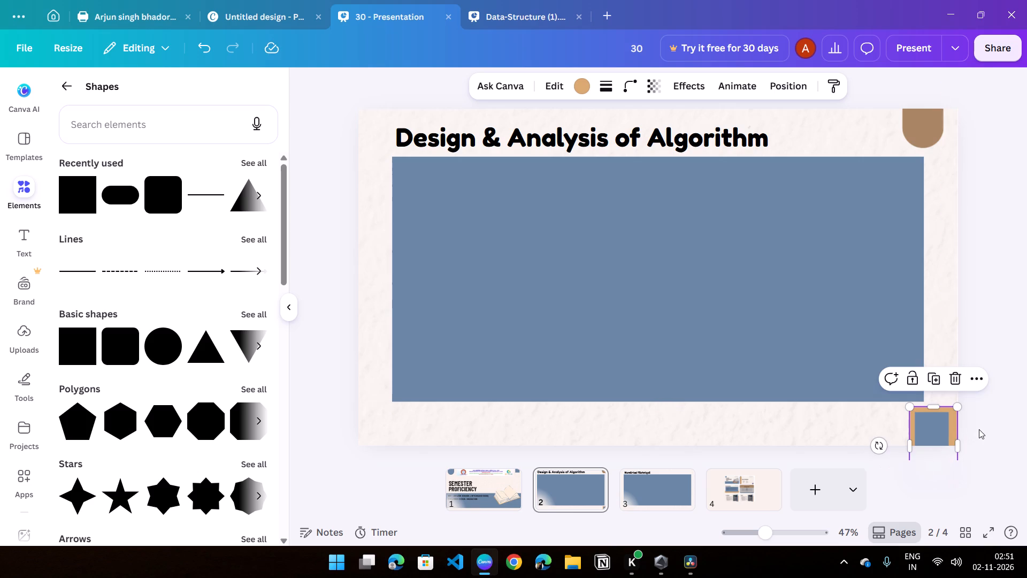
key(ctrl+z)
click(934, 431)
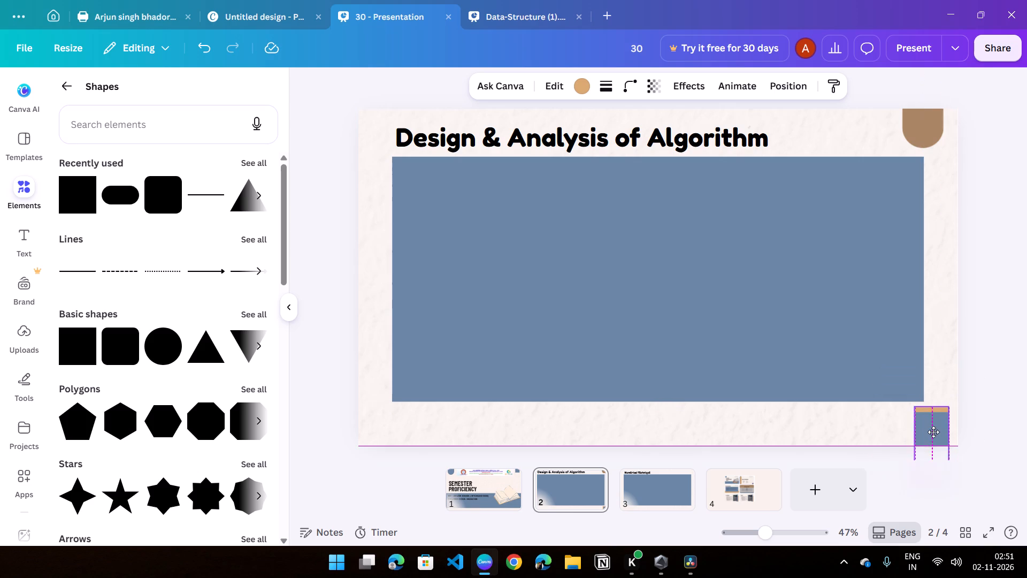
click(942, 432)
click(949, 432)
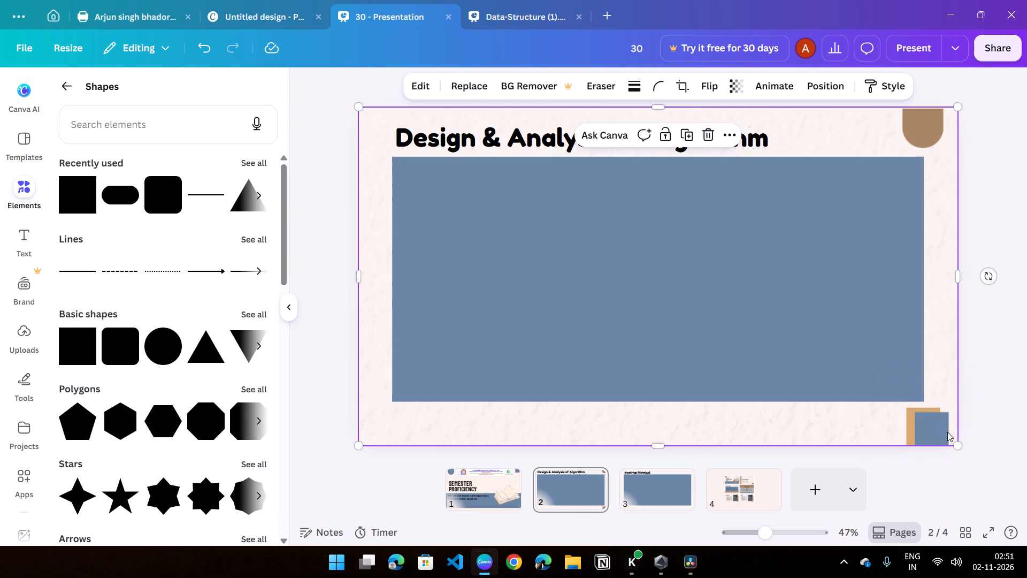
Move the blue rectangle lower and further right into page 2's corner, and place it behind the orange one in the layer order.
click(947, 432)
drag(942, 432, 952, 447)
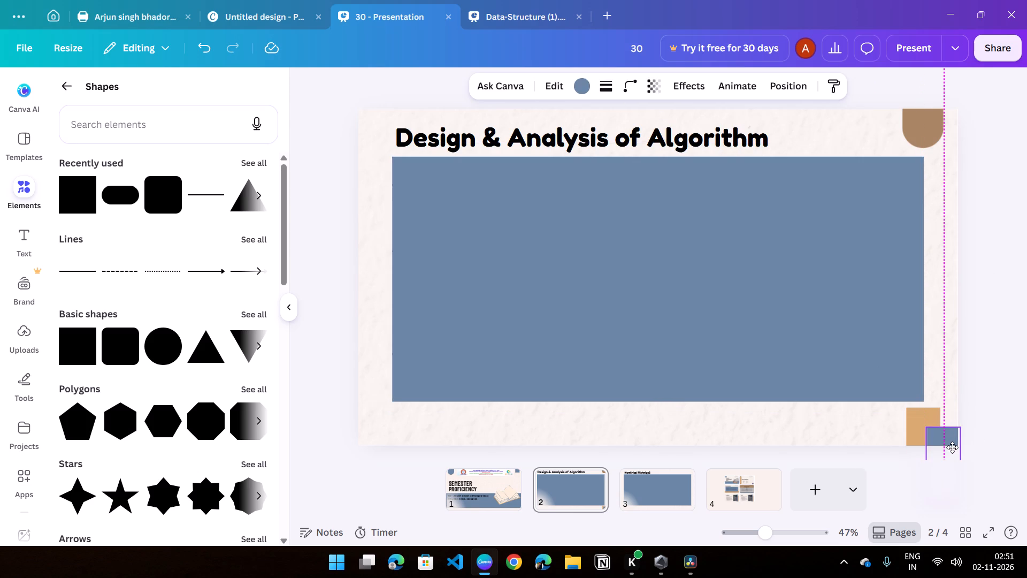
drag(952, 447, 947, 448)
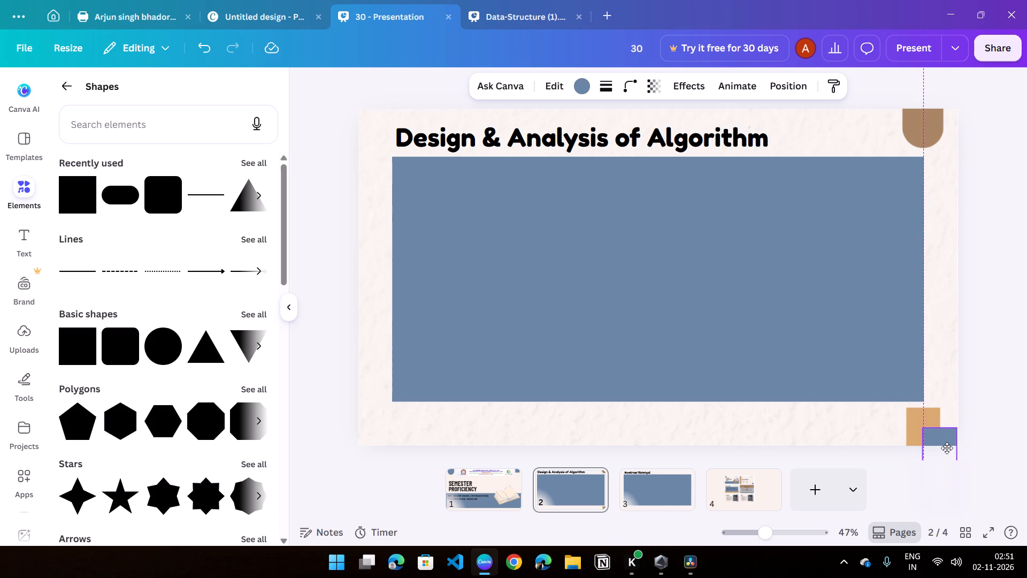
drag(947, 448, 946, 451)
click(788, 86)
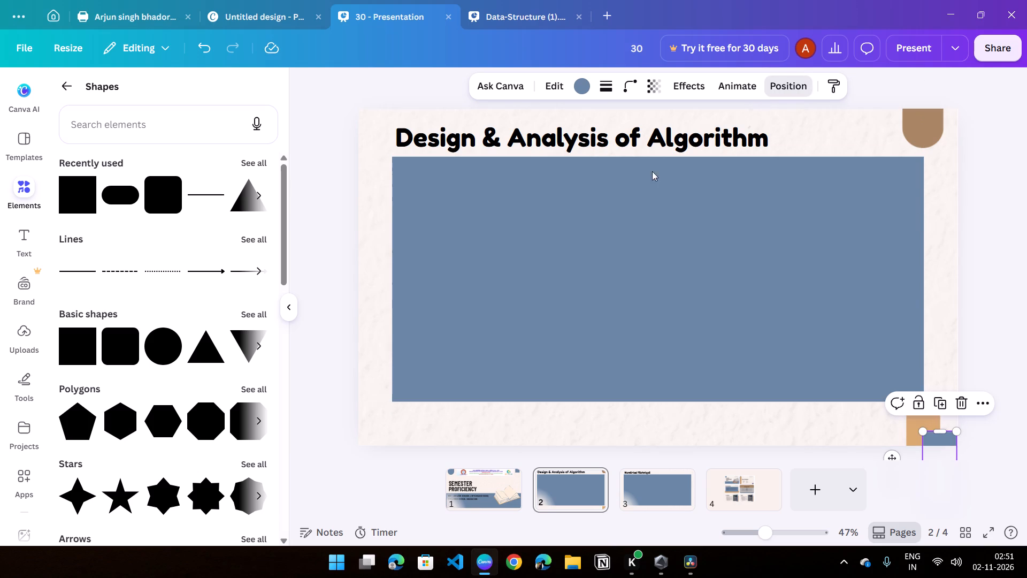
drag(181, 206, 174, 253)
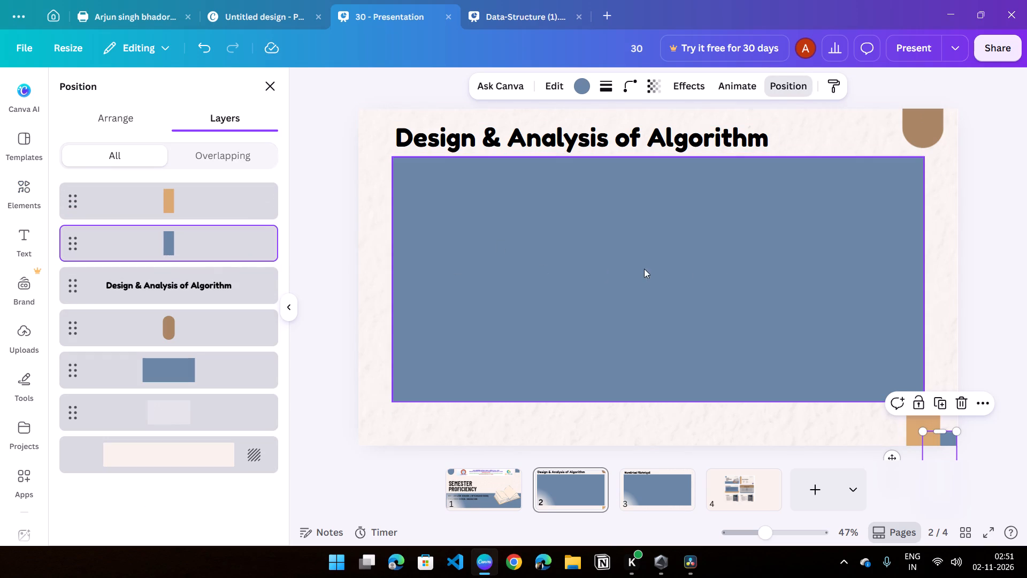
click(999, 299)
click(994, 369)
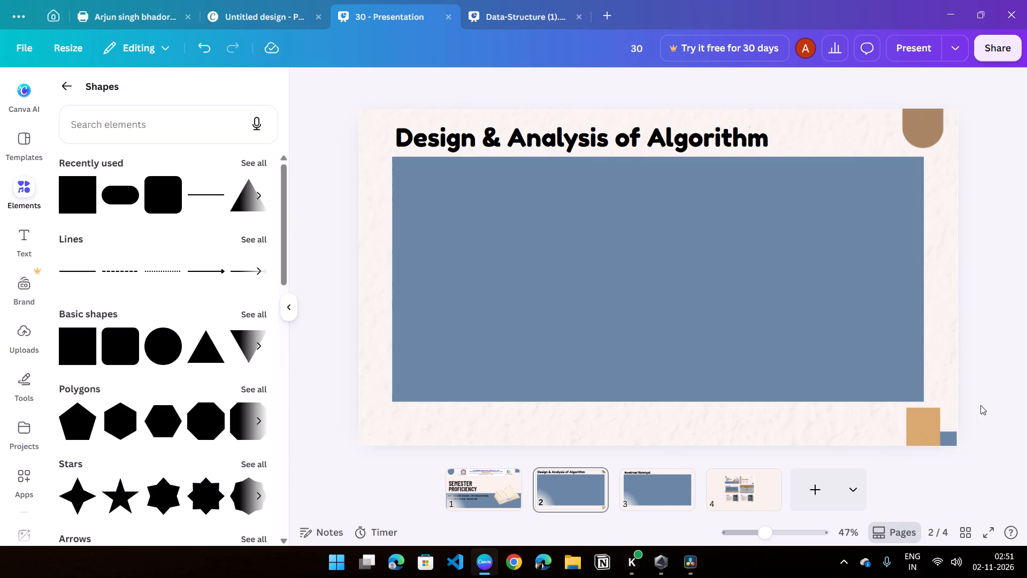
Tighten the corner pair on page 2 by nudging the blue rectangle up and left, and the orange one down and right.
drag(949, 438, 945, 433)
click(914, 423)
drag(914, 423, 917, 424)
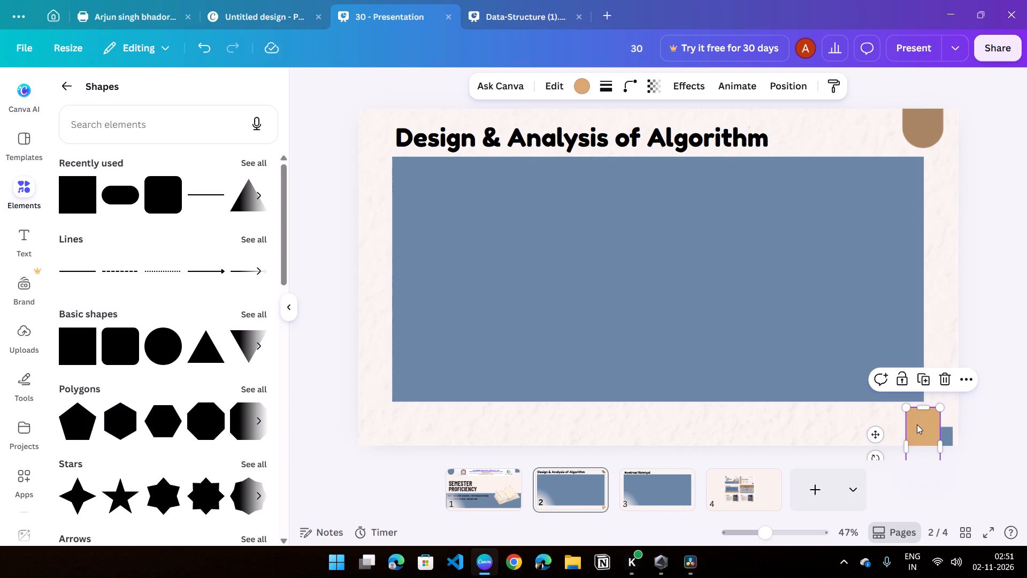
drag(917, 424, 920, 432)
click(1000, 359)
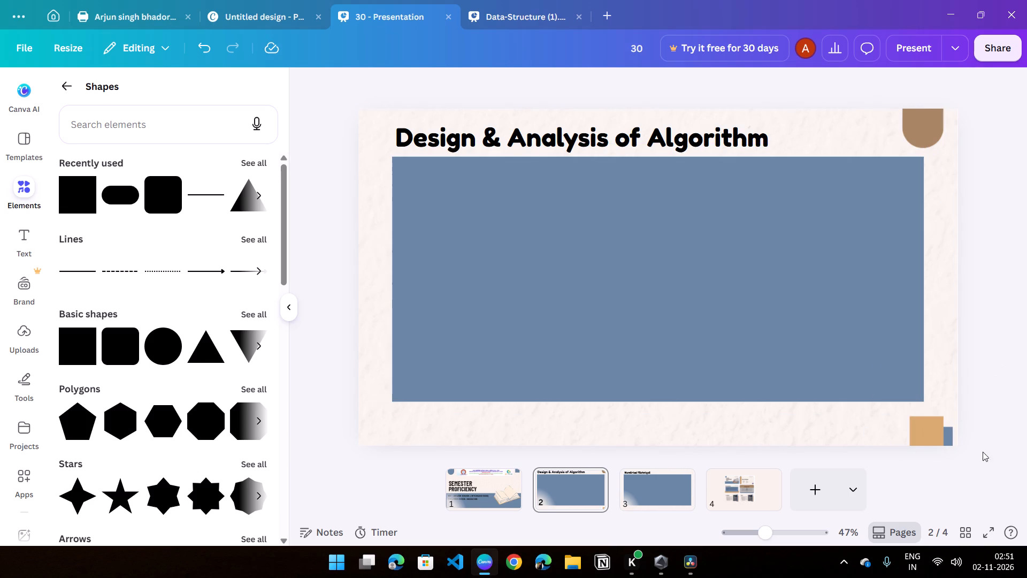
Compare with the reference on page 4, and nudge page 2's blue corner rectangle right, close to the page edge.
click(749, 492)
click(507, 470)
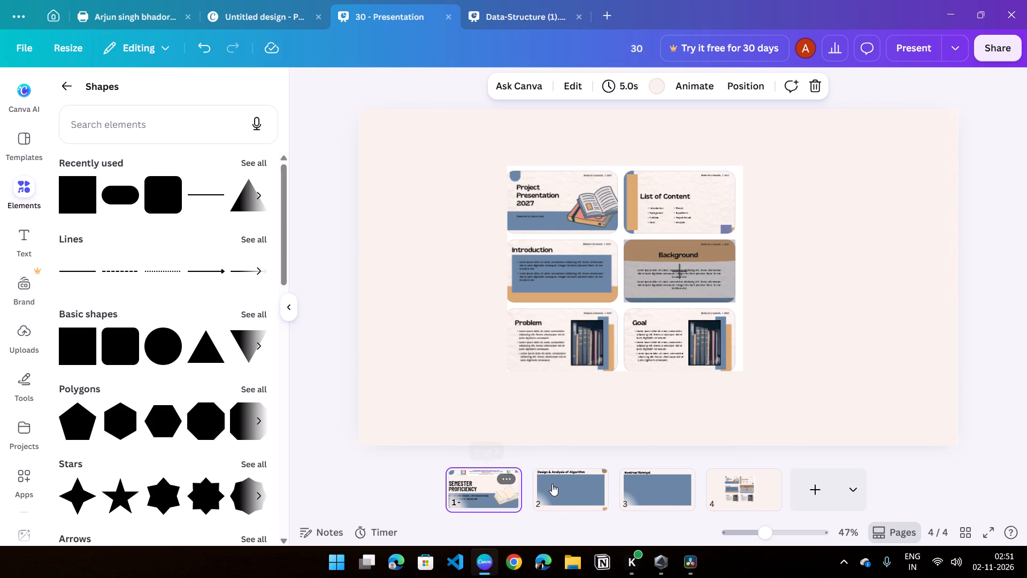
click(639, 496)
click(550, 485)
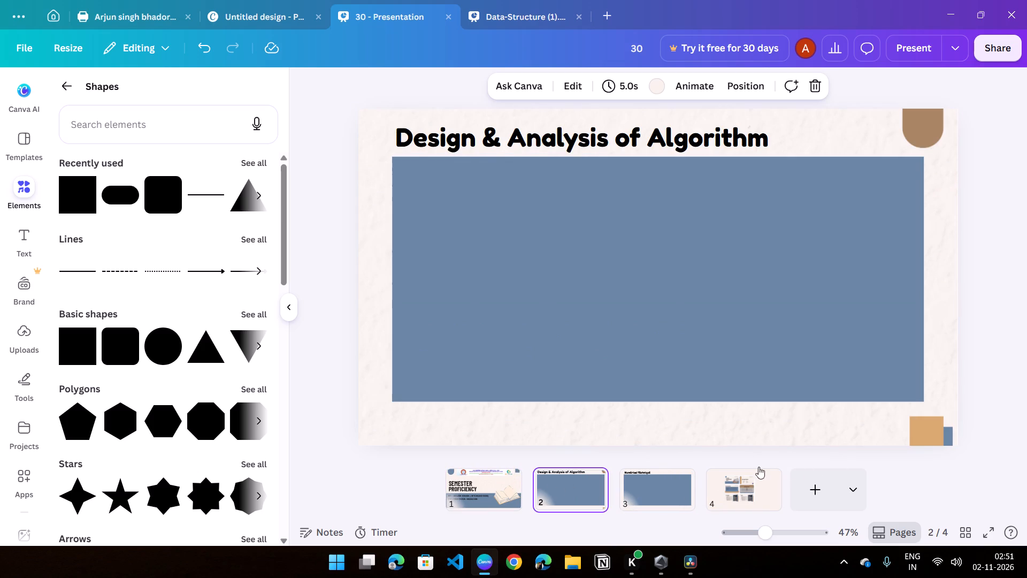
click(952, 436)
click(946, 436)
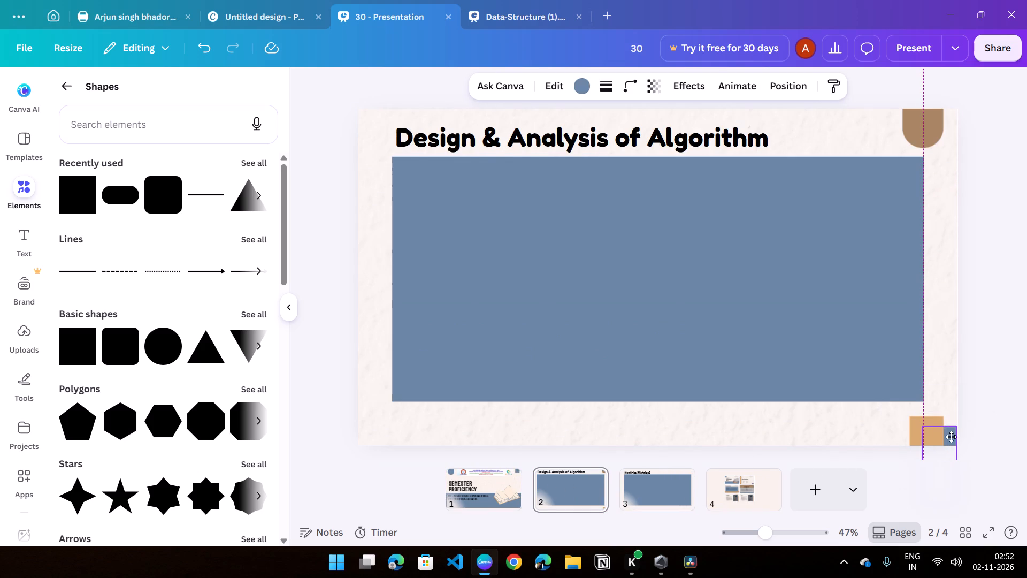
click(983, 387)
click(983, 353)
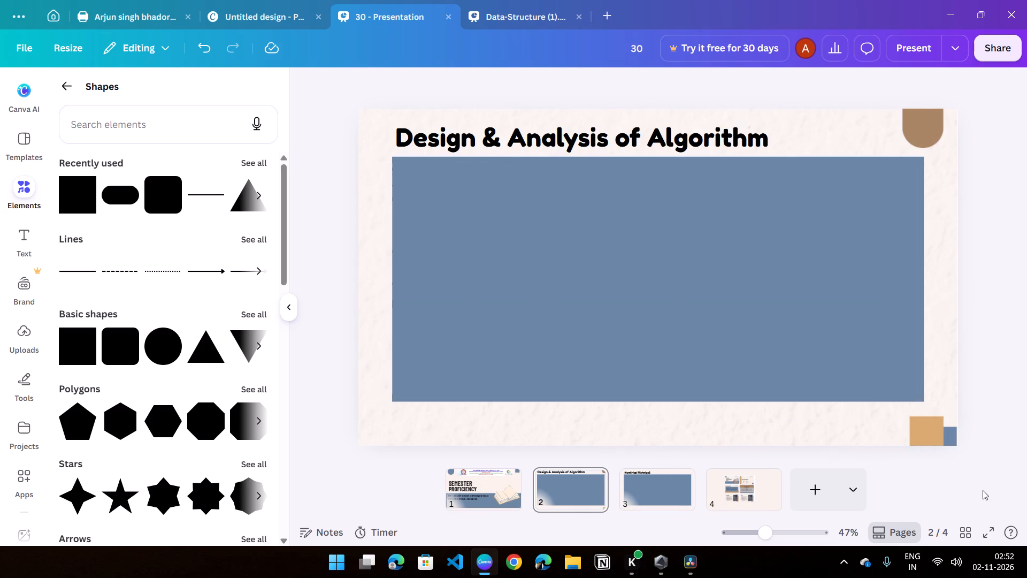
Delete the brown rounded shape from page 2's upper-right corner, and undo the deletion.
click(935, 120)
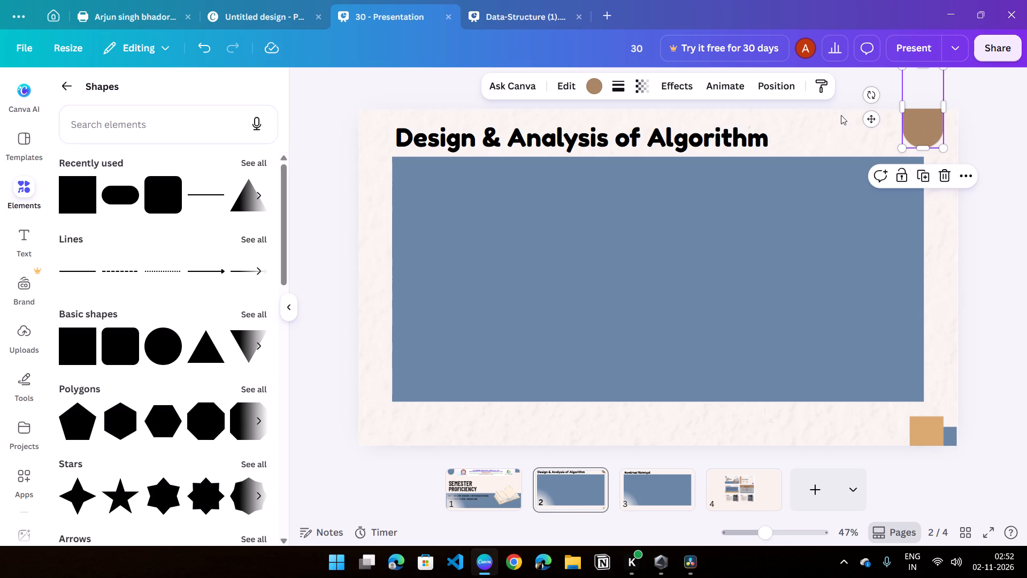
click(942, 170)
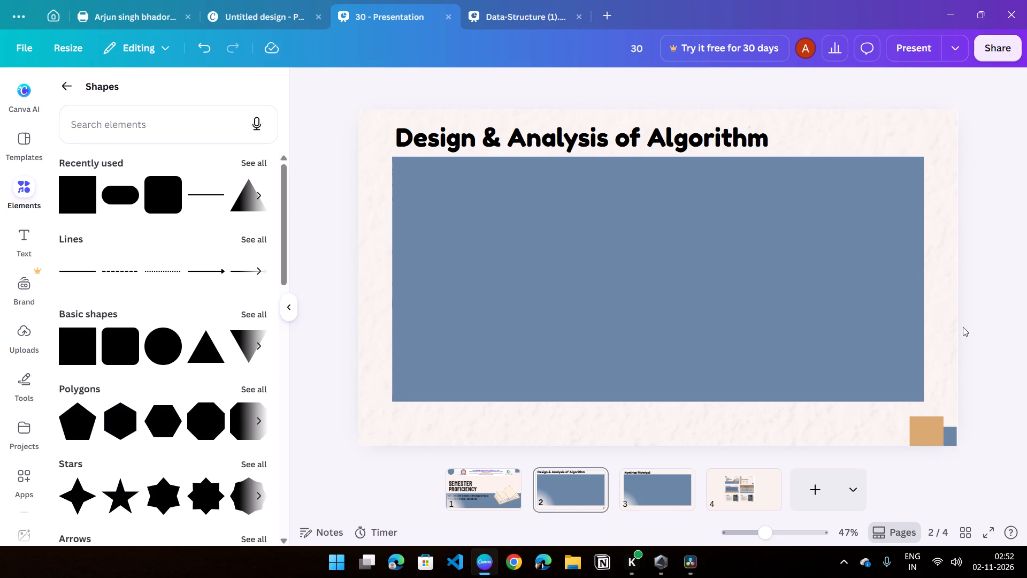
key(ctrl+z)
Move page 2's brown rounded shape to the upper-left corner beside the heading, shrink it slightly, and keep it hanging from the top edge.
drag(924, 133, 393, 157)
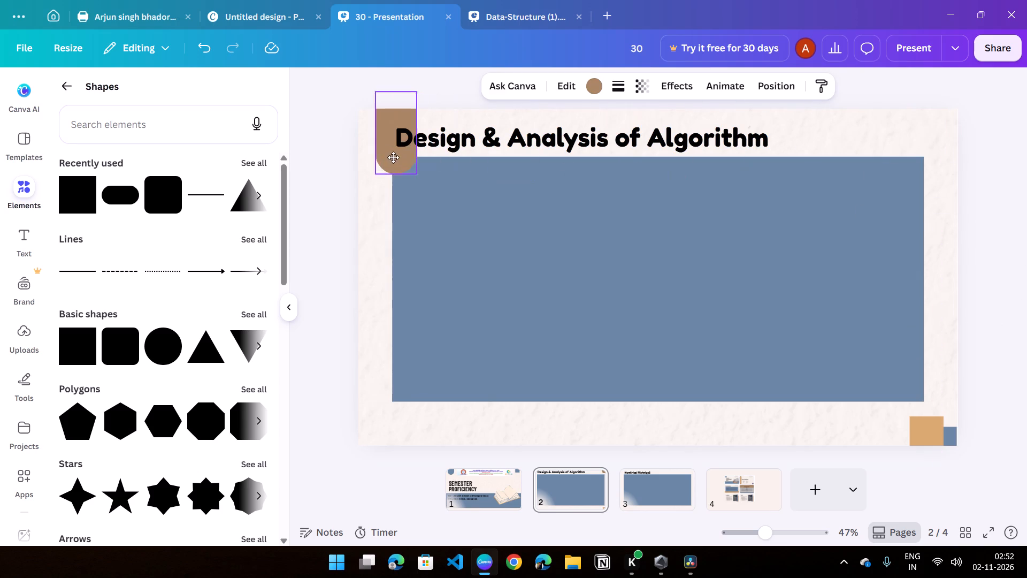
drag(393, 157, 387, 118)
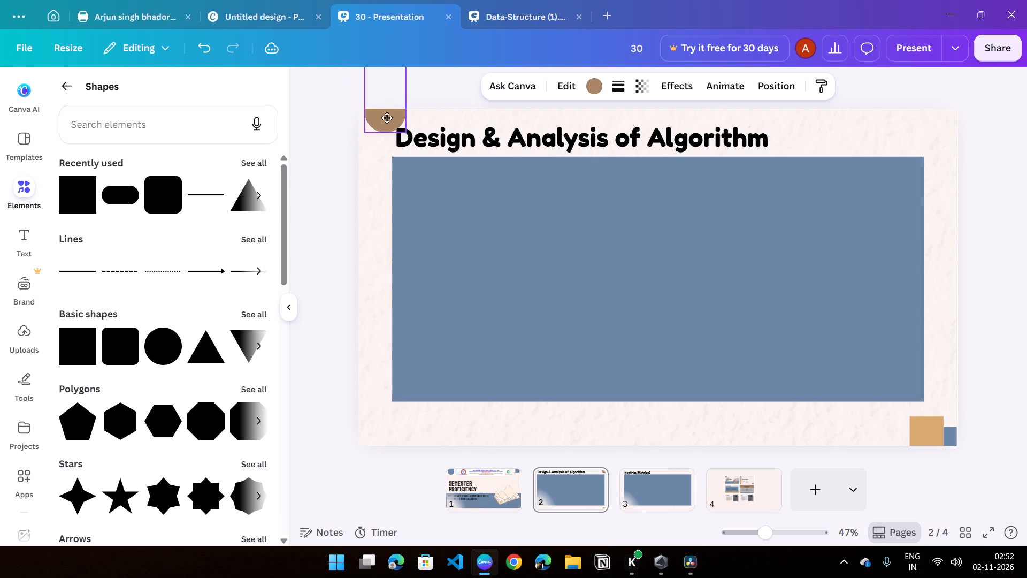
drag(387, 118, 389, 126)
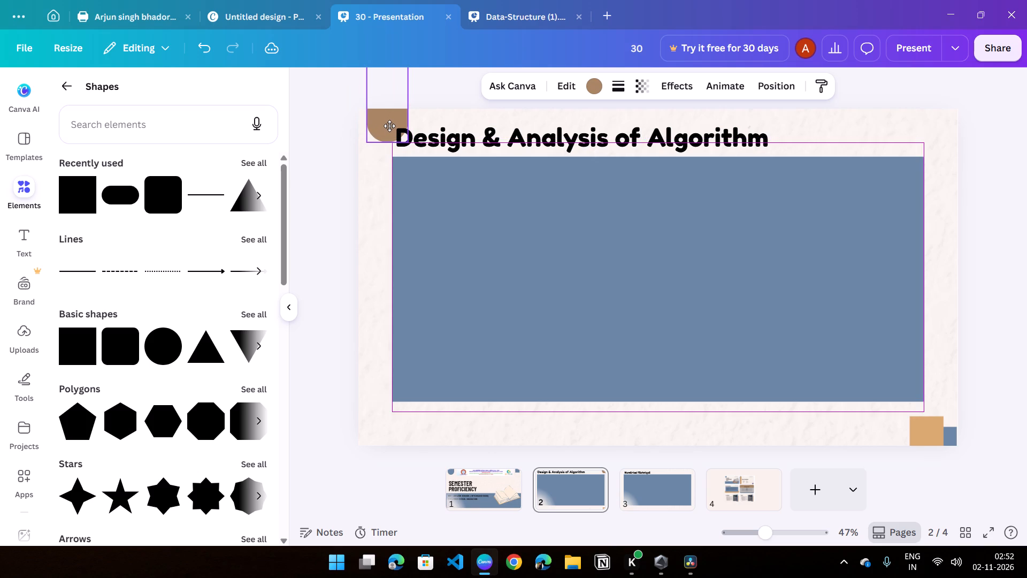
drag(389, 126, 391, 124)
click(326, 123)
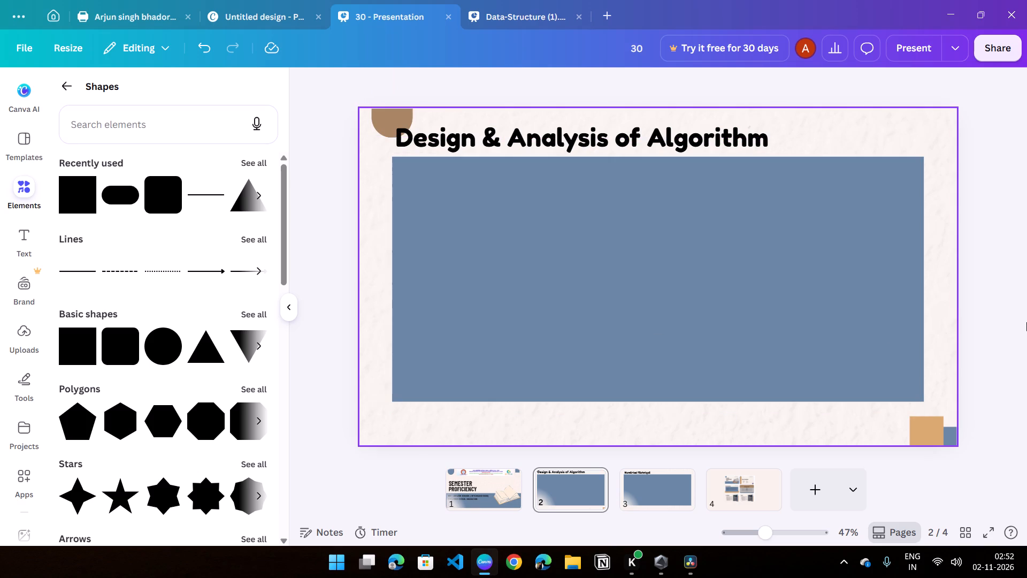
click(381, 124)
drag(412, 135, 412, 136)
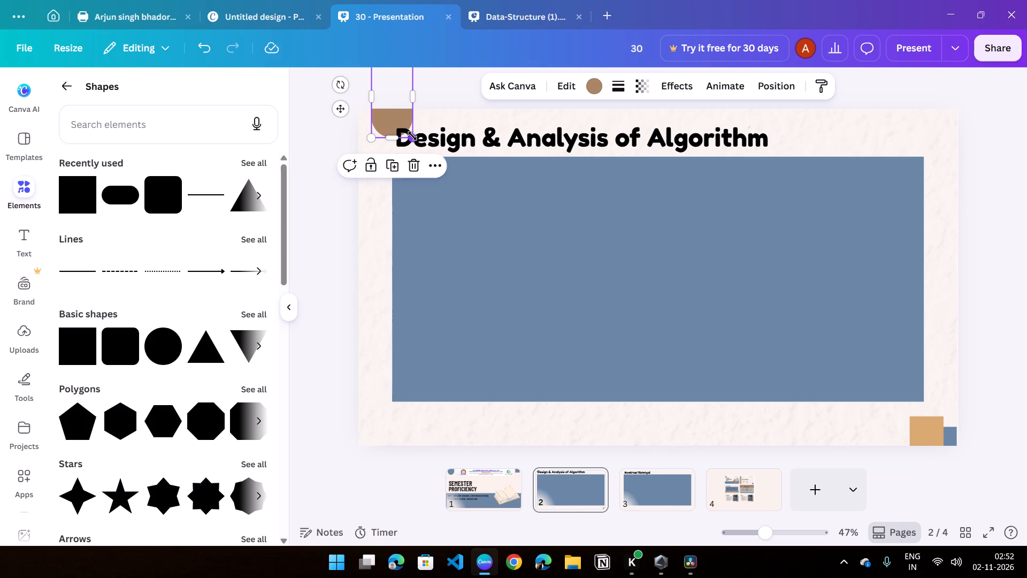
drag(412, 136, 393, 130)
drag(389, 98, 388, 111)
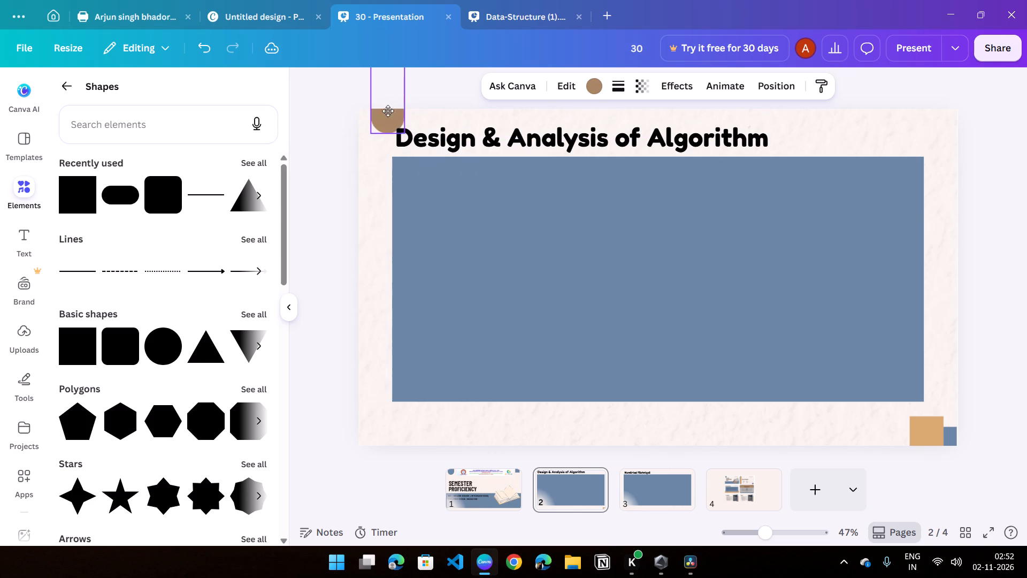
drag(388, 111, 388, 115)
click(311, 145)
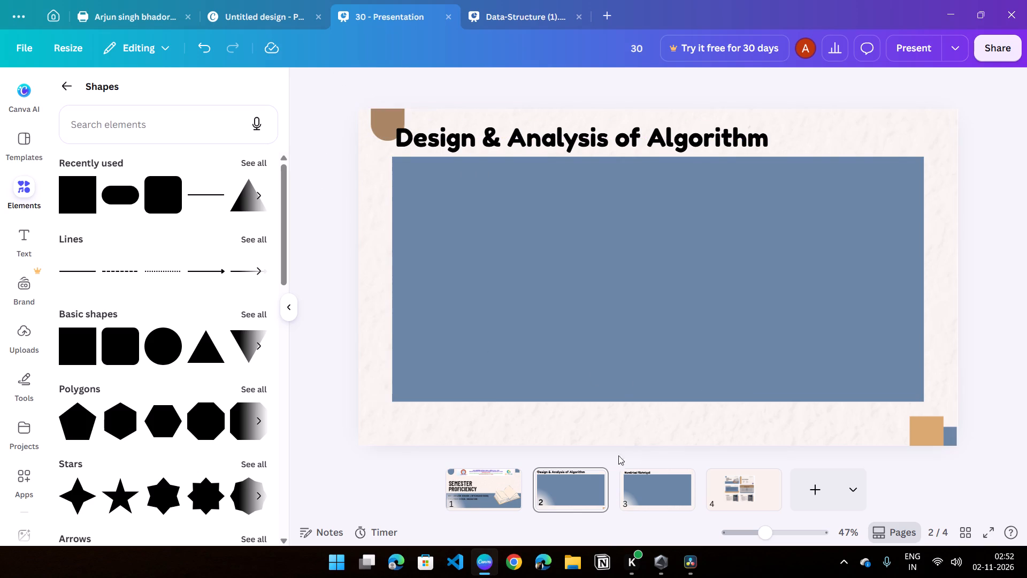
Shrink the blue rounded shape in page 1's upper-left corner, and lower it slightly so it hangs from the top edge.
click(481, 477)
click(399, 122)
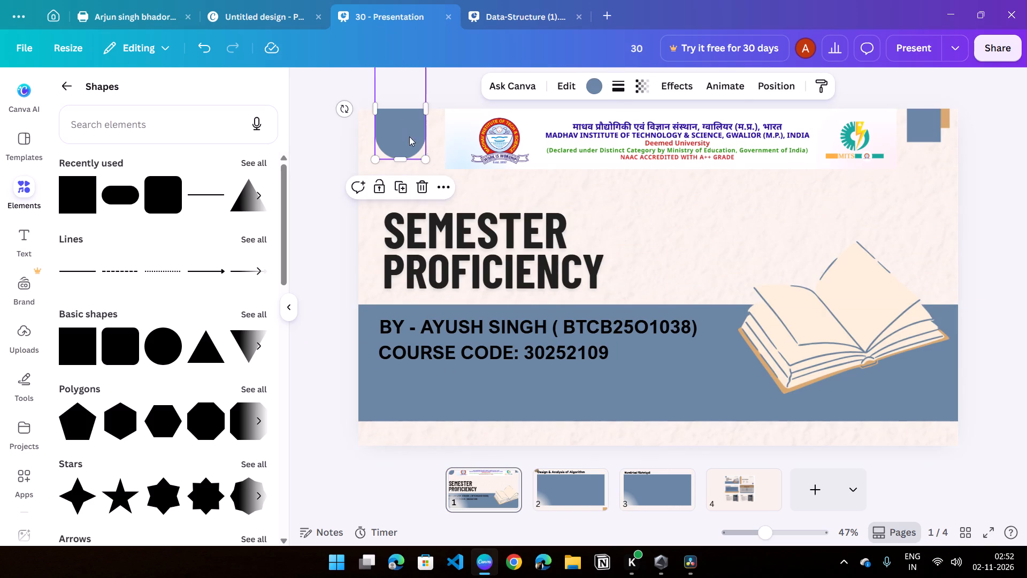
drag(423, 160, 402, 144)
drag(400, 120, 400, 121)
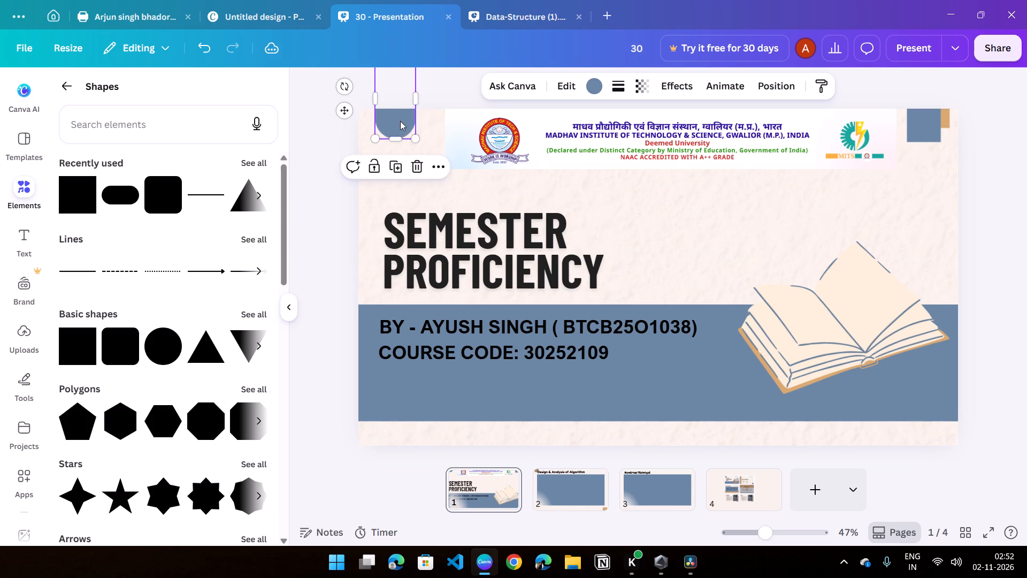
drag(400, 121, 400, 127)
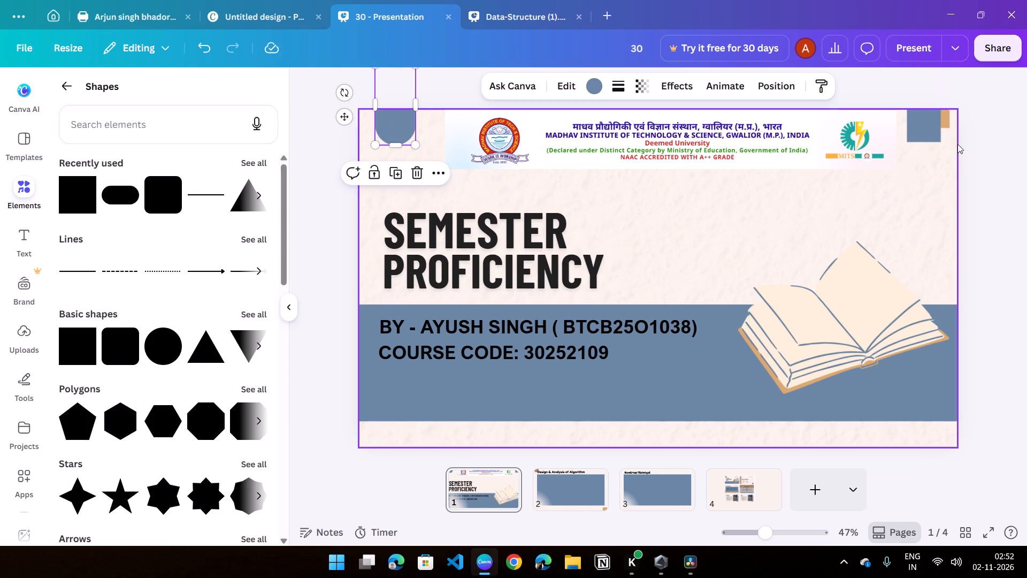
click(964, 146)
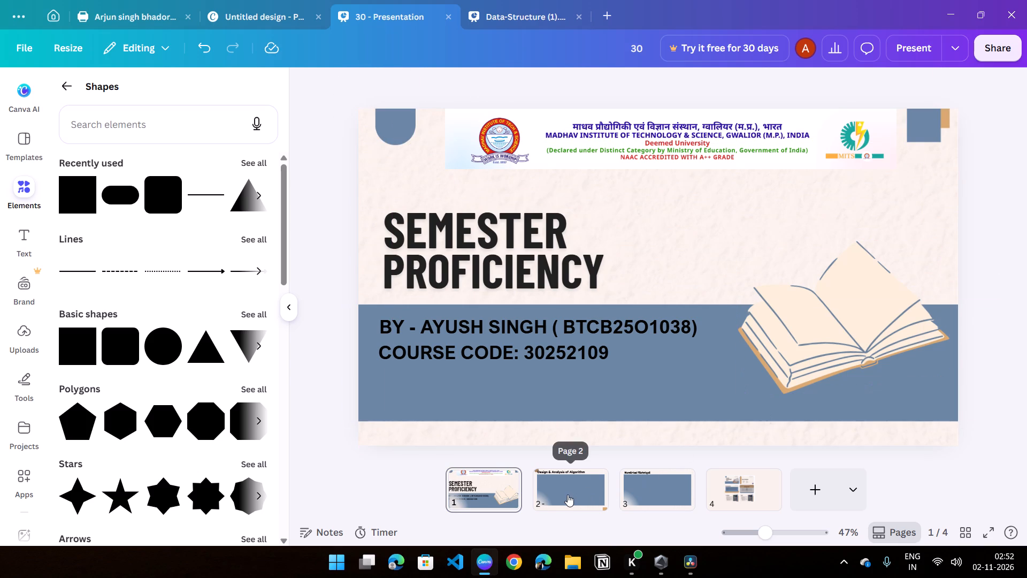
Recolour the brown rounded shape on page 2 with the design's gray orange, trying the blue first.
click(568, 495)
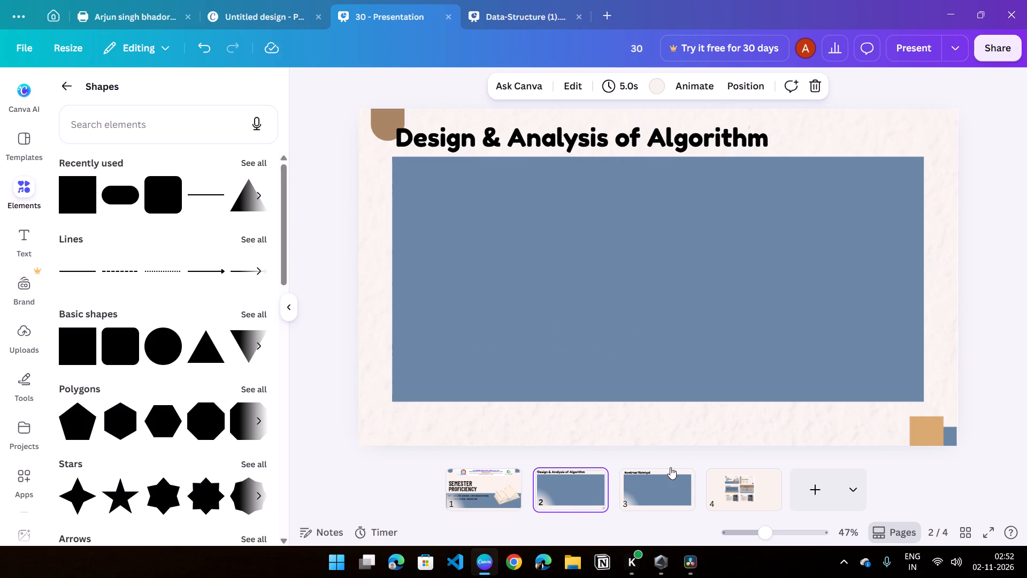
click(387, 120)
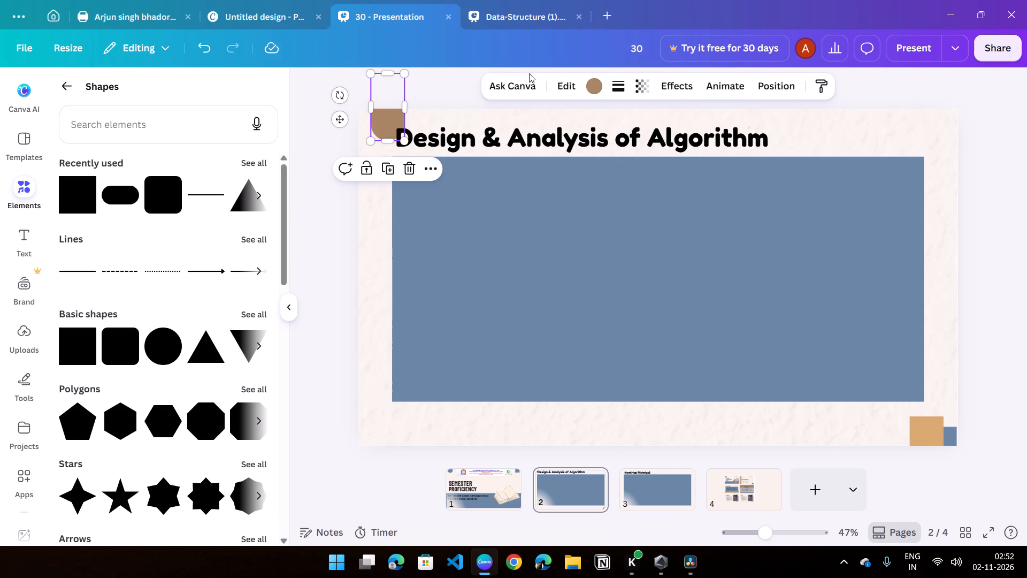
click(594, 83)
click(195, 186)
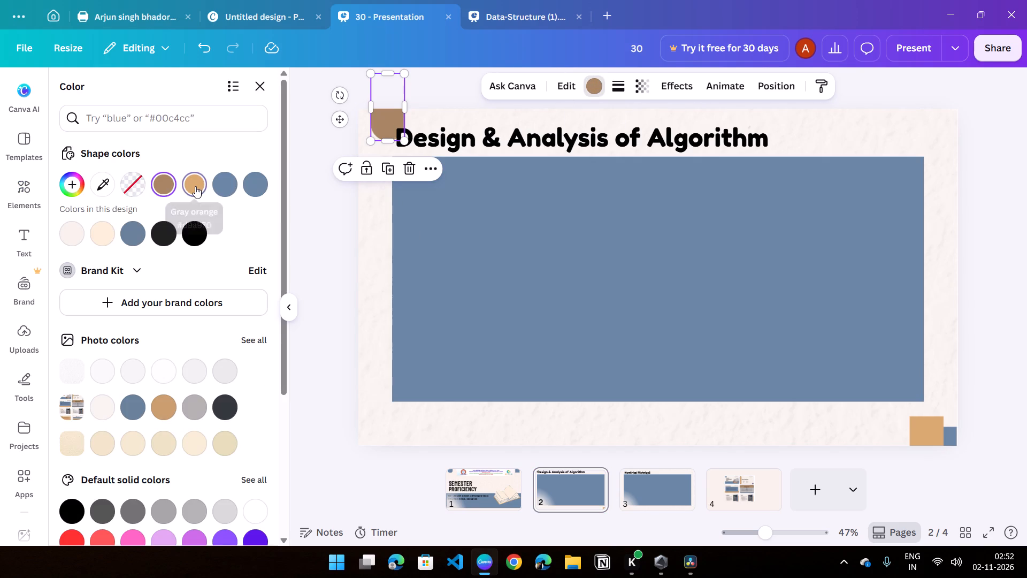
click(223, 188)
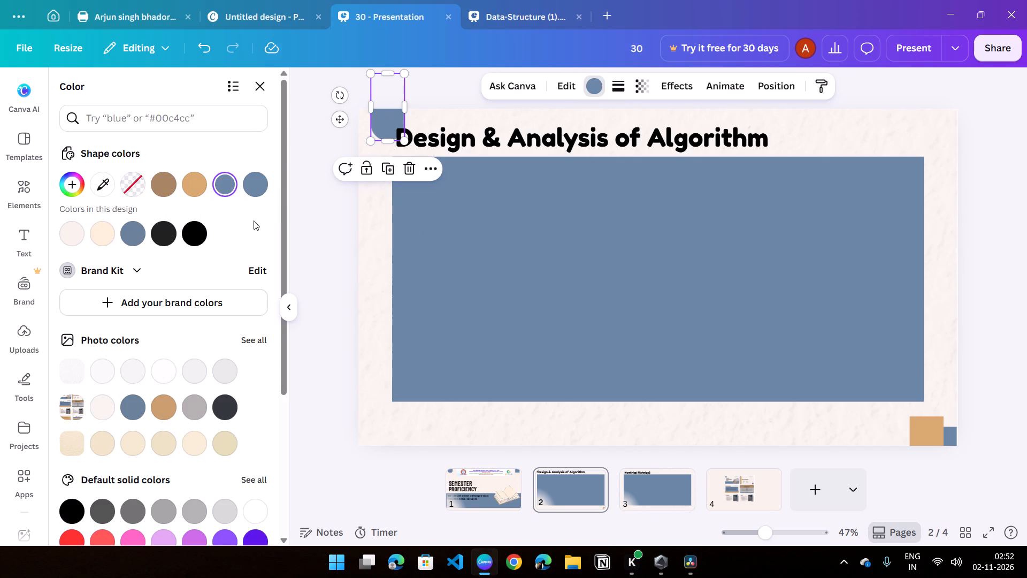
click(191, 193)
click(995, 131)
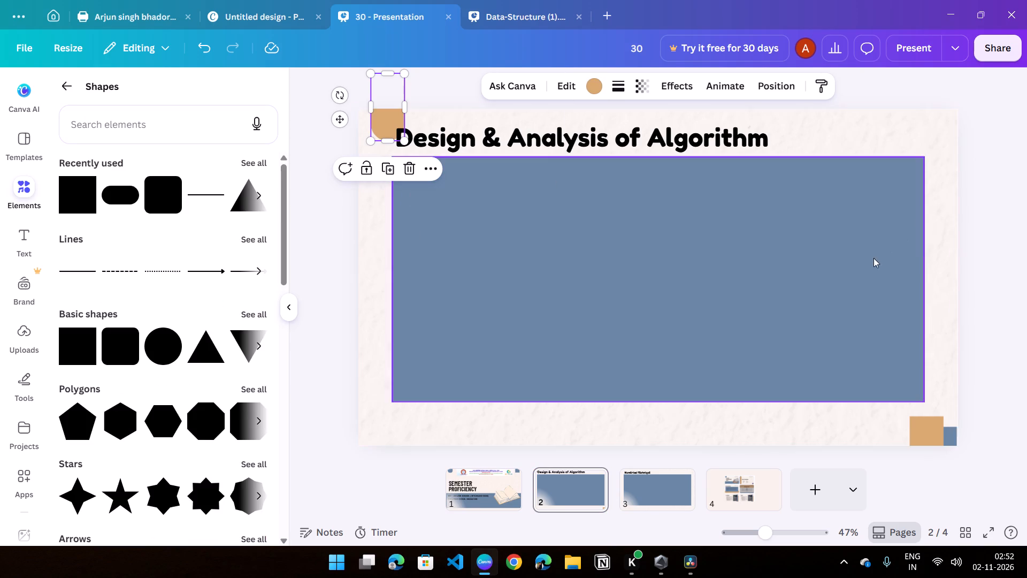
click(1026, 207)
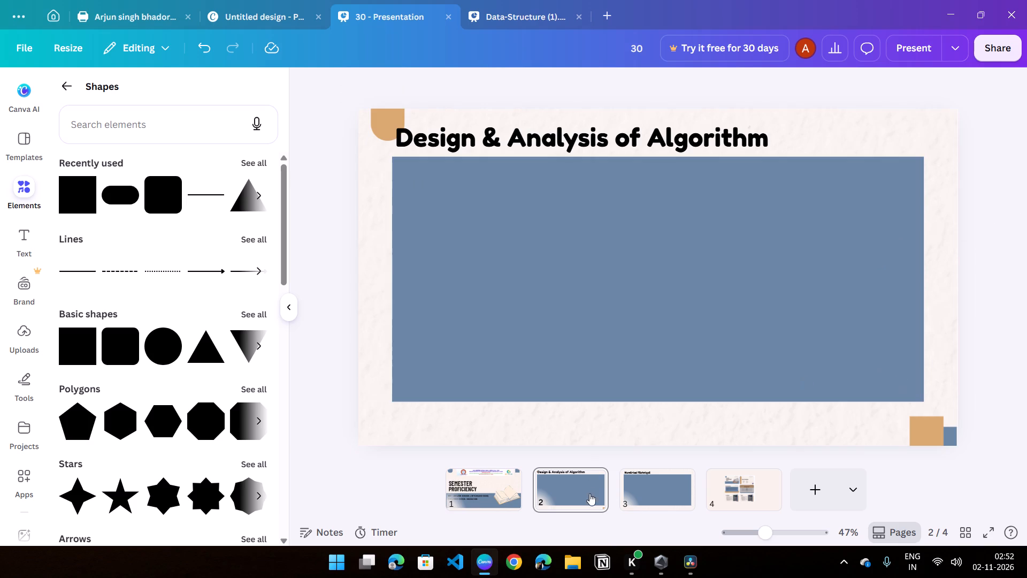
Check the reference design on page 4, and add a square to page 2 with the design's orange as text and fill colour.
click(735, 485)
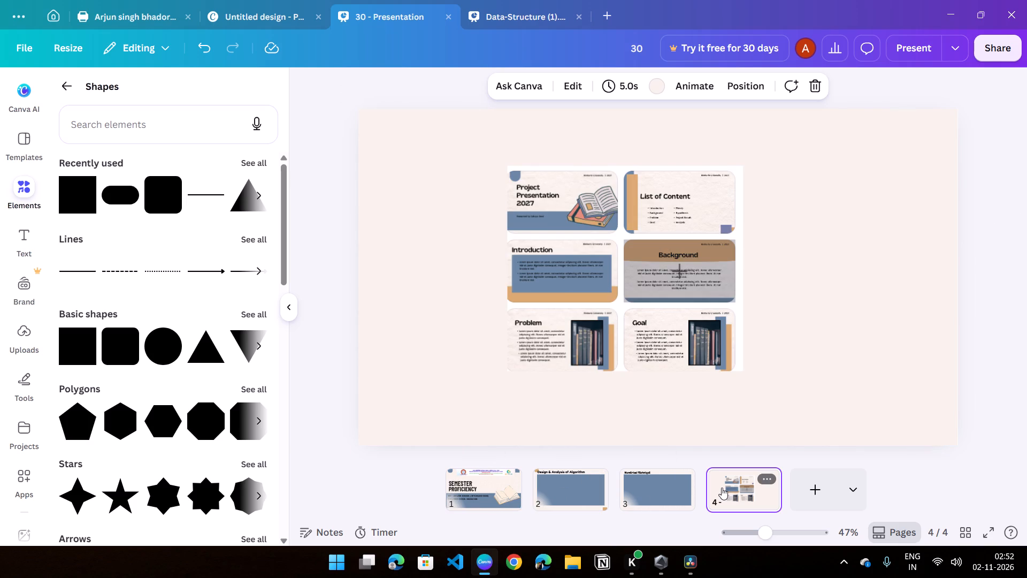
click(607, 488)
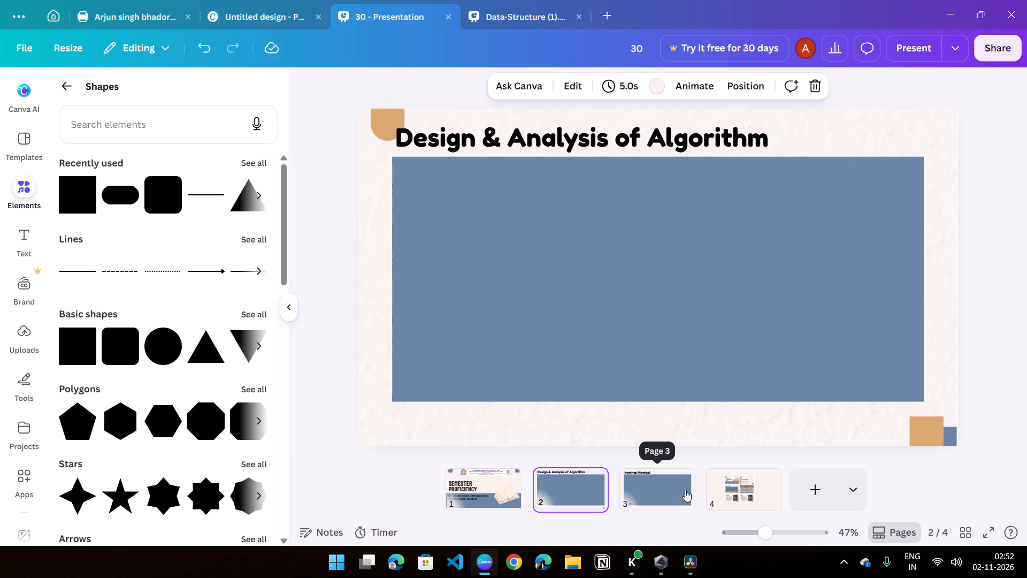
click(66, 193)
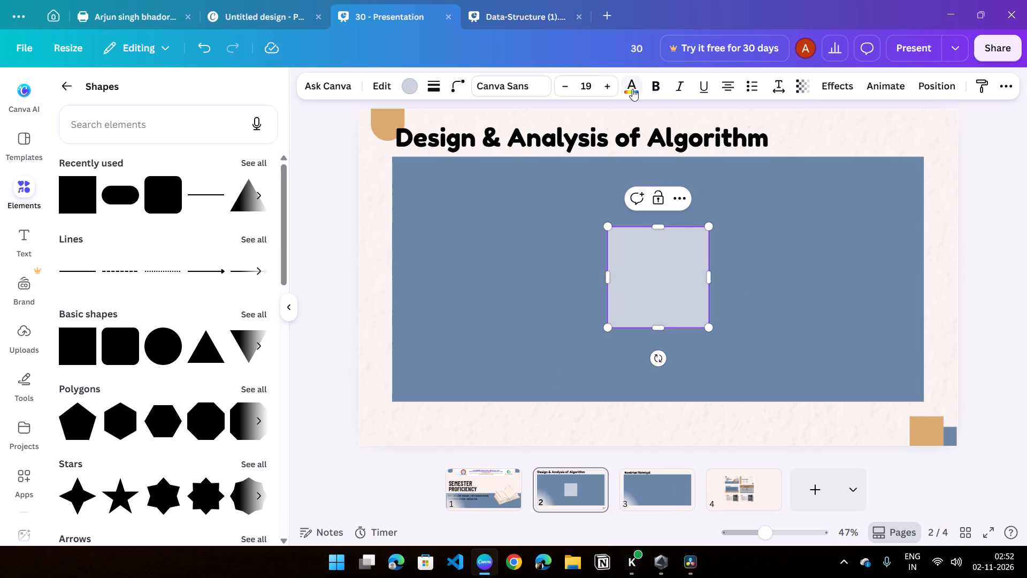
click(632, 89)
click(80, 242)
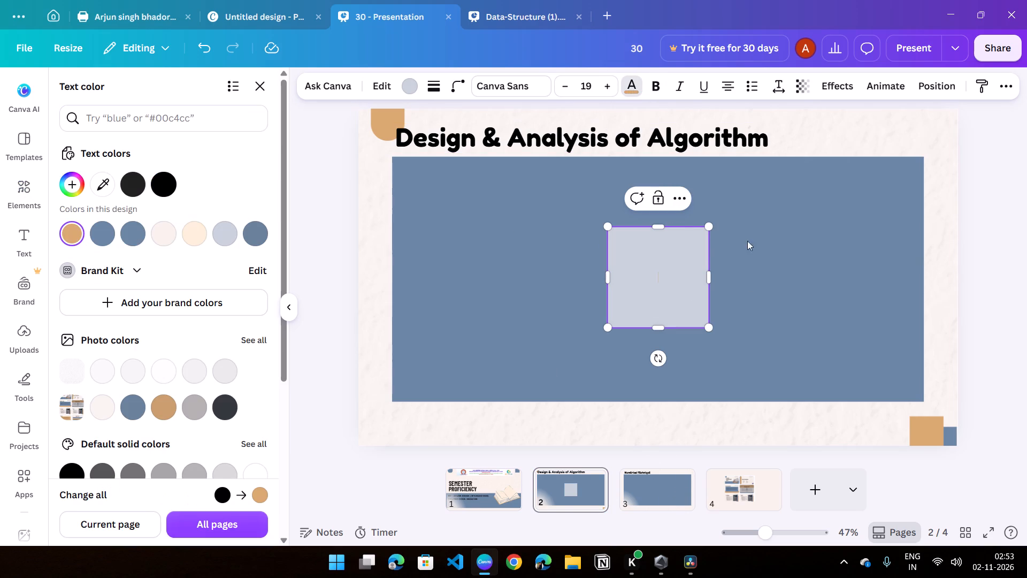
click(670, 262)
click(403, 90)
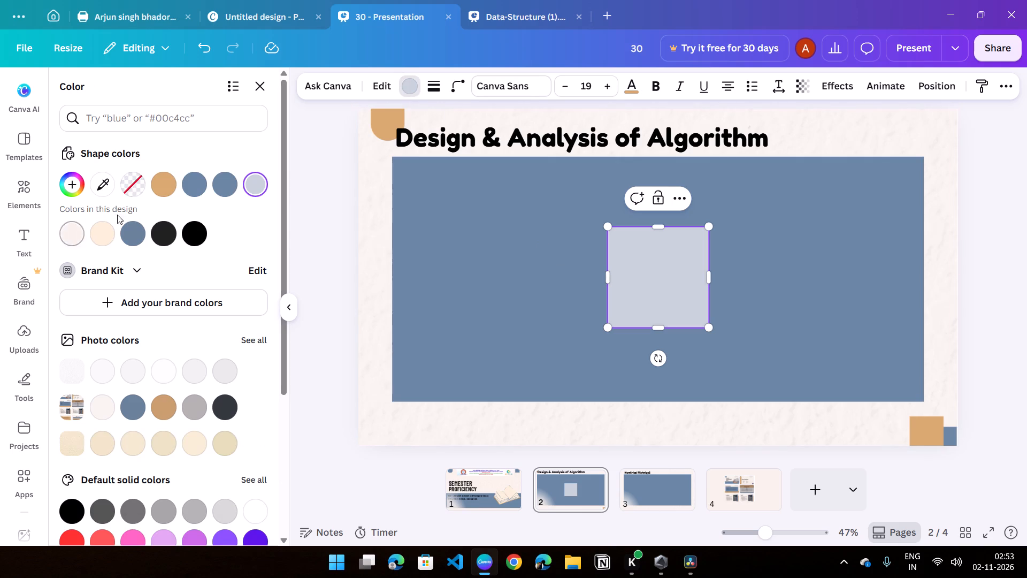
click(166, 191)
click(996, 254)
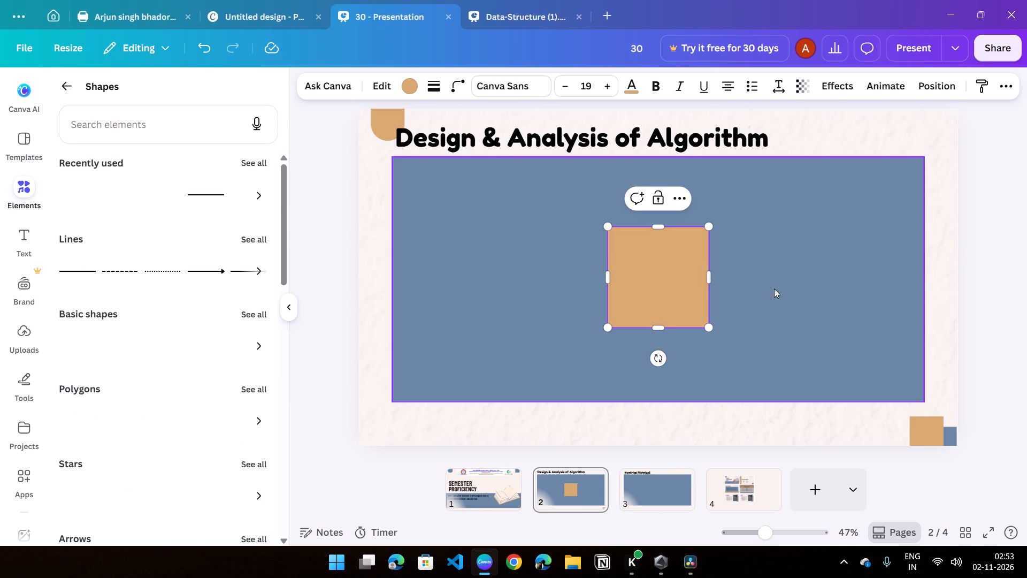
Layer the orange square behind page 2's blue panel, and stretch it into a full-width band about 2,074 by 712 along the bottom.
click(925, 80)
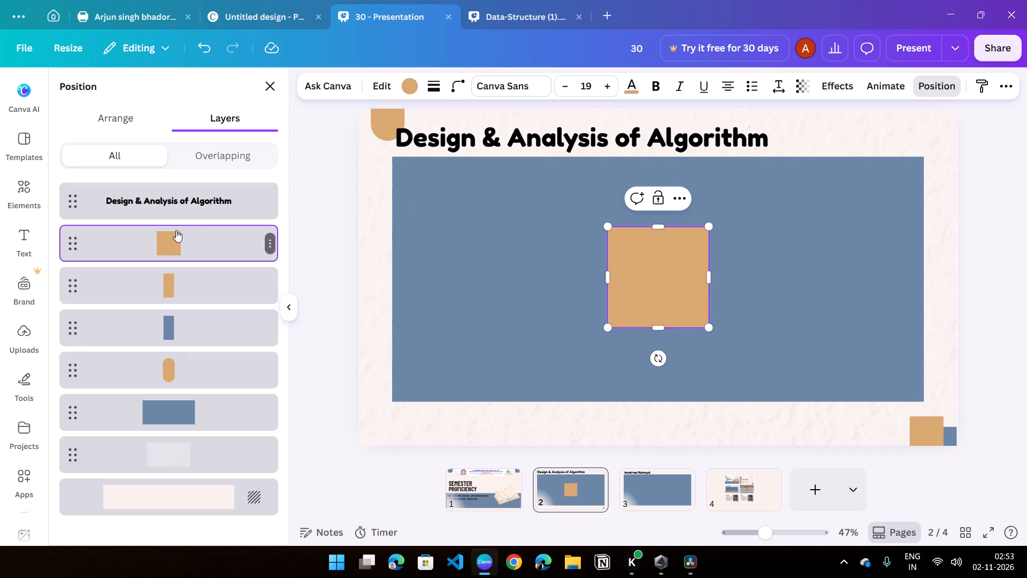
drag(176, 231, 185, 420)
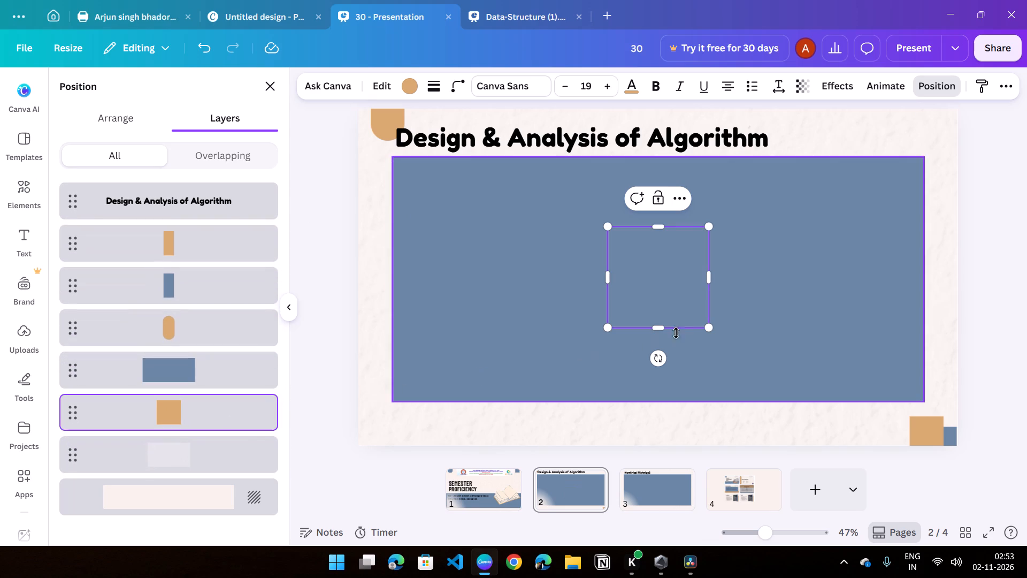
drag(708, 328, 1026, 439)
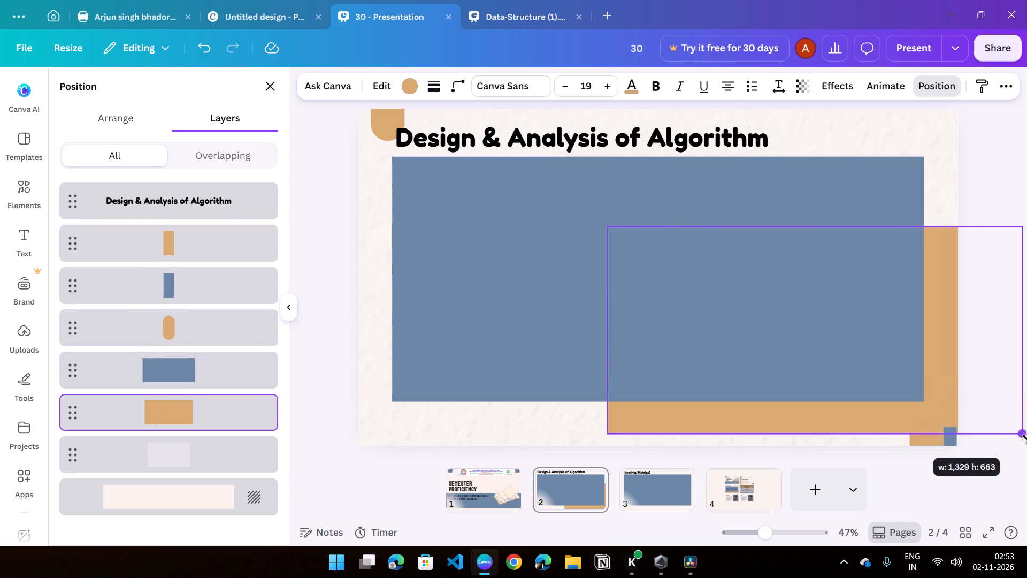
drag(1026, 439, 1026, 449)
drag(971, 401, 718, 444)
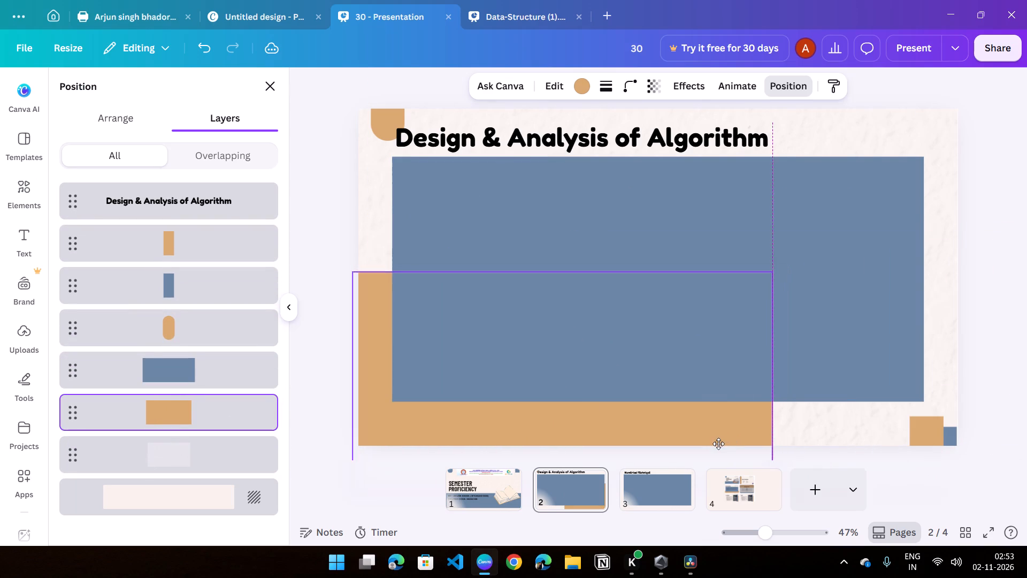
drag(718, 444, 715, 518)
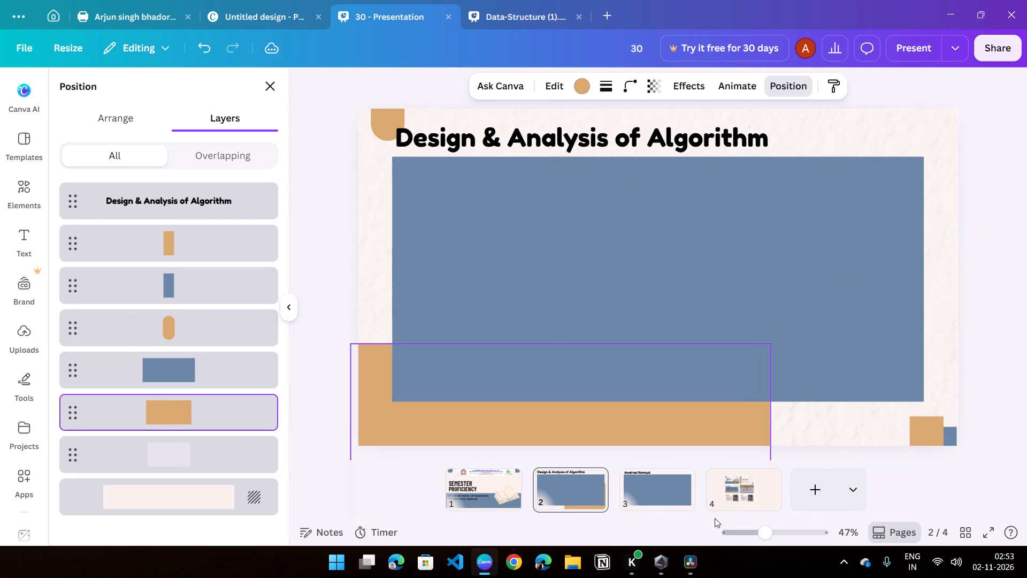
drag(715, 518, 715, 517)
drag(771, 450, 999, 439)
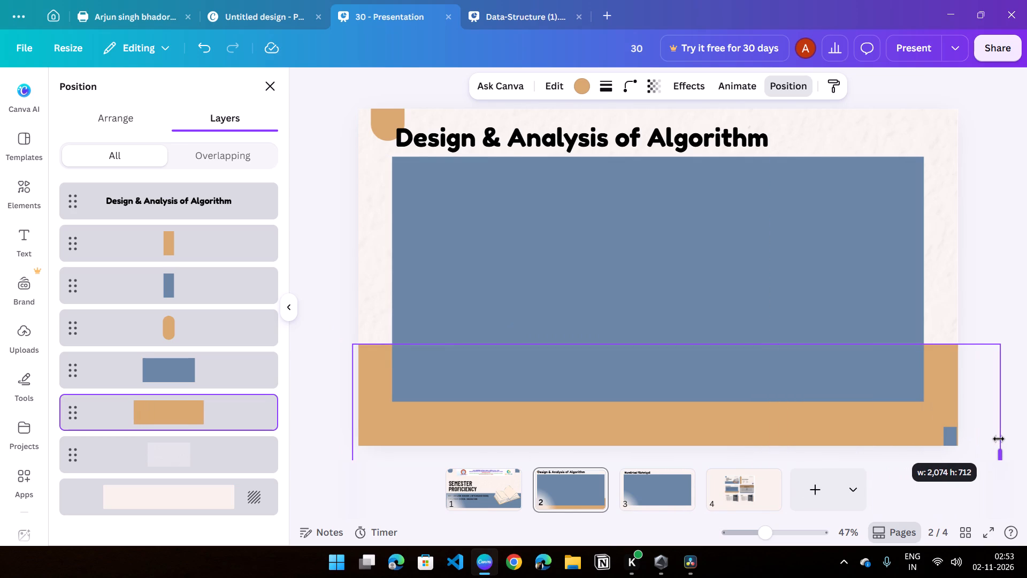
drag(999, 439, 999, 439)
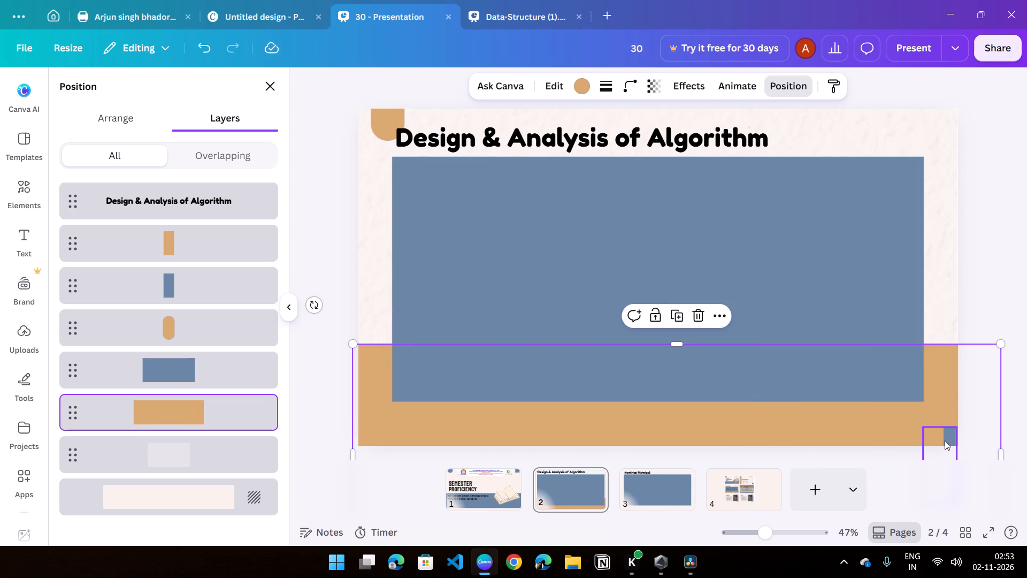
Delete the small blue and orange rectangles from page 2's lower-right corner.
click(945, 440)
click(957, 400)
click(934, 427)
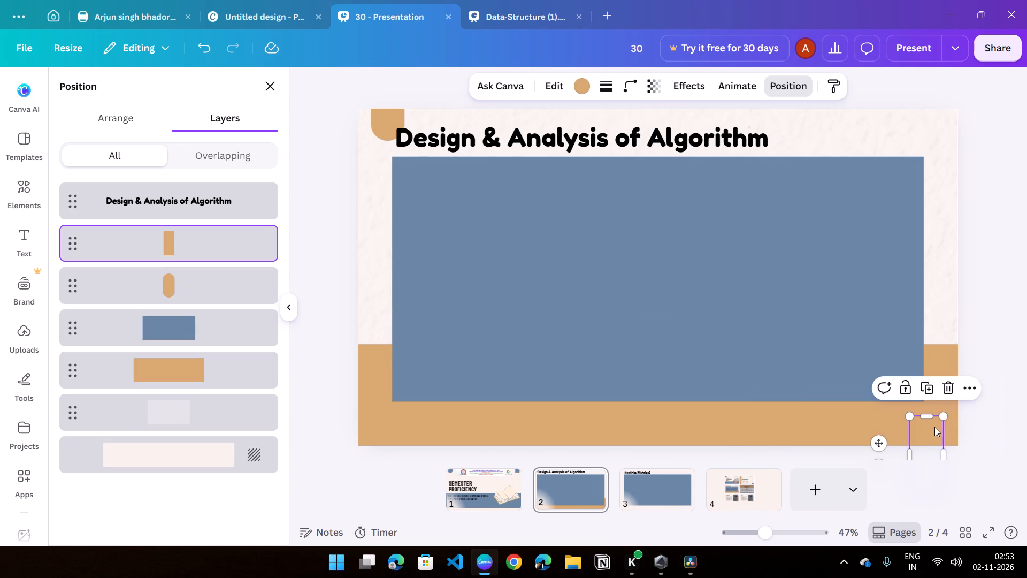
click(948, 392)
click(961, 300)
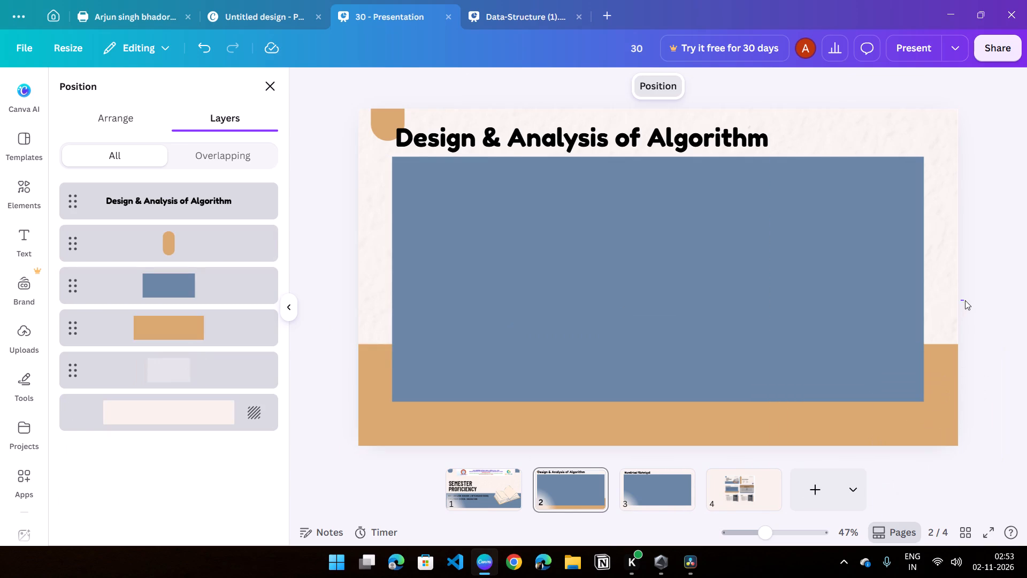
Move the reference design image from page 4 onto page 2, and lower the orange band slightly to match its Introduction slide.
click(770, 487)
drag(622, 280, 601, 475)
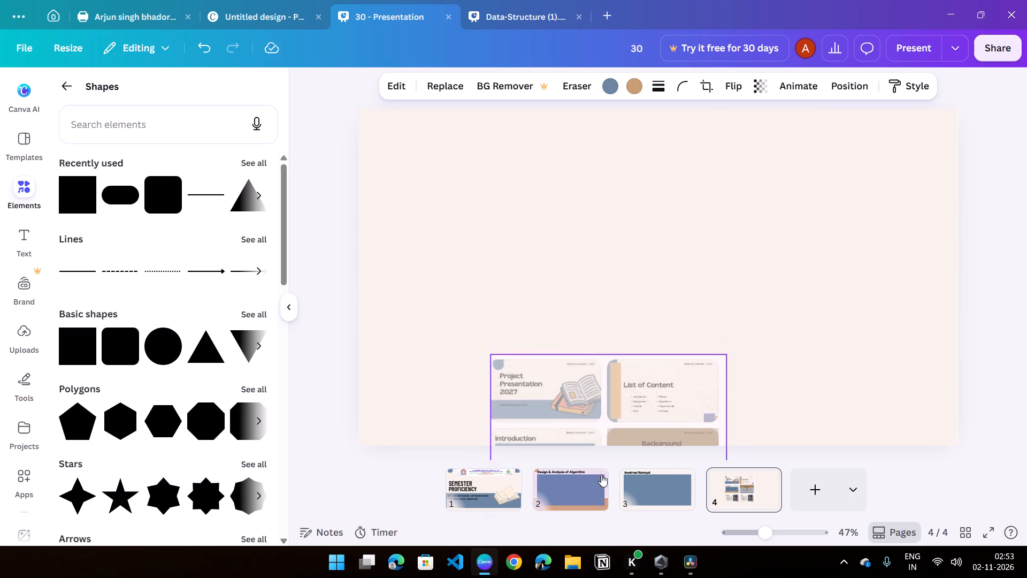
drag(601, 475, 592, 482)
drag(619, 310, 696, 303)
click(784, 424)
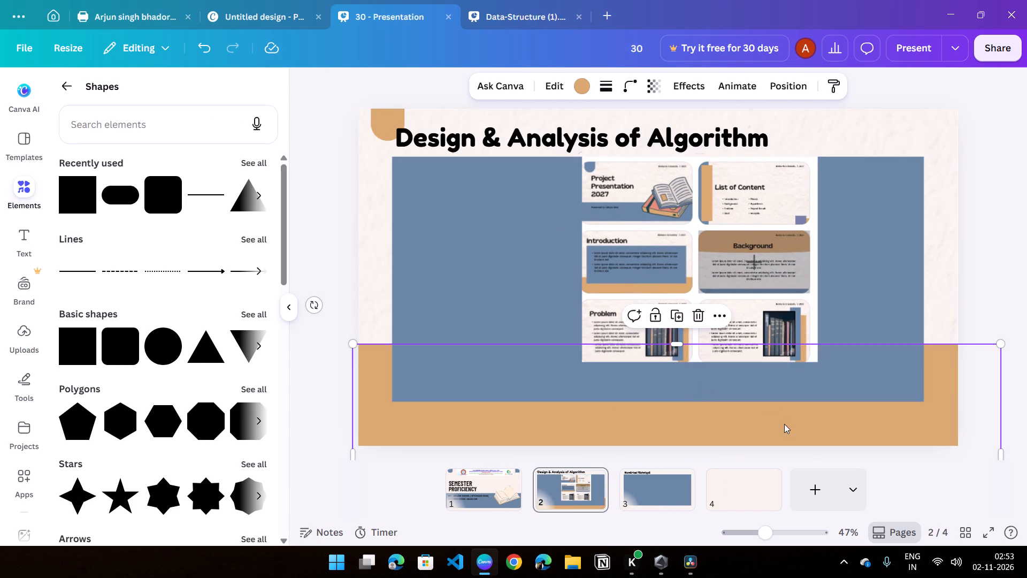
drag(784, 424, 786, 437)
click(327, 305)
Move the reference design image from page 2 onto page 3, and compare page 2 with the title page.
click(728, 283)
drag(728, 283, 702, 402)
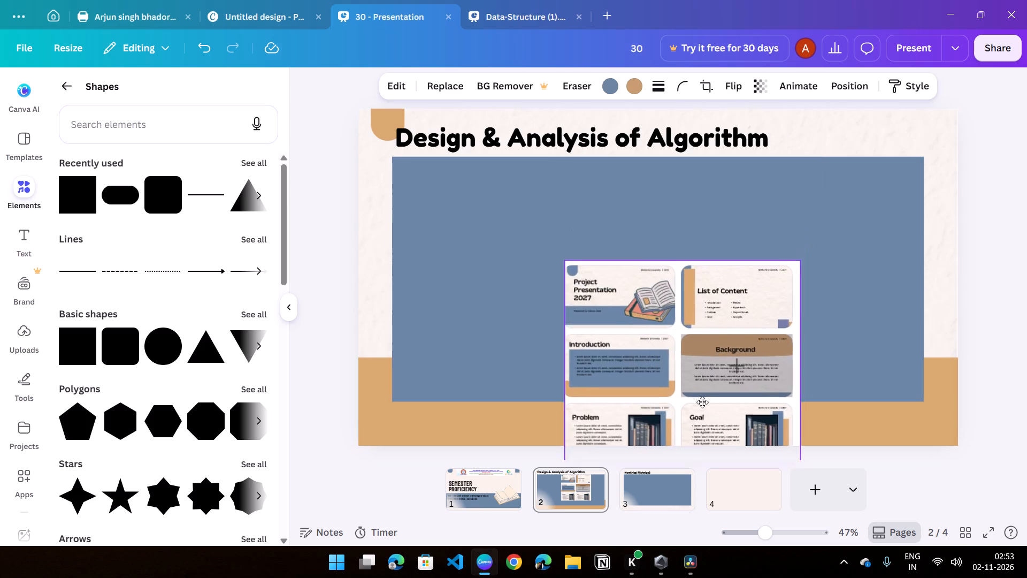
drag(702, 402, 676, 482)
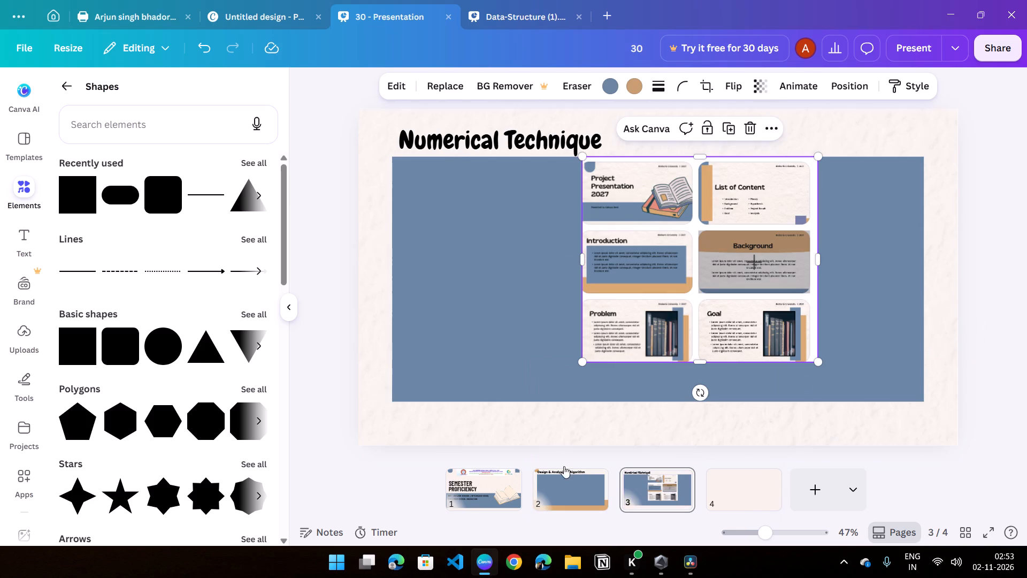
click(564, 473)
click(1020, 250)
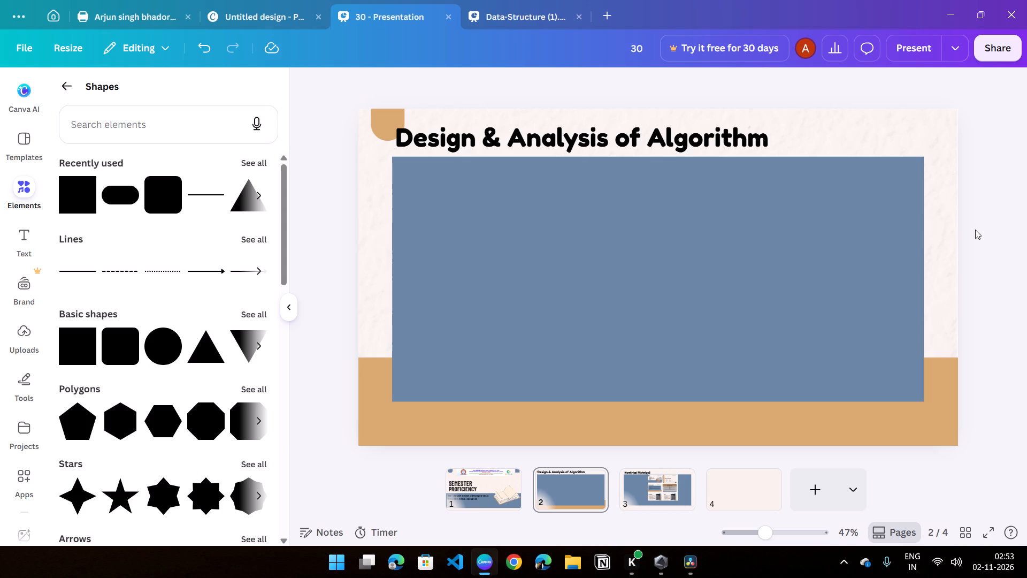
click(503, 486)
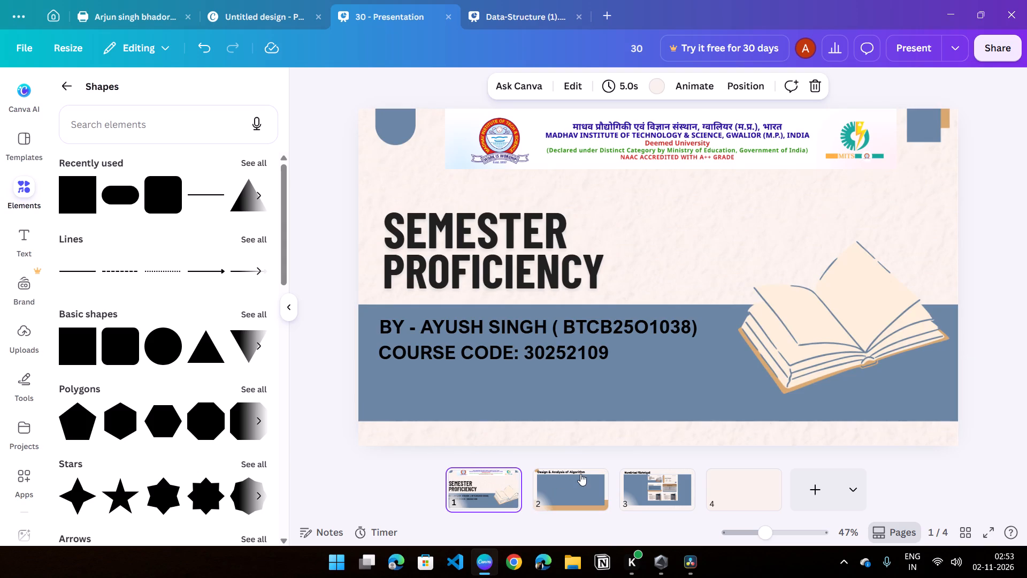
click(584, 474)
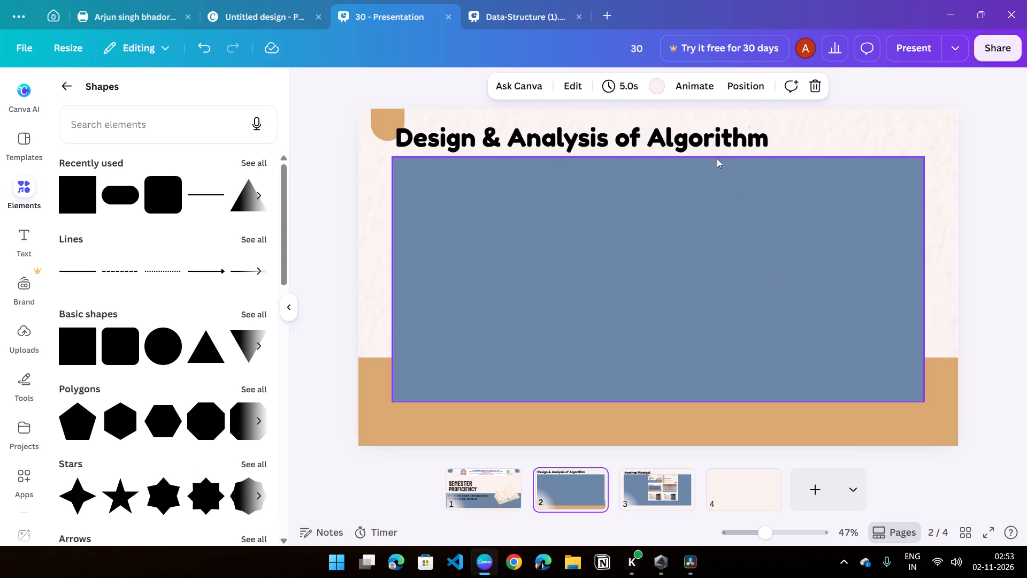
Open the DUBAI presentation from the home page's designs, and examine the layout of its India slide.
click(58, 10)
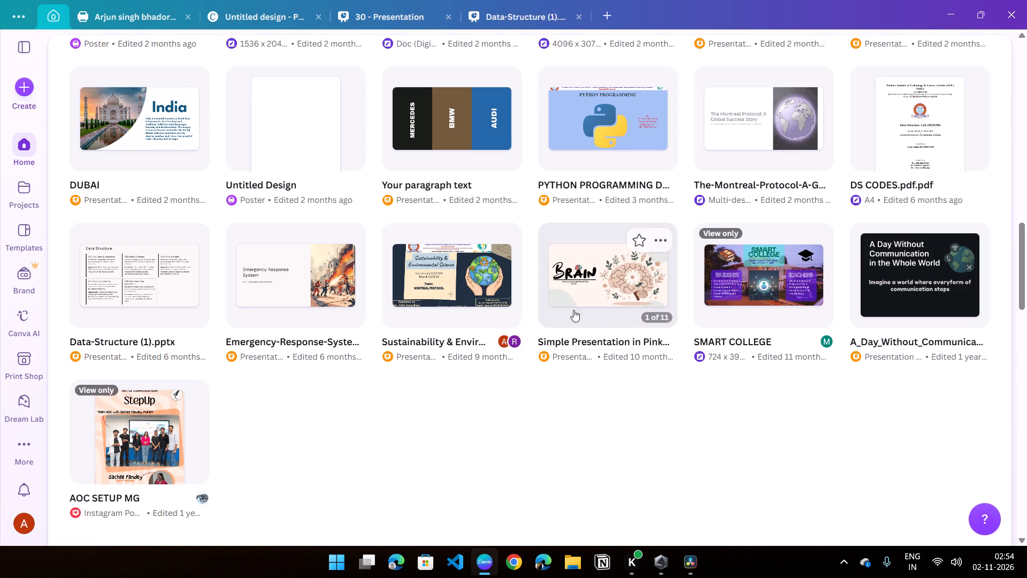
scroll(509, 318, up, 4)
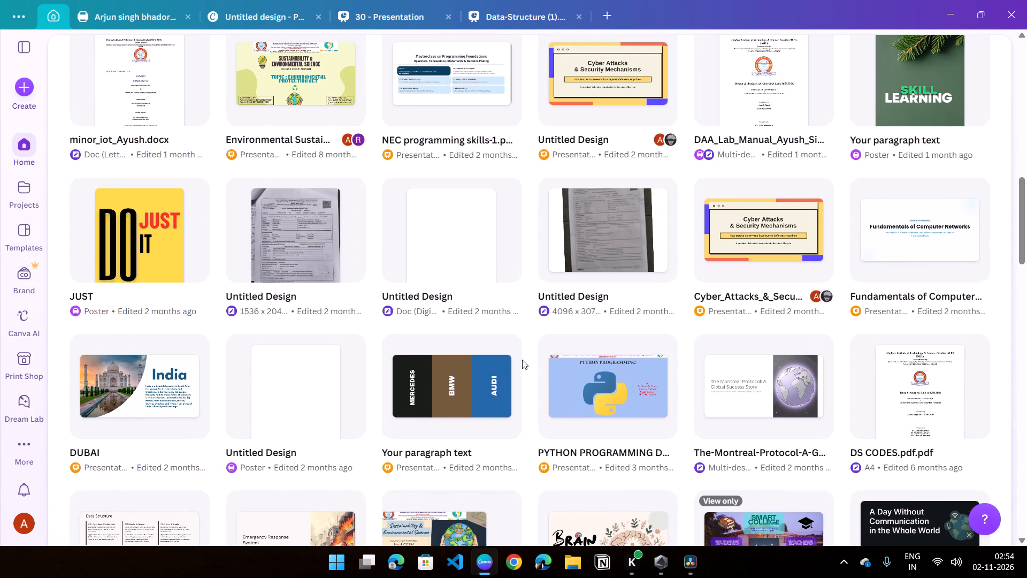
click(111, 400)
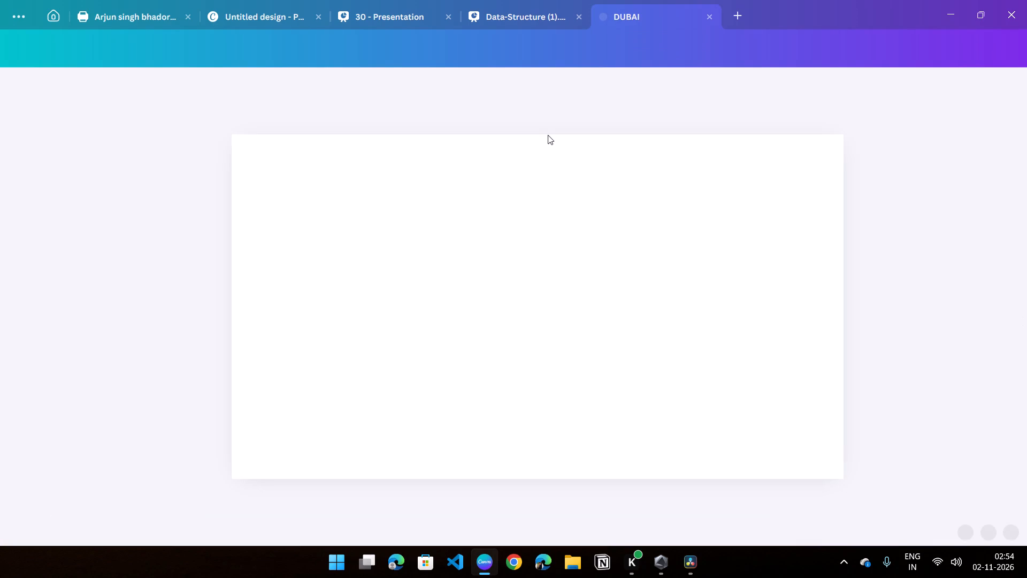
click(404, 264)
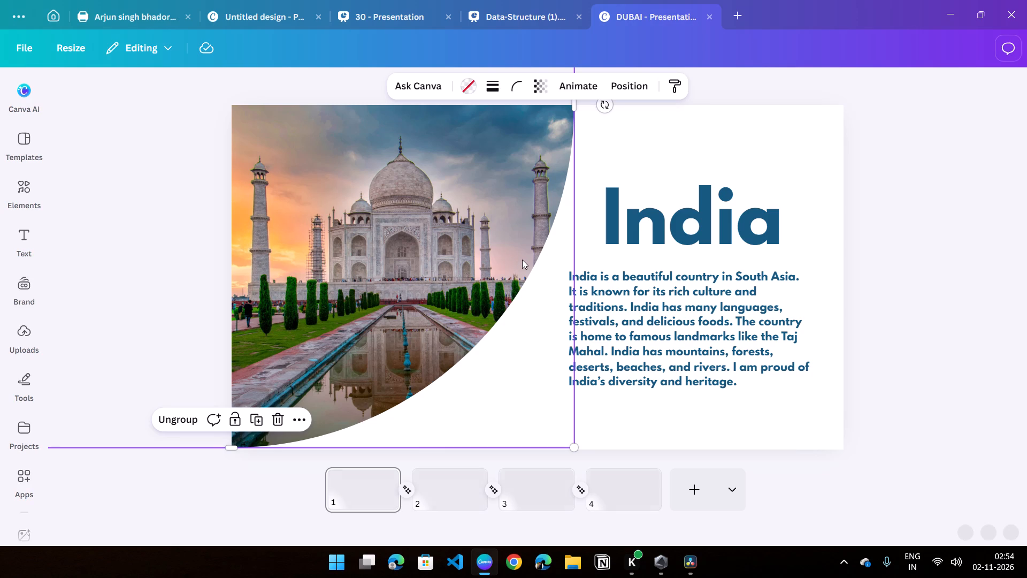
key(Right)
click(957, 241)
key(Right)
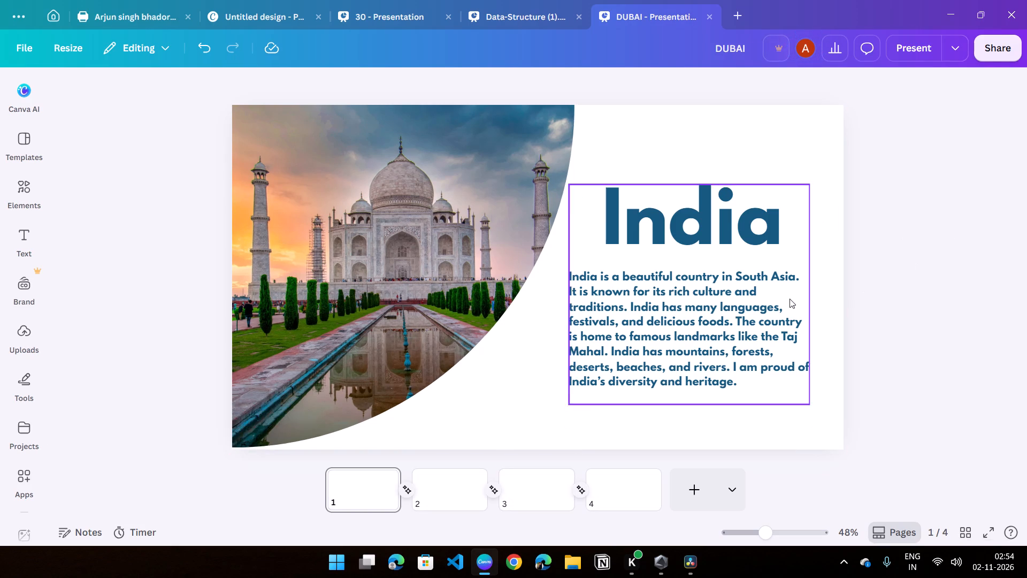
key(Right)
key(Left)
key(Left)
click(450, 291)
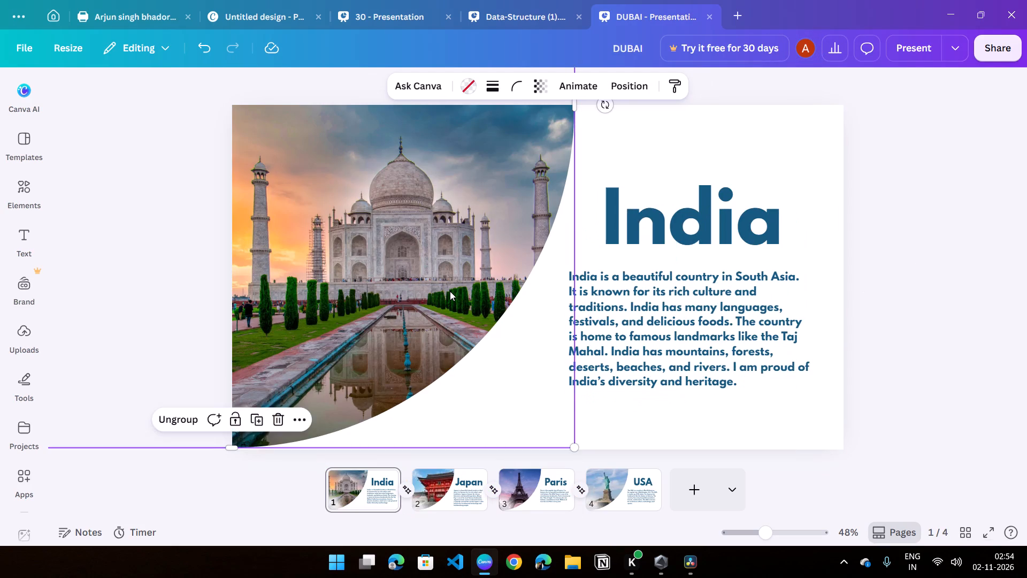
key(Right)
key(Left)
click(870, 206)
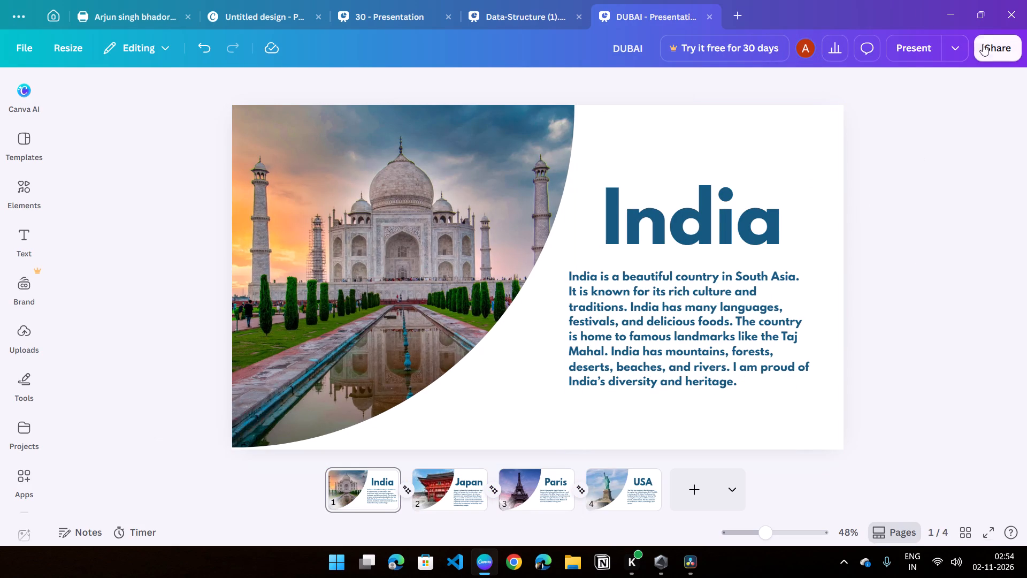
Present the DUBAI deck full screen, examine the transitions between the India, Japan, Paris and USA slides, and exit the presentation.
click(919, 50)
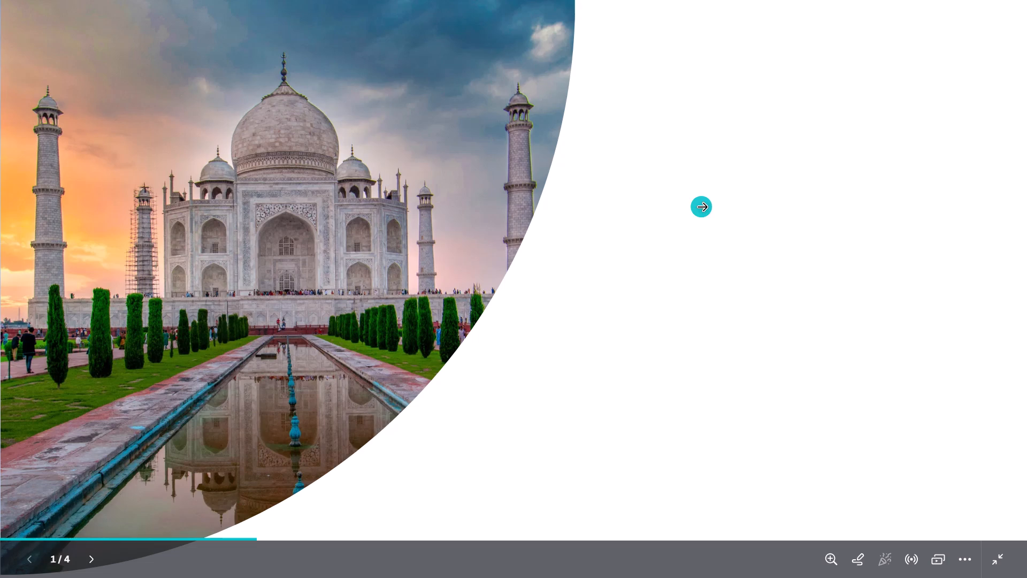
key(Right)
key(Right)
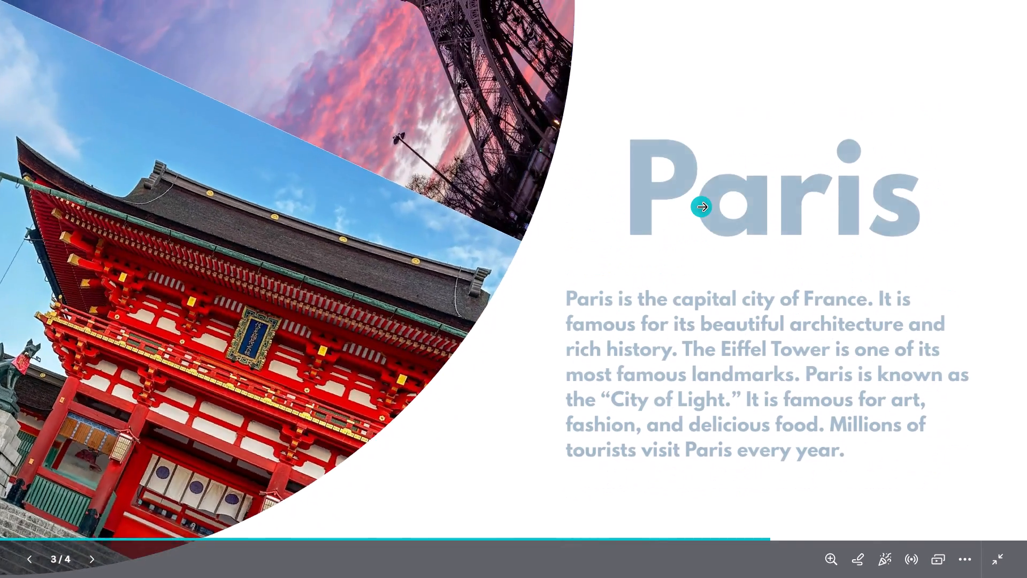
key(Right)
click(702, 207)
click(702, 207)
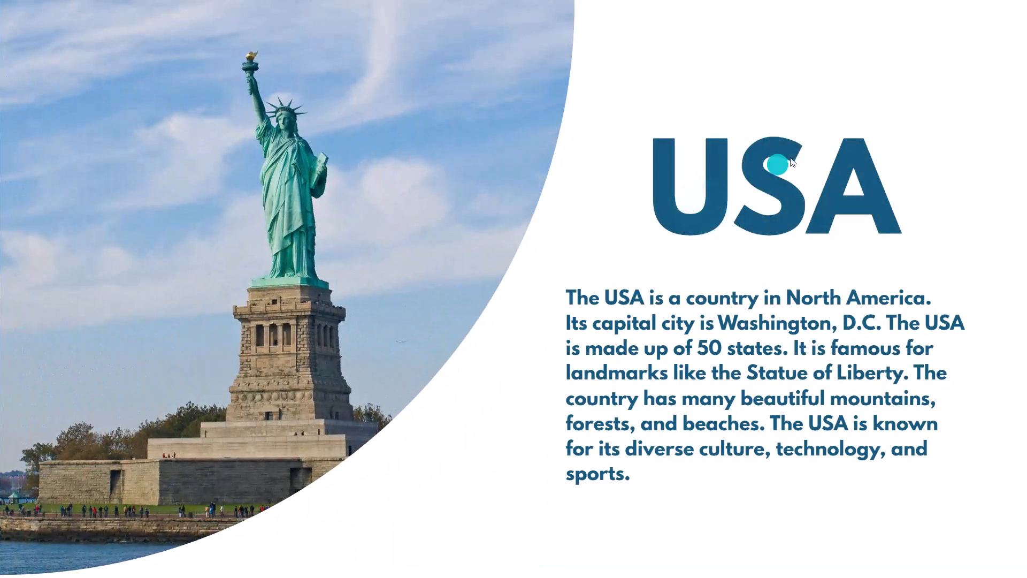
key(Left)
key(Left)
key(Left)
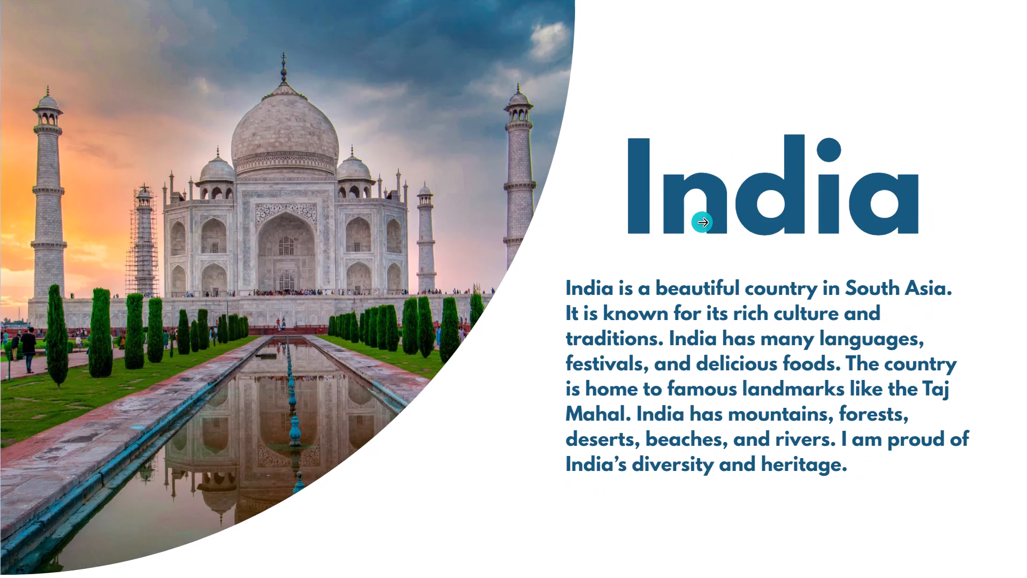
click(702, 223)
click(702, 220)
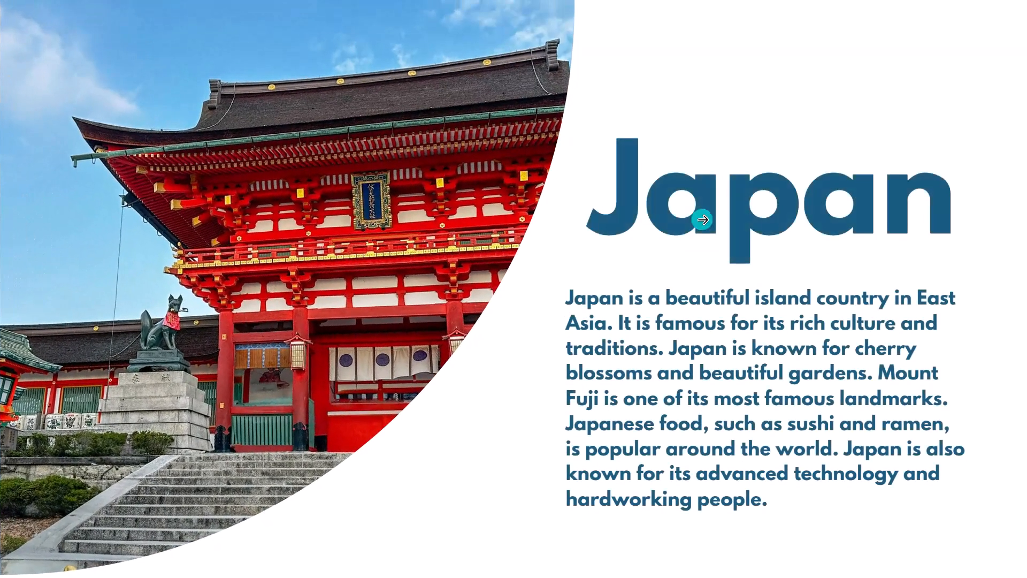
click(703, 219)
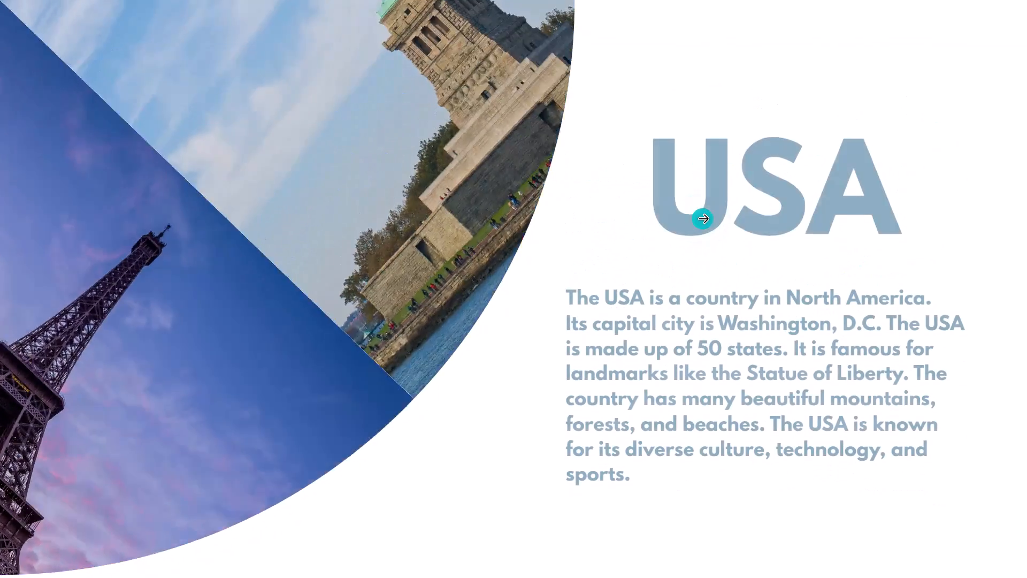
click(990, 568)
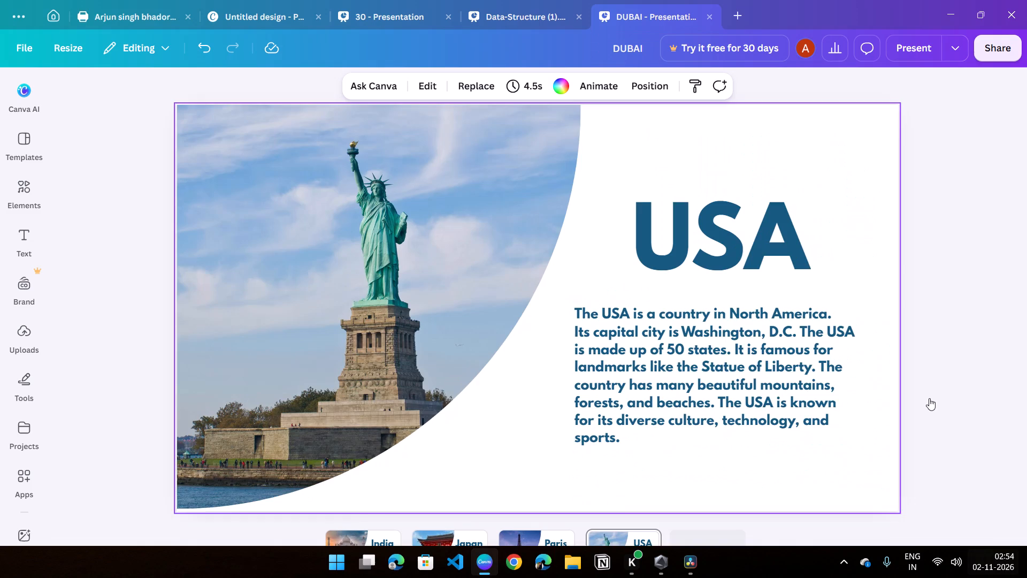
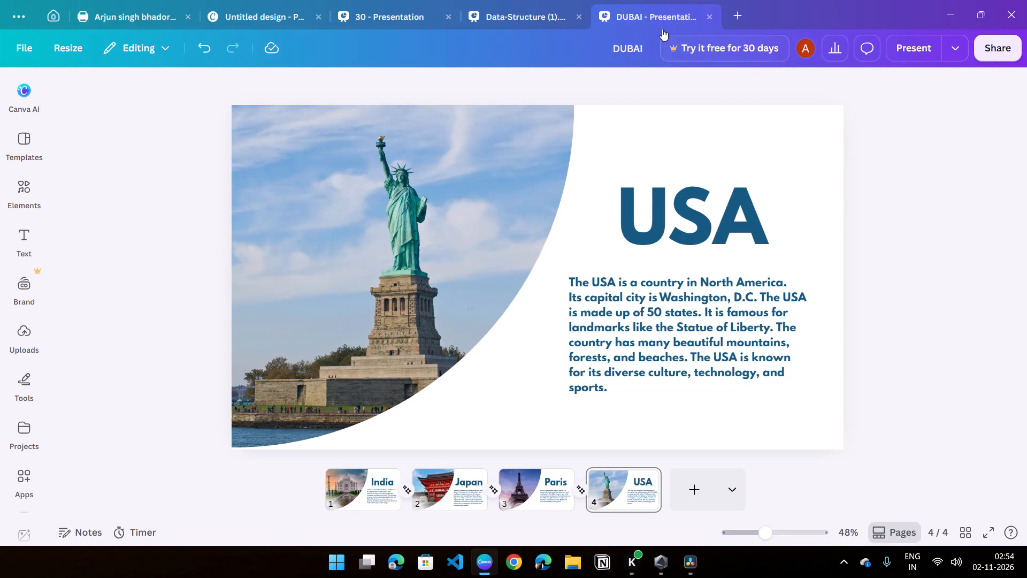
Switch to the presentation named 30 and close the DUBAI presentation.
click(526, 12)
click(422, 14)
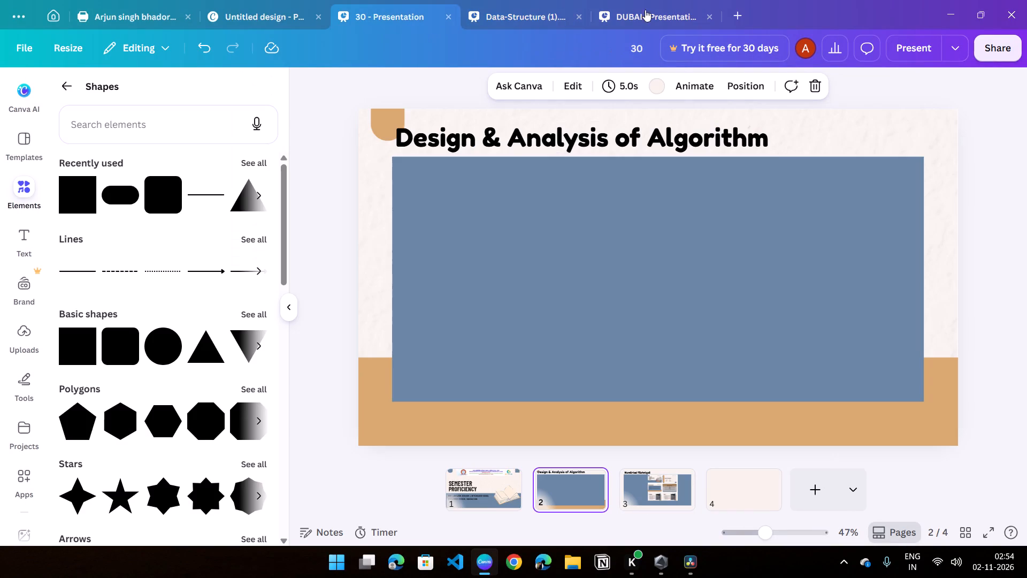
click(709, 16)
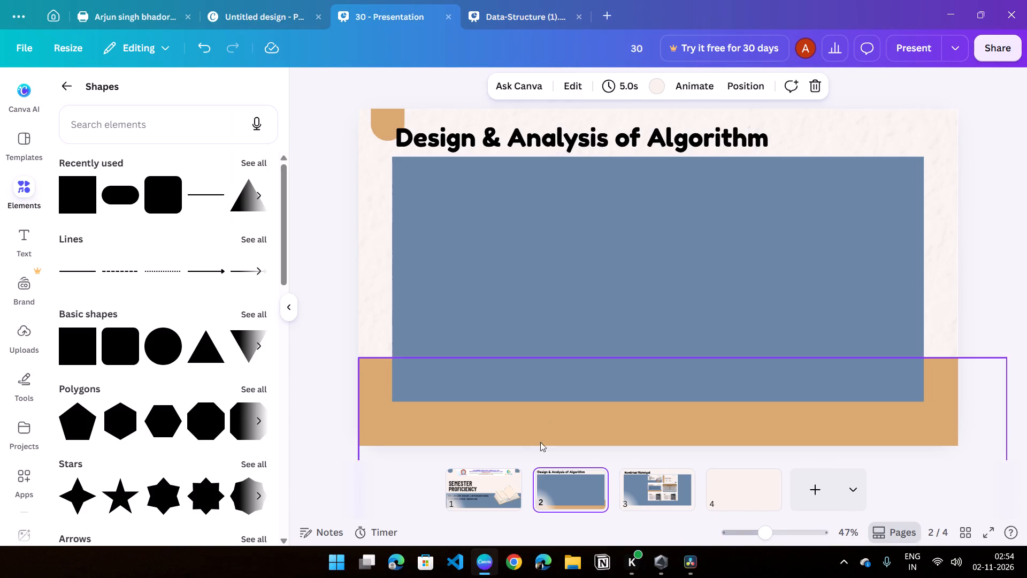
Review the title, Design & Analysis of Algorithm and Numerical Technique slides to compare their content and layout.
click(500, 490)
click(971, 191)
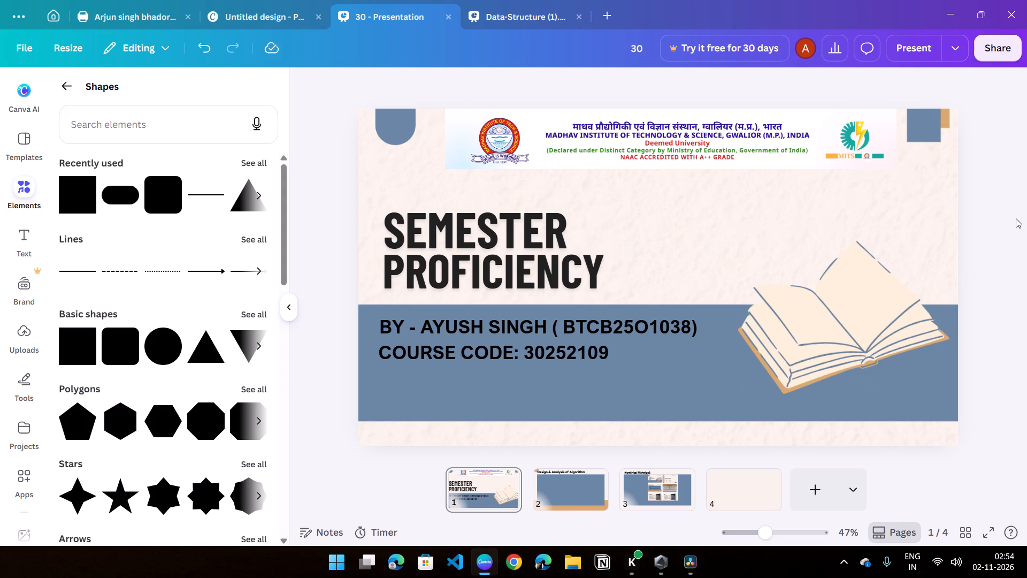
click(855, 262)
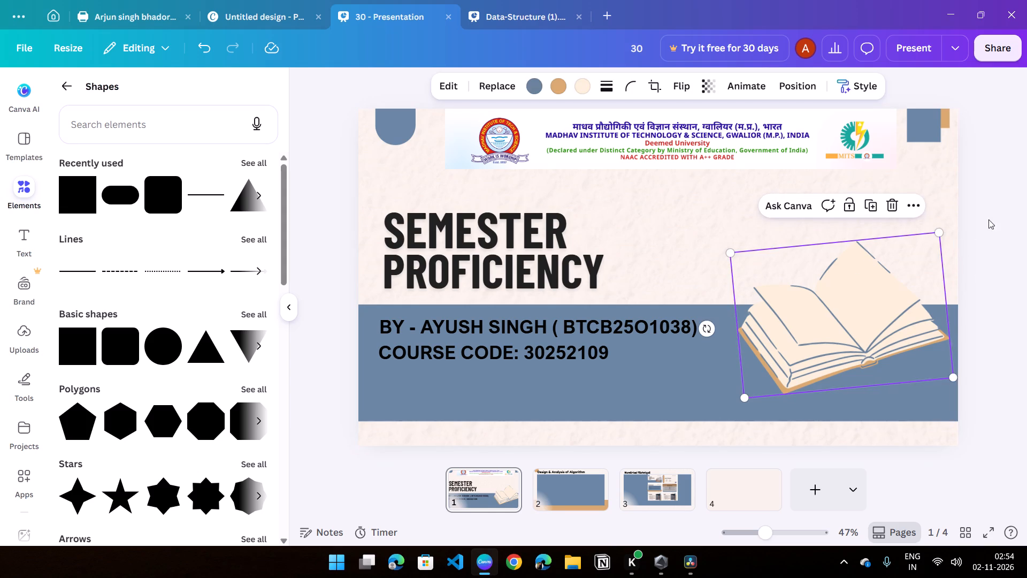
click(1000, 210)
click(666, 489)
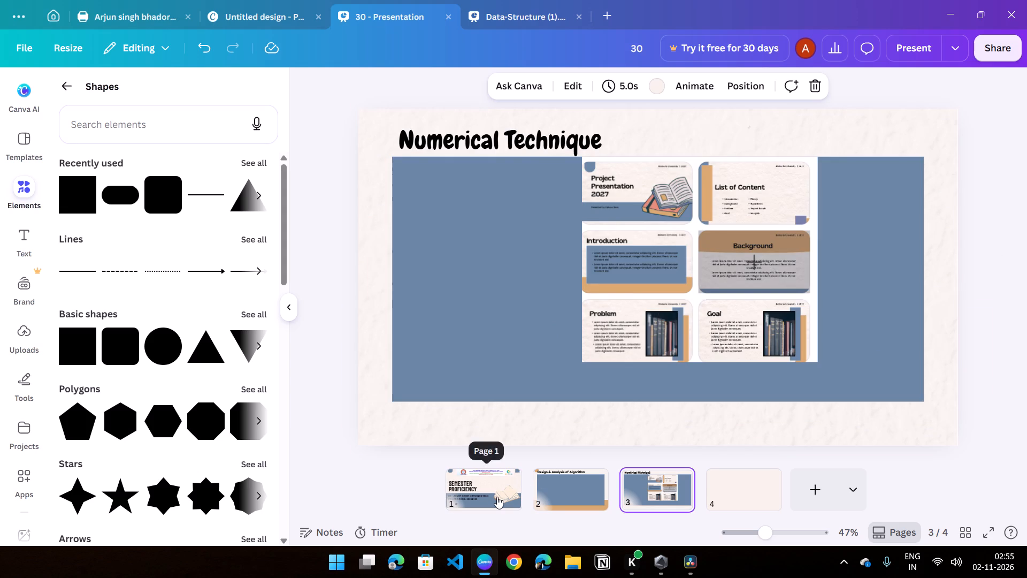
click(575, 489)
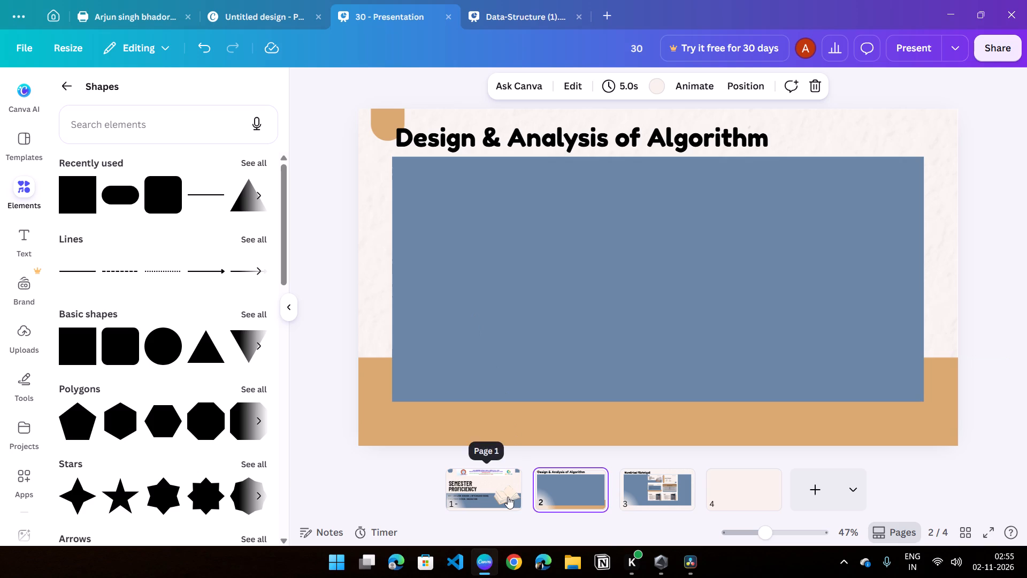
click(651, 491)
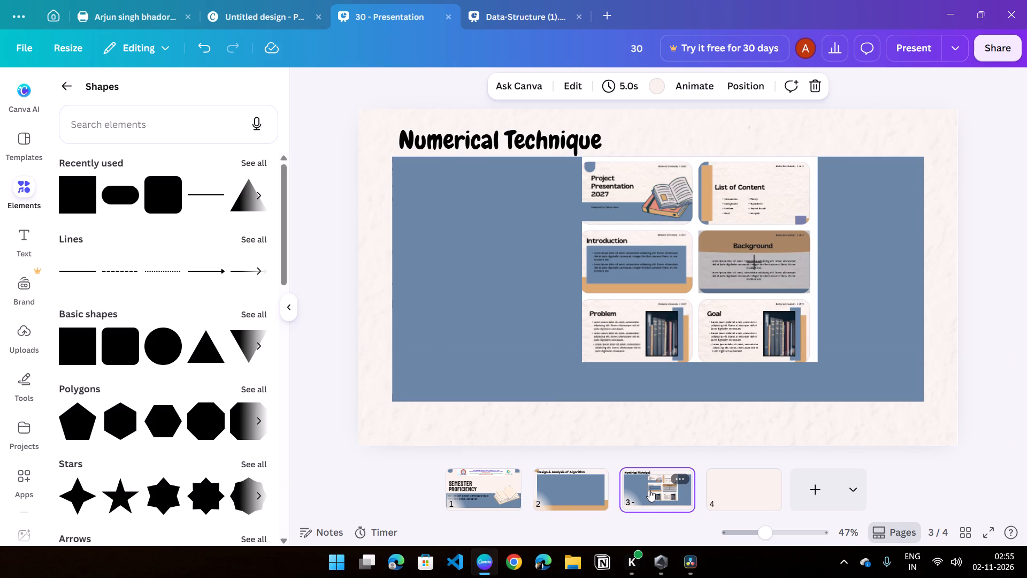
click(507, 495)
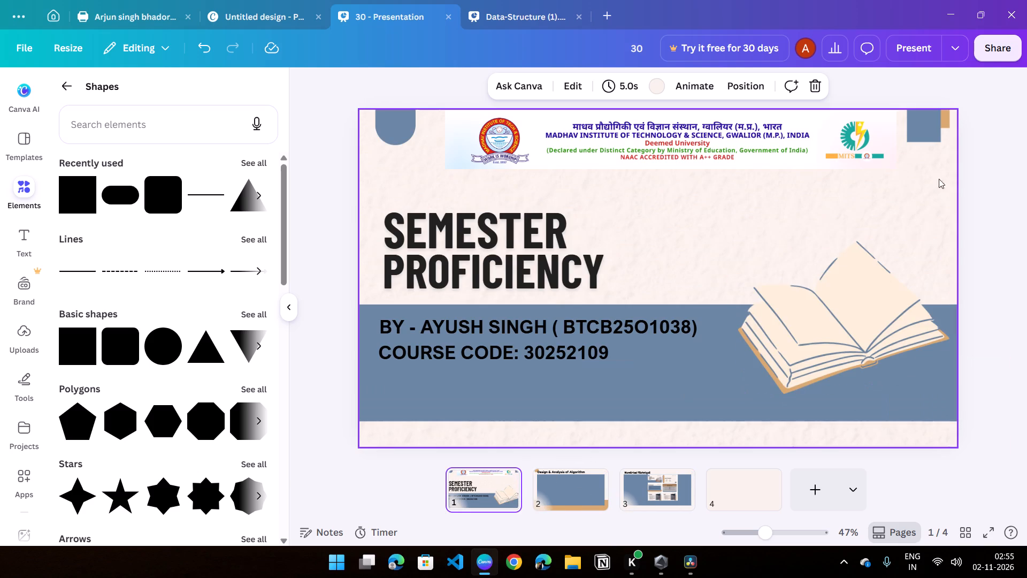
Duplicate the Design & Analysis of Algorithm slide.
click(595, 488)
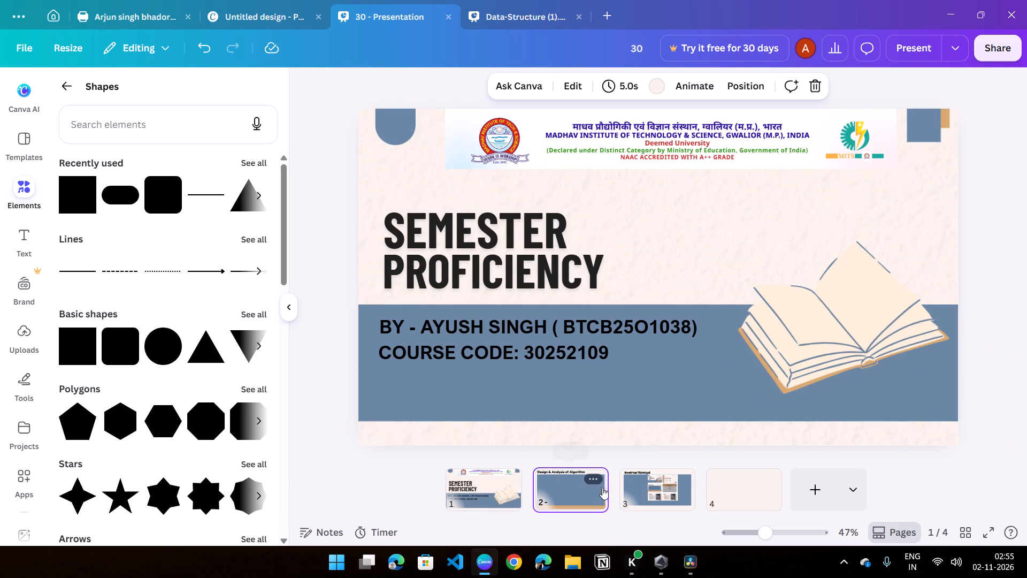
click(593, 477)
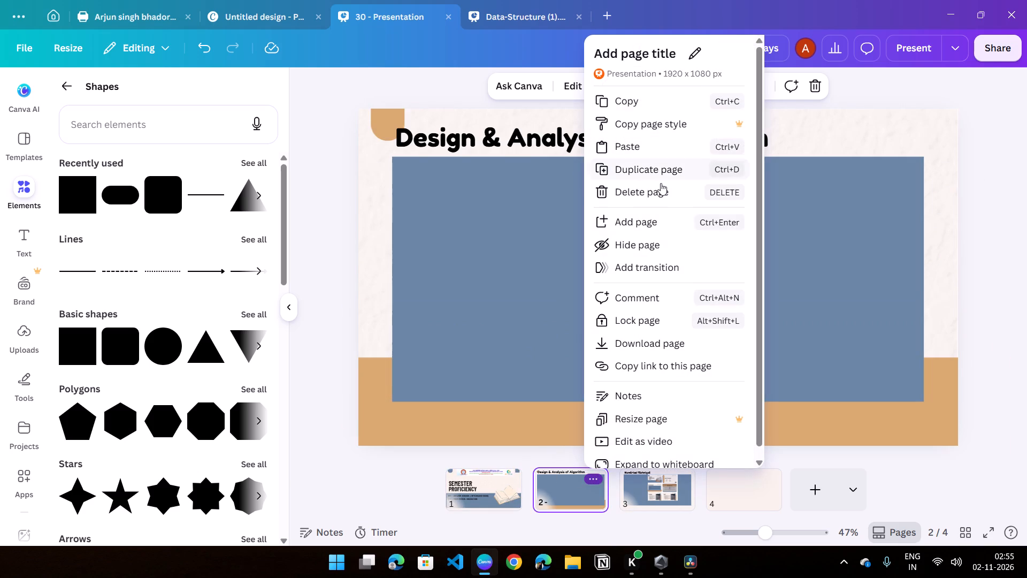
click(669, 166)
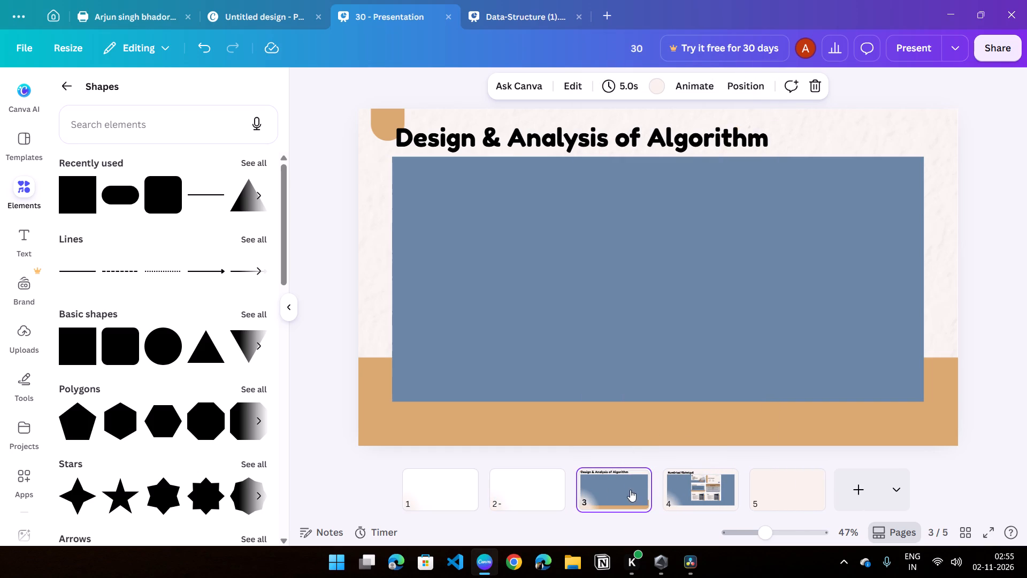
Replace the heading on the duplicated slide, page 3, with "Computer Networks".
click(630, 490)
click(542, 500)
click(599, 488)
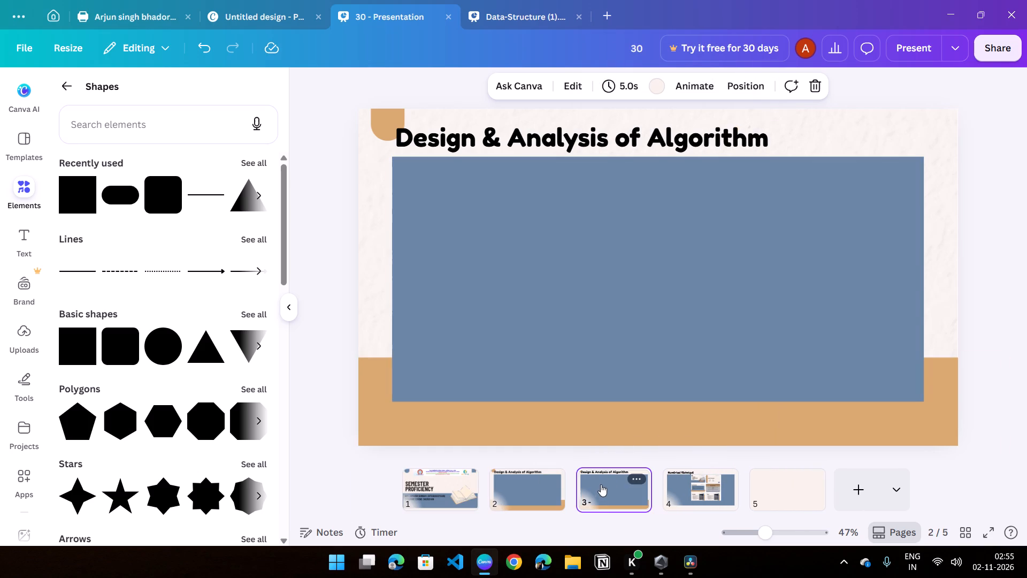
click(611, 488)
double_click(718, 147)
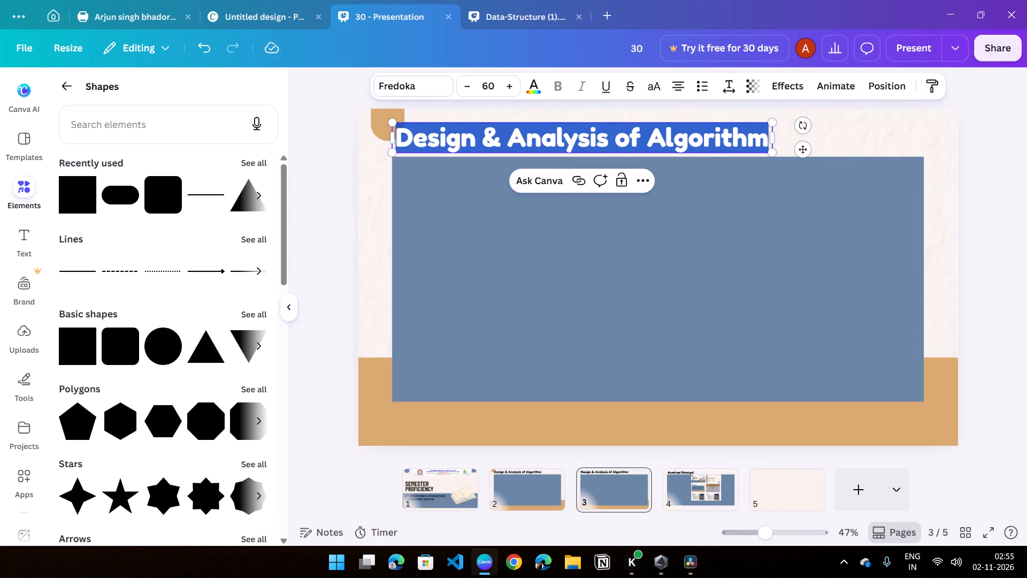
key(BackSpace)
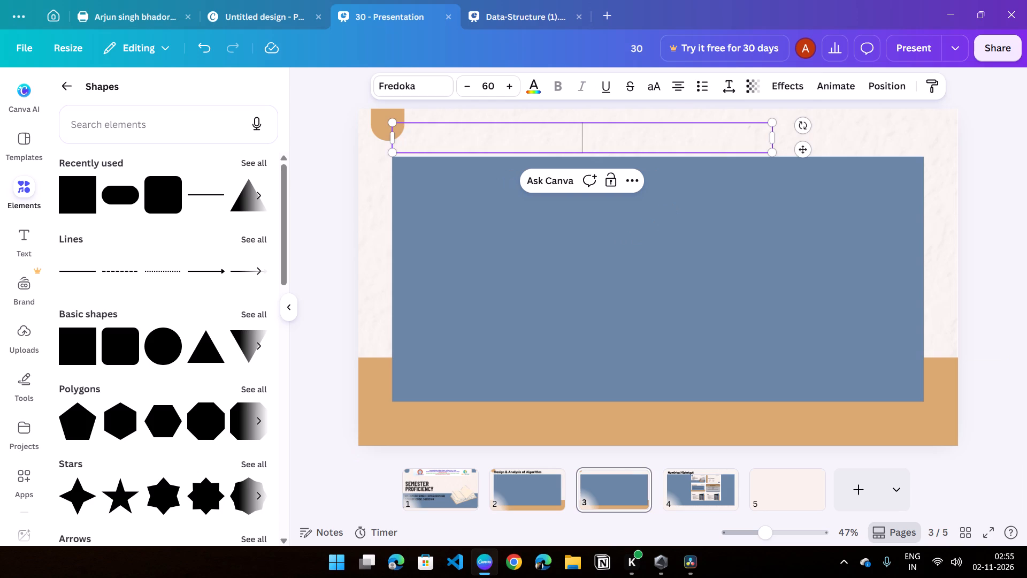
text(Co)
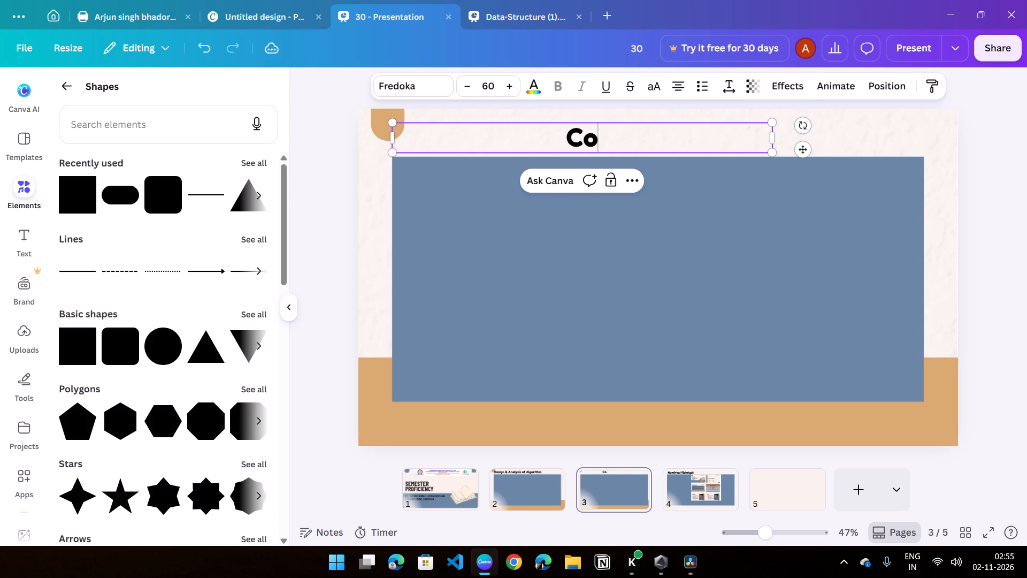
text(mputer Nte)
key(BackSpace)
key(BackSpace)
text(etword)
key(BackSpace)
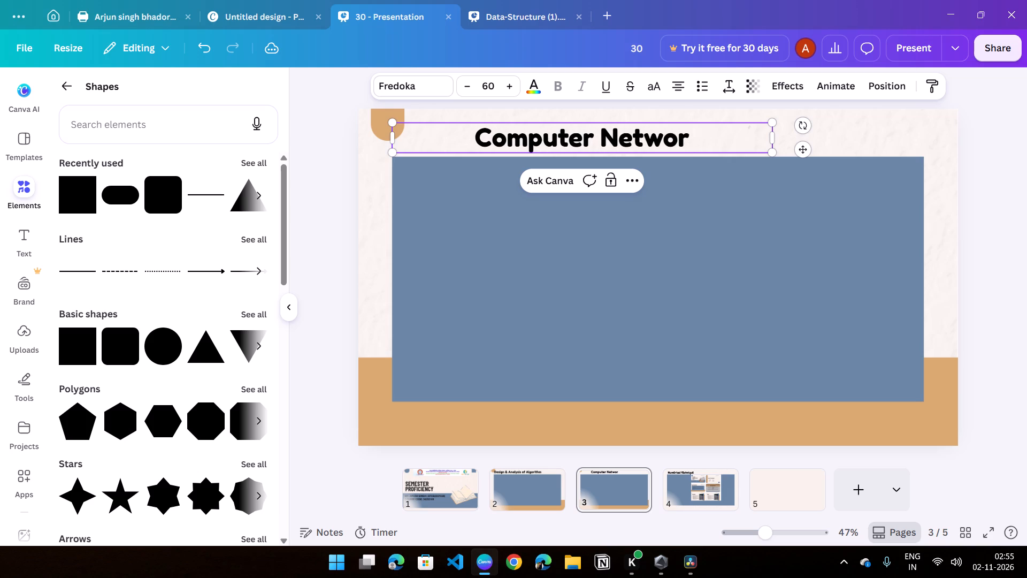
text(ks)
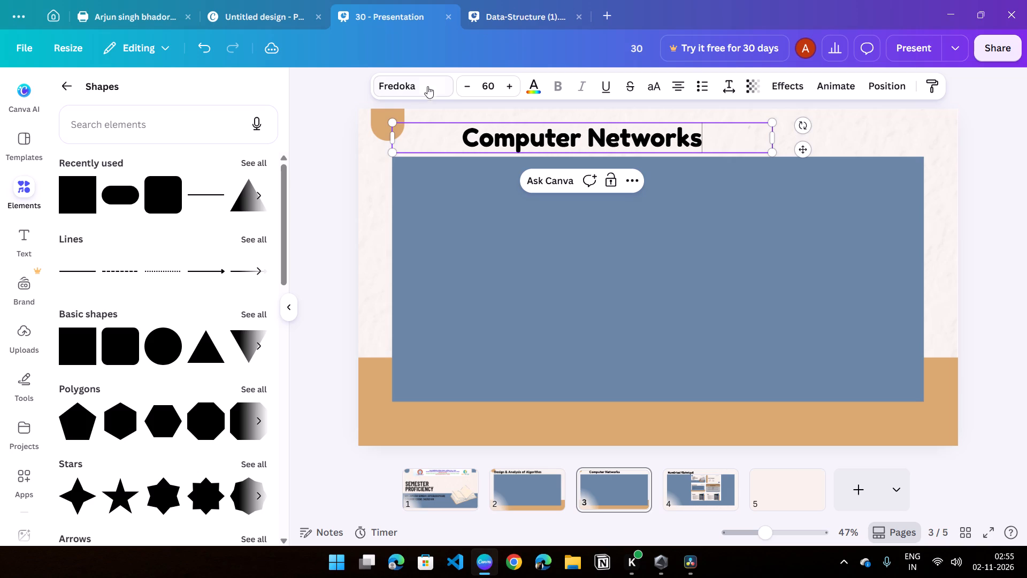
Narrow the Computer Networks heading's text box to fit its text and align it with the blue rectangle's left edge.
drag(392, 138, 491, 140)
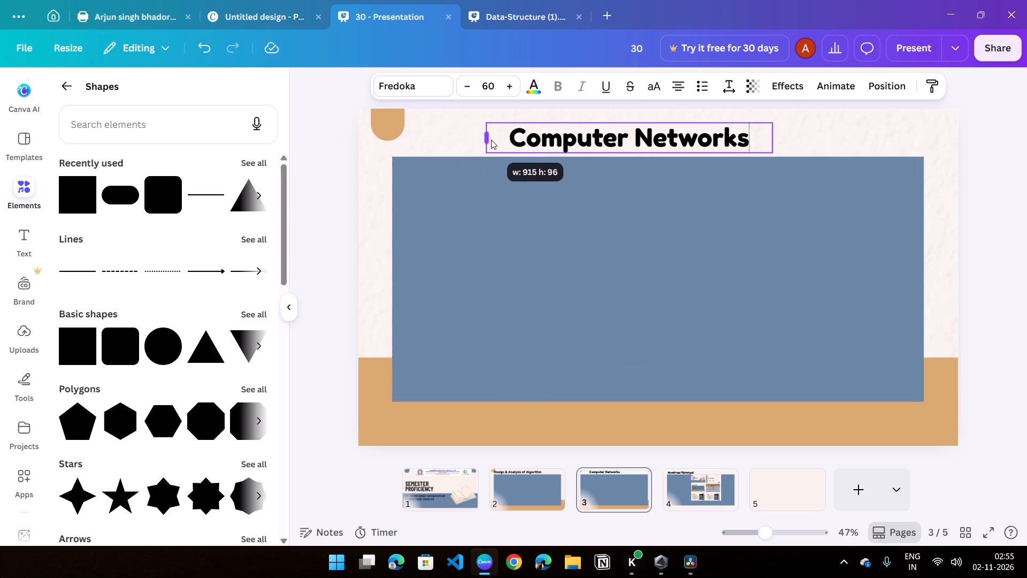
drag(491, 140, 526, 141)
drag(580, 138, 526, 142)
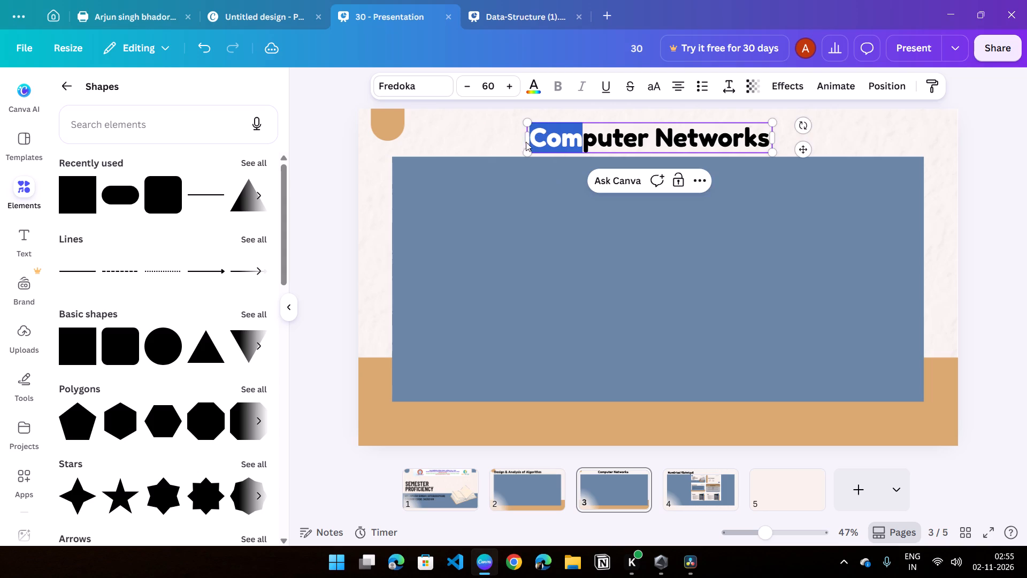
drag(526, 142, 494, 142)
click(490, 141)
drag(602, 141, 566, 141)
drag(562, 141, 495, 142)
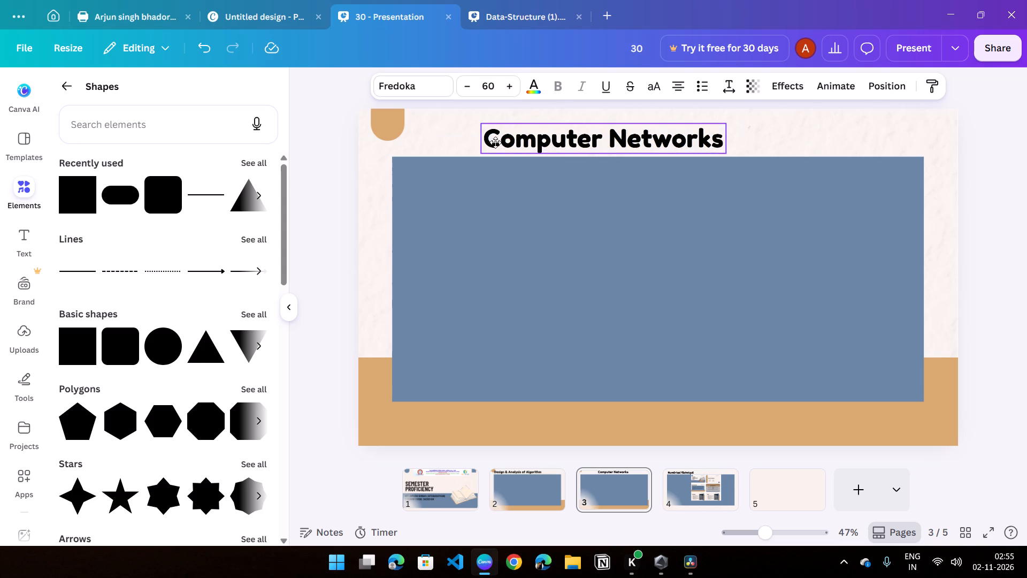
drag(495, 142, 425, 144)
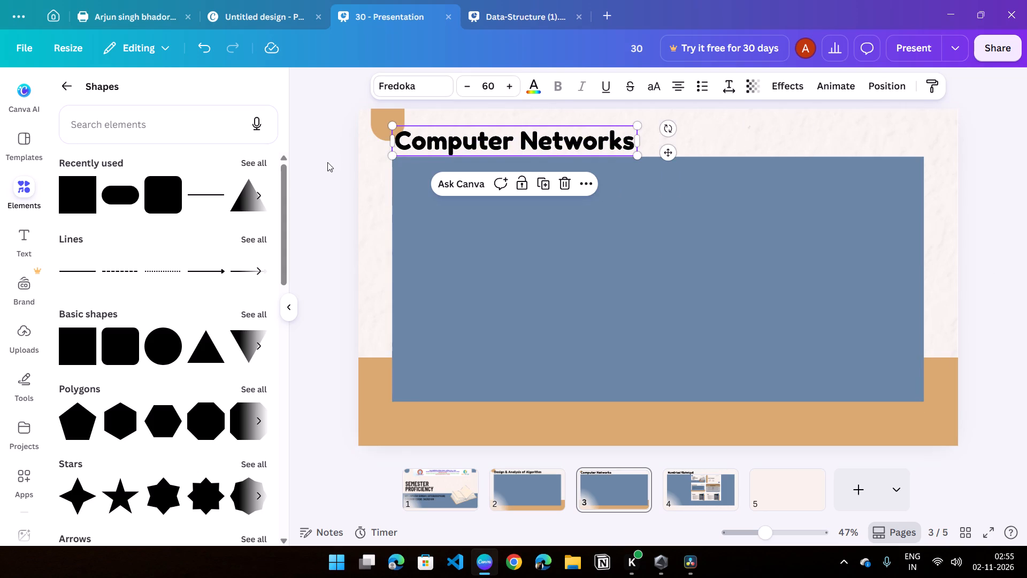
click(327, 162)
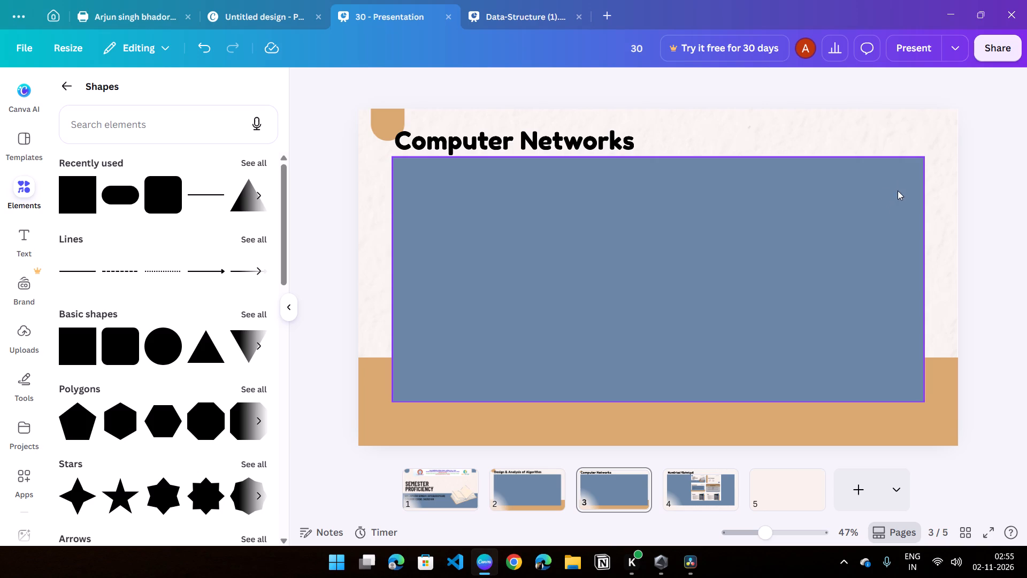
click(1006, 375)
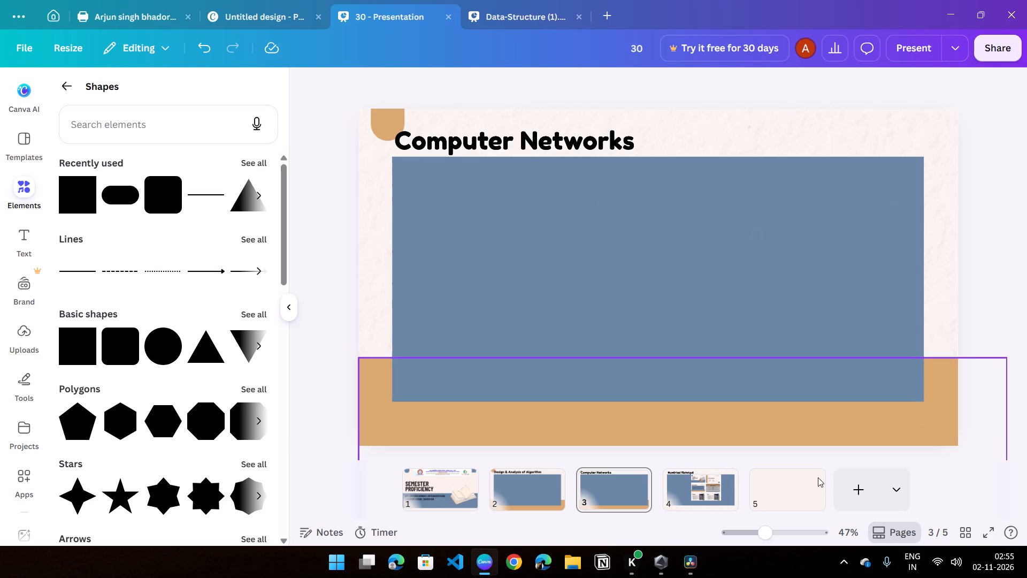